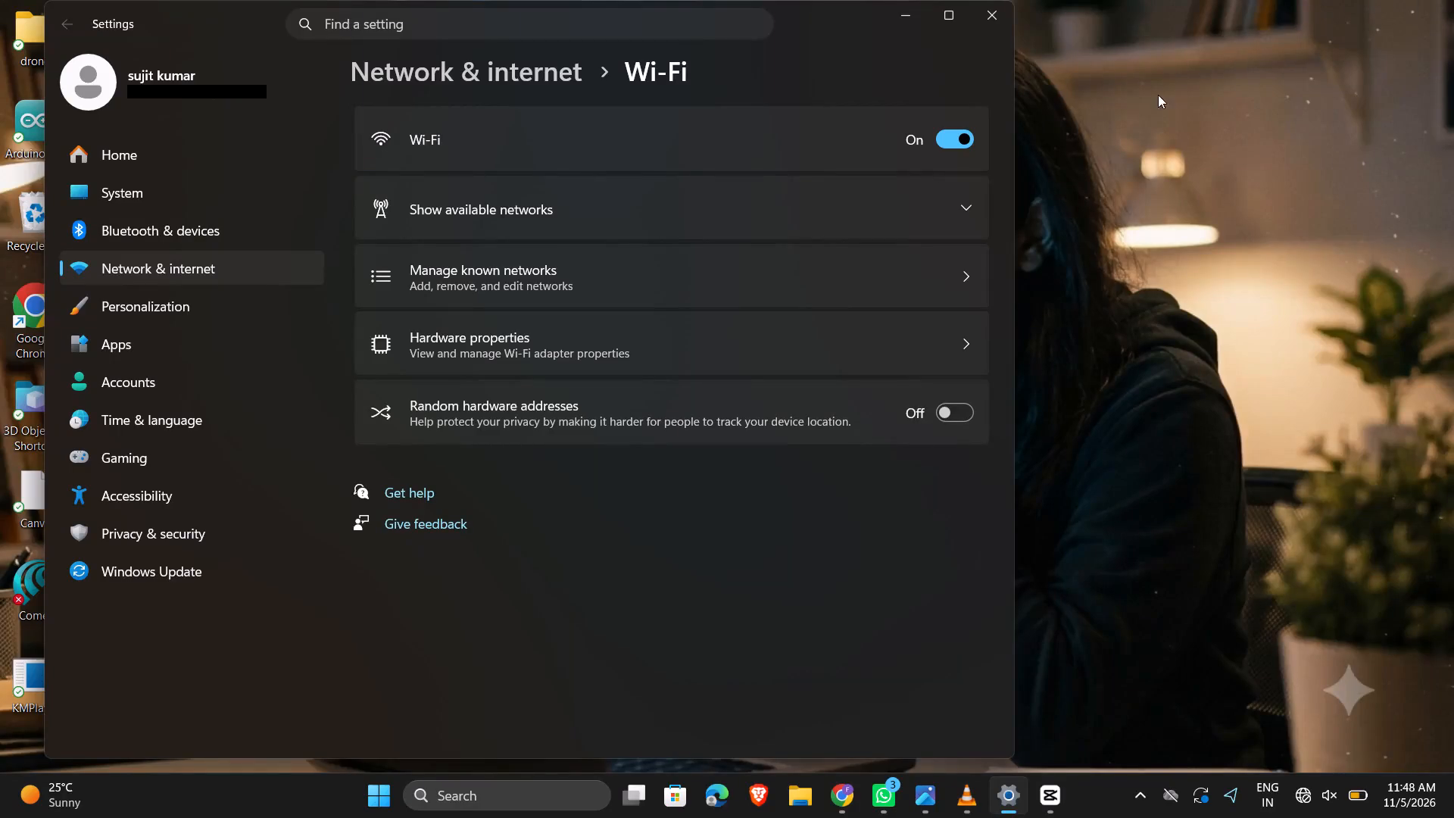
Minimize the Settings window to reveal the desktop.
left_click_drag(901, 2, 906, 14)
left_click(906, 14)
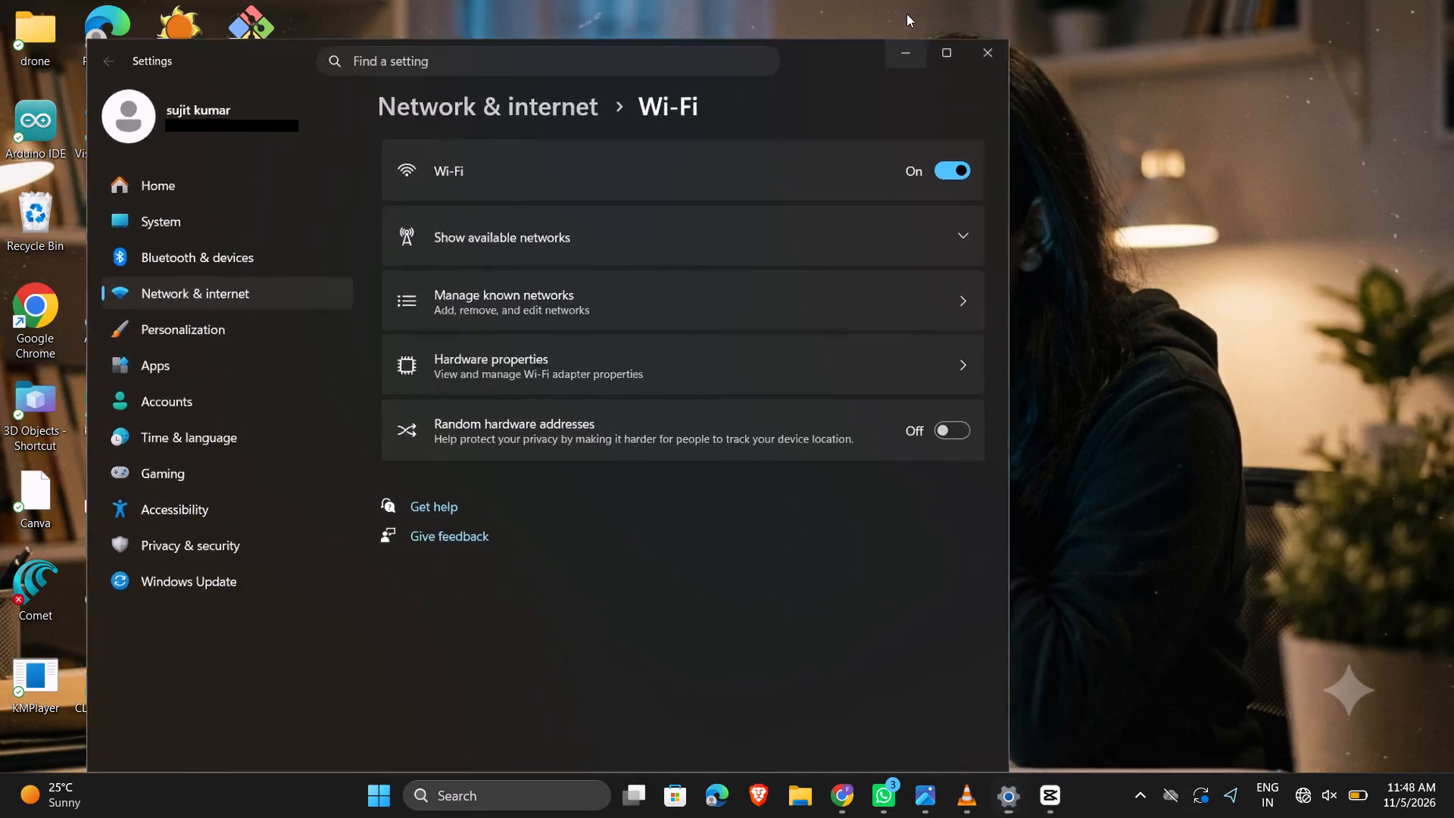
left_click(906, 14)
Refresh the available Wi-Fi networks and connect to the secured network KAJAL.
left_click(1315, 790)
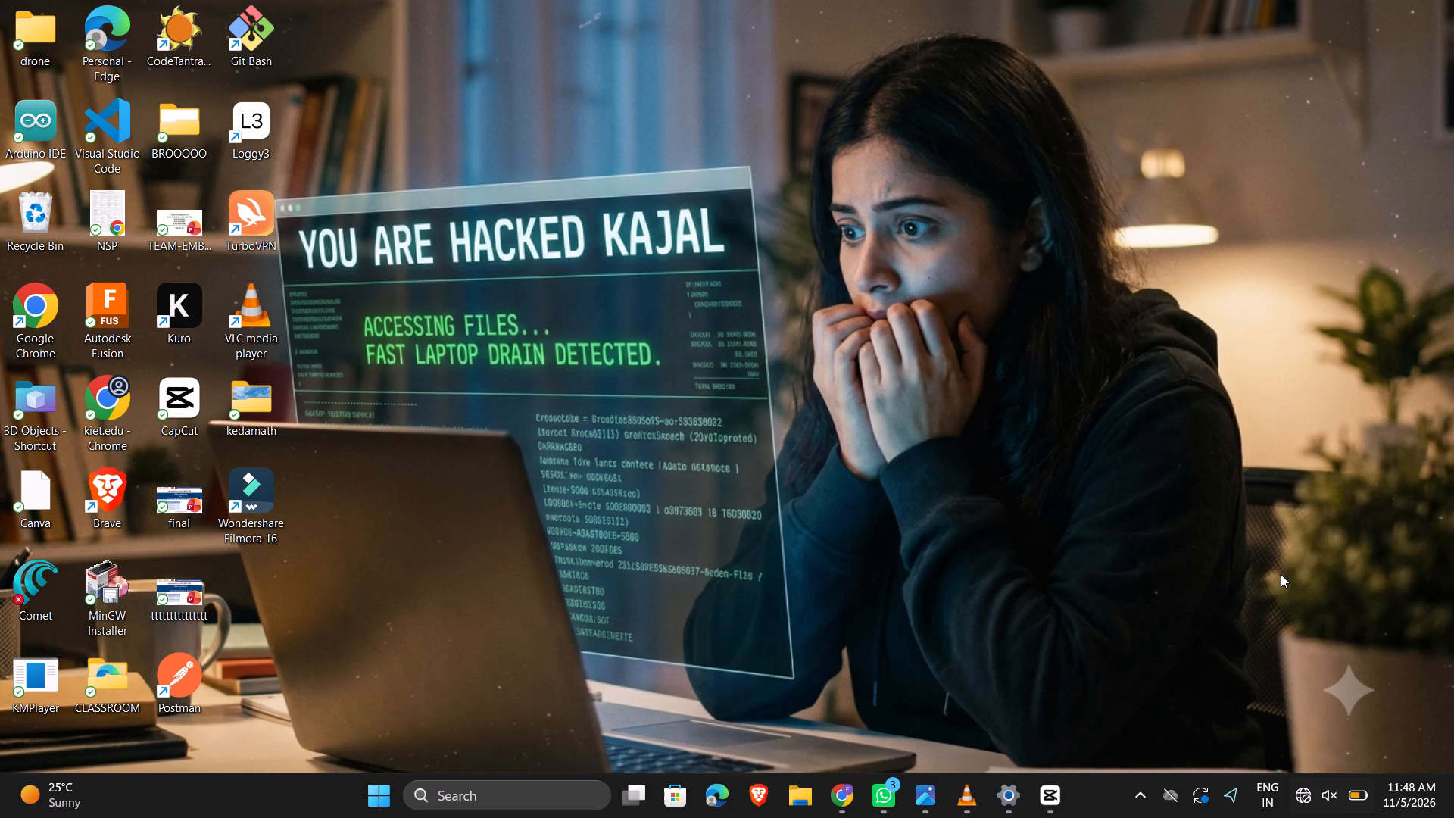
left_click(1311, 791)
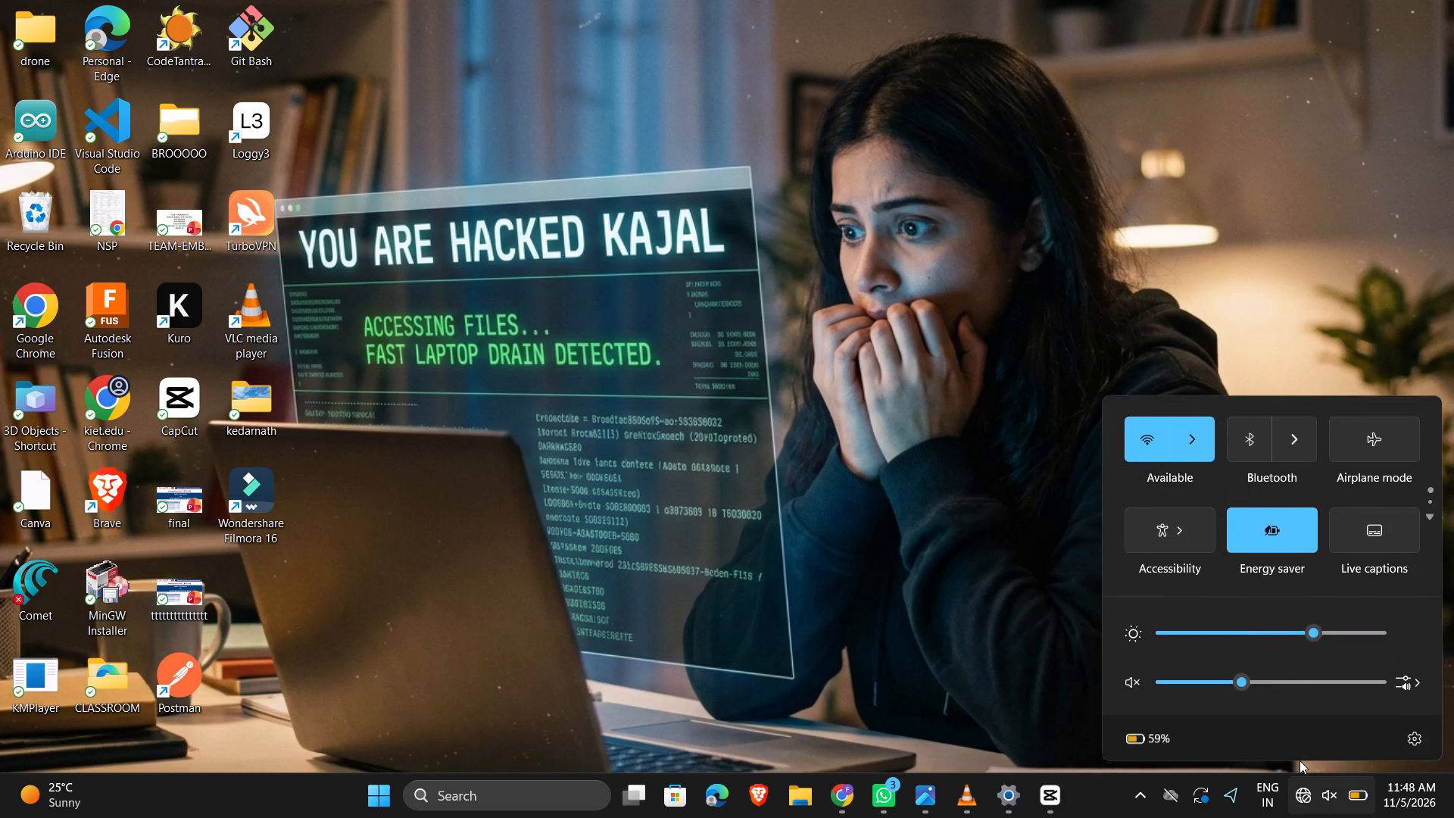
left_click(1197, 432)
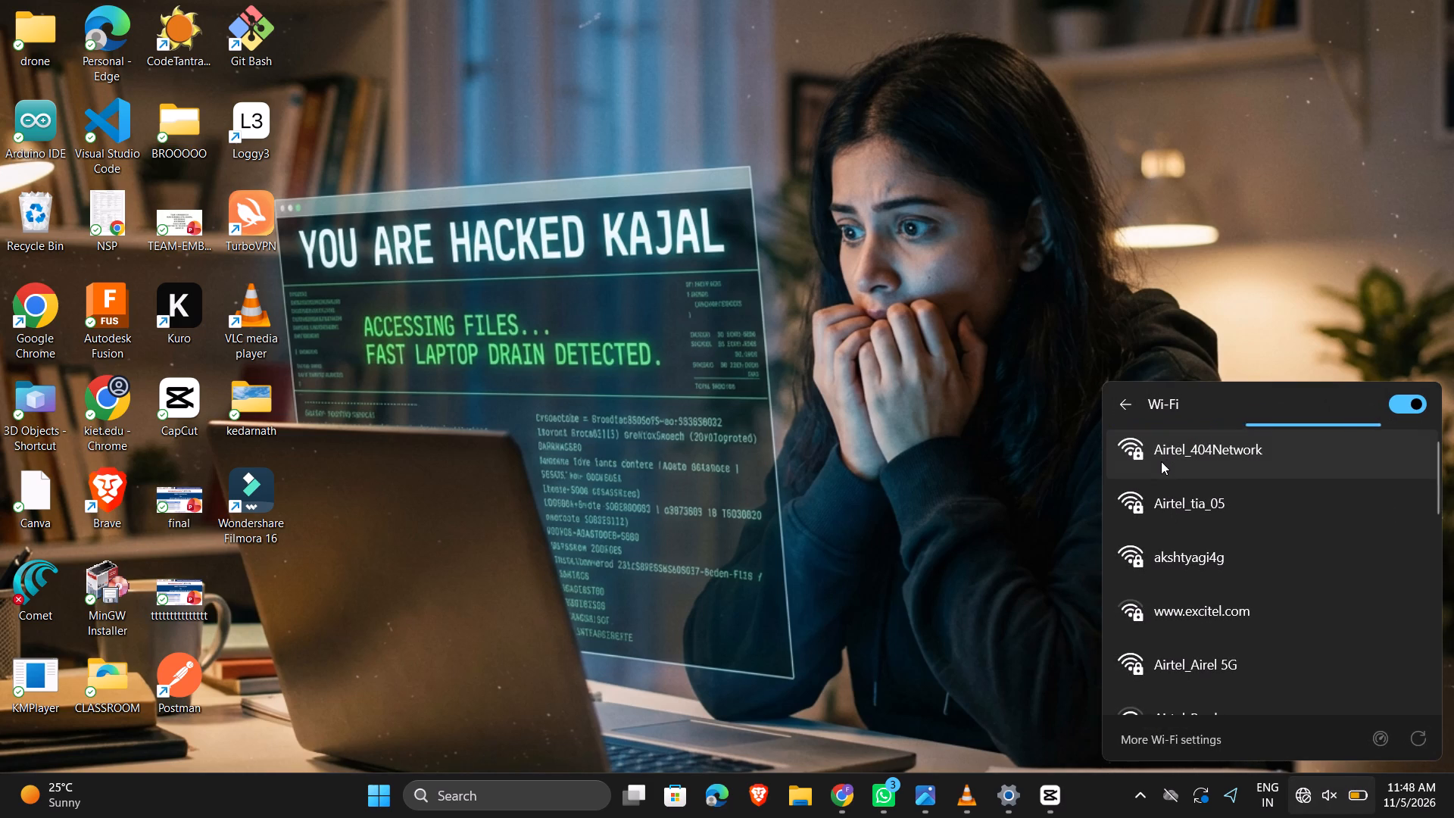
left_click(1427, 727)
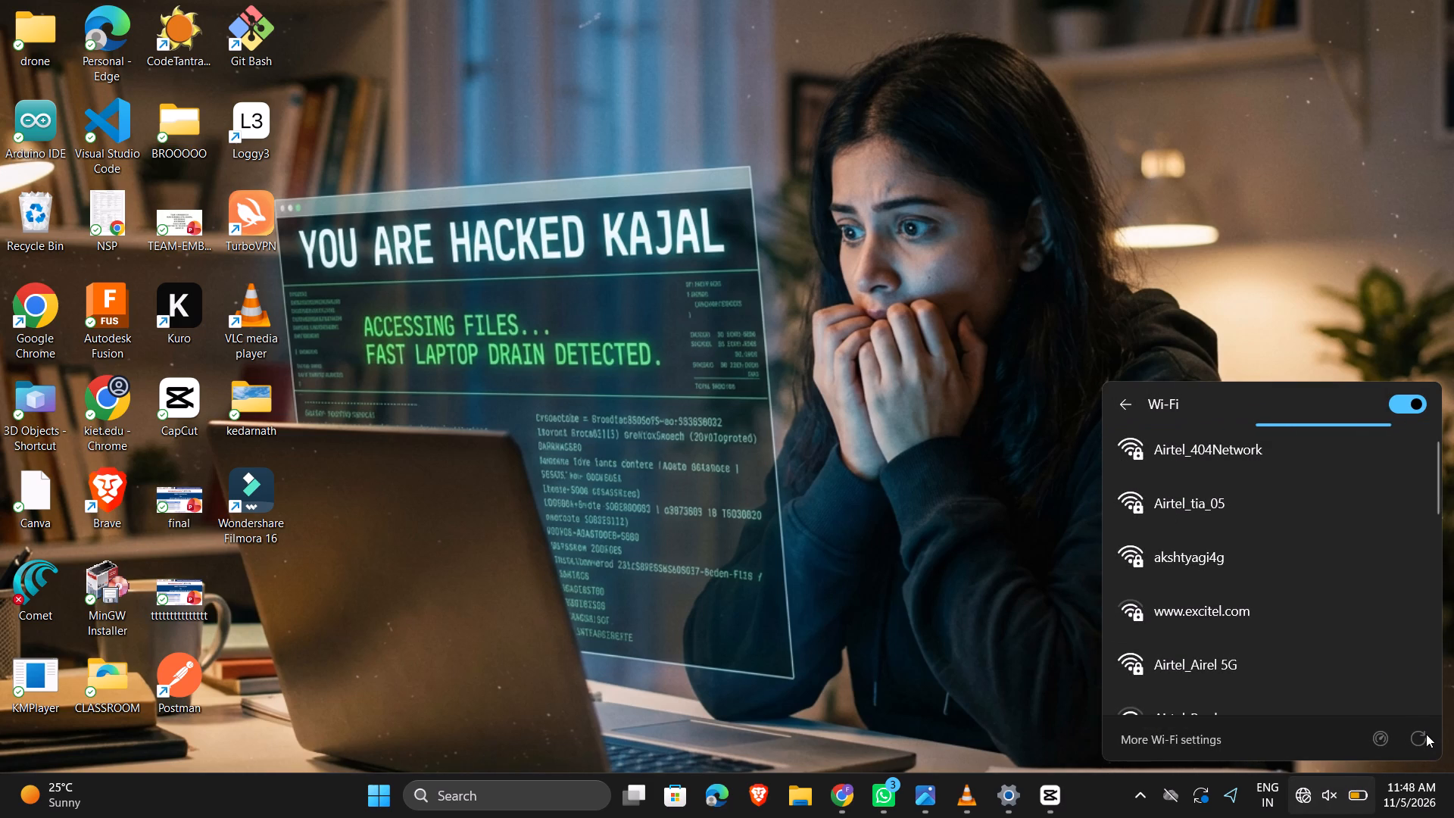
left_click(1426, 734)
left_click(1152, 451)
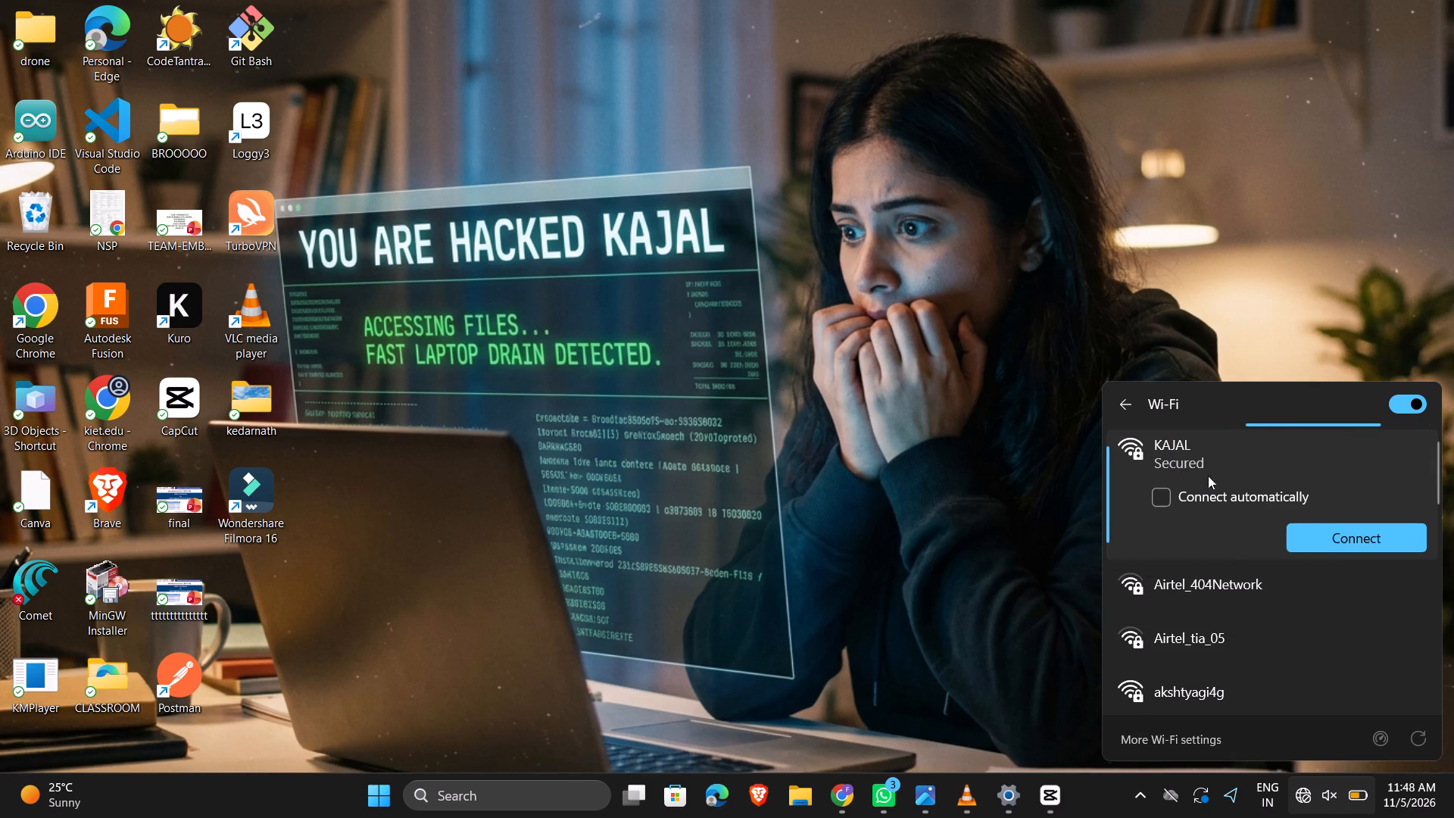
left_click(1337, 547)
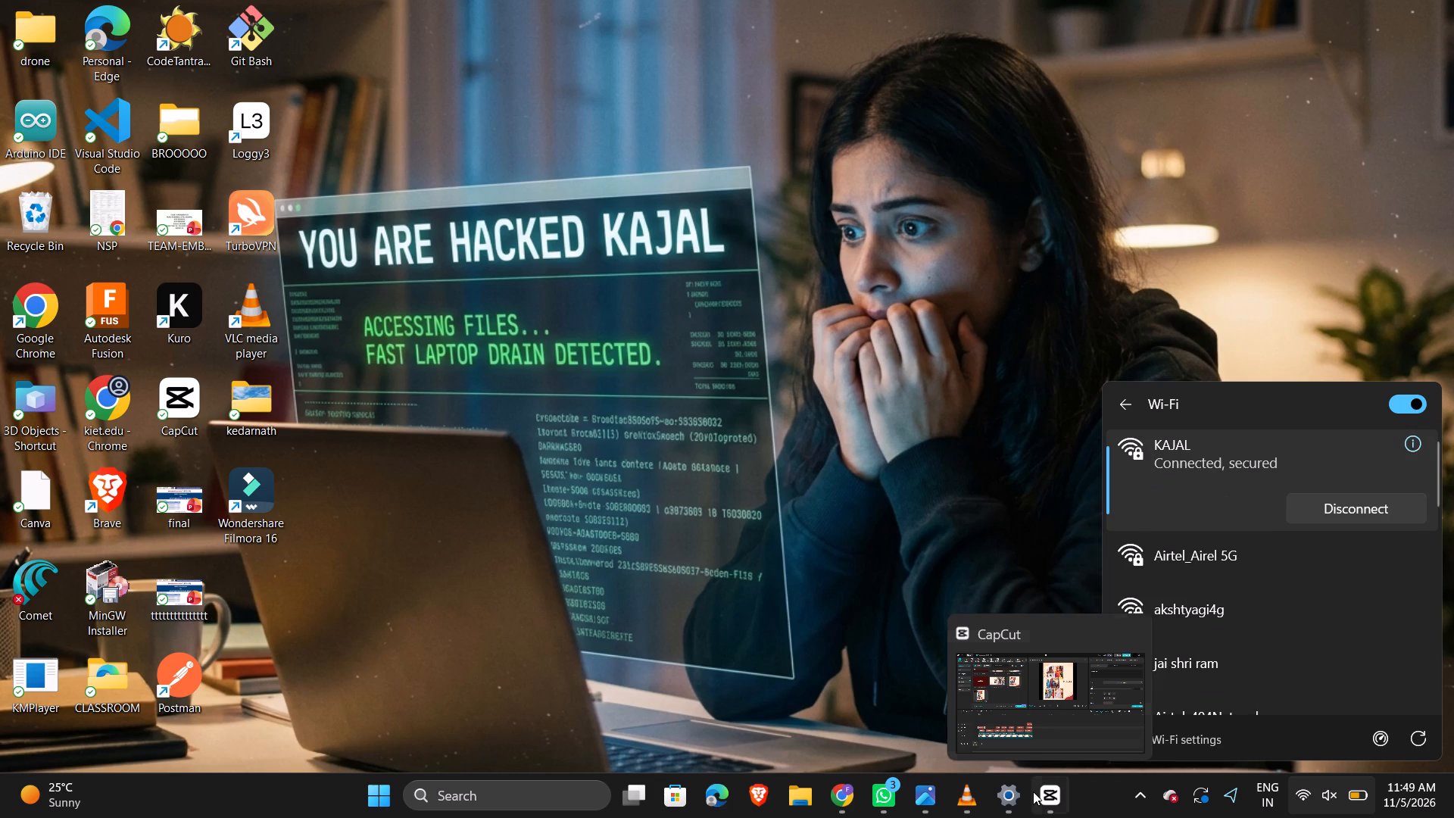
Switch to the CapCut window with the open video project.
left_click(1020, 695)
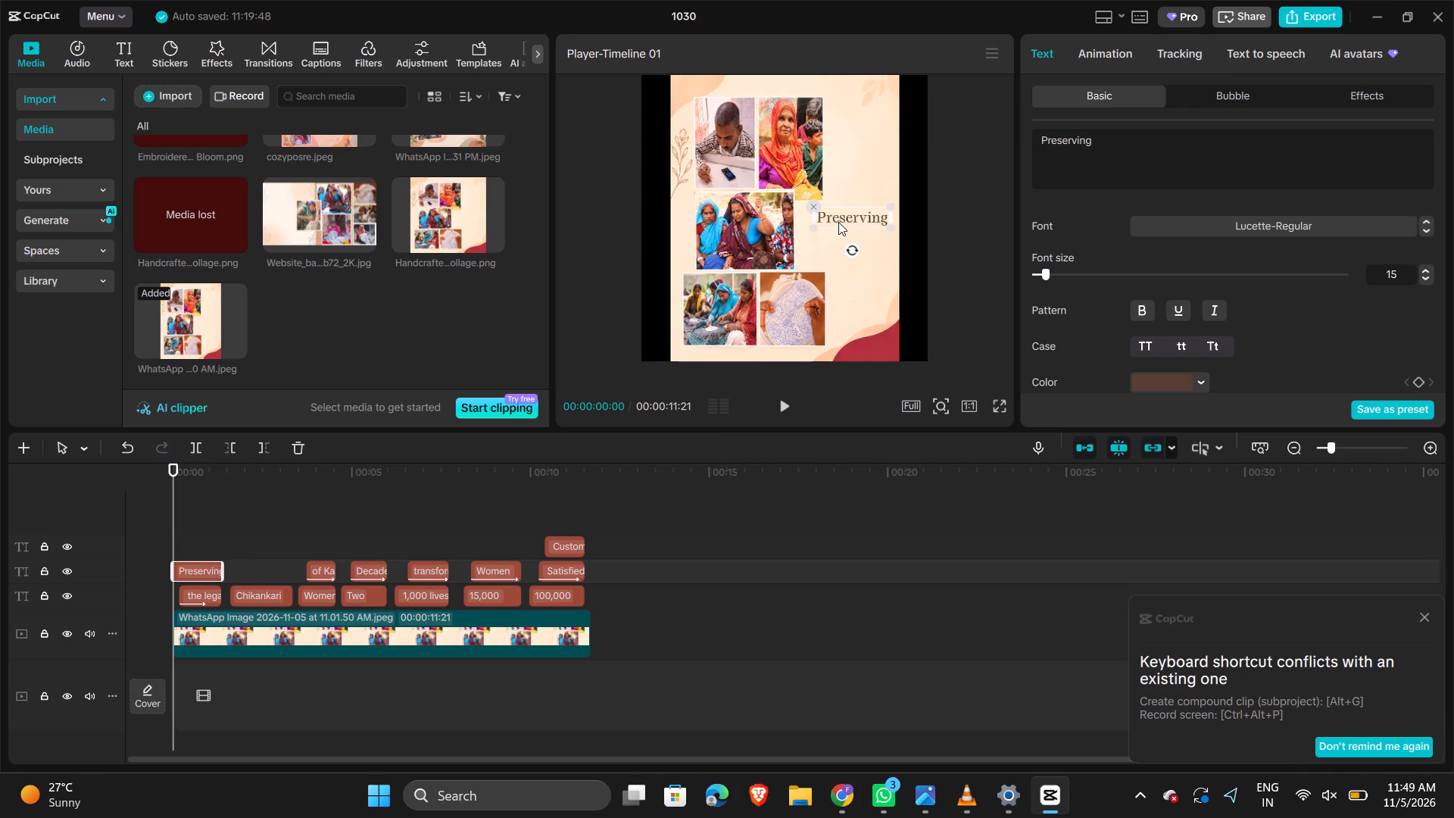
Replace the wording of the opening "Preserving" caption with "Cherishing".
left_click_drag(1107, 138, 984, 145)
left_click_drag(984, 145, 977, 145)
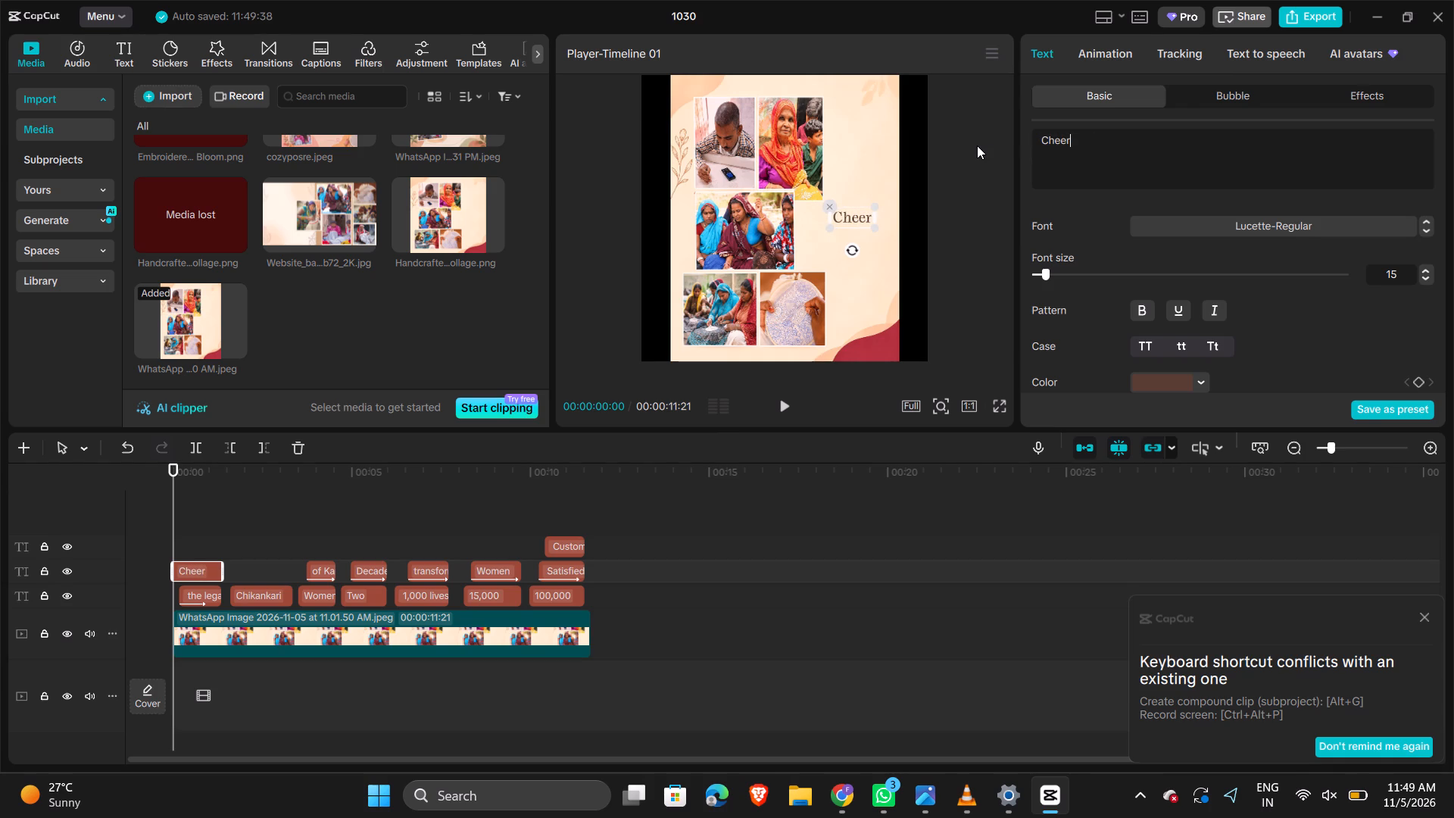
key("BackSpace")
key("BackSpace")
type("rishingg")
key("BackSpace")
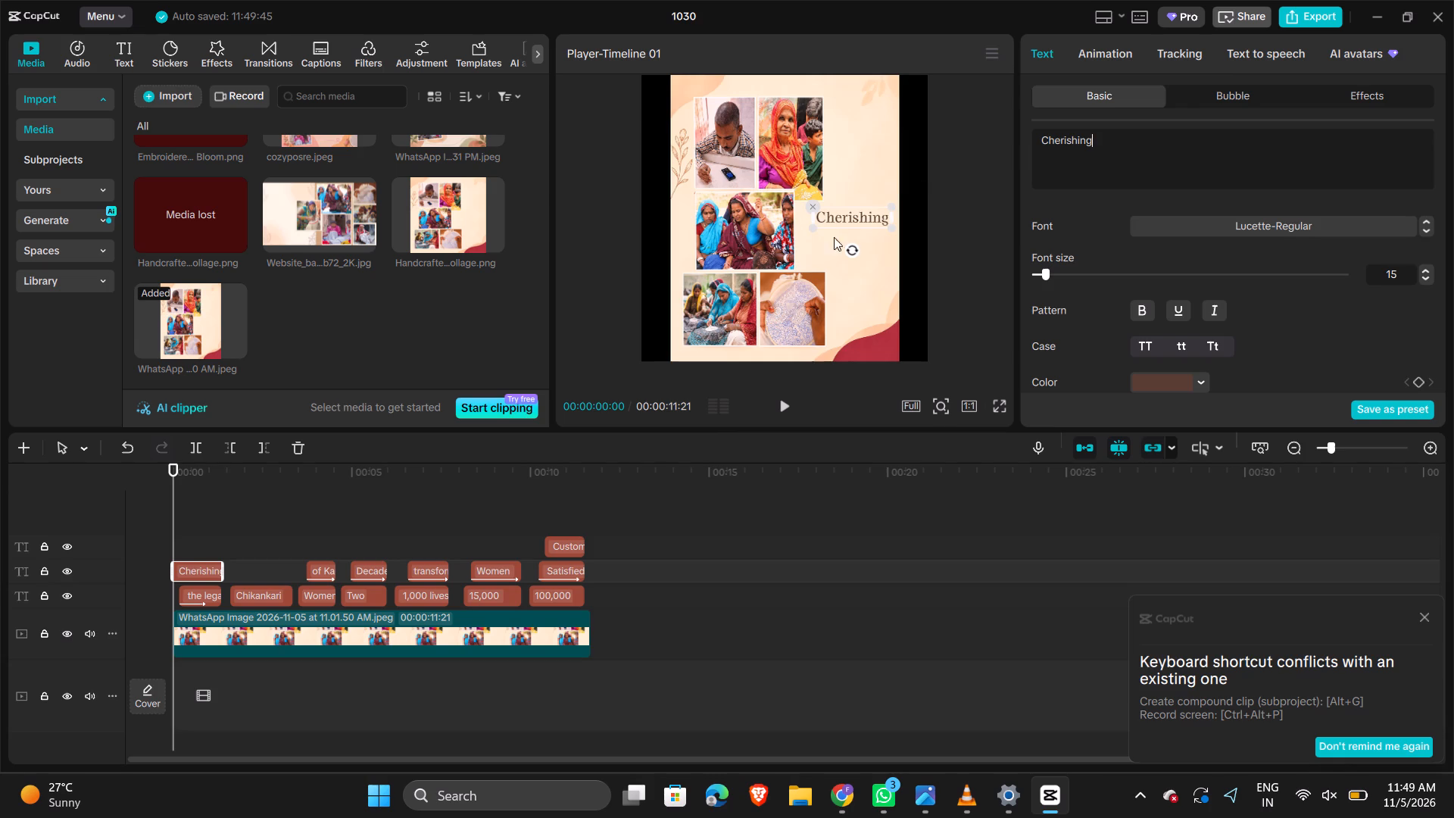
Replace the wording of the "the legacy of" caption on the lower text track with "Heritage".
left_click(192, 604)
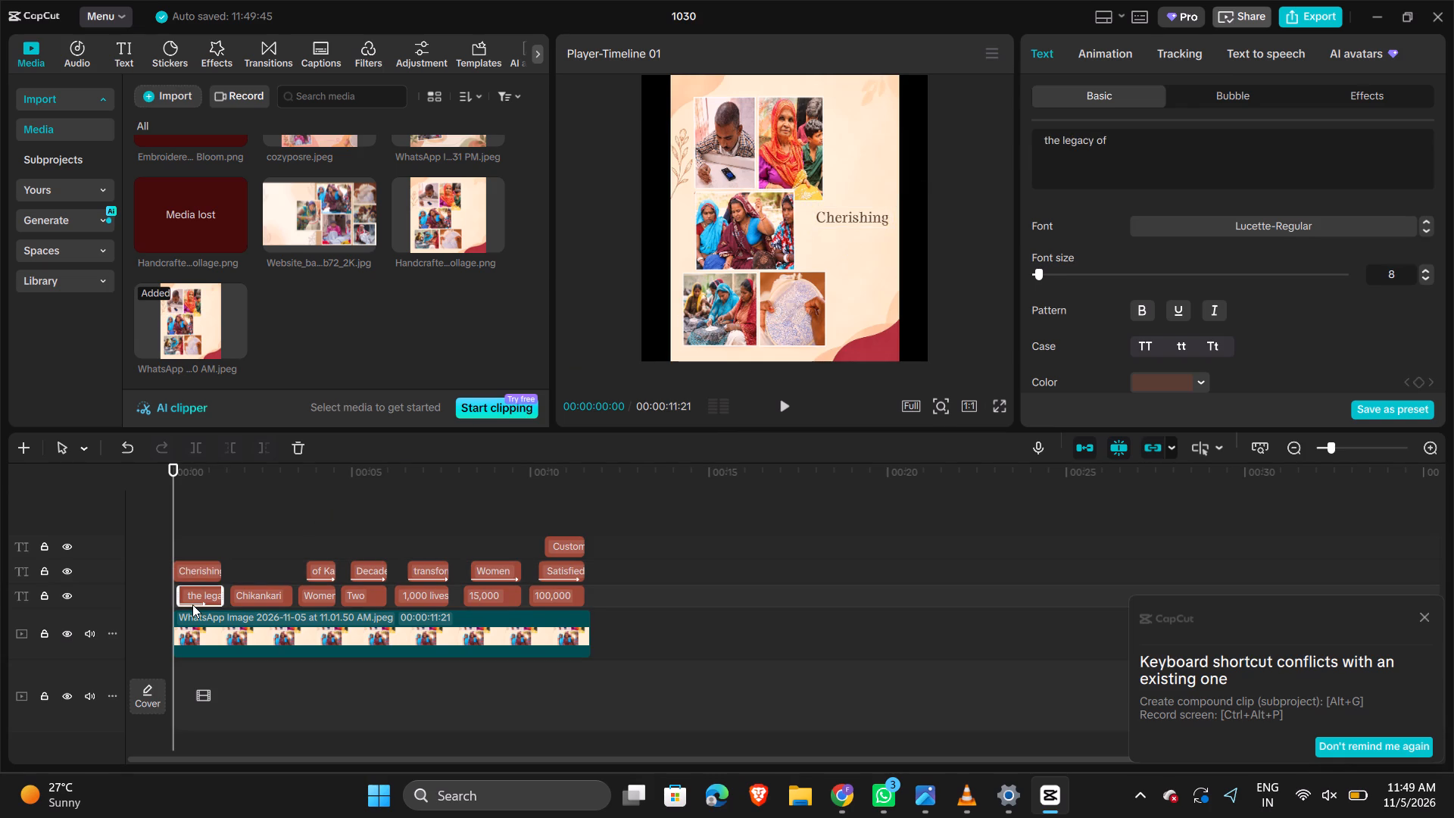
left_click_drag(1123, 147, 931, 142)
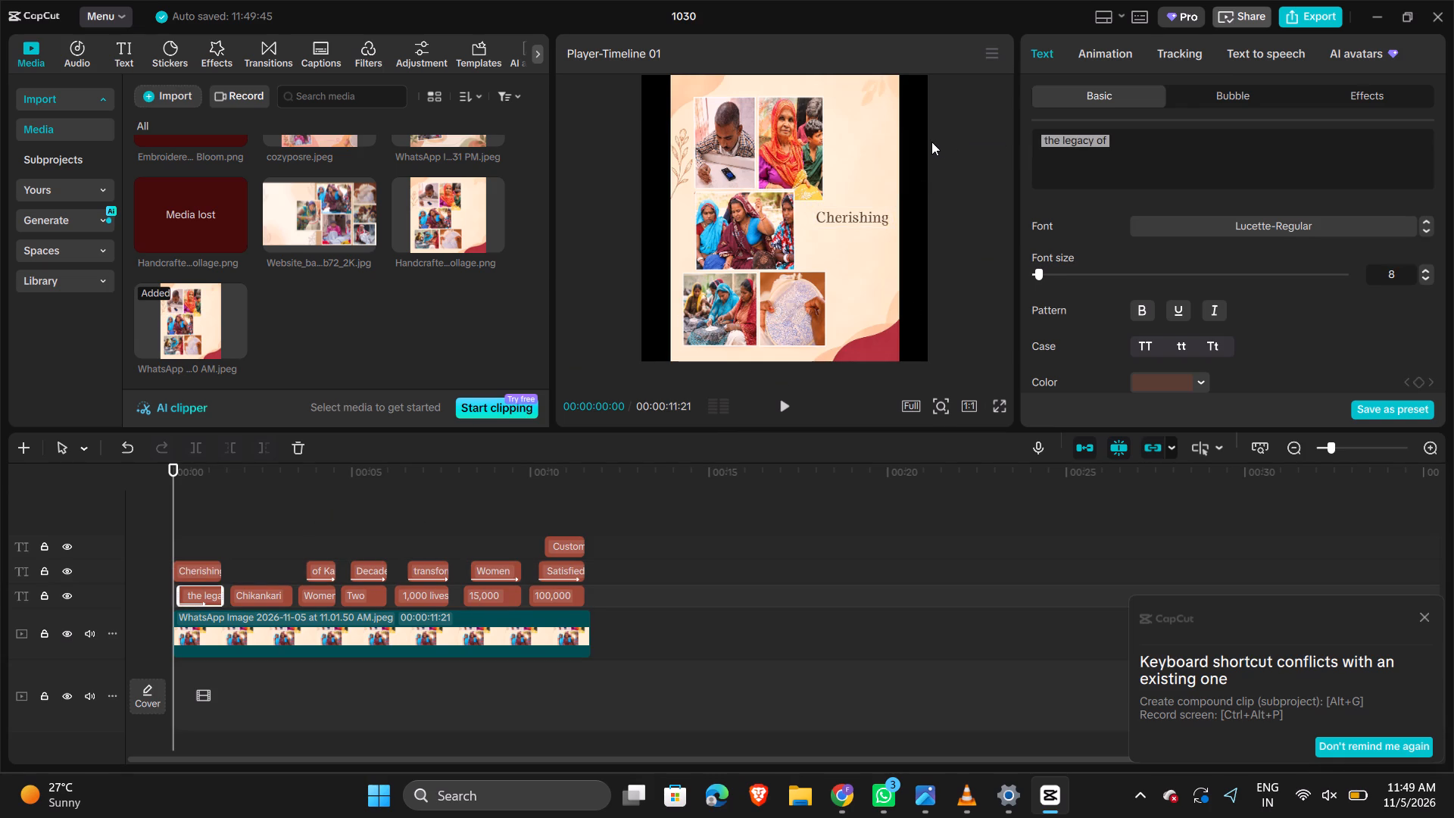
type("eritage")
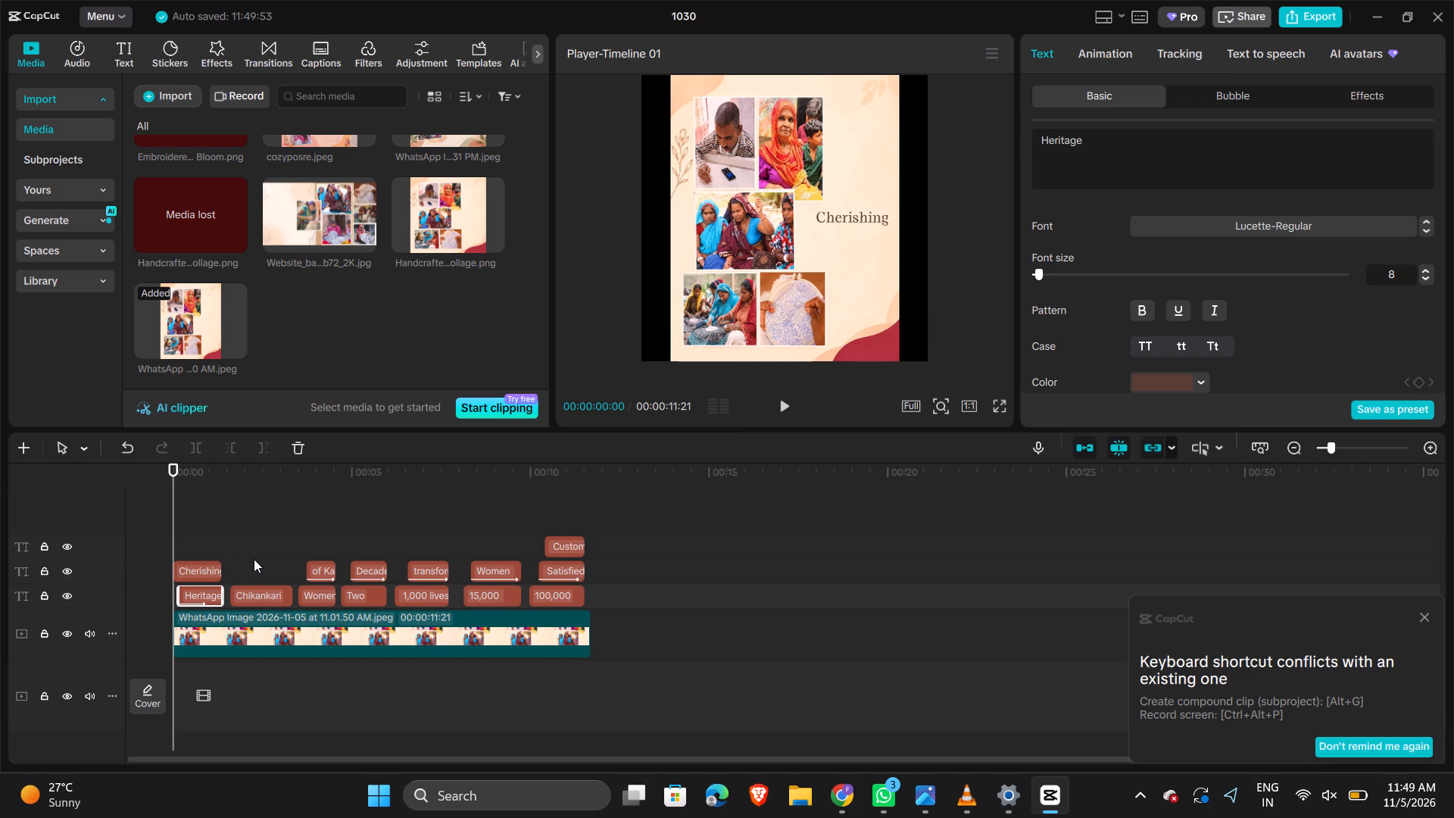
Replace the wording of the "Chikankari" caption with "Celebrating".
left_click(262, 595)
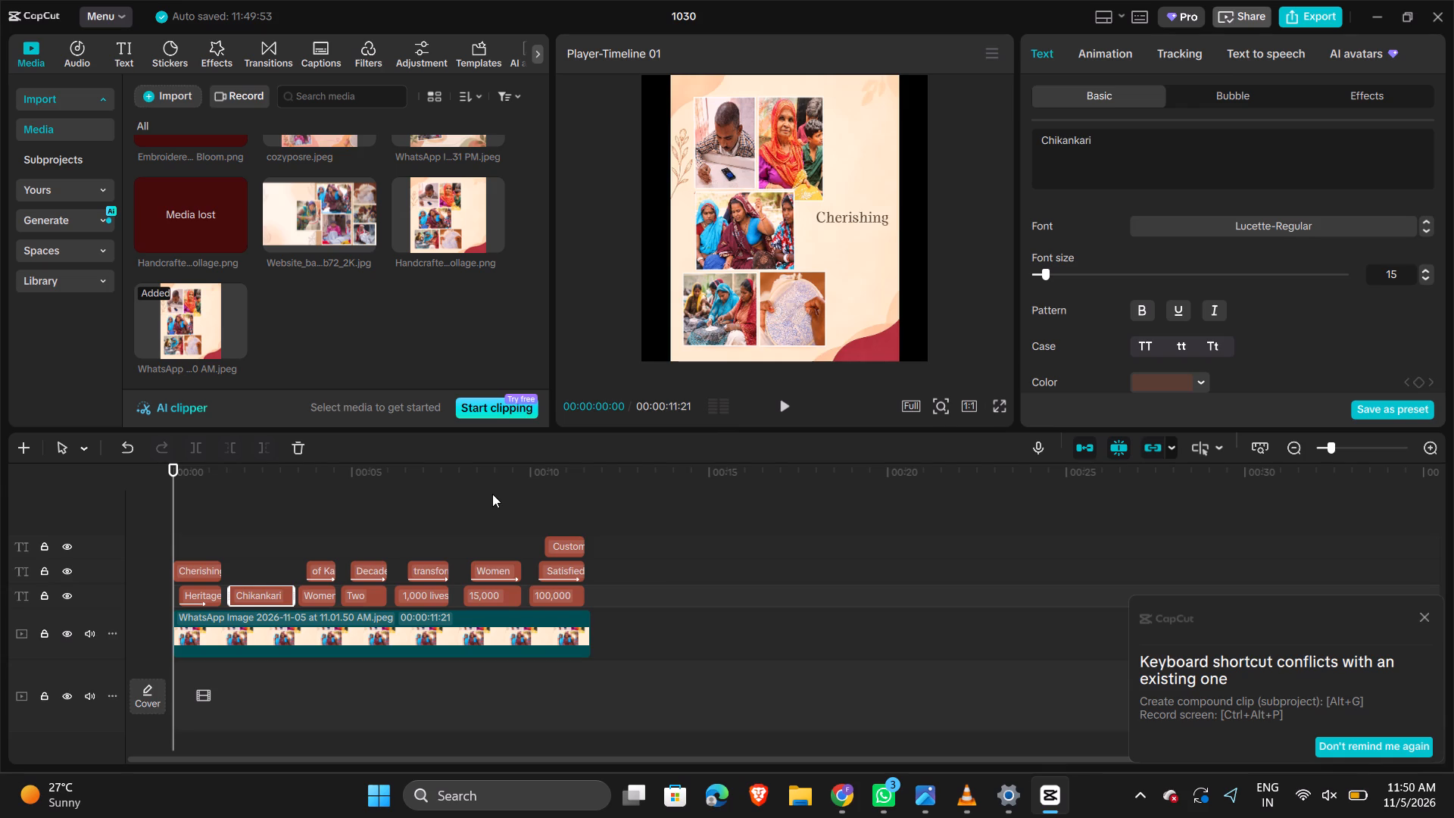
left_click_drag(1100, 147, 976, 143)
type("cee")
key("BackSpace")
key("BackSpace")
key("BackSpace")
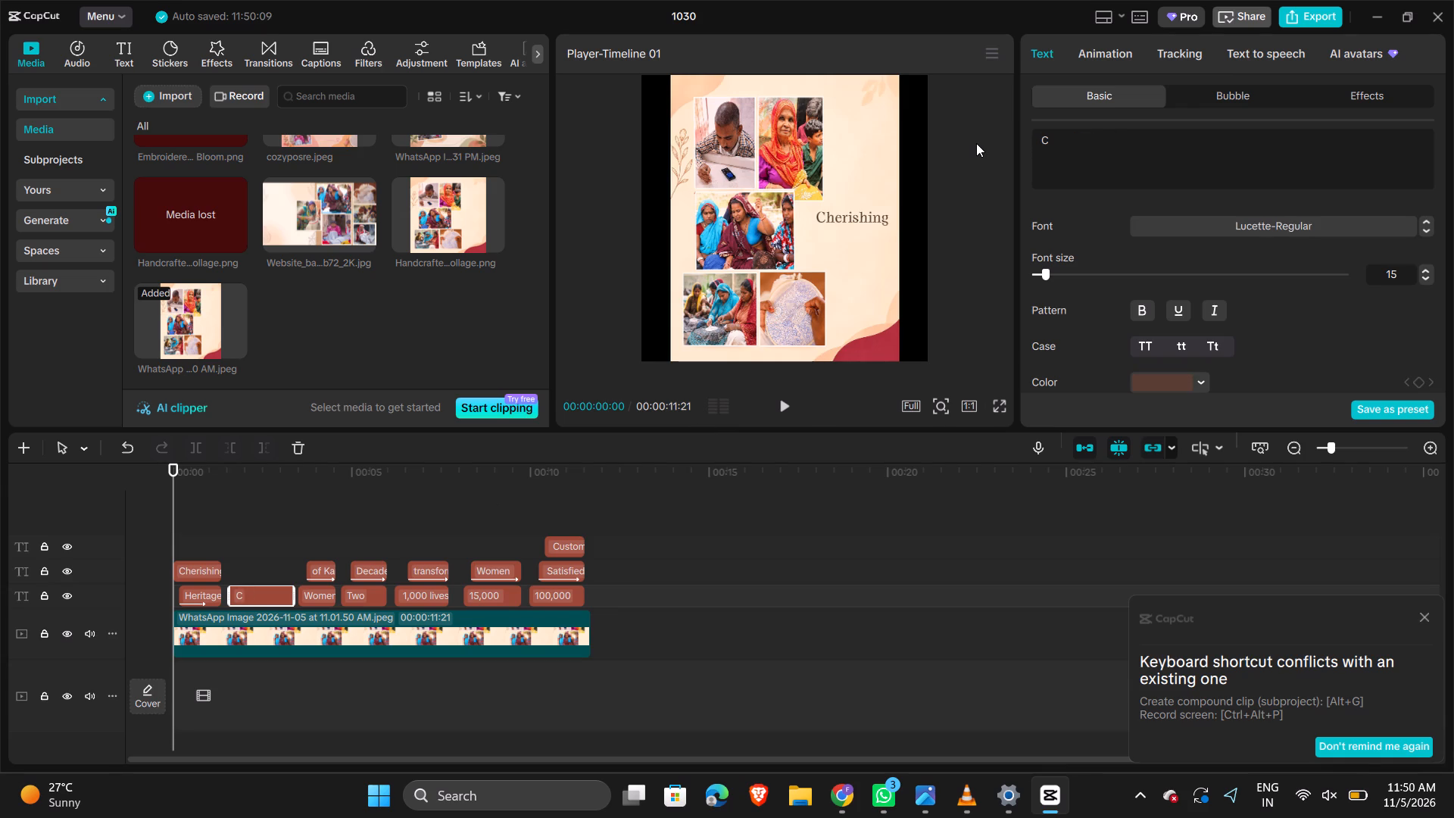
type("elebrating")
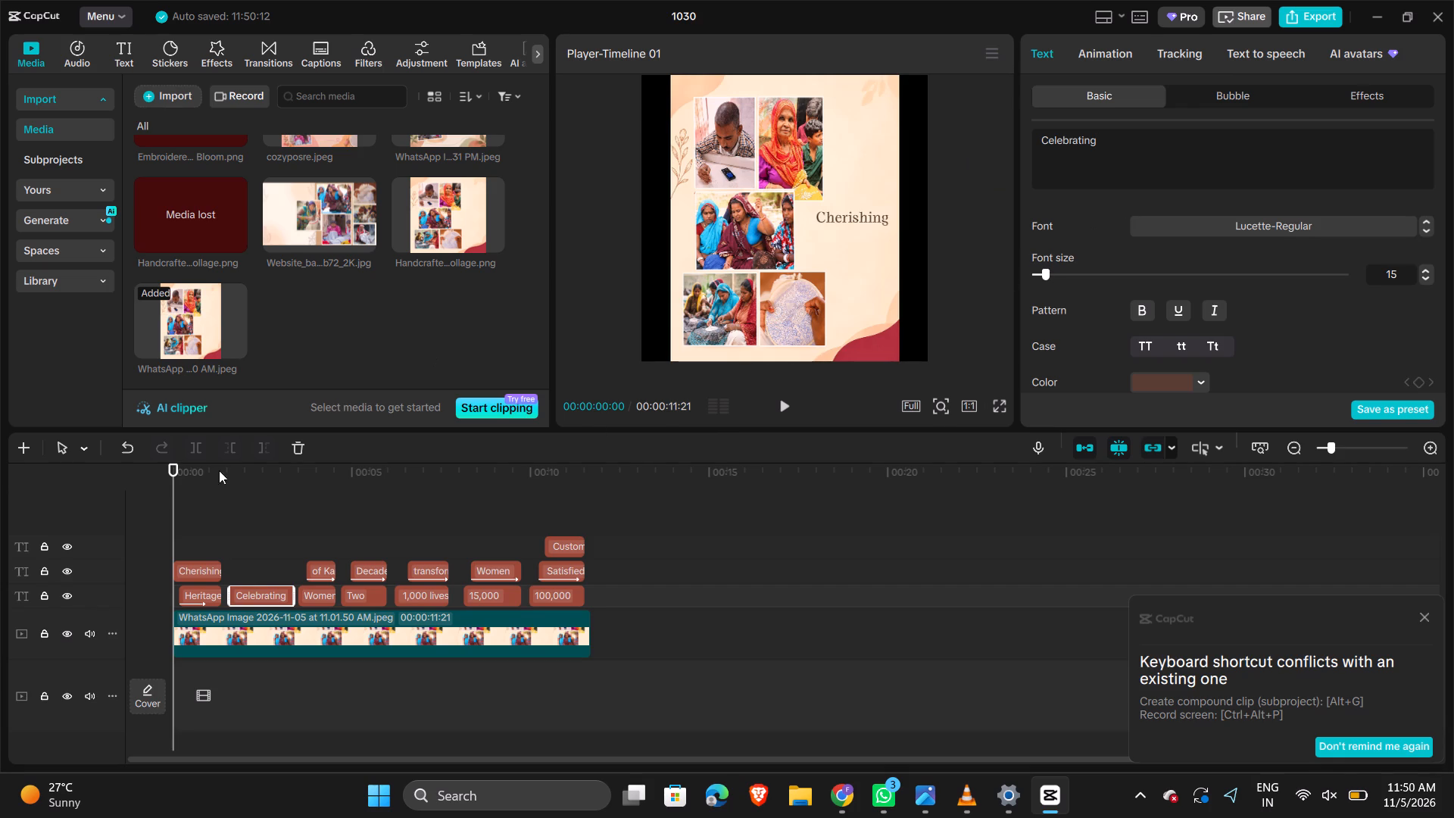
Reduce the "Celebrating" caption to font size 11 and reposition it to fit within the frame beside the middle photo.
left_click(261, 539)
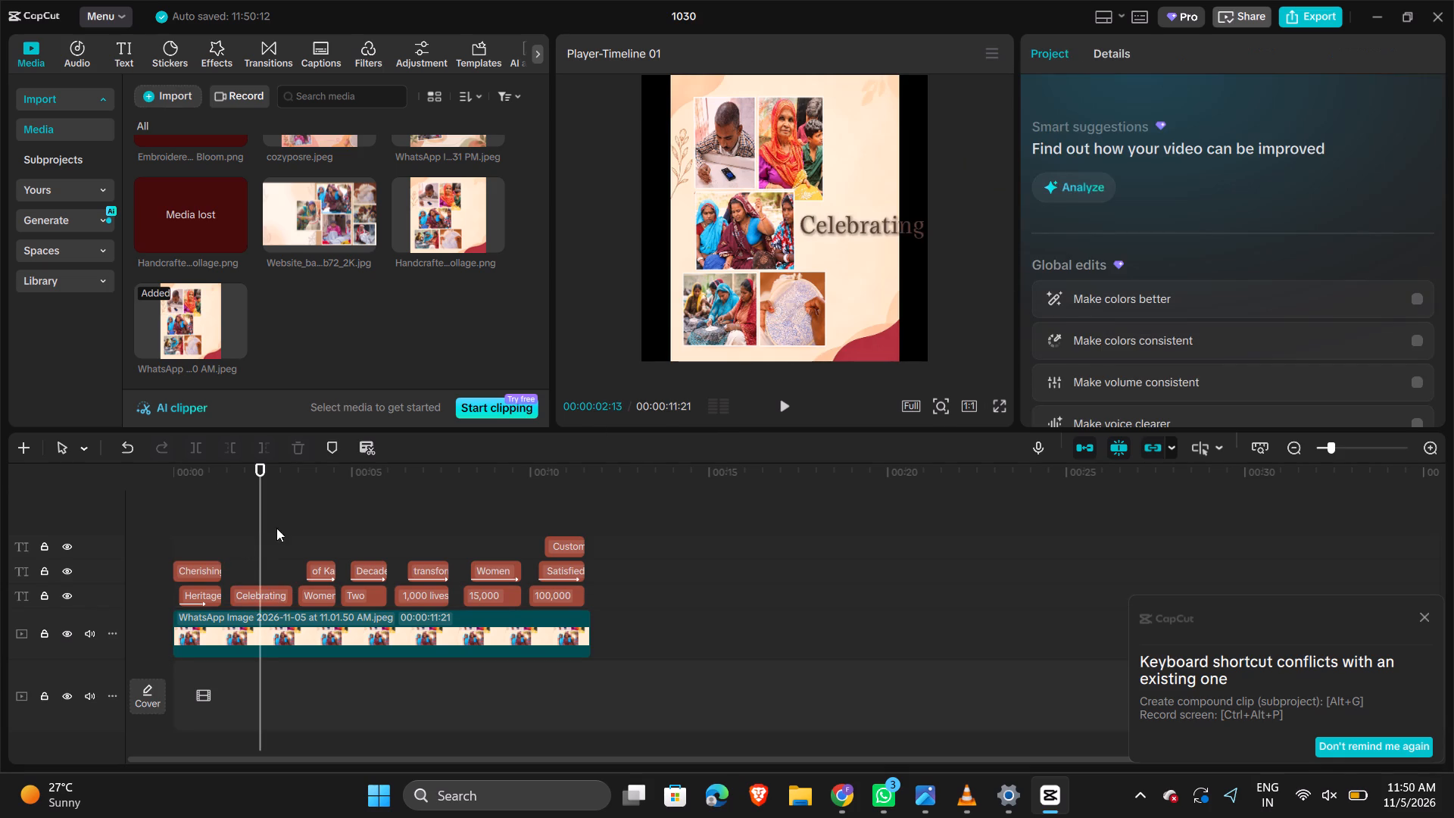
left_click(860, 225)
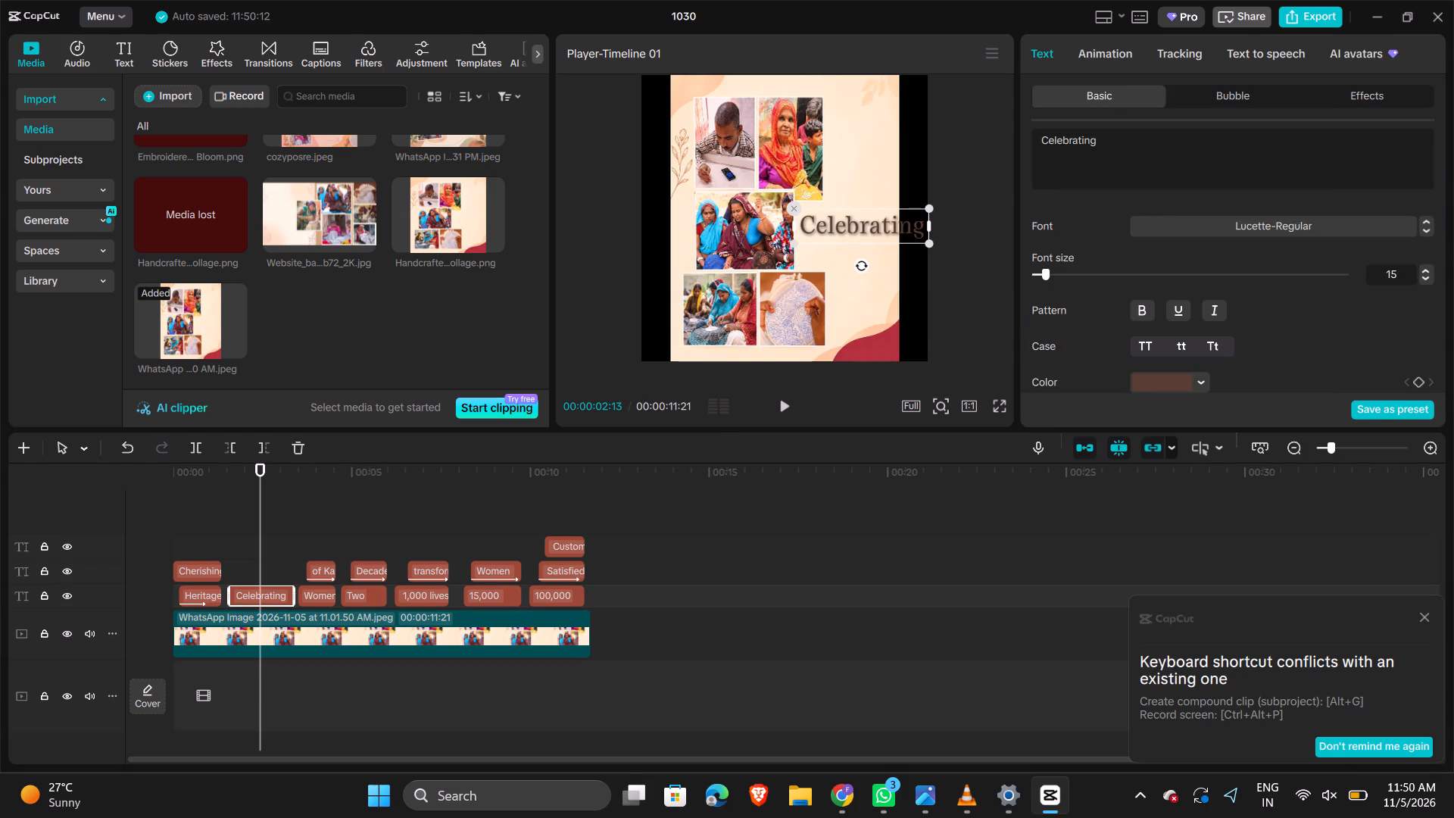
triple_click(1427, 277)
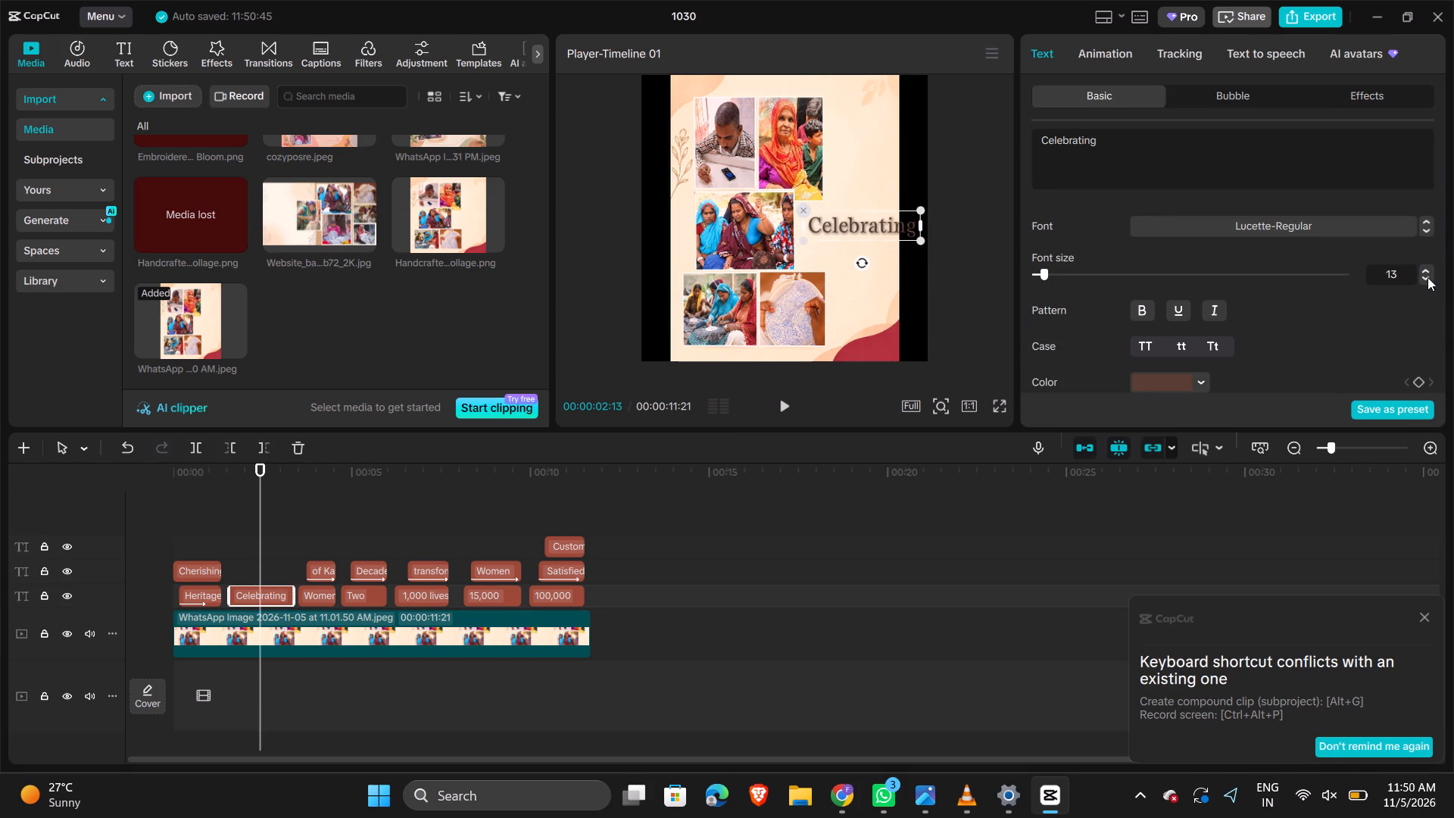
left_click_drag(849, 230, 837, 230)
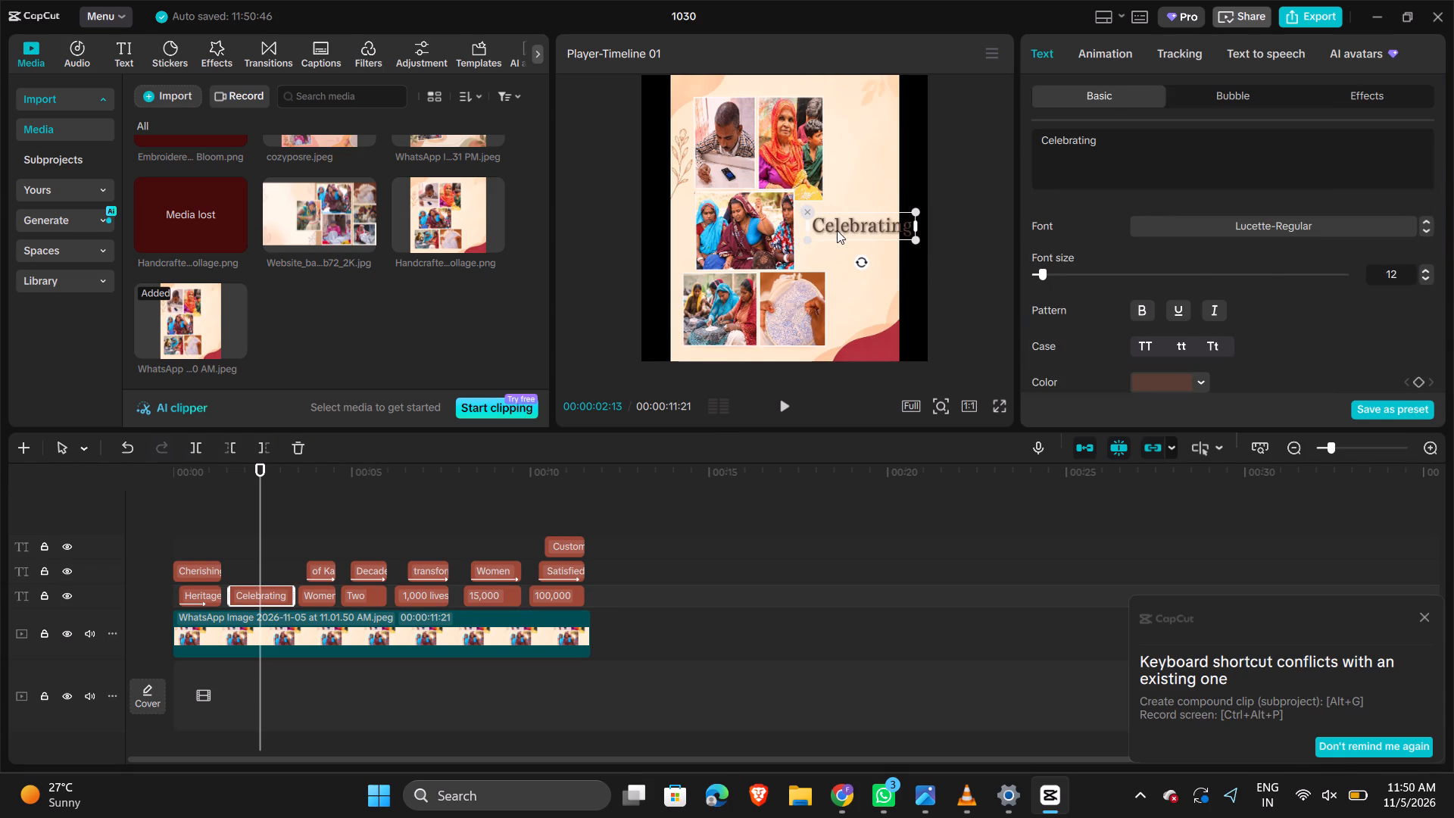
left_click_drag(837, 230, 835, 229)
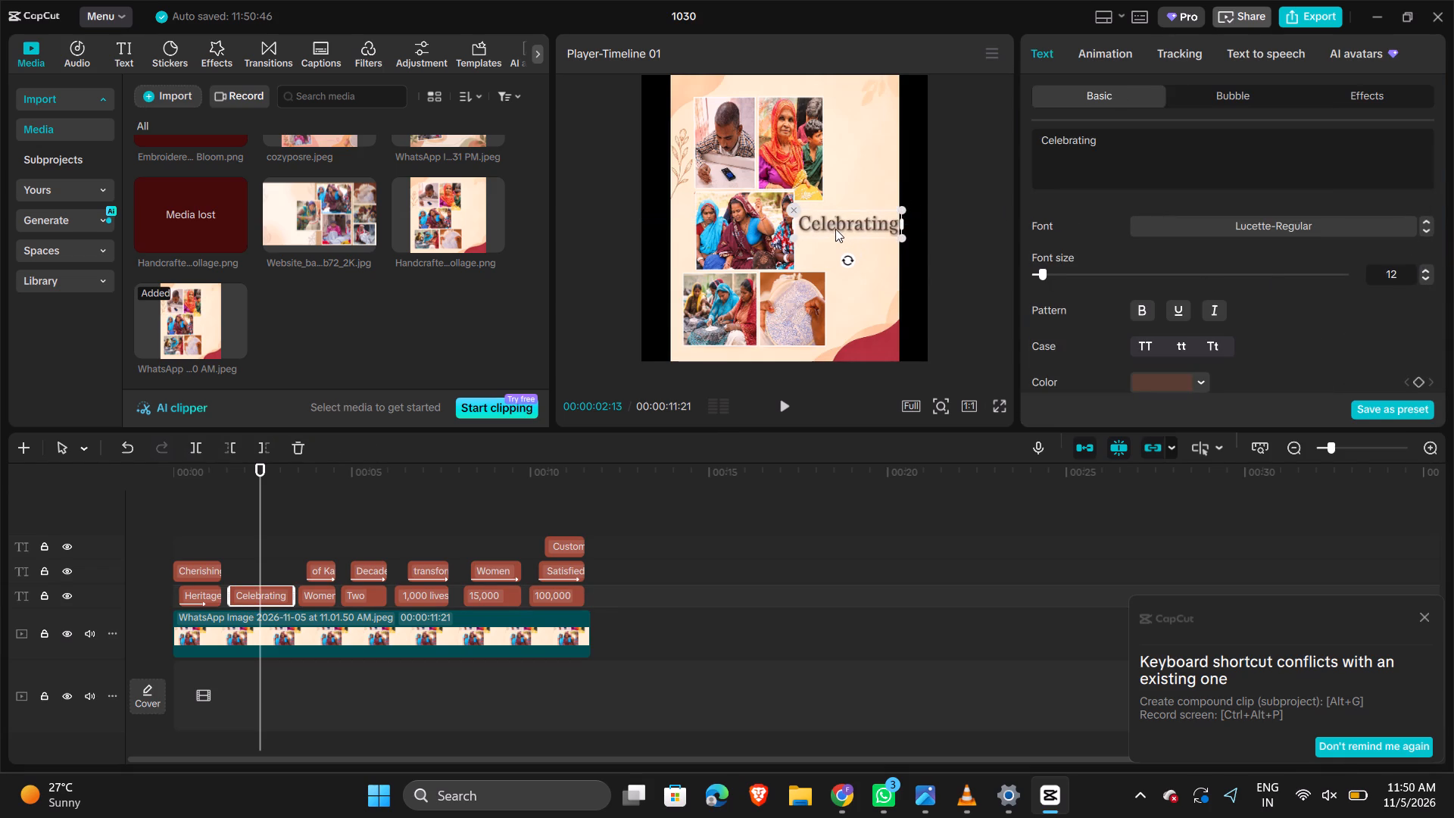
left_click_drag(835, 229, 836, 229)
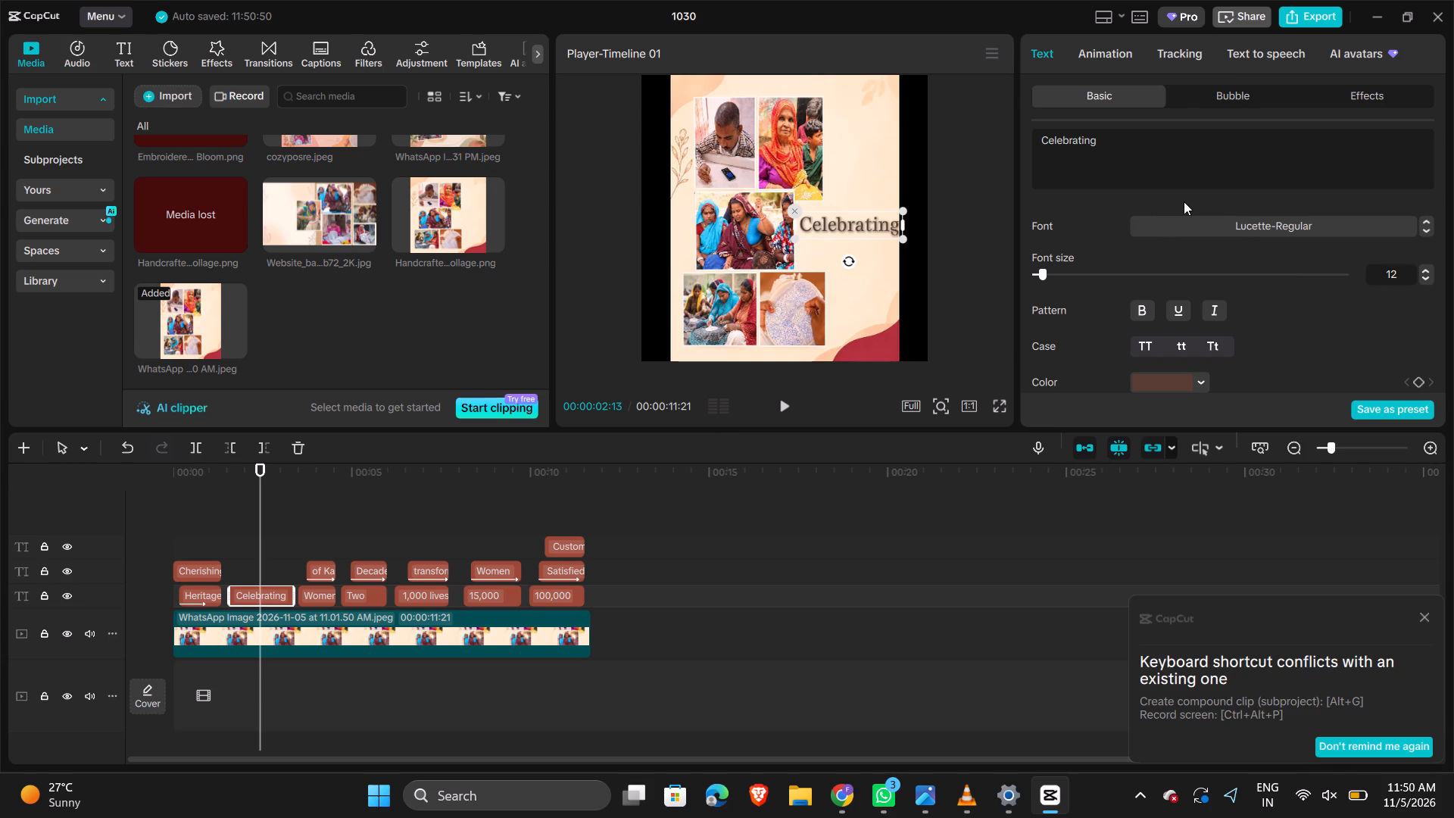
left_click(1424, 276)
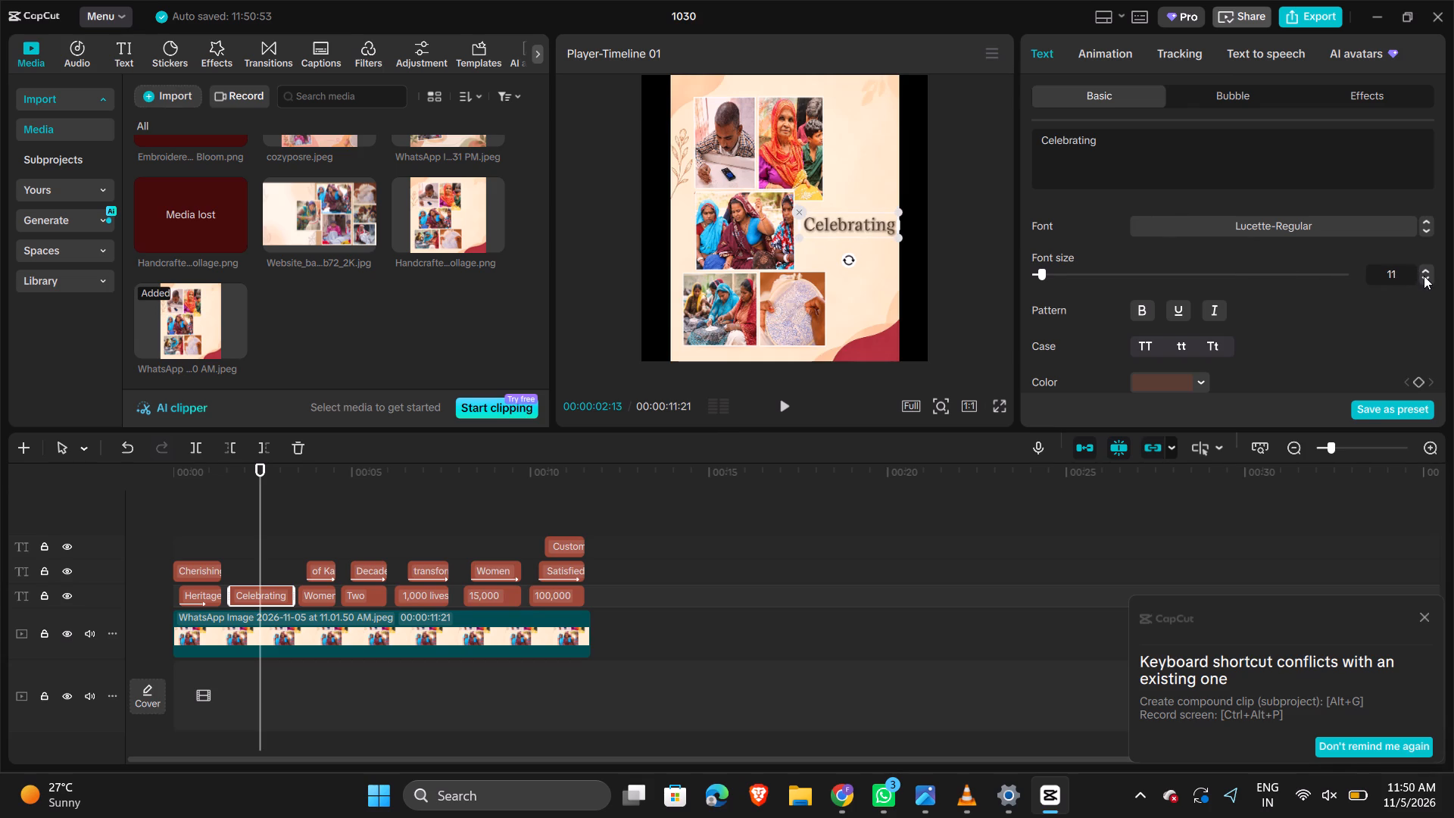
left_click(857, 229)
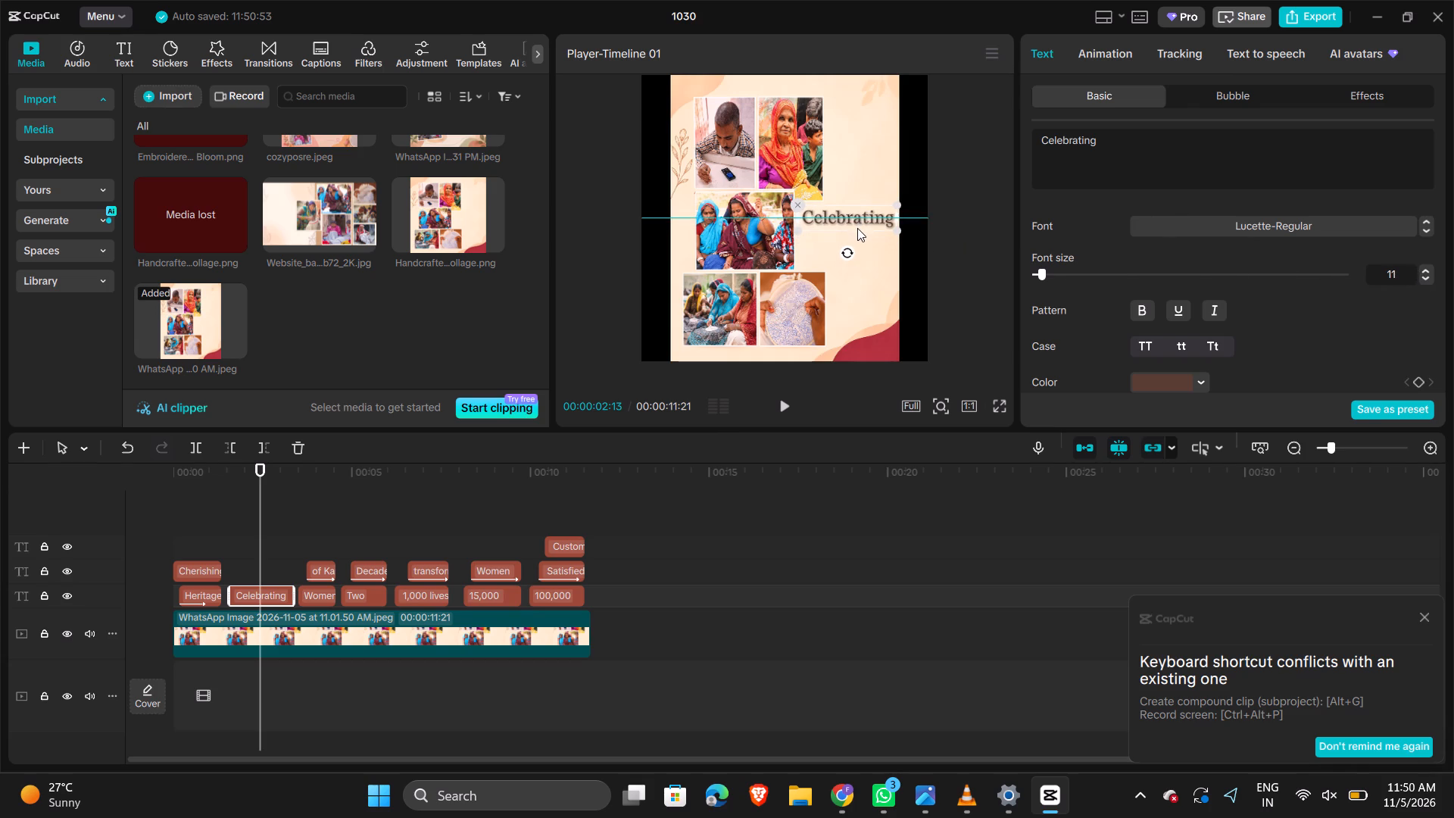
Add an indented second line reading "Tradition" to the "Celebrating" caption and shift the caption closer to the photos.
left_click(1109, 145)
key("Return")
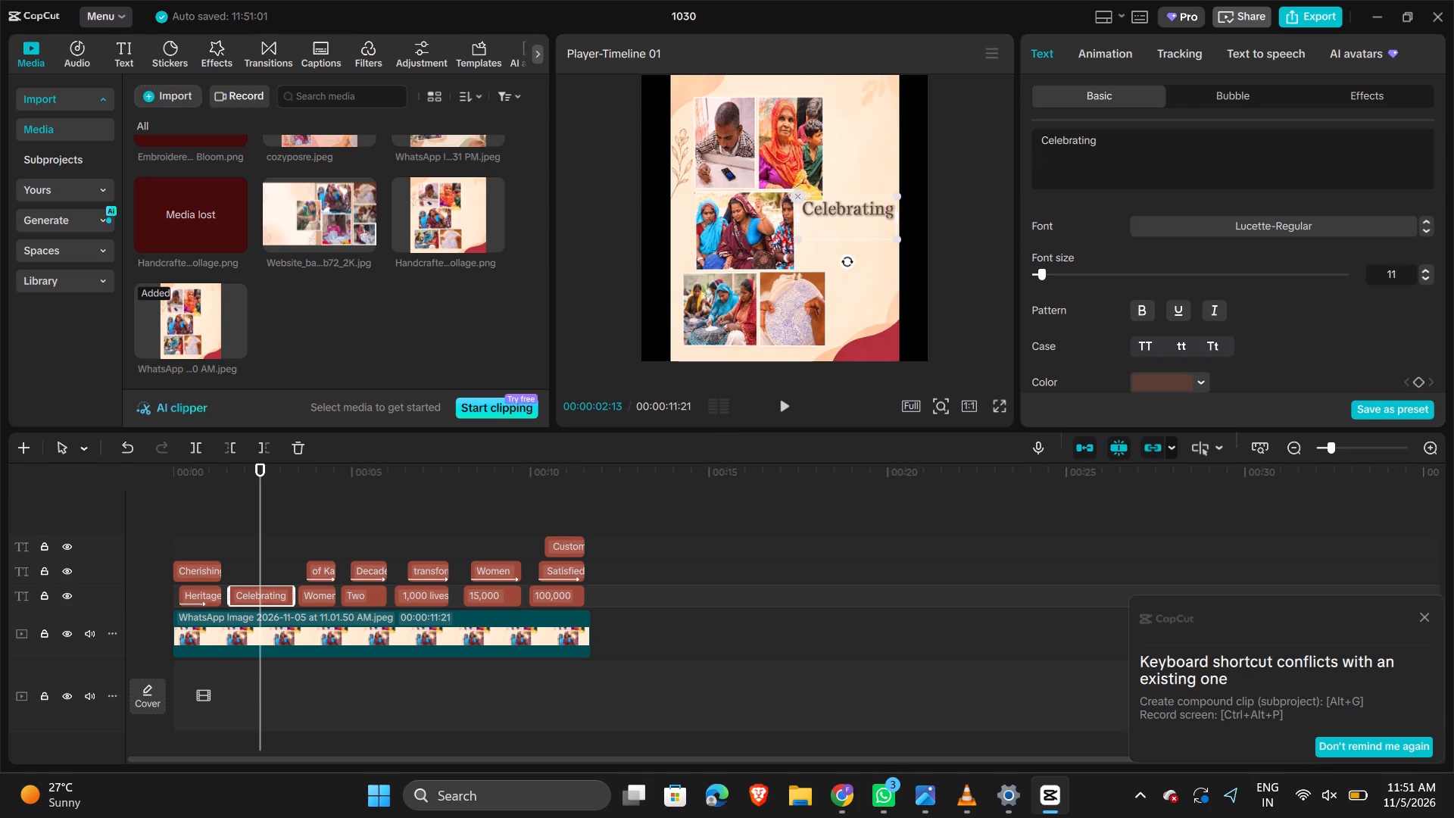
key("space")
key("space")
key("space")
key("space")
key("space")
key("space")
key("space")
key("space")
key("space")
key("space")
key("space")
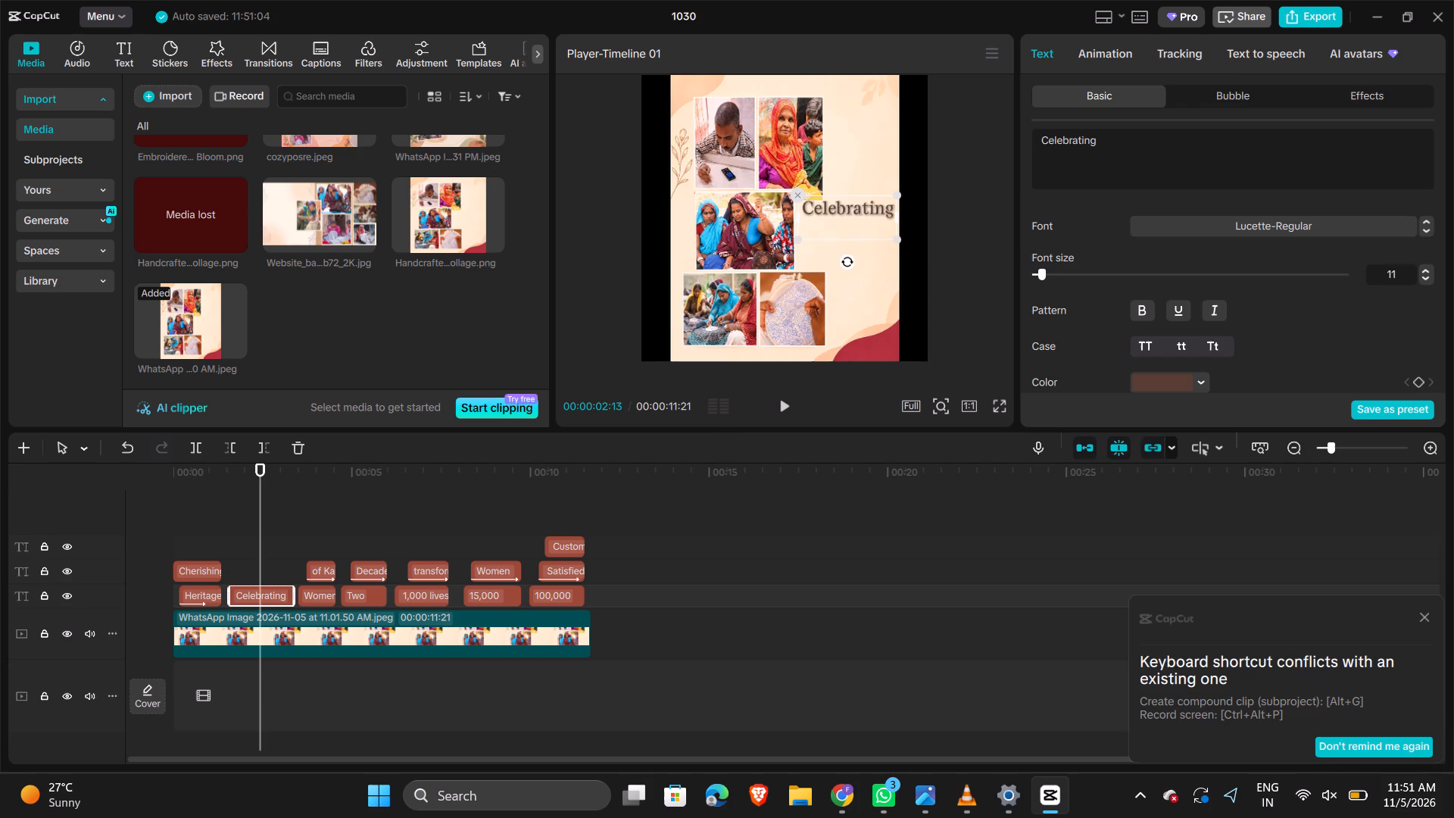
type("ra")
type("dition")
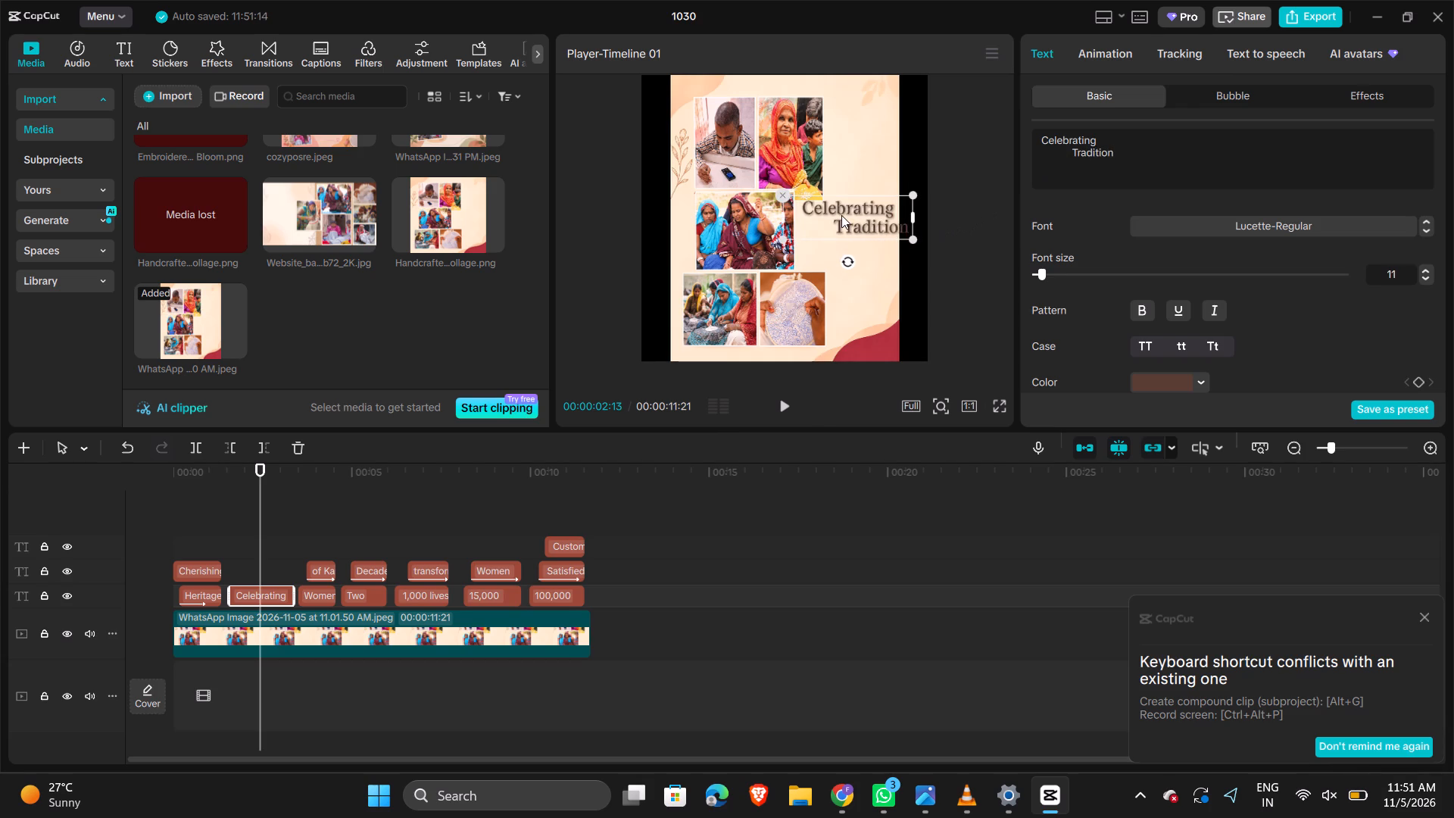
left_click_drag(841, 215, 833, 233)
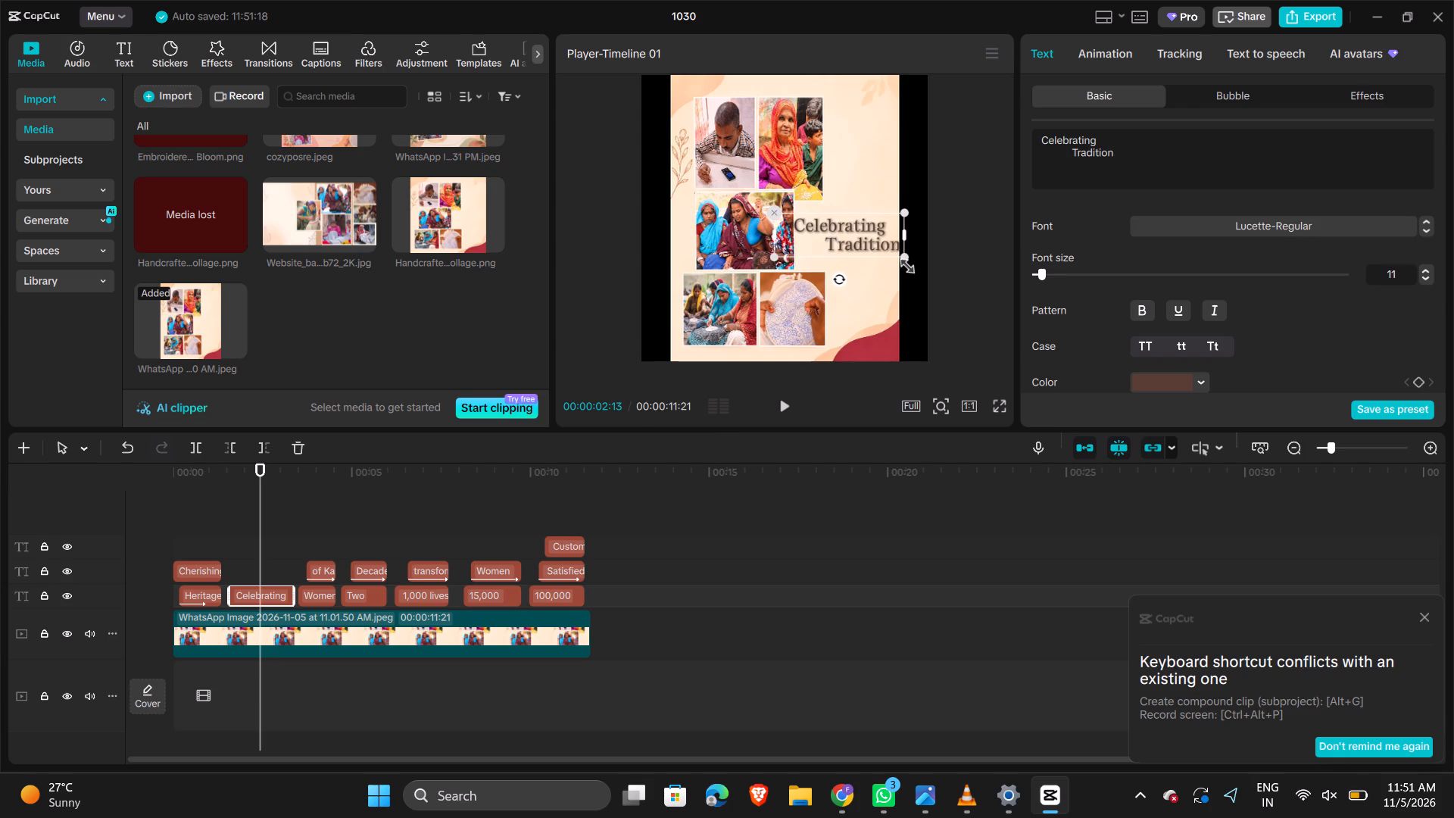
Copy the word "Tradition", remove it from the "Celebrating" caption, and reposition the caption beside the middle photo.
left_click(1099, 140)
left_click_drag(1063, 154, 1143, 149)
key("ctrl+c")
key("BackSpace")
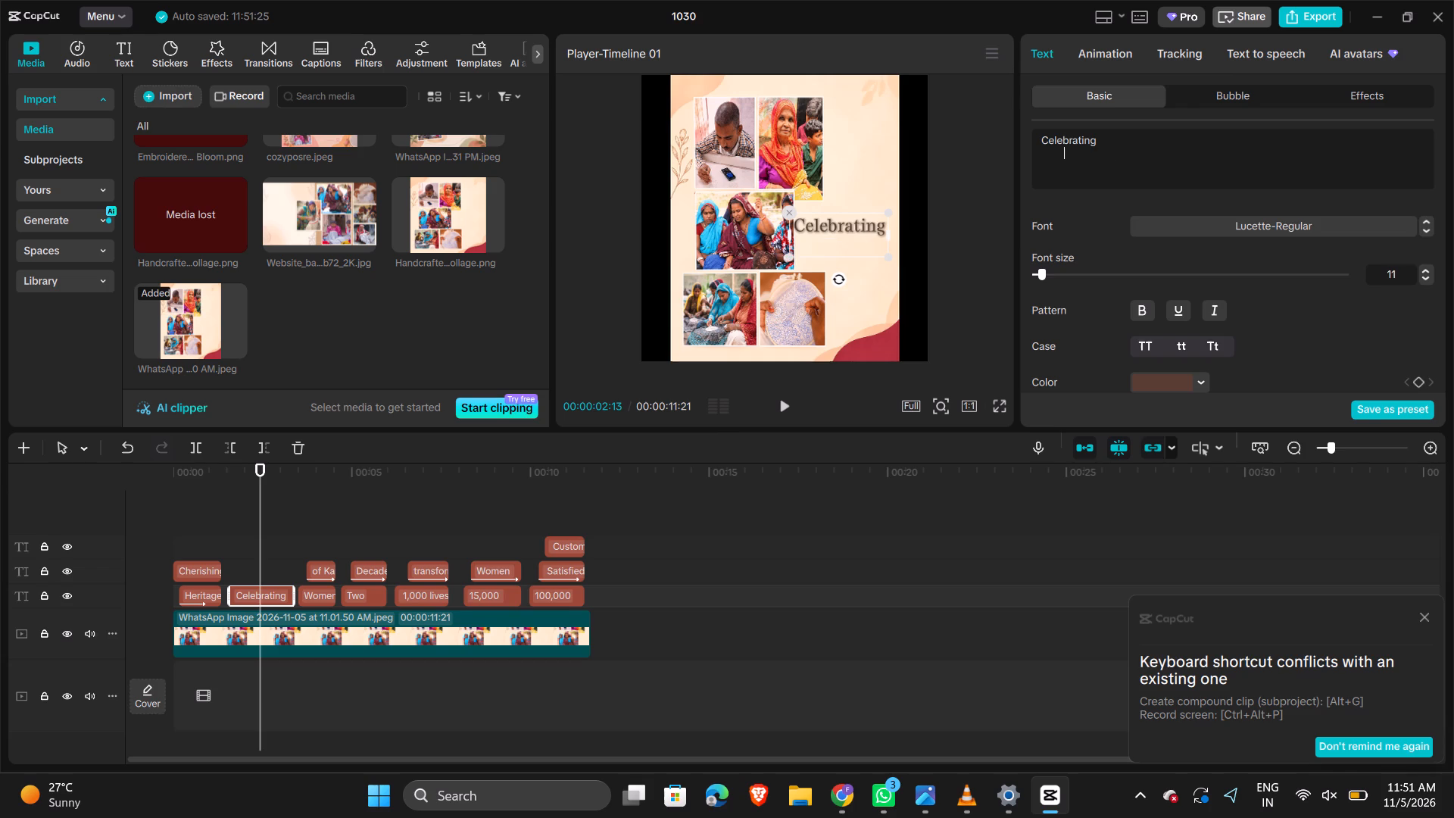
left_click_drag(813, 234, 826, 234)
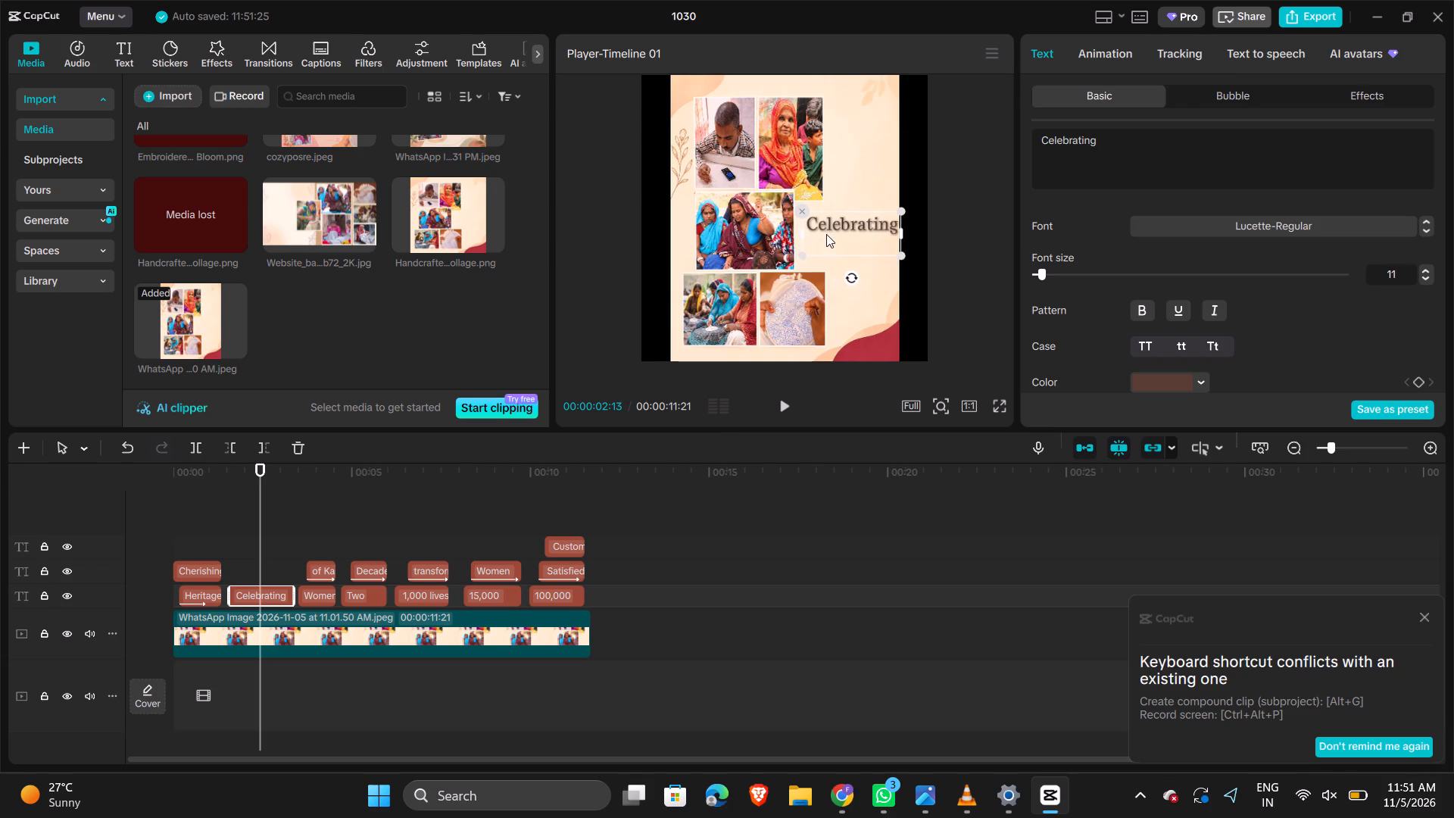
left_click_drag(826, 234, 820, 233)
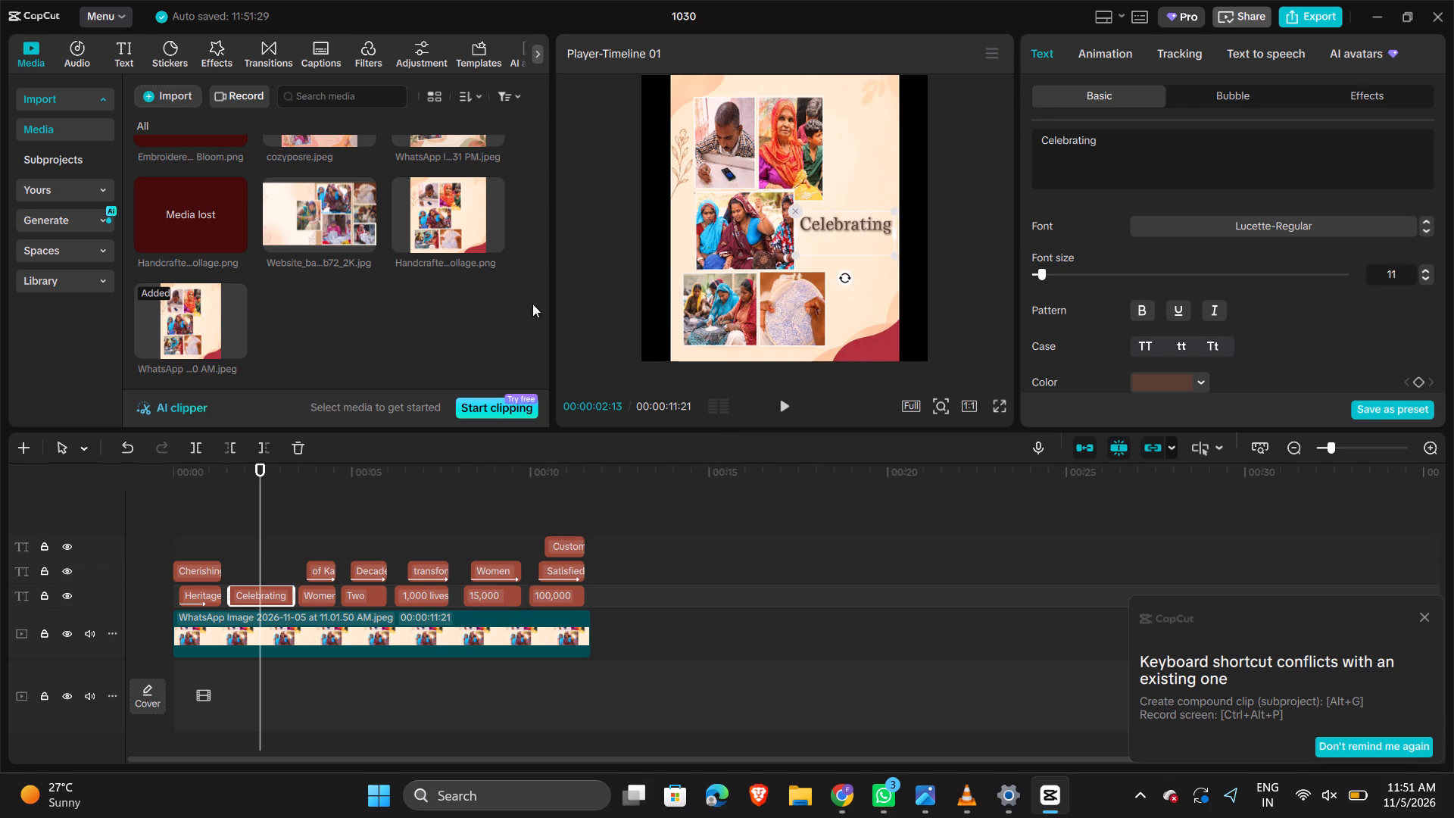
Add a new default text clip to the timeline at 00:00:02:13, above the "Celebrating" caption.
left_click(118, 54)
left_click(126, 59)
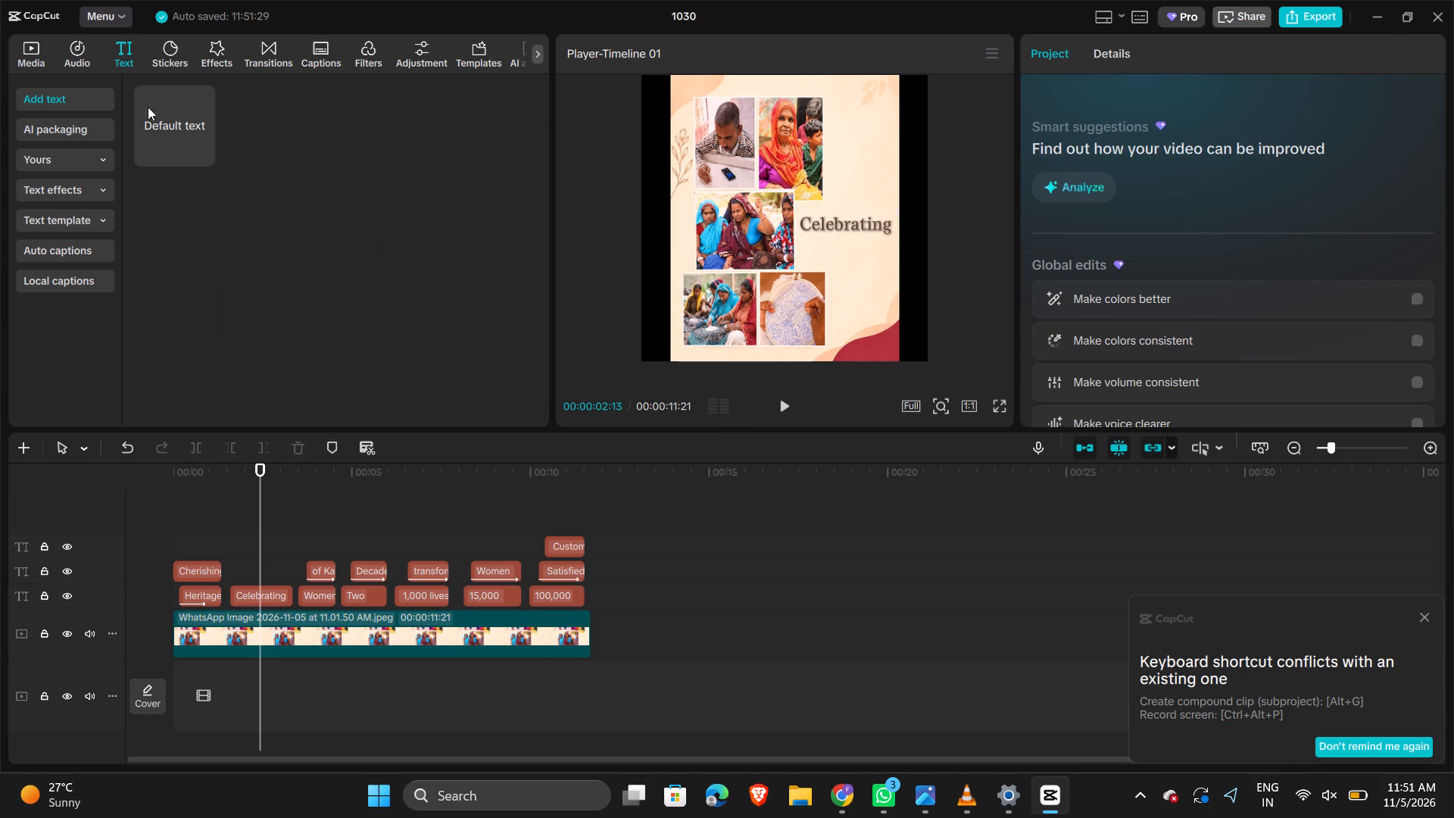
left_click(207, 155)
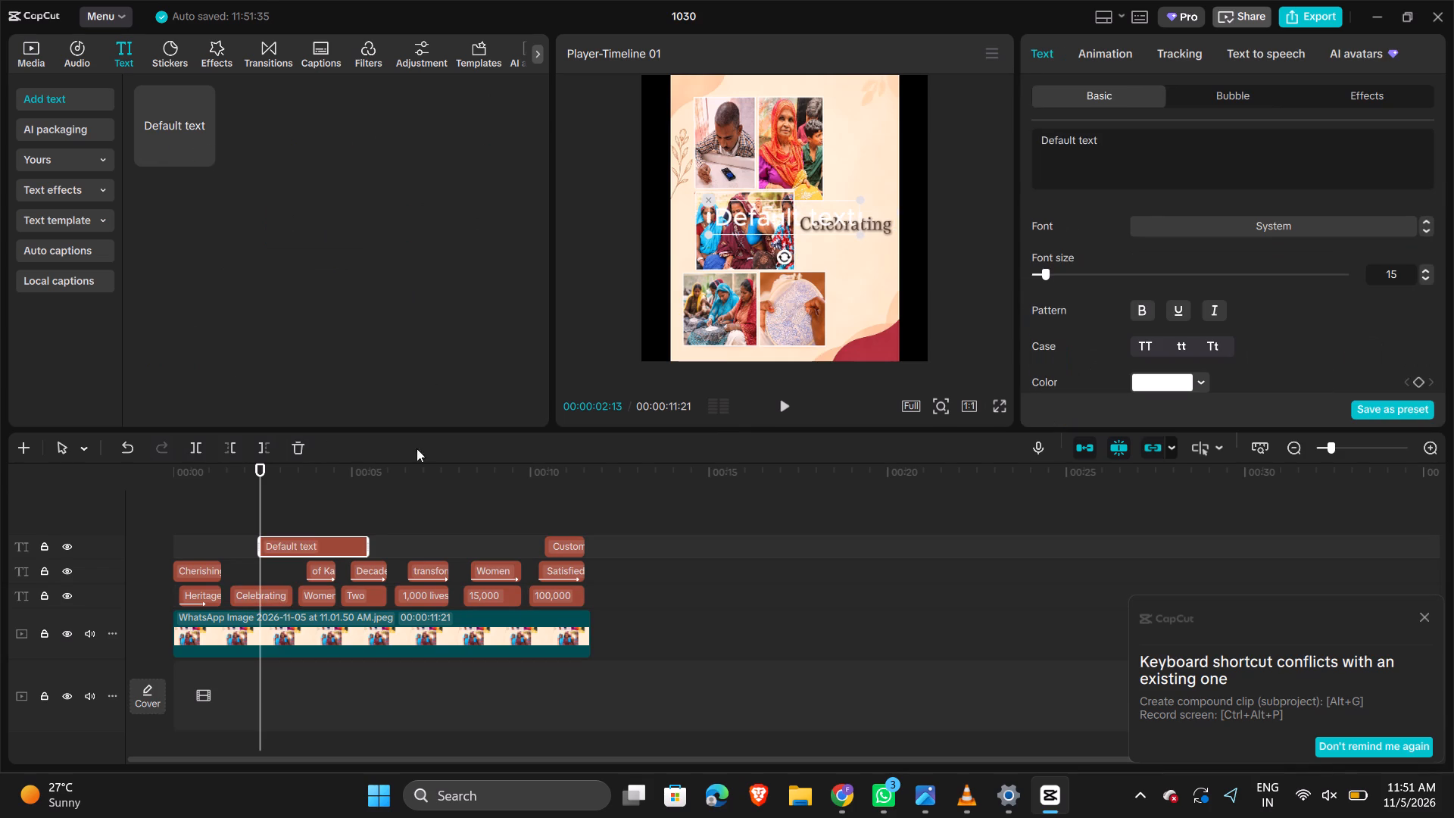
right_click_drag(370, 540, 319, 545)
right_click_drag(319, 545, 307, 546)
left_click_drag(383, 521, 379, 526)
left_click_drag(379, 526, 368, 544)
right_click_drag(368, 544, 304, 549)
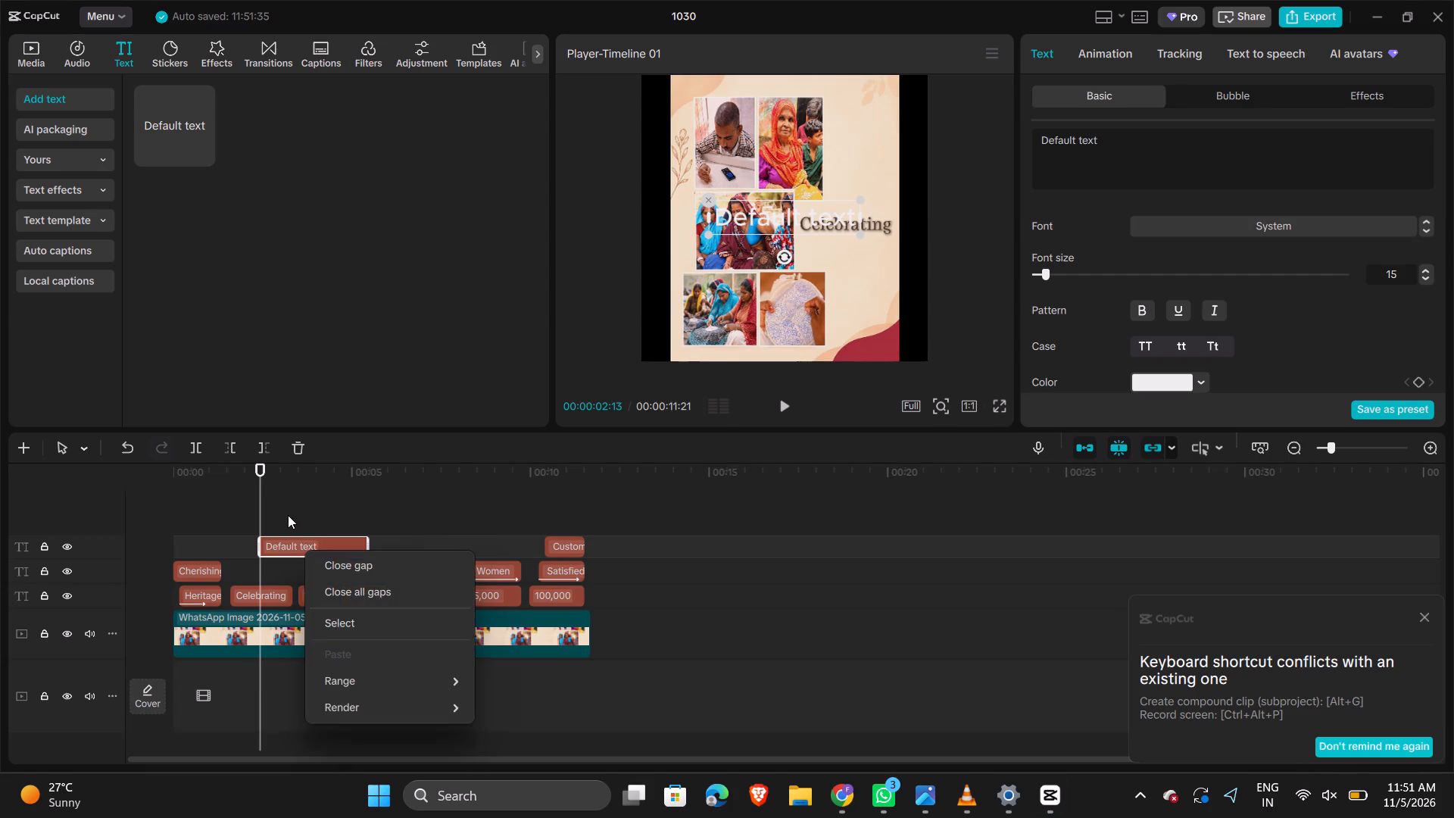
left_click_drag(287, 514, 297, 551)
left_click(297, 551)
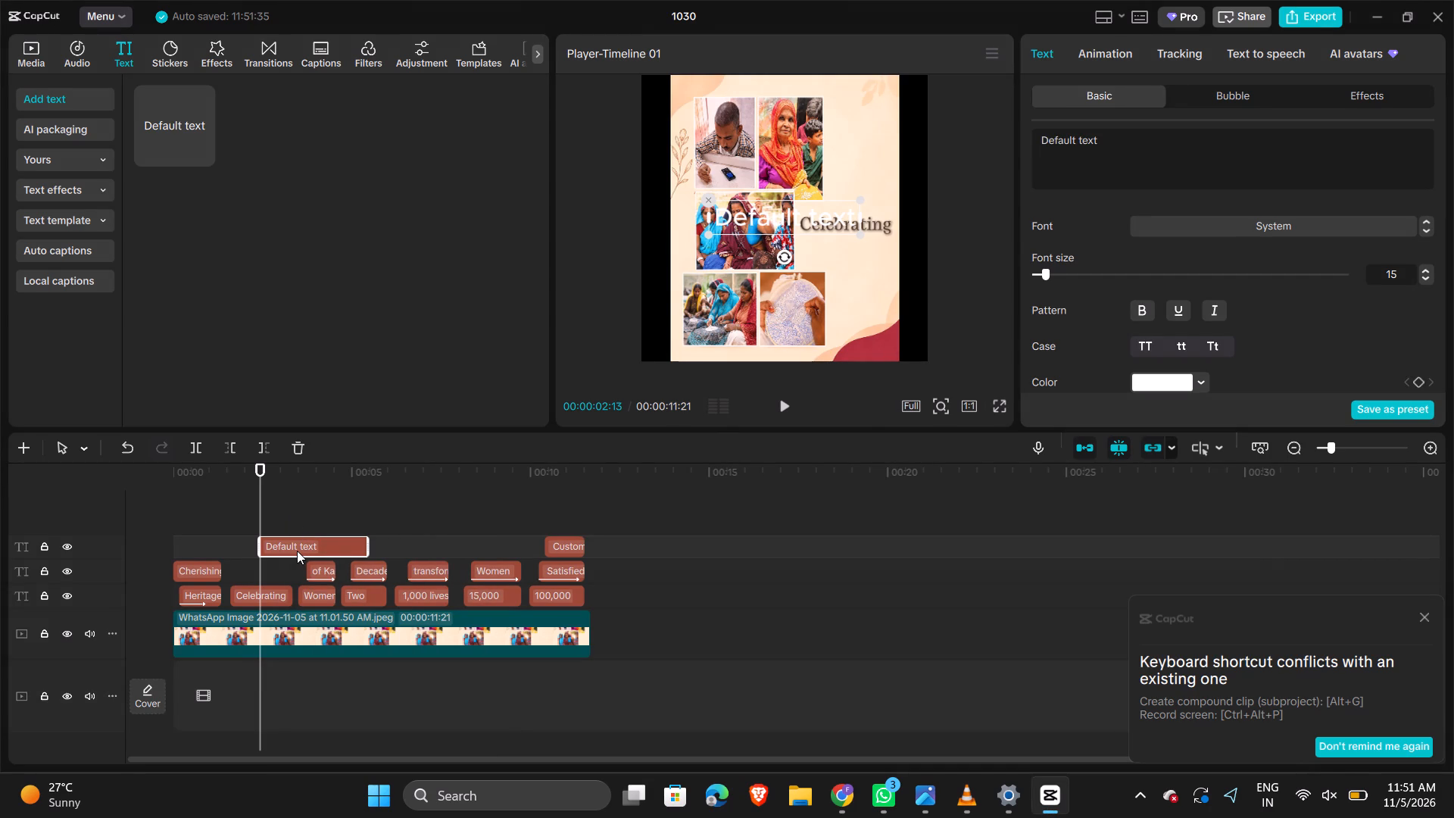
Trim the default text clip to end at 00:00:03:11 and extend its start to about 00:00:02:00, above the "Celebrating" clip.
left_click(286, 604)
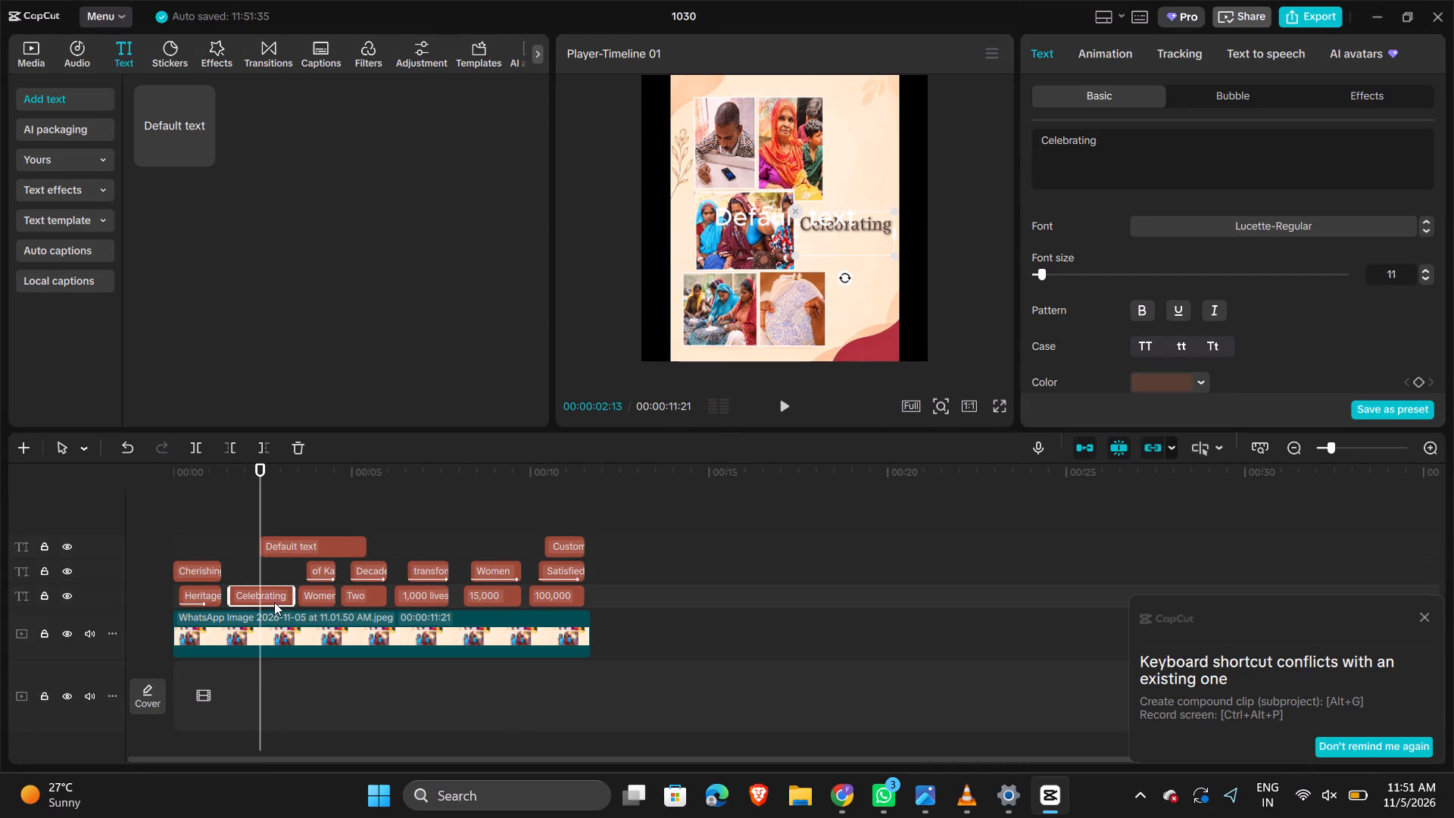
key("space")
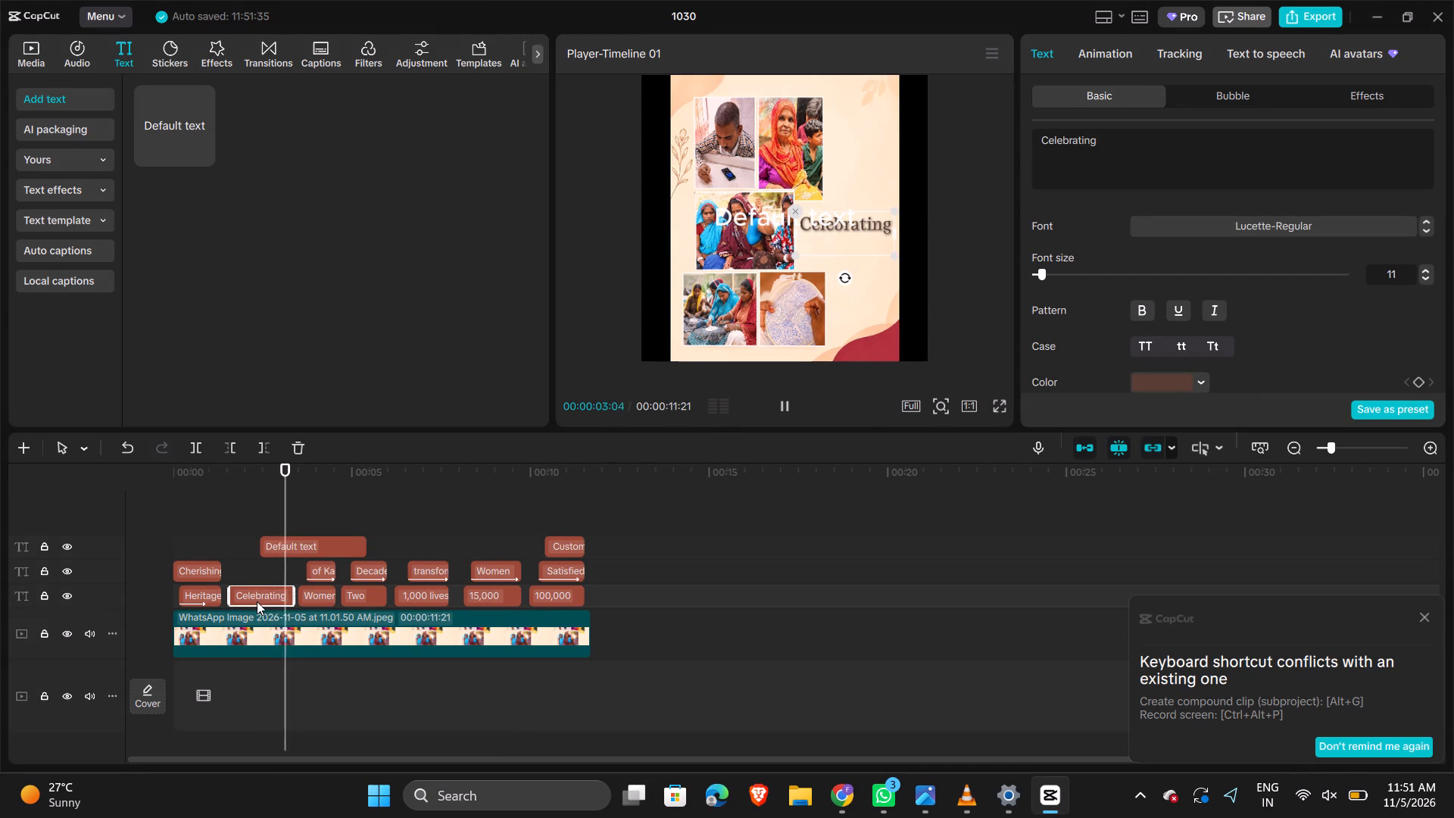
key("space")
left_click(285, 548)
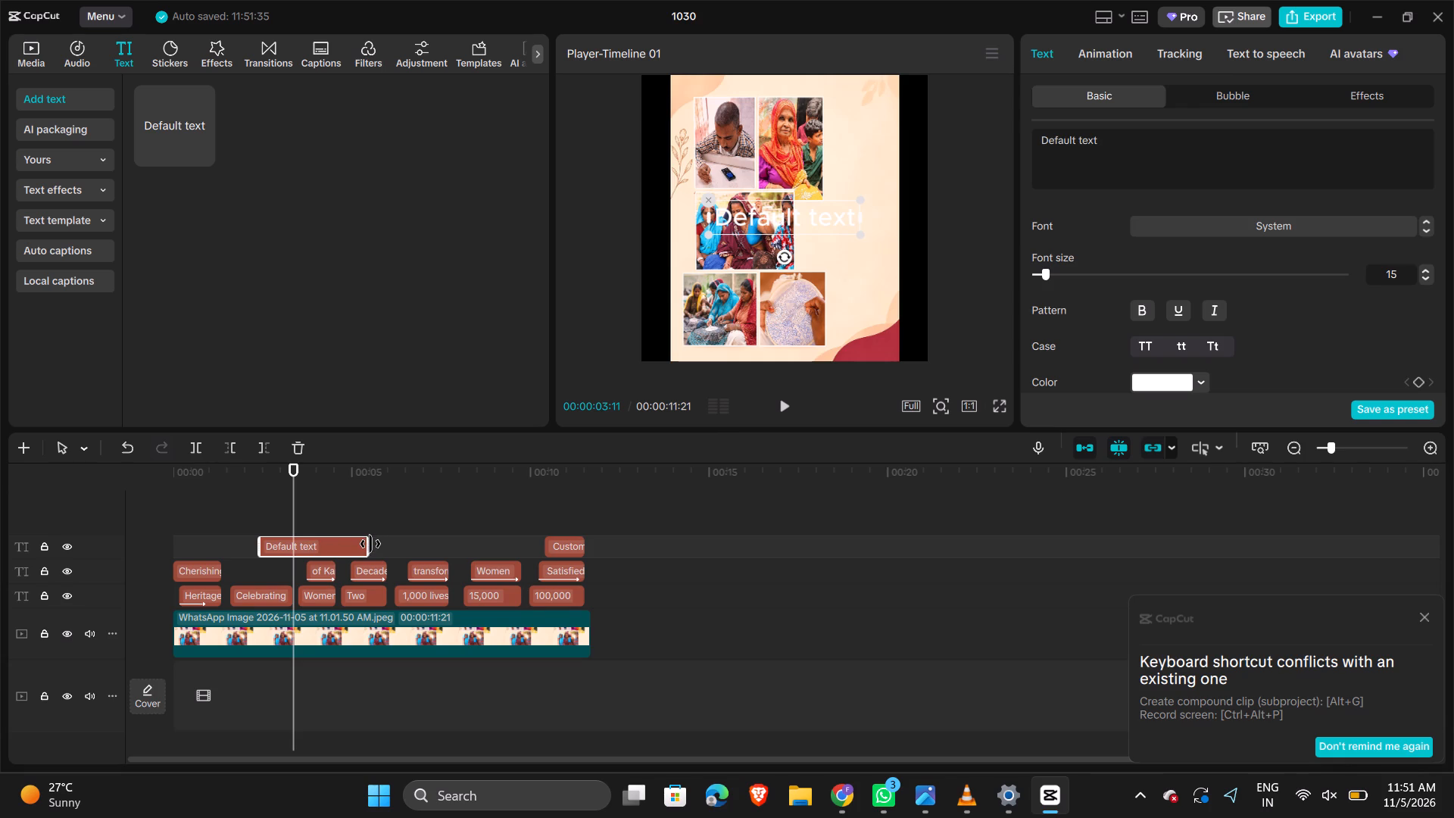
key("ctrl+b")
key("BackSpace")
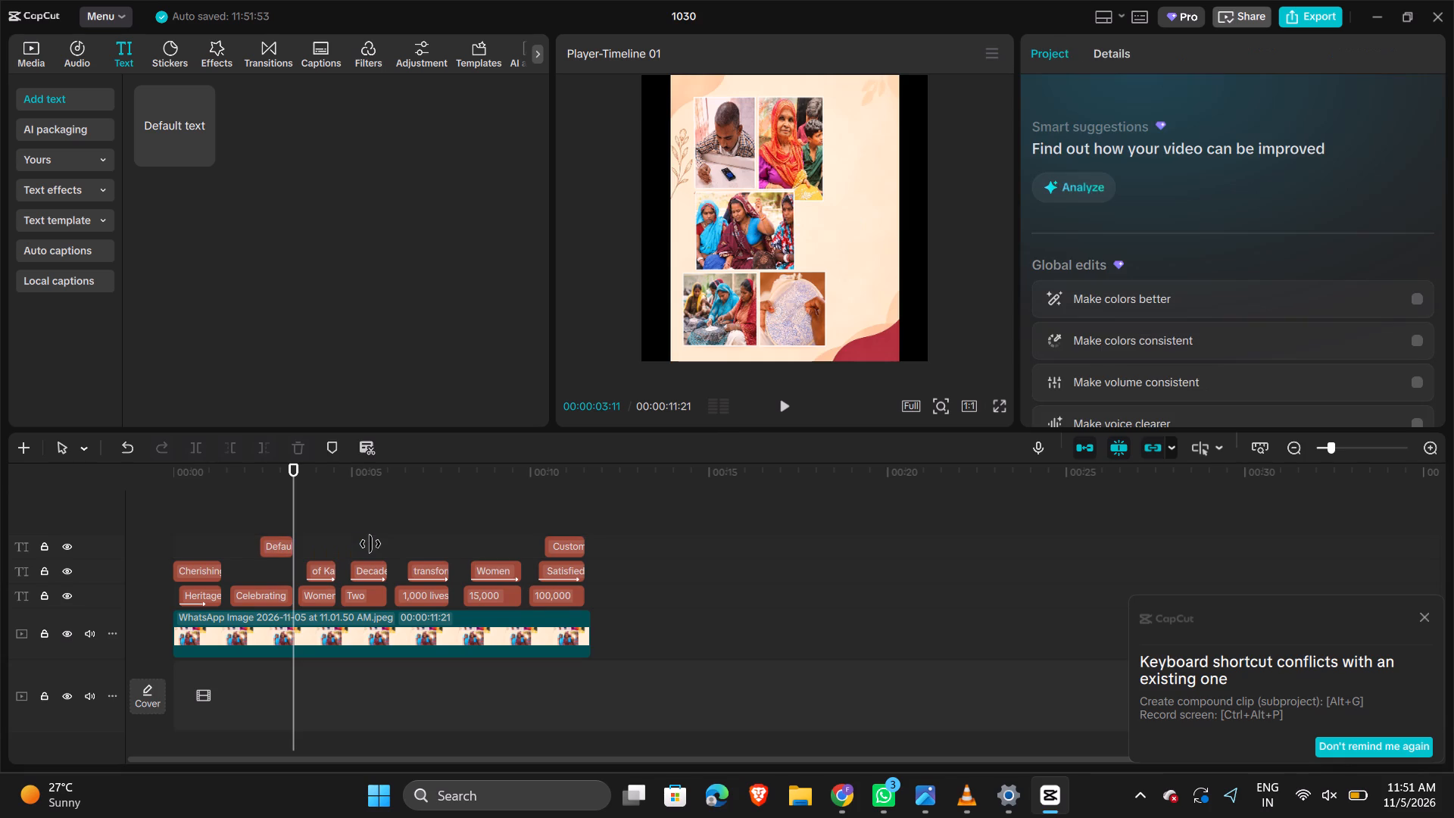
left_click(282, 545)
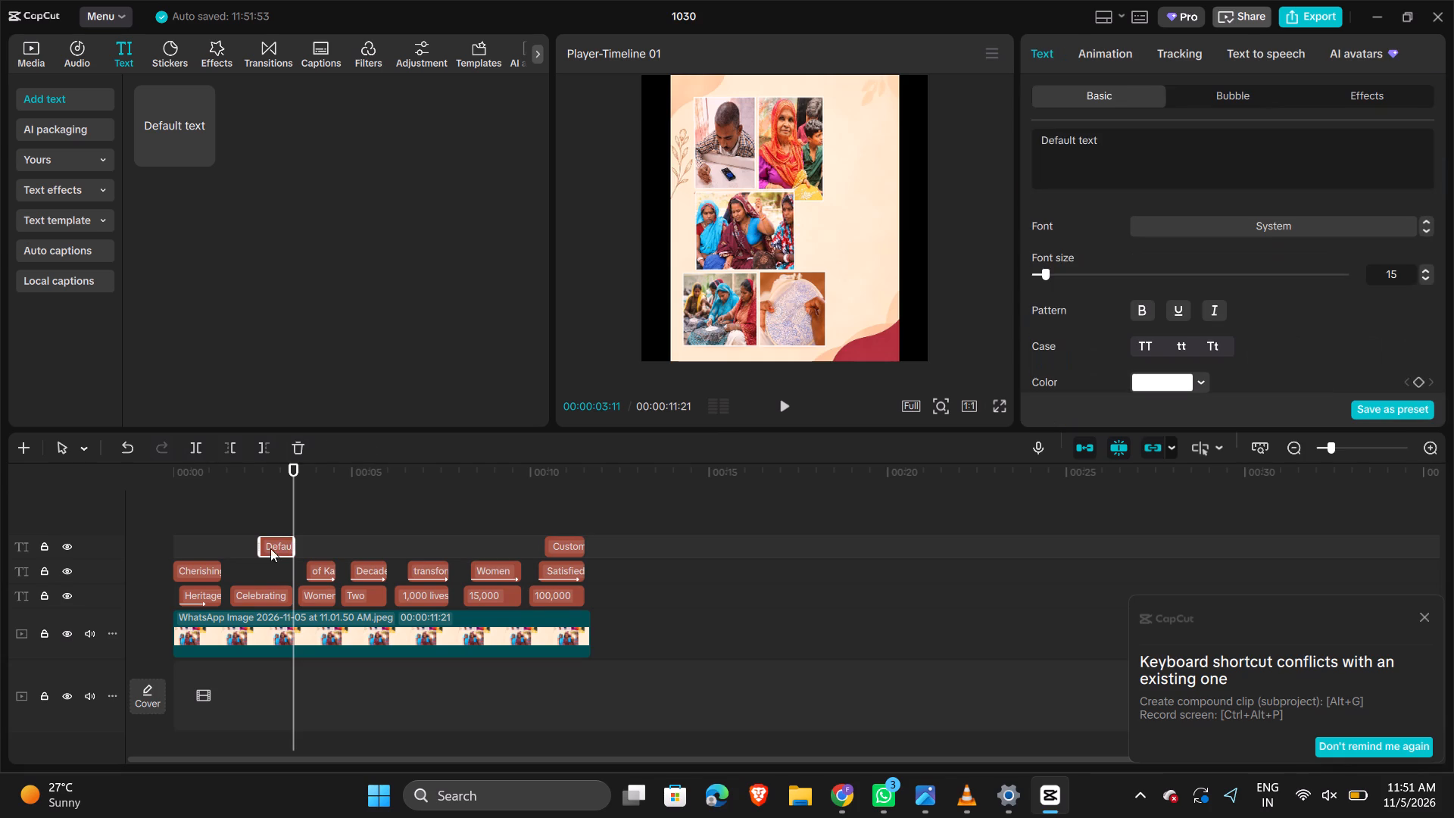
left_click_drag(257, 548, 244, 550)
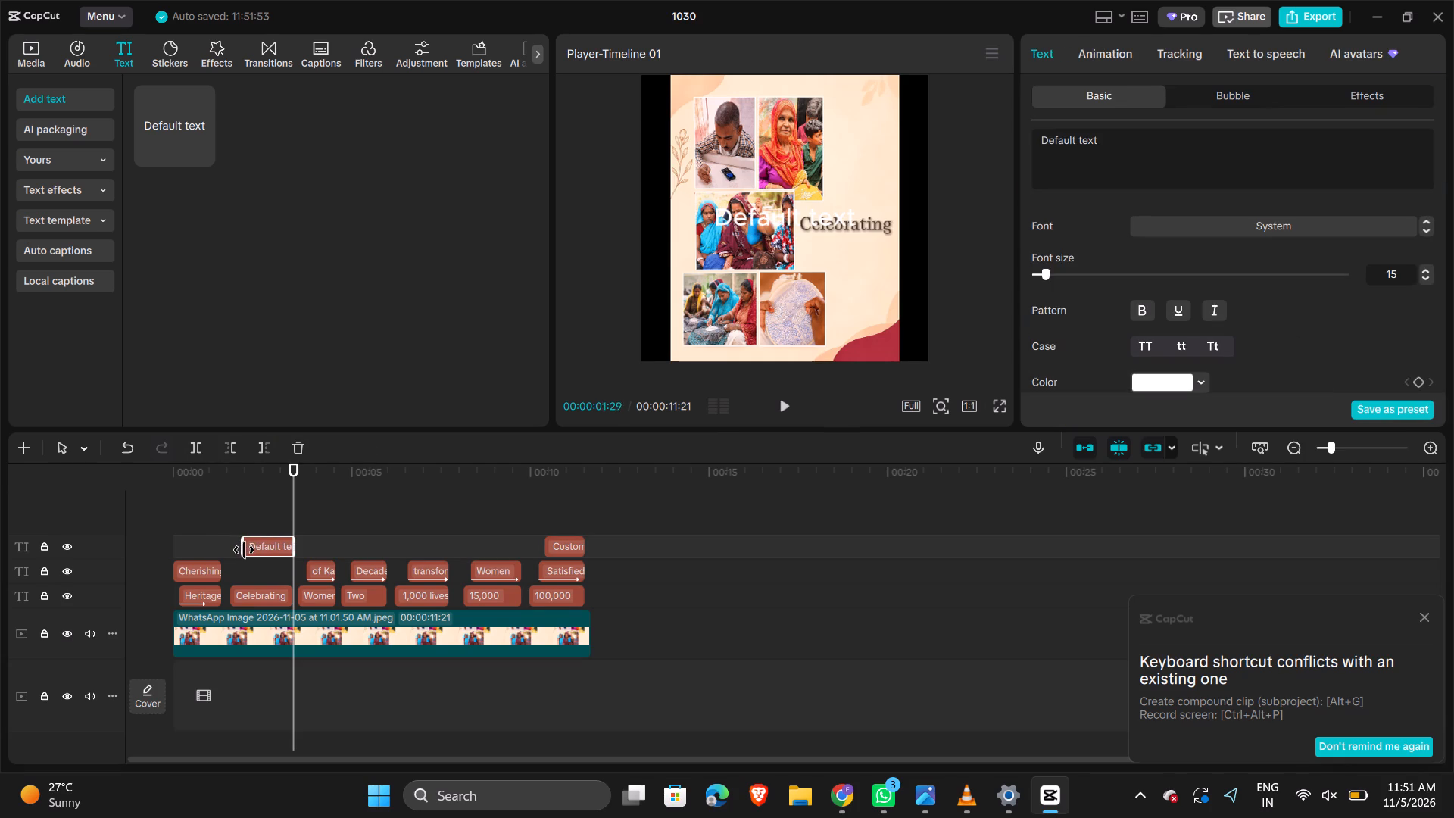
left_click_drag(244, 550, 250, 553)
left_click_drag(250, 553, 244, 552)
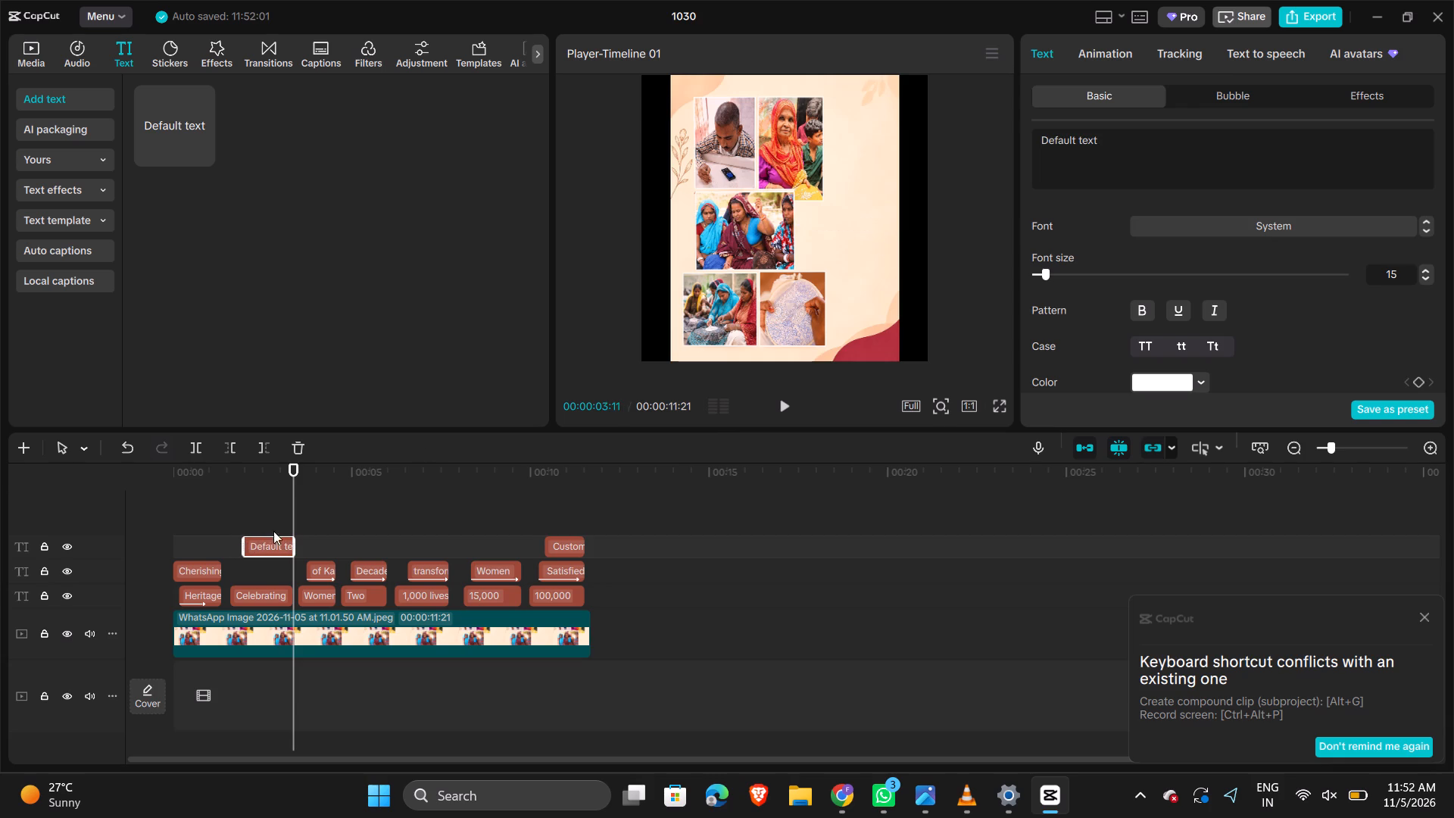
Replace the default text with the copied word "Tradition" and remove its leading spaces.
left_click_drag(1113, 142, 1146, 122)
left_click_drag(1146, 122, 1144, 131)
key("ctrl+v")
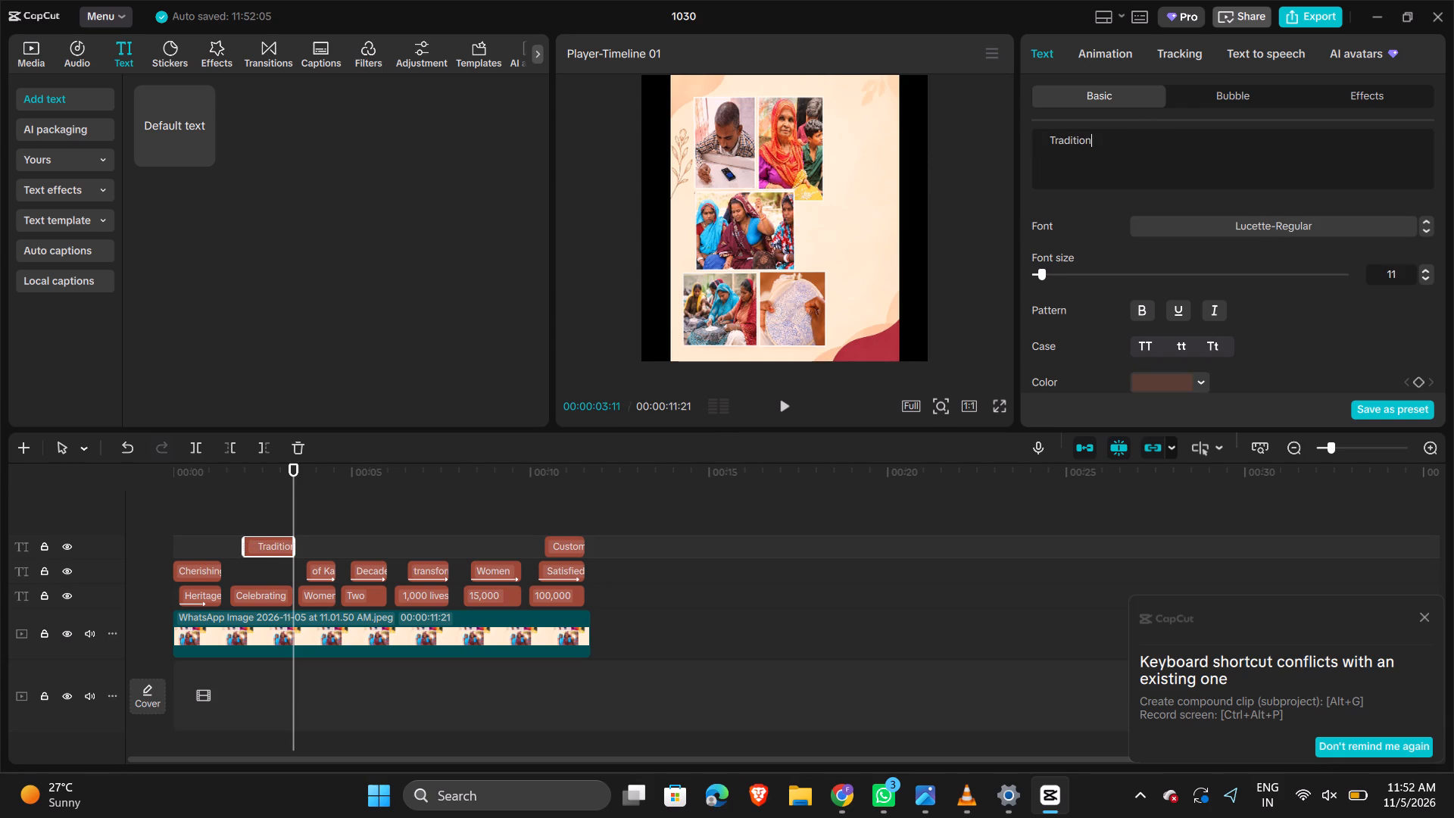
left_click(1049, 145)
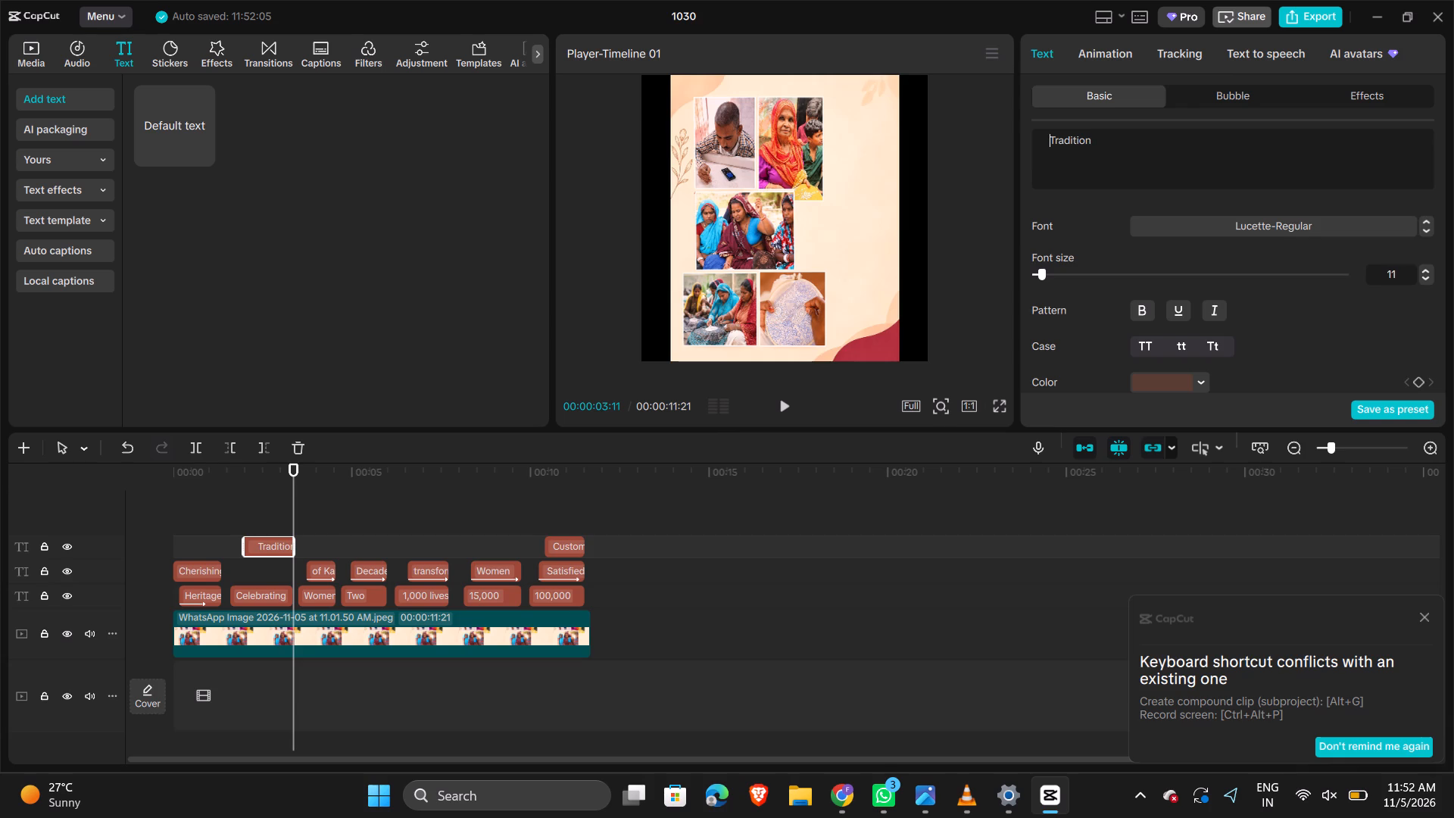
left_click(1049, 145)
key("BackSpace")
key("BackSpace")
key("BackSpace")
key("BackSpace")
left_click(265, 496)
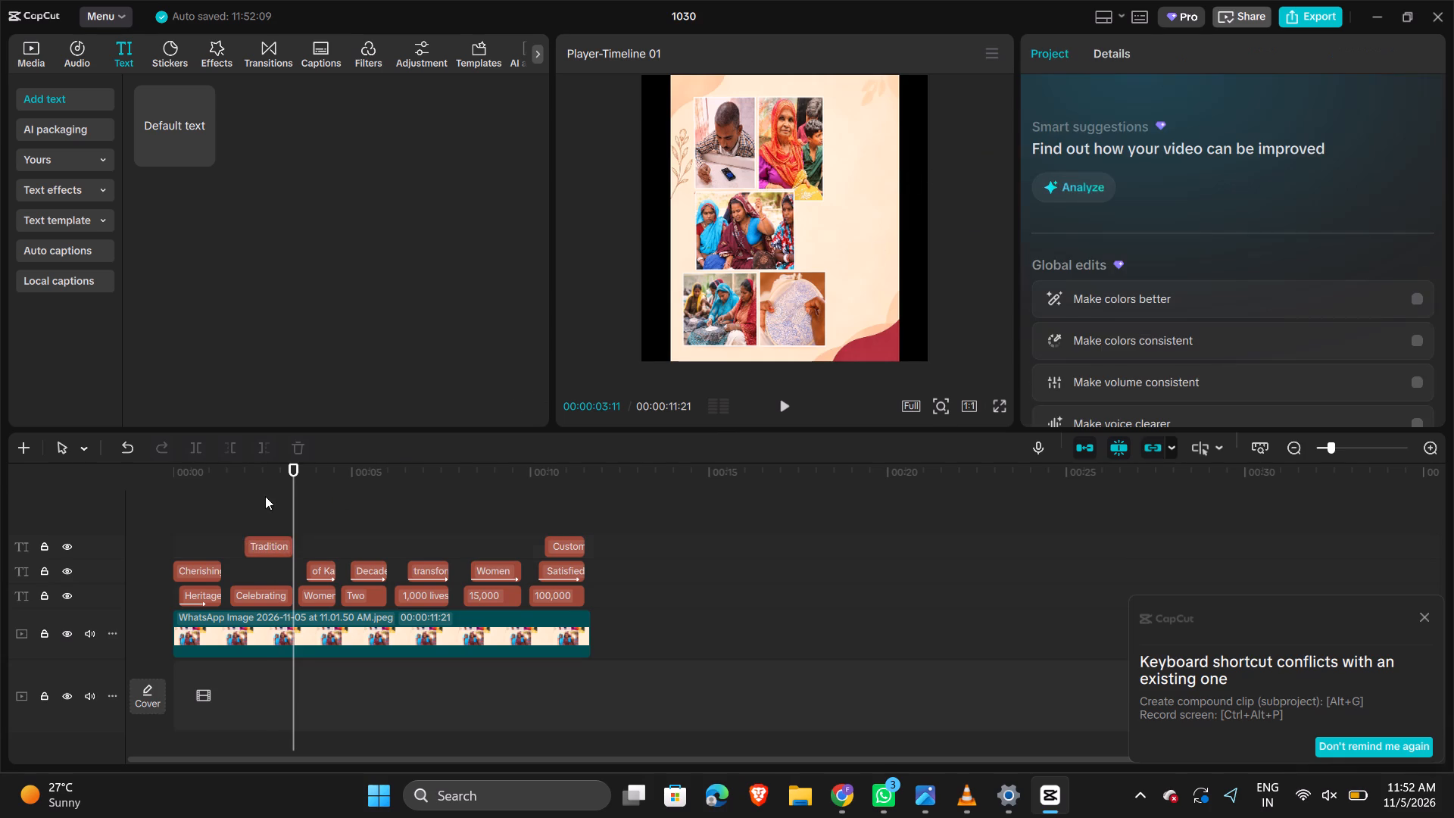
Place the "Tradition" caption directly beneath "Celebrating", beside the middle photo and inside the frame.
left_click(272, 539)
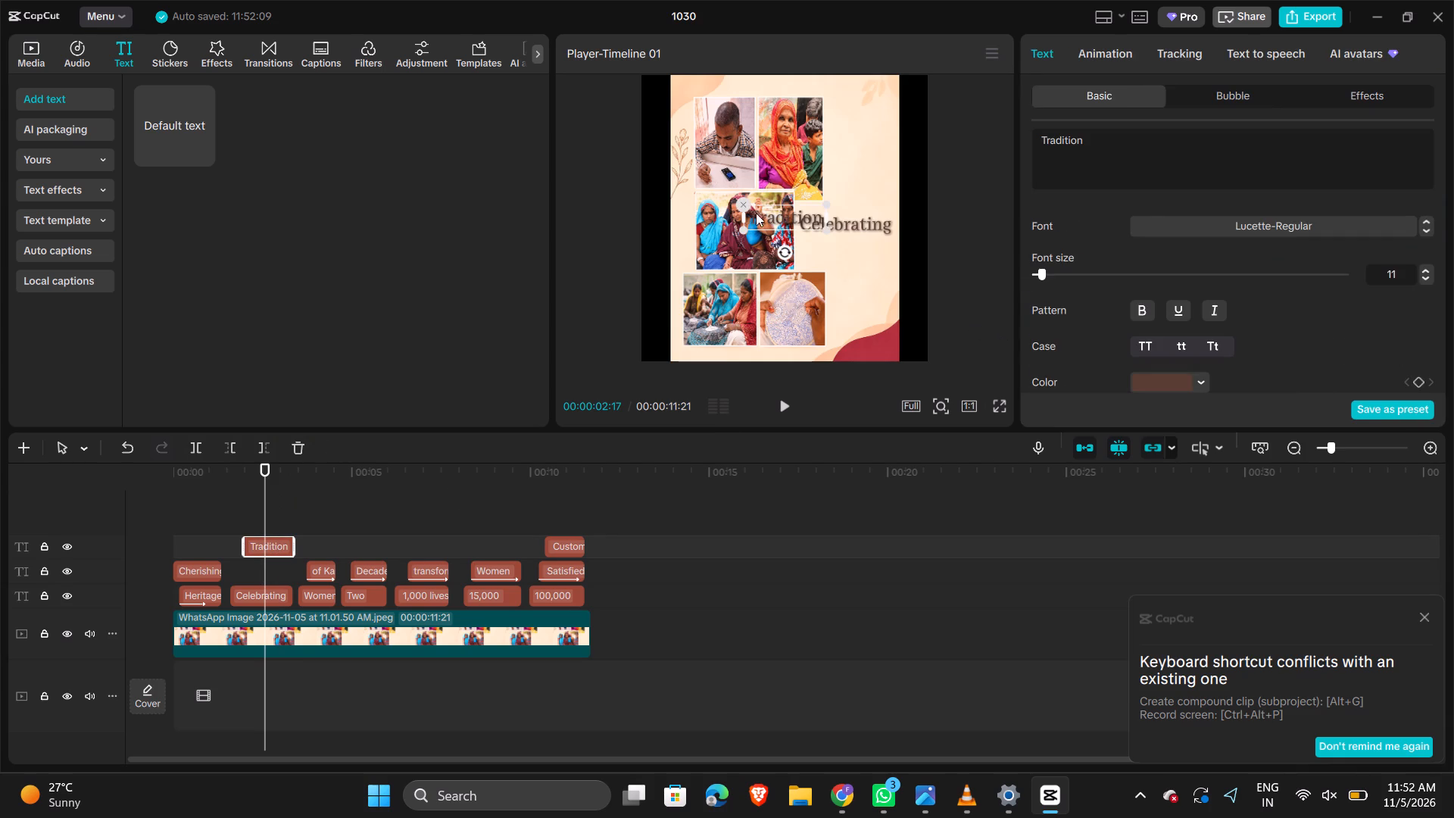
left_click_drag(766, 217, 842, 254)
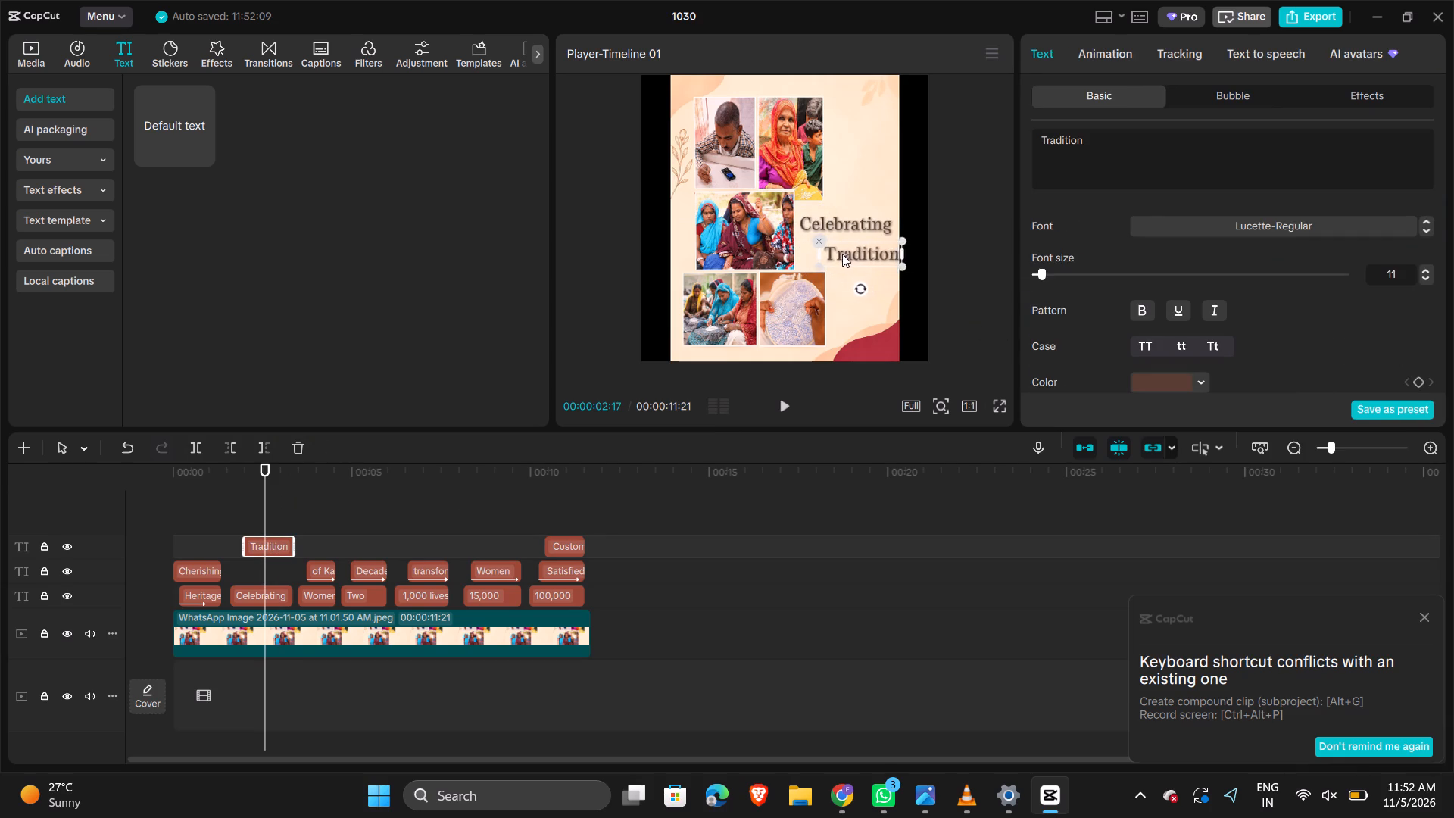
left_click_drag(842, 254, 832, 250)
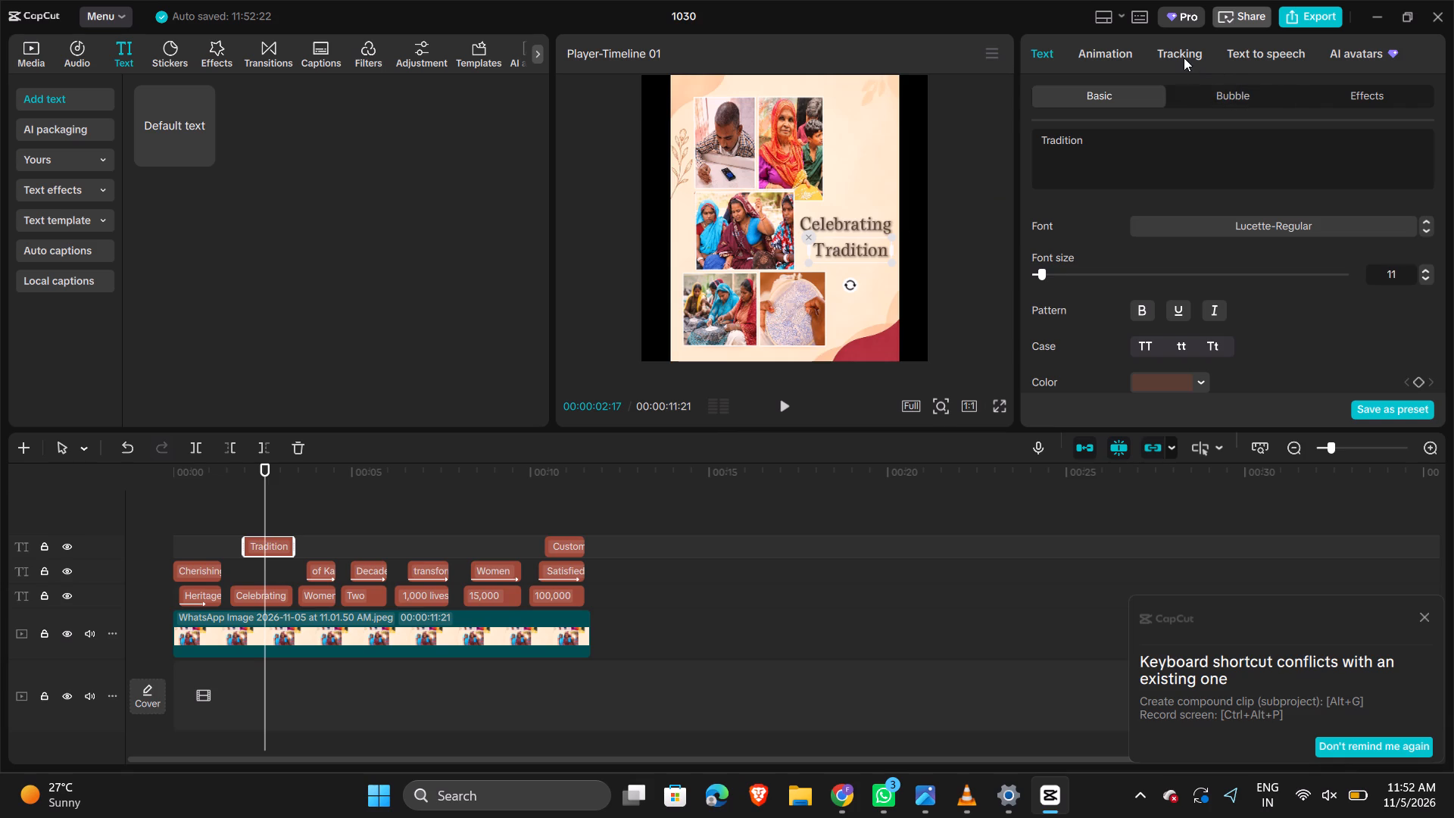
left_click(1184, 57)
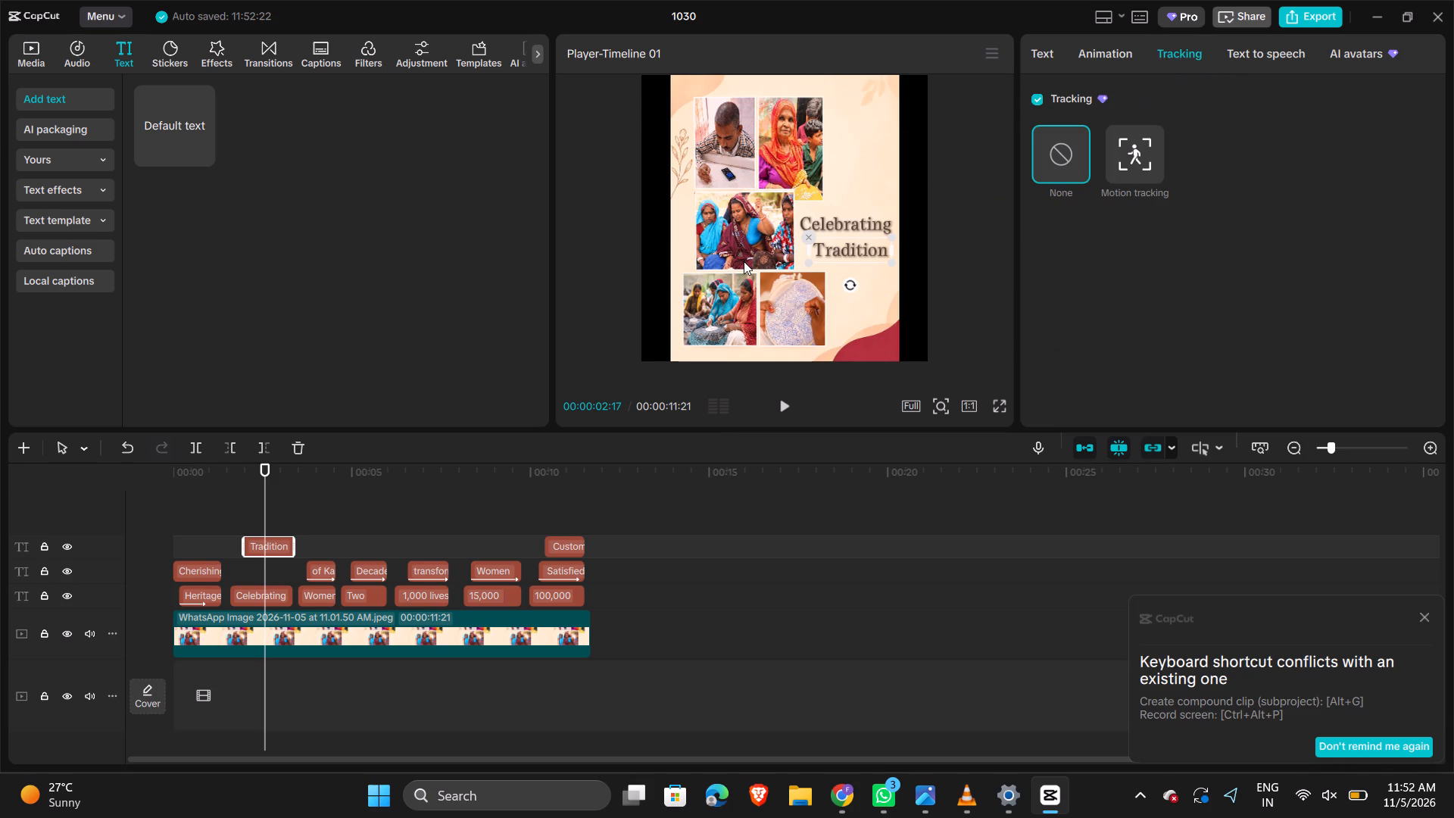
left_click(359, 270)
left_click(959, 187)
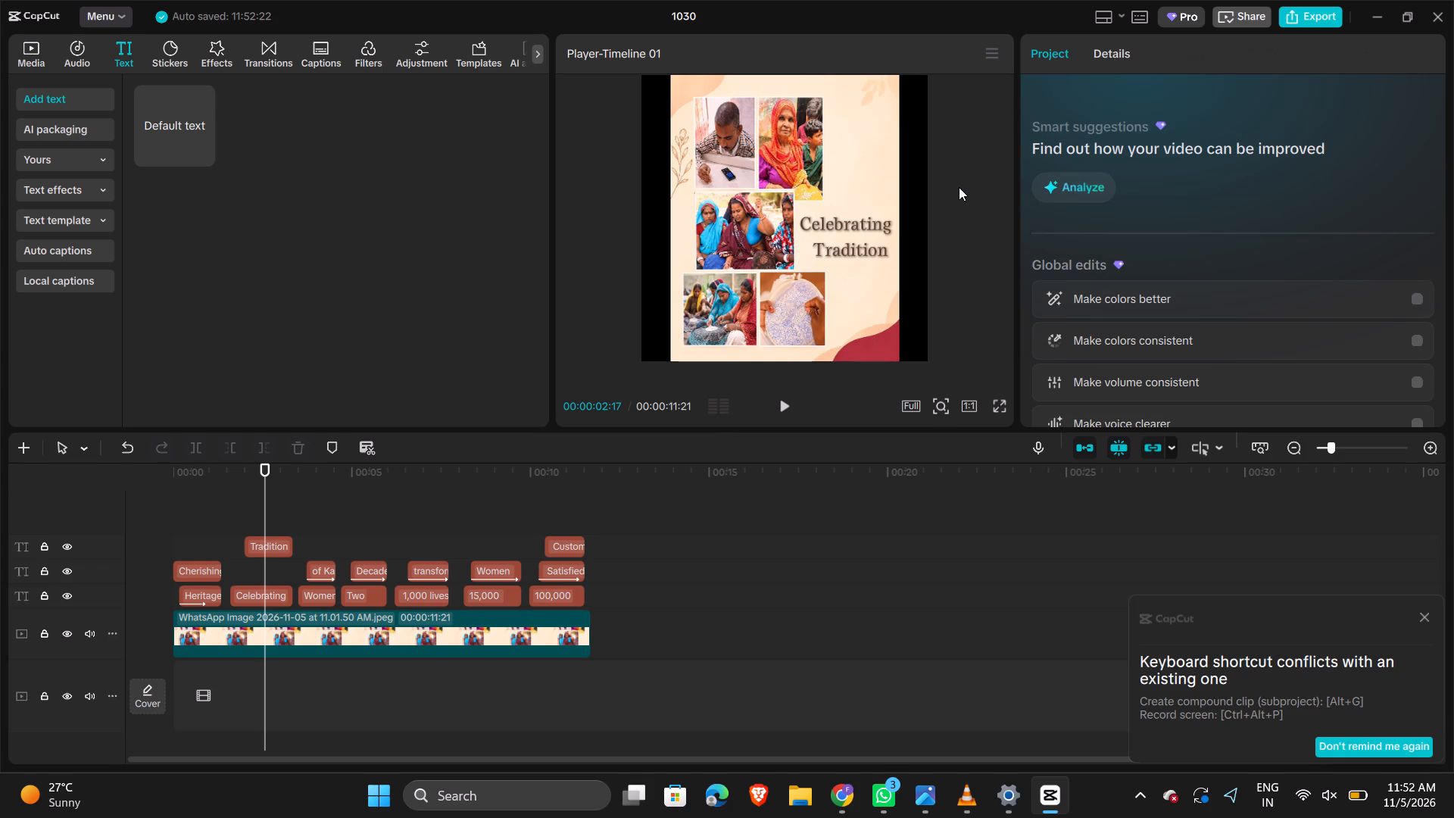
Reposition the "Women" caption at 00:00:03:21 beside the middle photo and change its wording to "Empowering".
key("space")
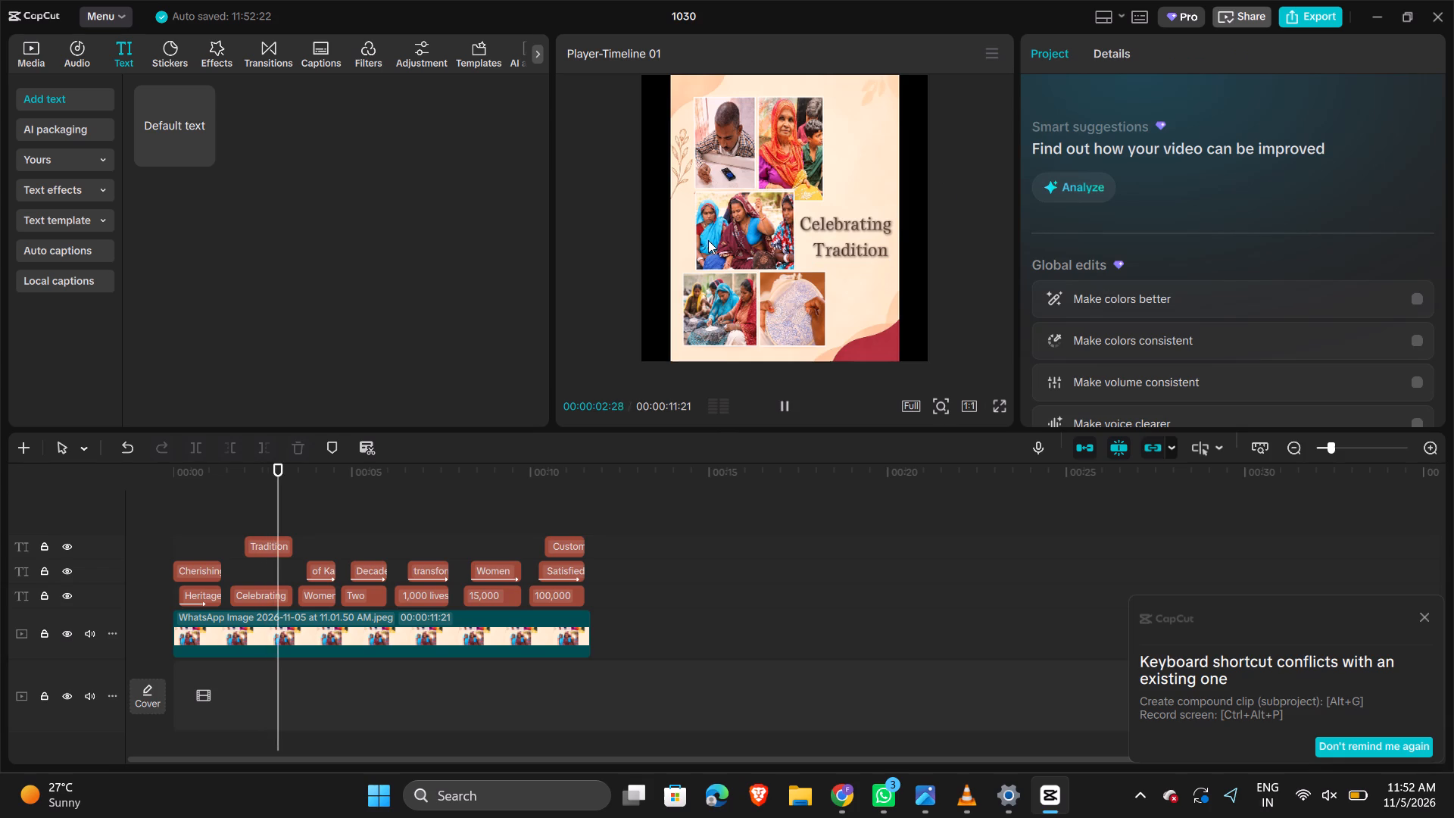
key("space")
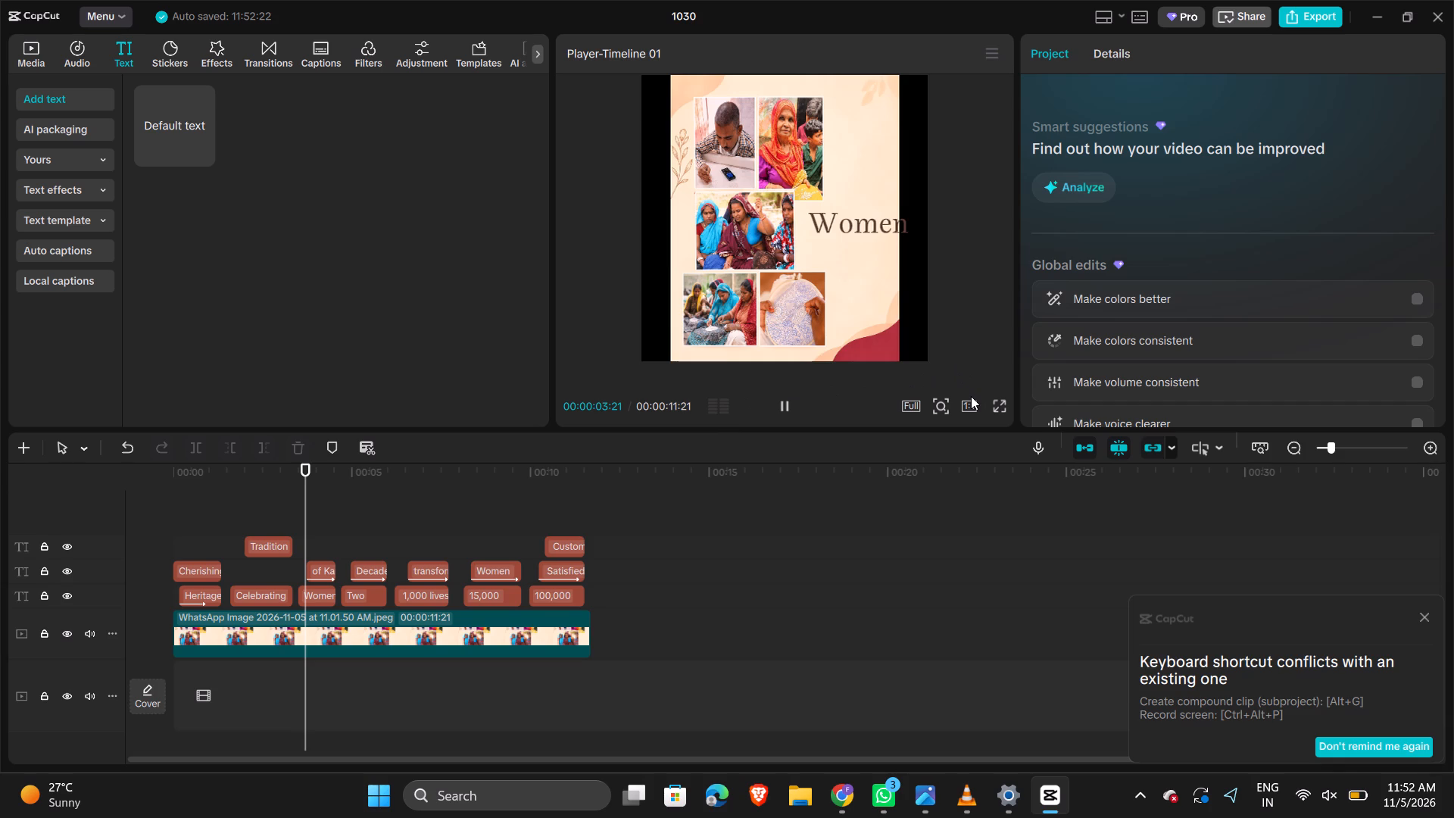
left_click(847, 223)
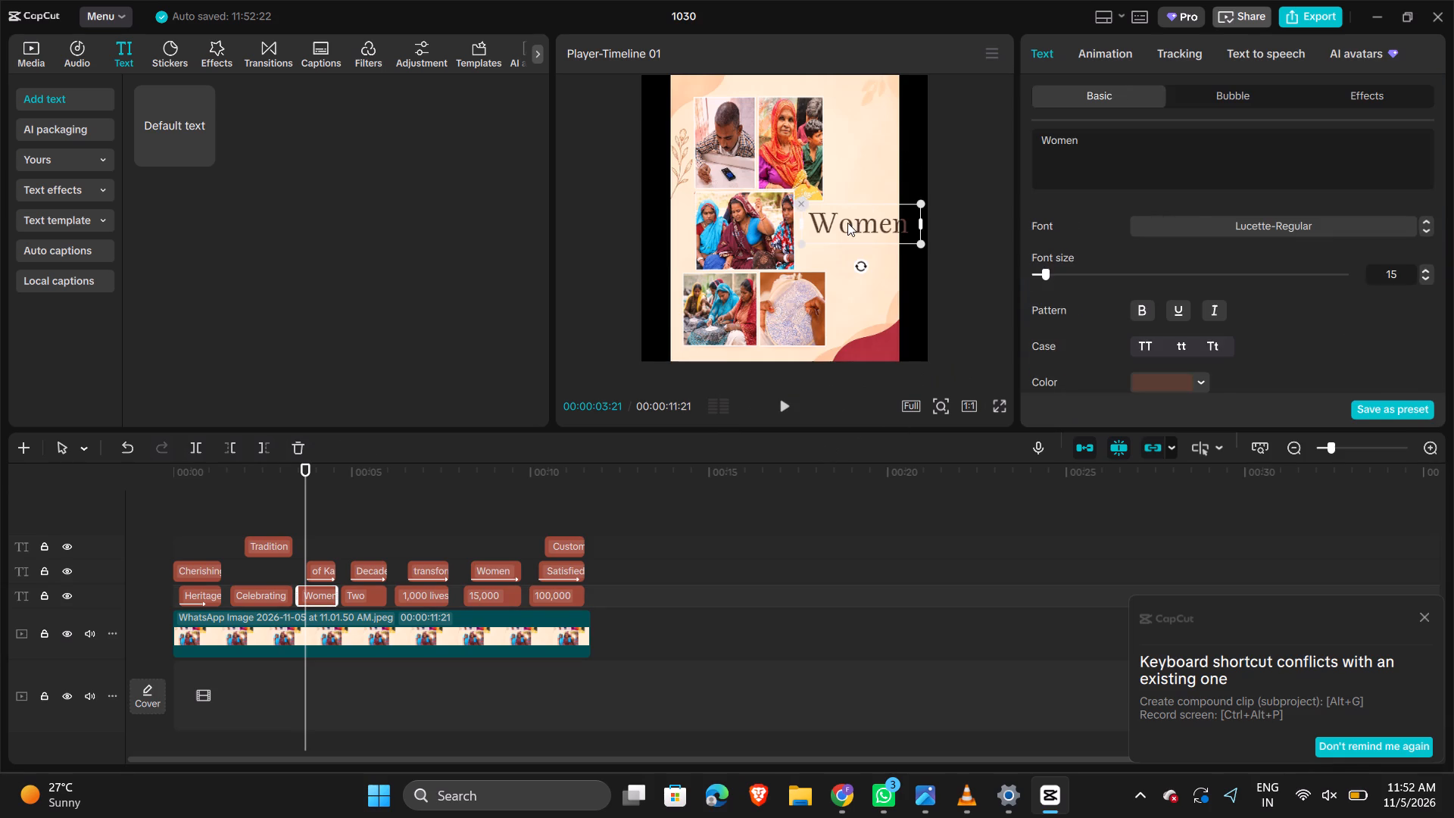
left_click_drag(847, 223, 839, 254)
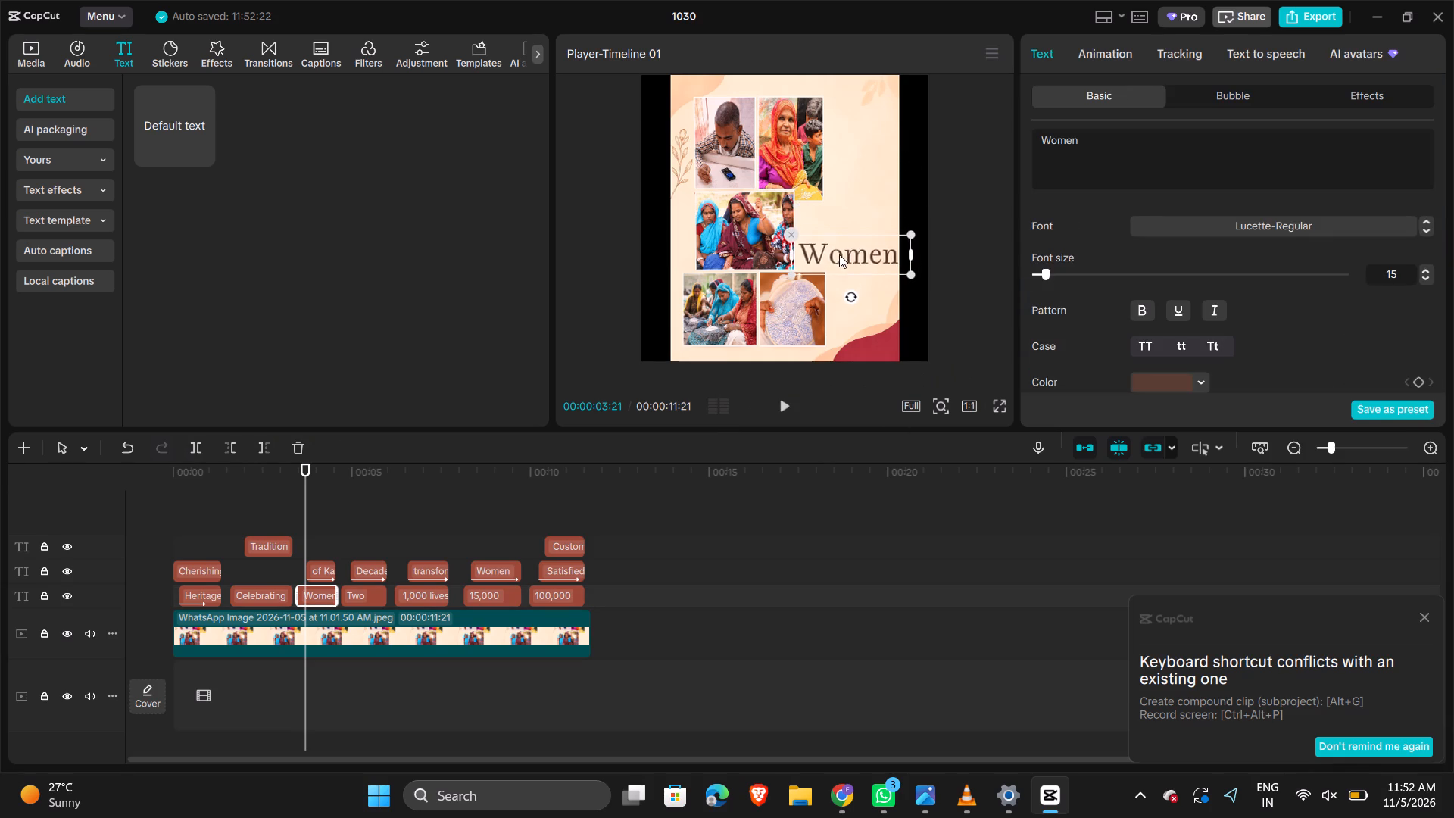
left_click_drag(839, 254, 836, 216)
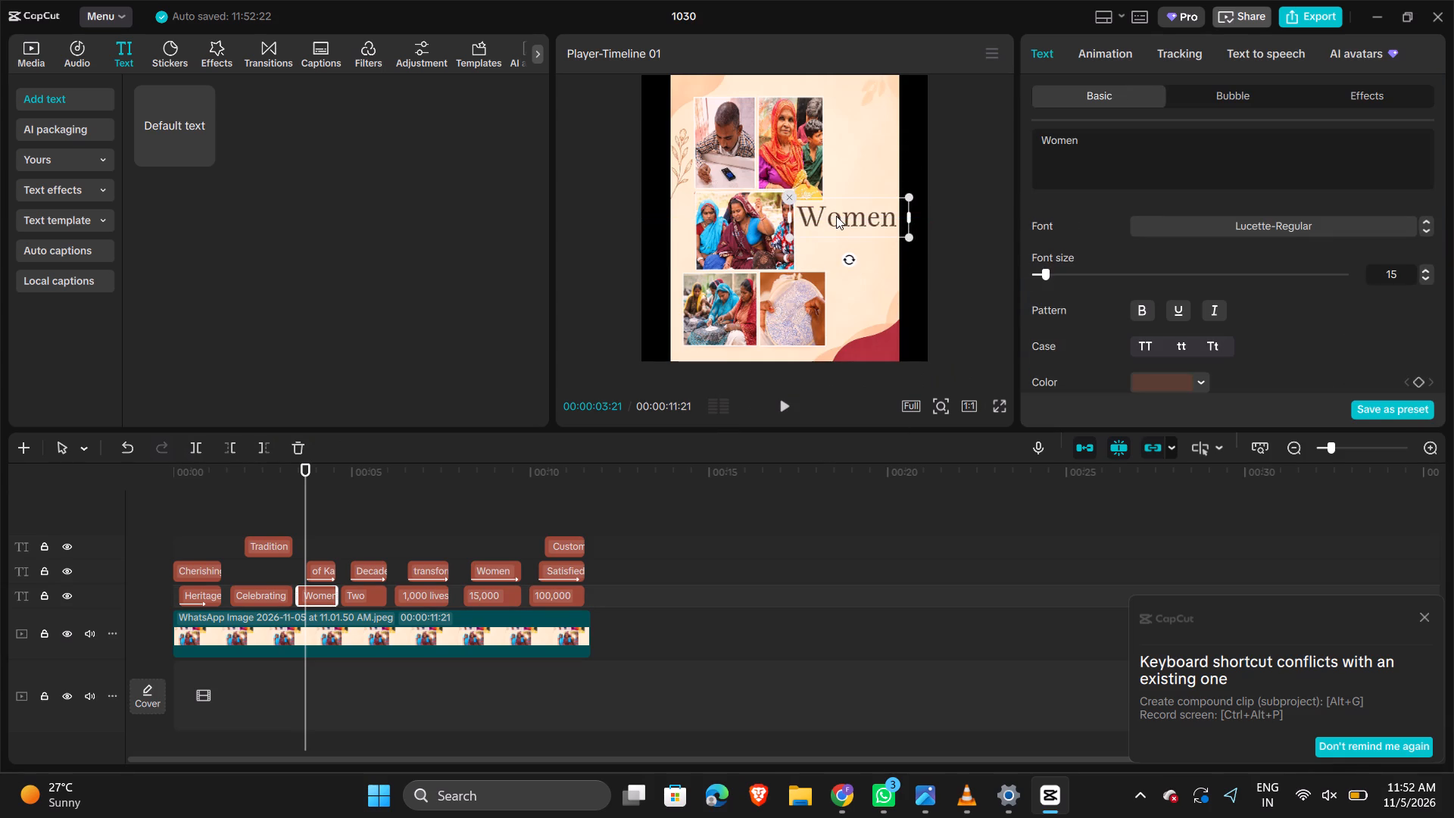
left_click_drag(1087, 145, 994, 140)
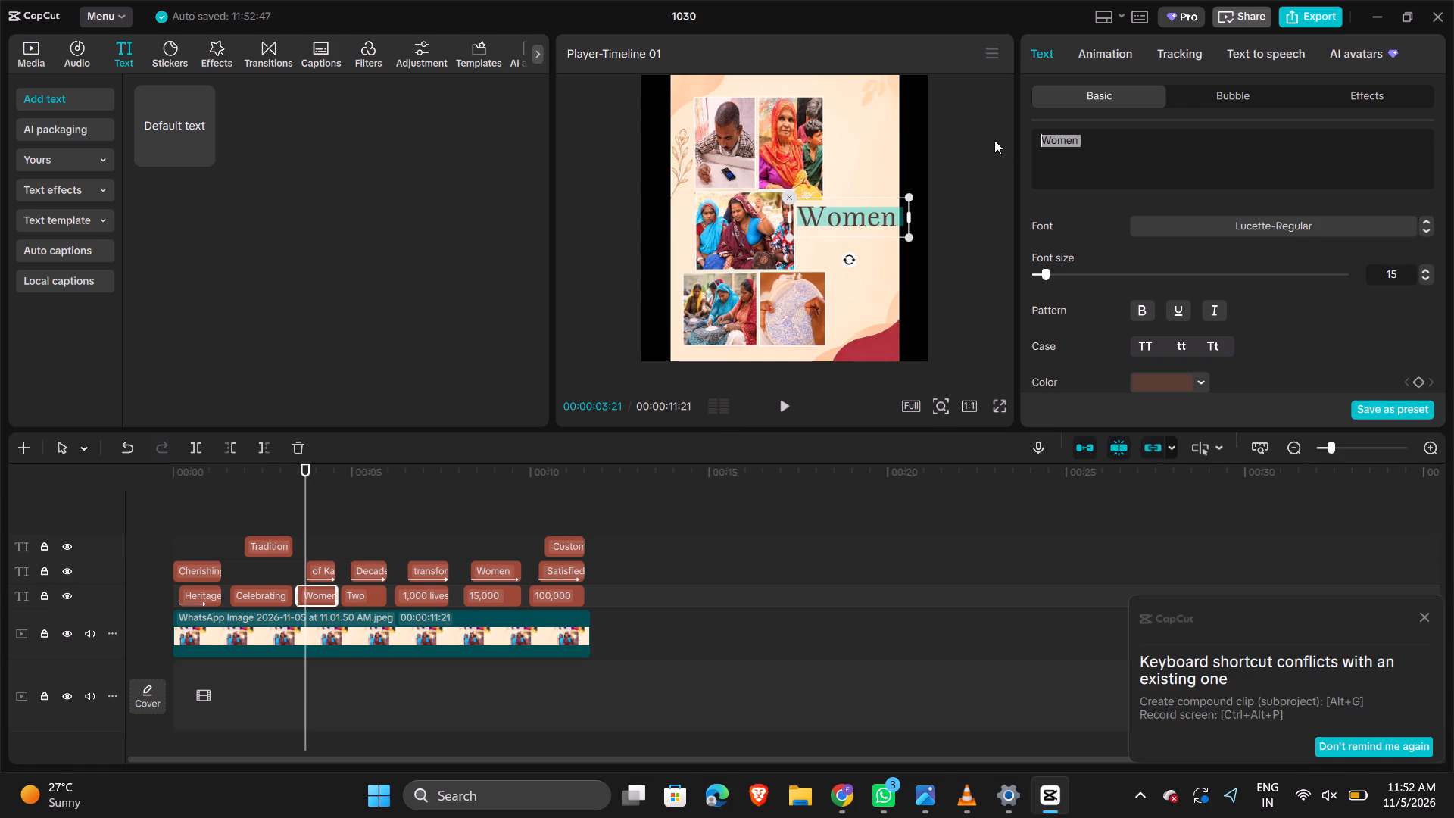
left_click_drag(994, 140, 991, 139)
type("mpowering")
key("space")
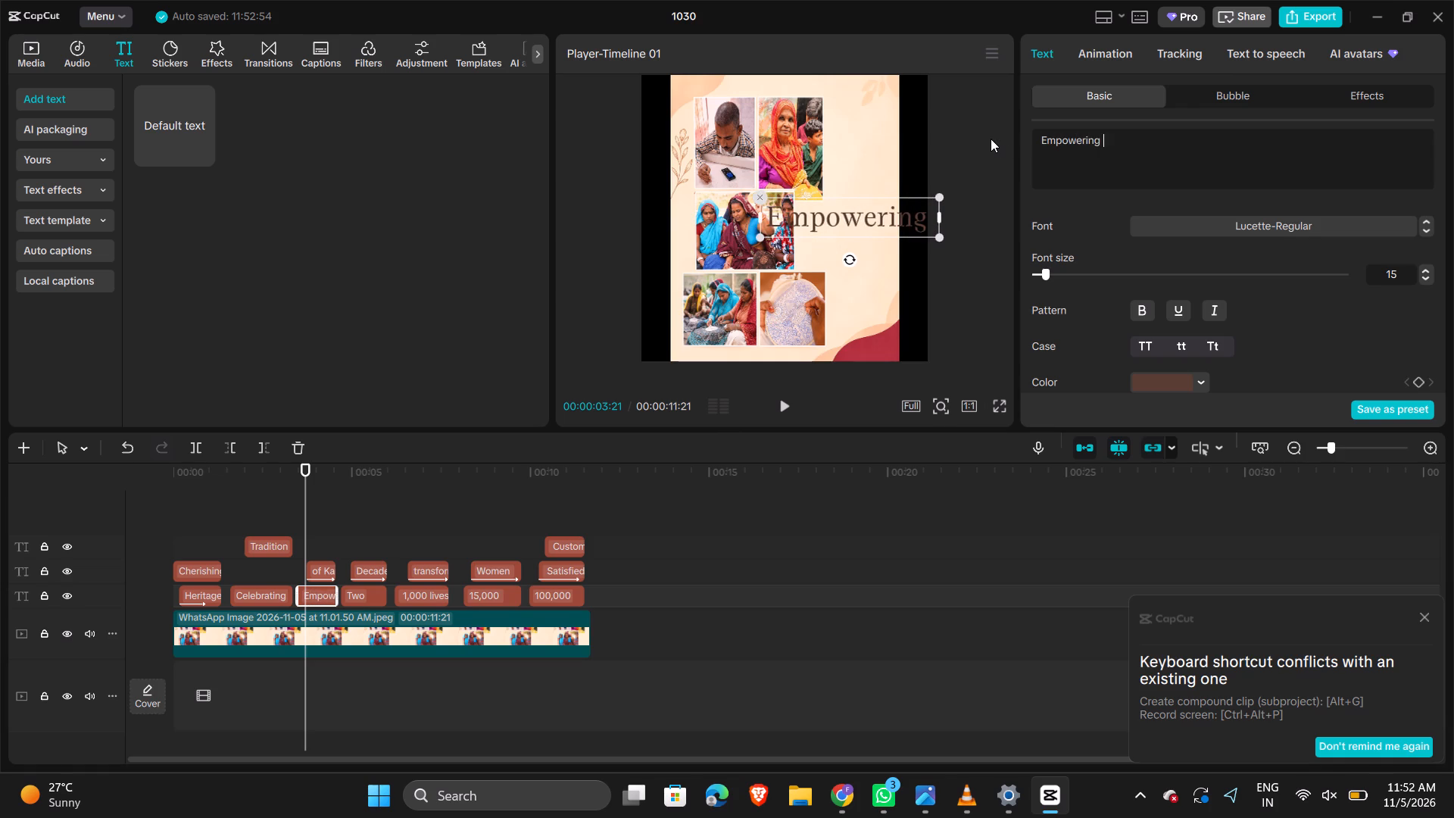
key("BackSpace")
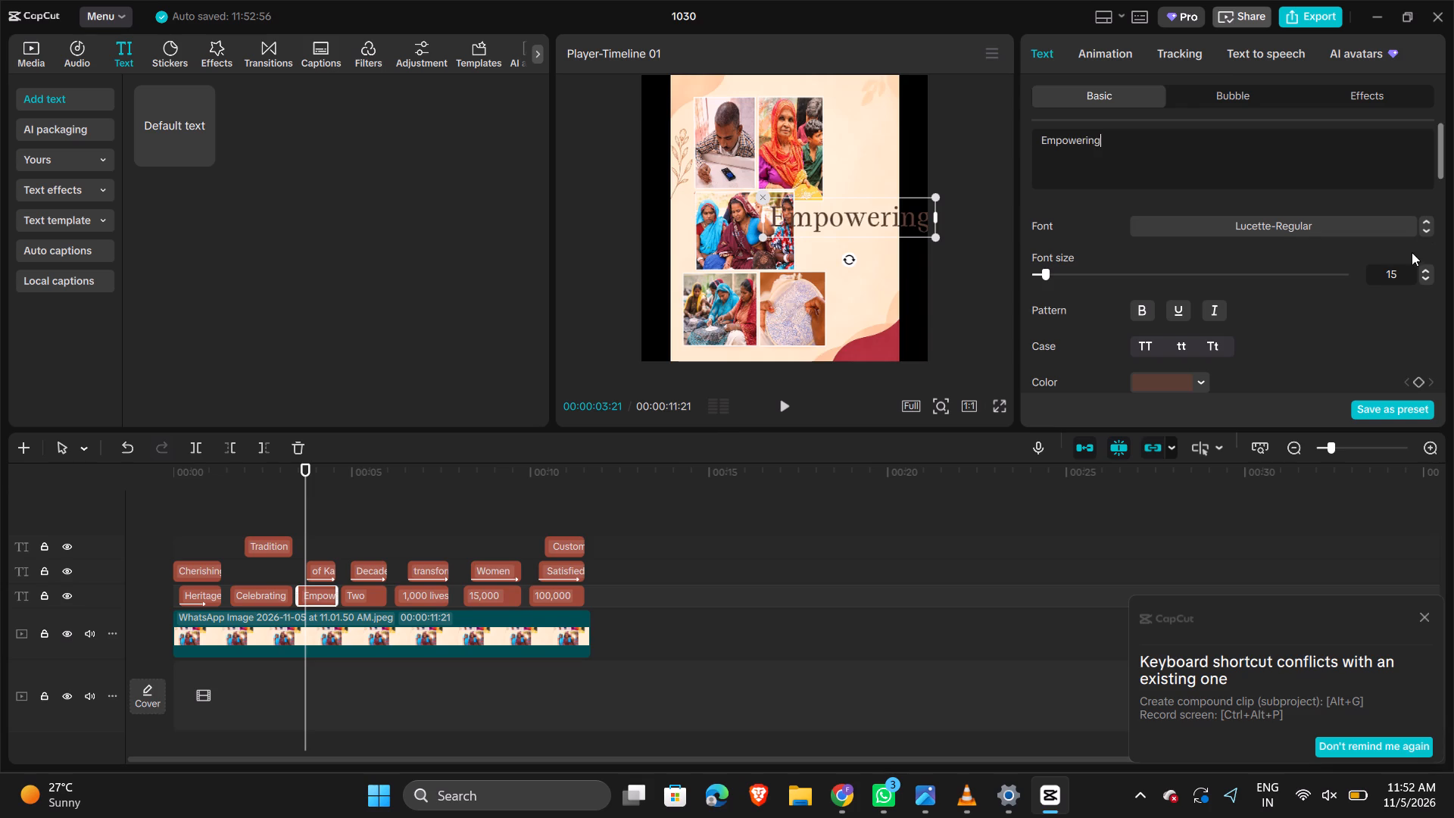
Set the "Empowering" caption's font size to 9 and nudge it to fit inside the frame.
triple_click(1424, 280)
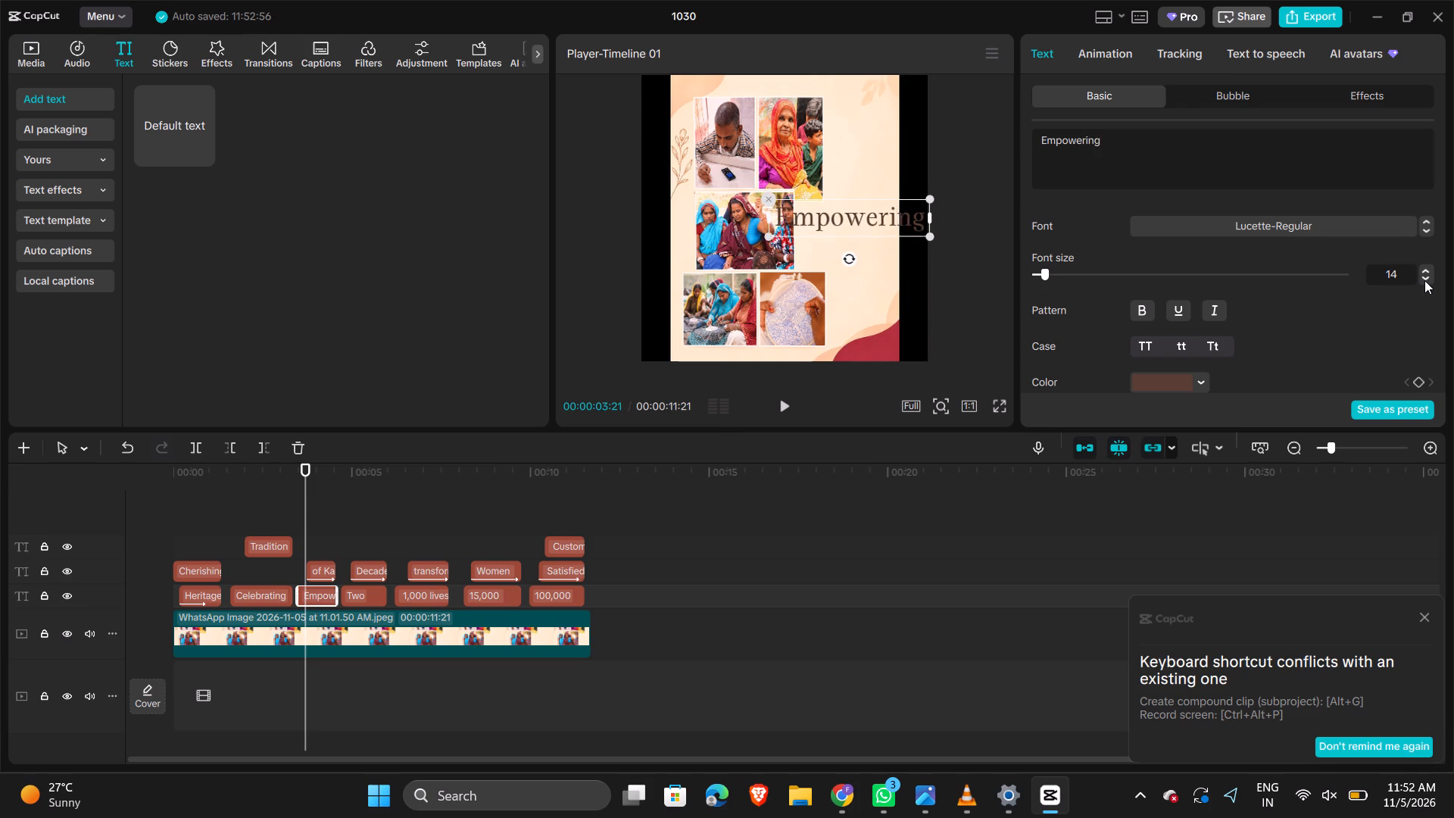
triple_click(1424, 280)
double_click(1424, 280)
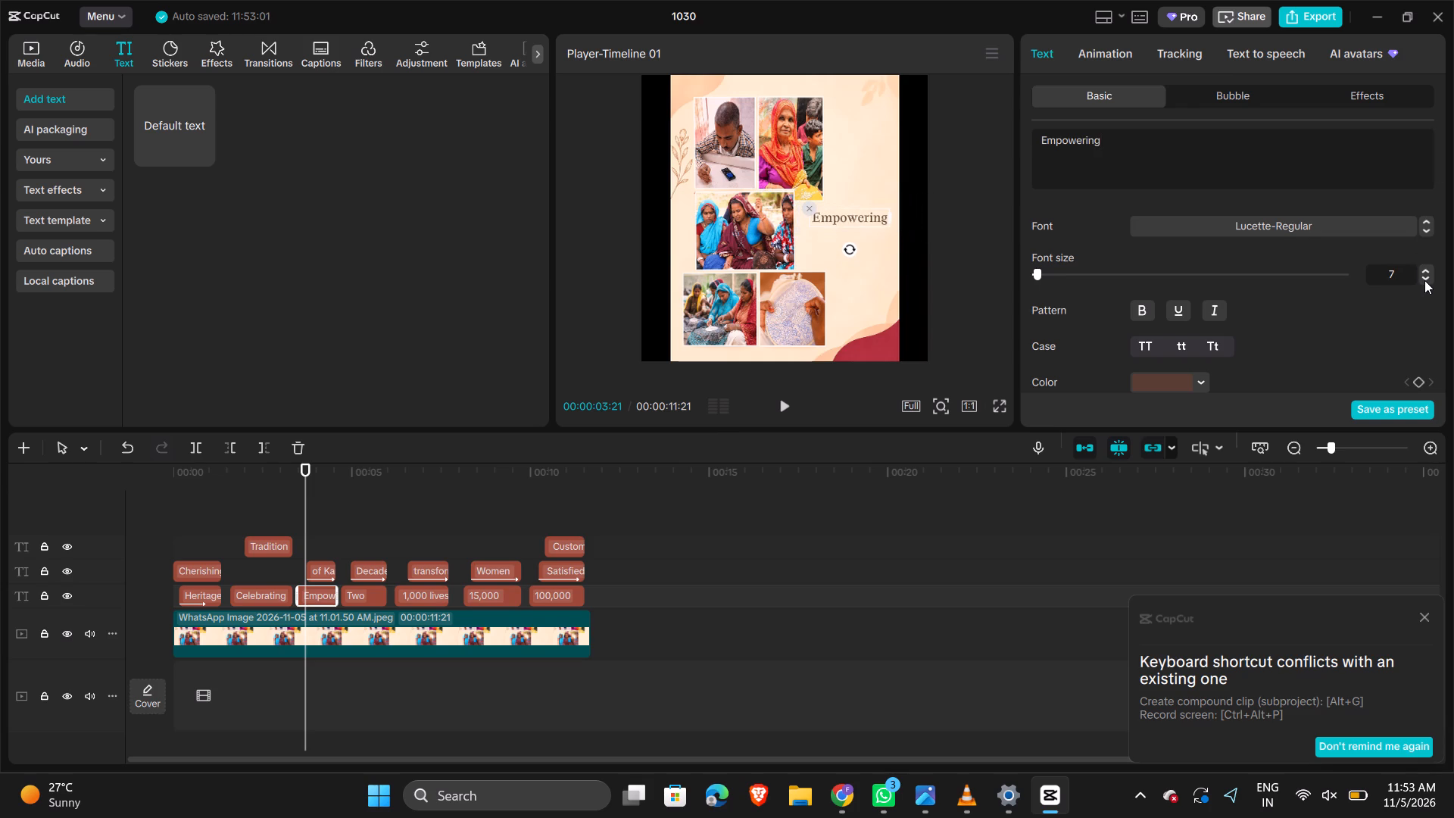
left_click(1430, 273)
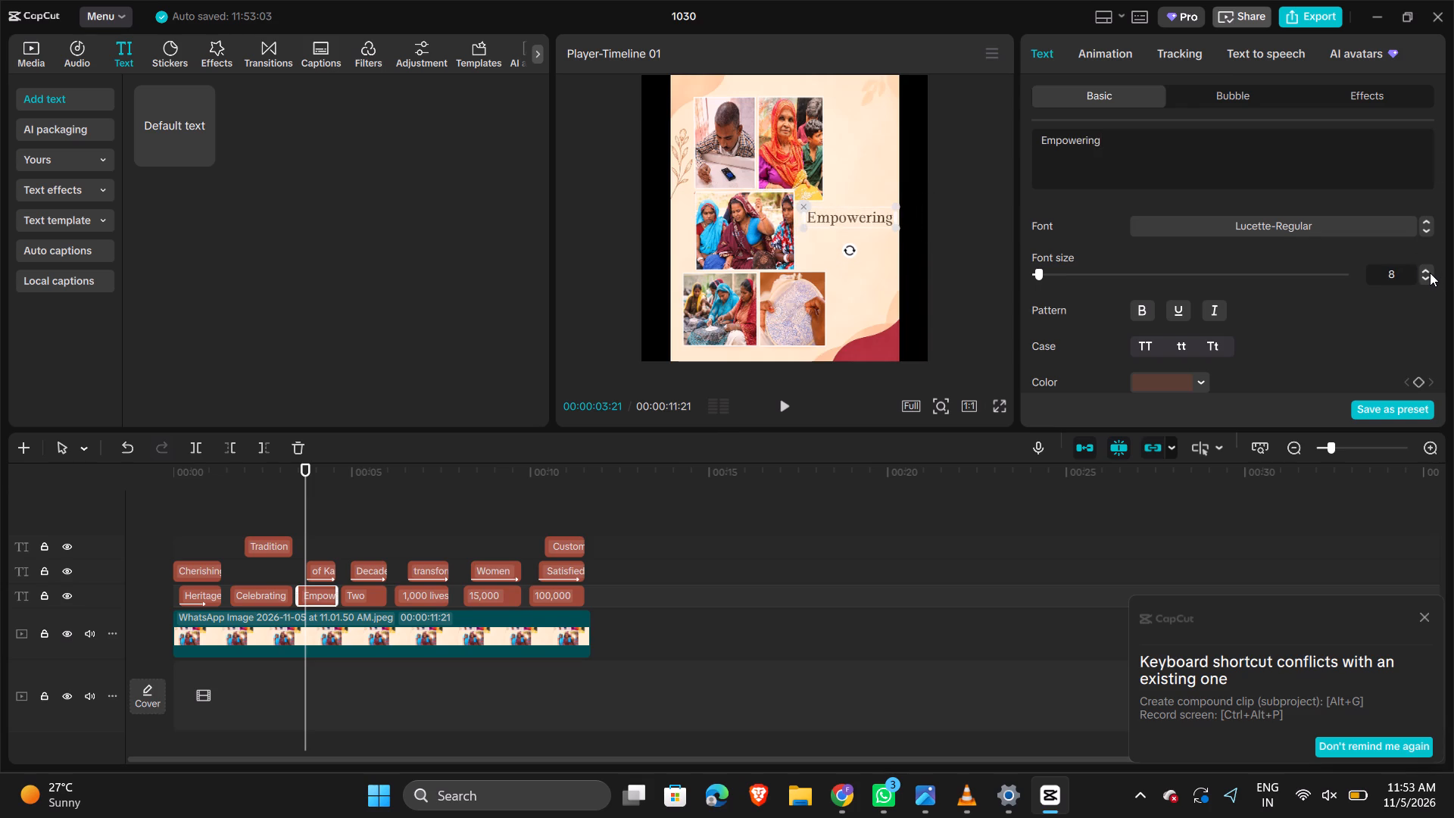
left_click(1430, 273)
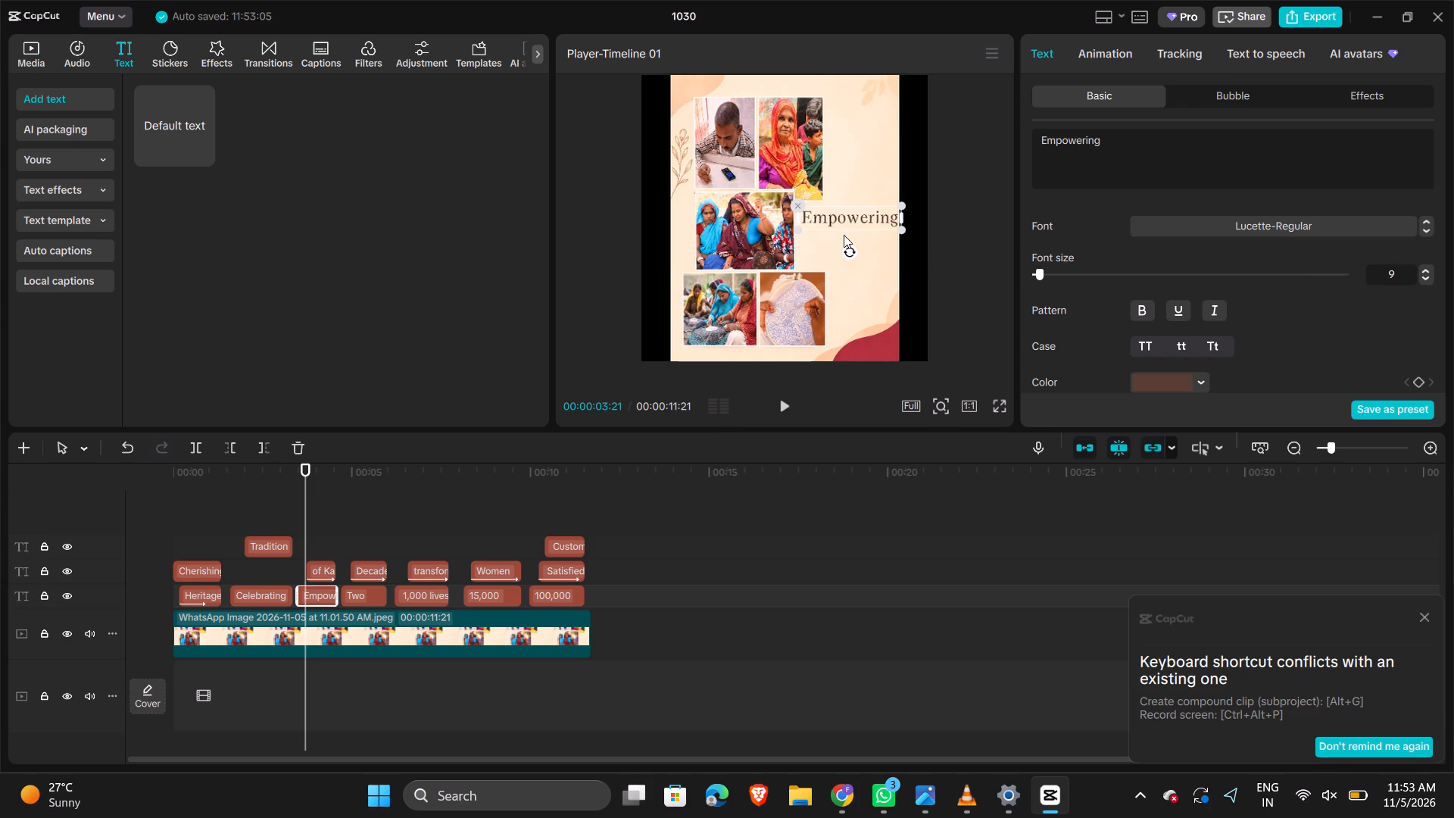
left_click(839, 220)
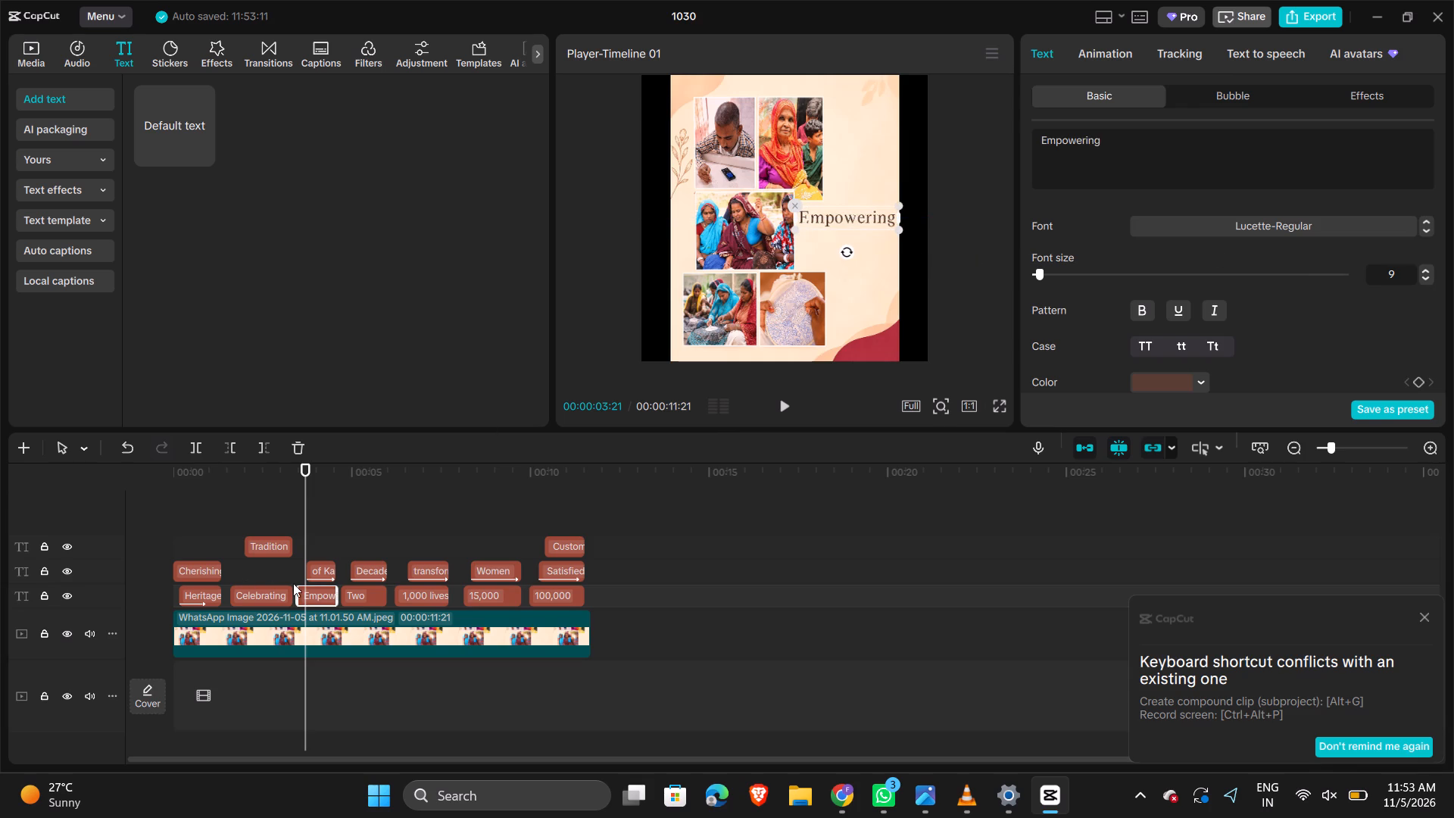
Change the wording of the "of Kari" caption beneath "Empowering" to "Women".
left_click(310, 573)
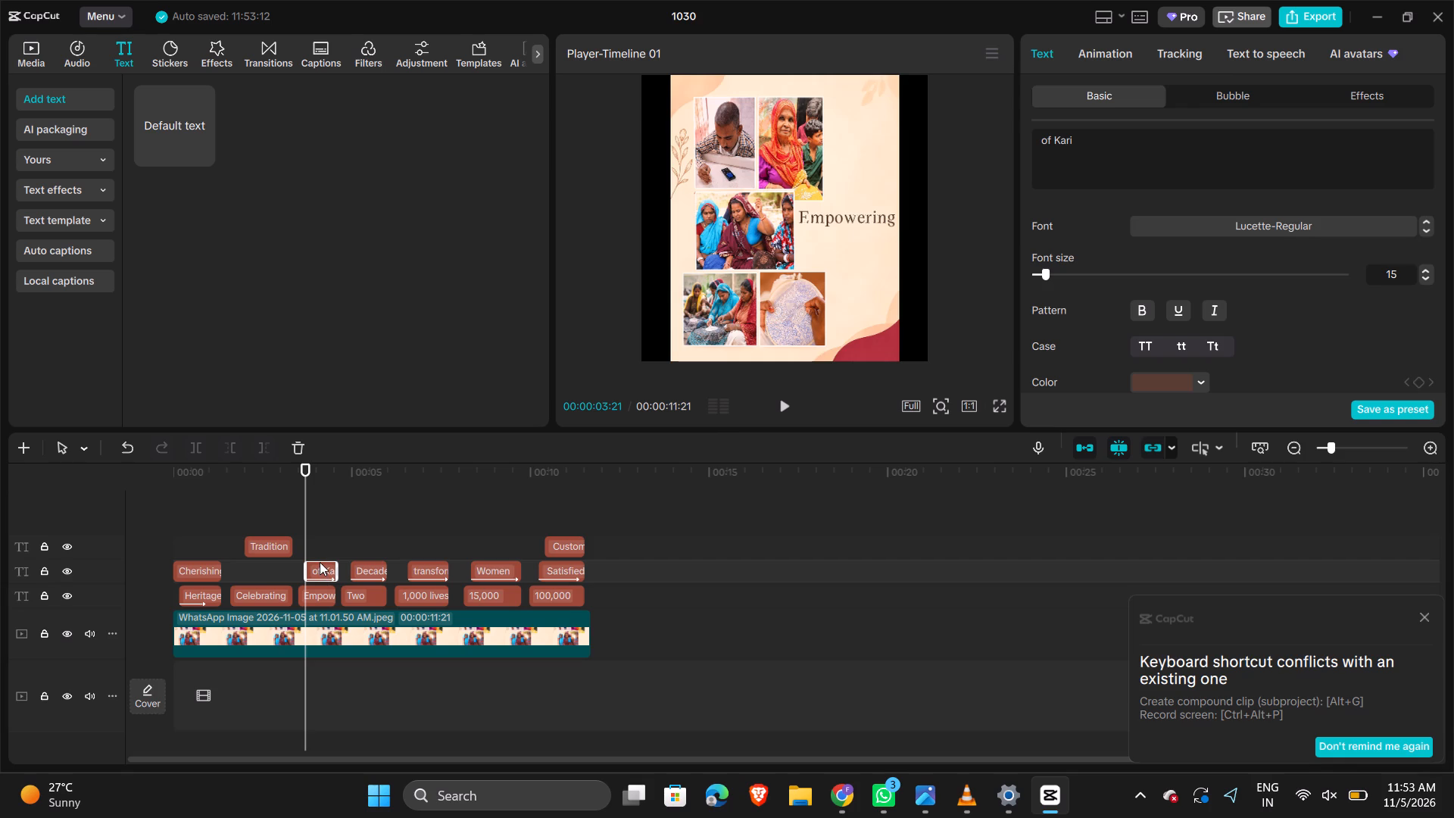
key("space")
key("space")
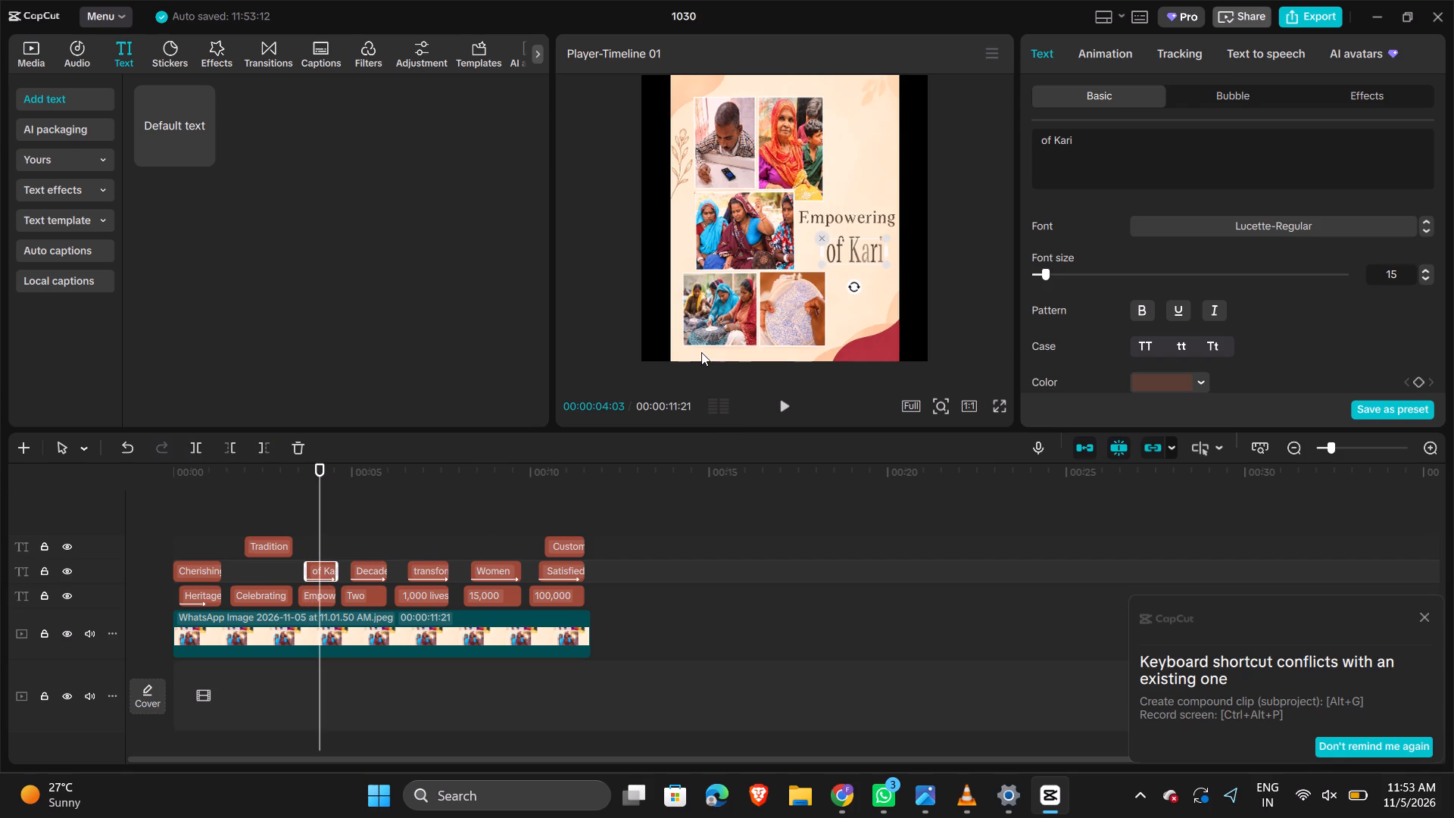
left_click_drag(1085, 139, 941, 126)
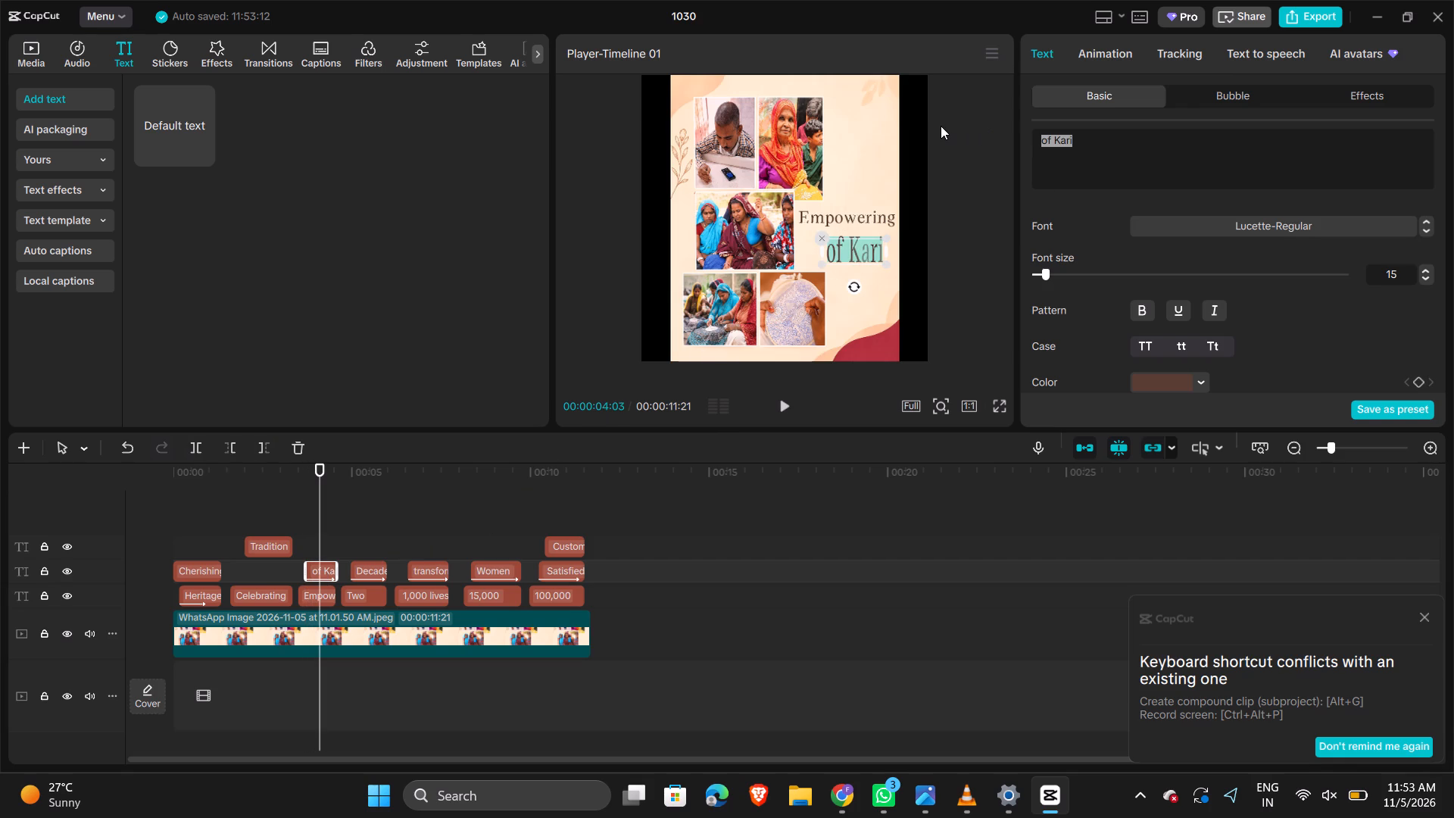
type("omen")
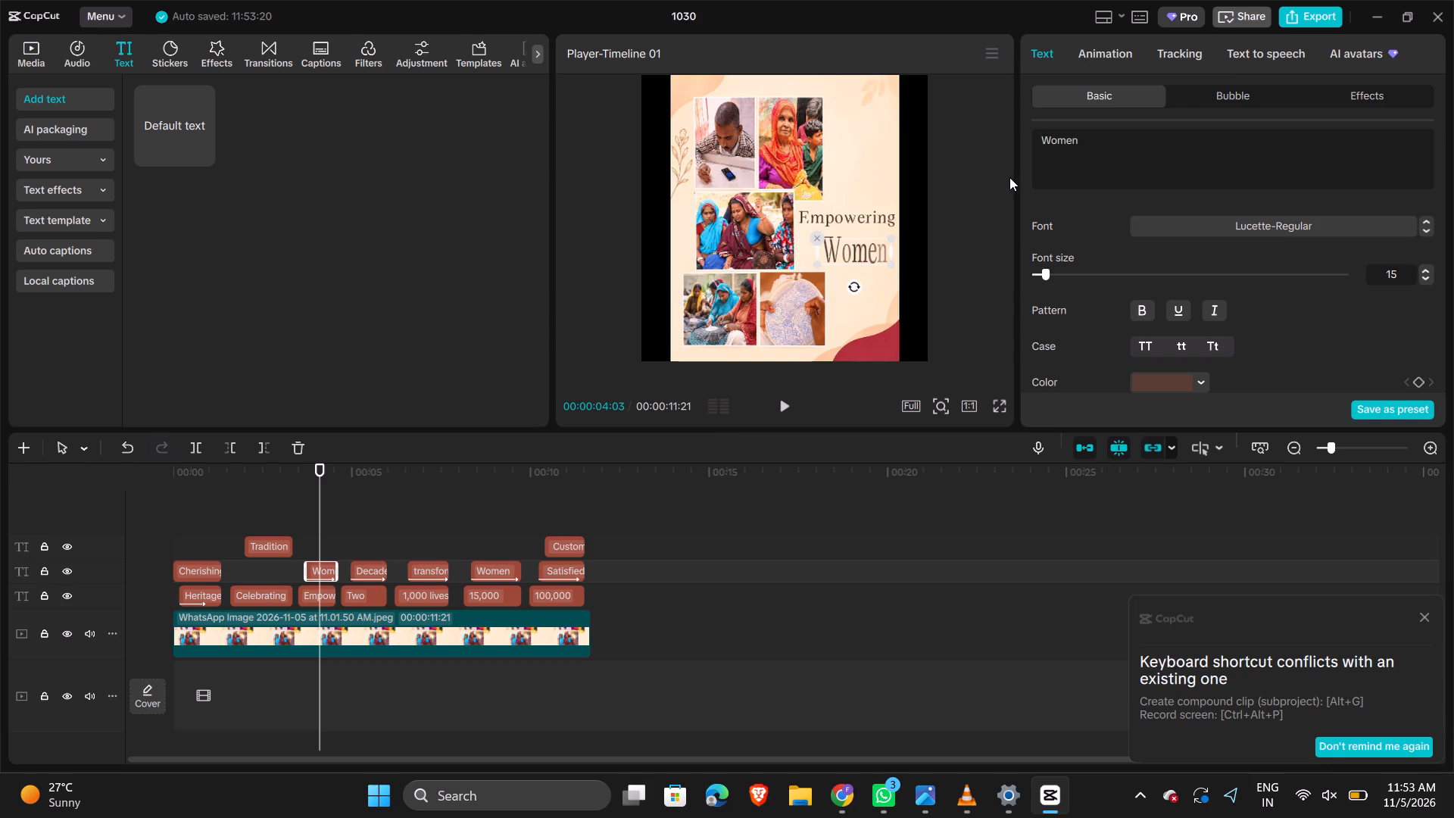
key("space")
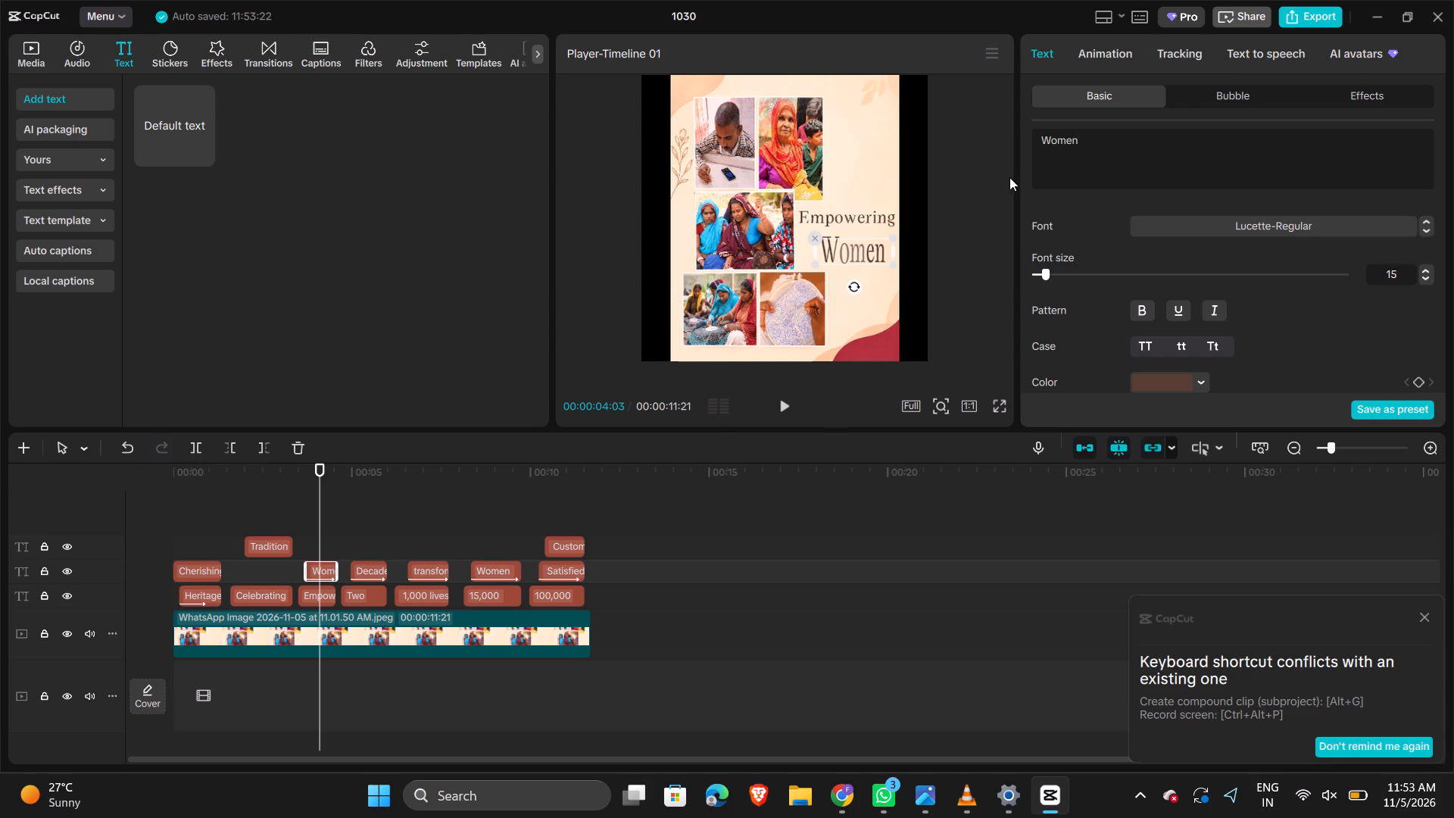
Play through the "Empowering Women" captions and move "Women" up and slightly left, closer beneath "Empowering".
left_click(781, 405)
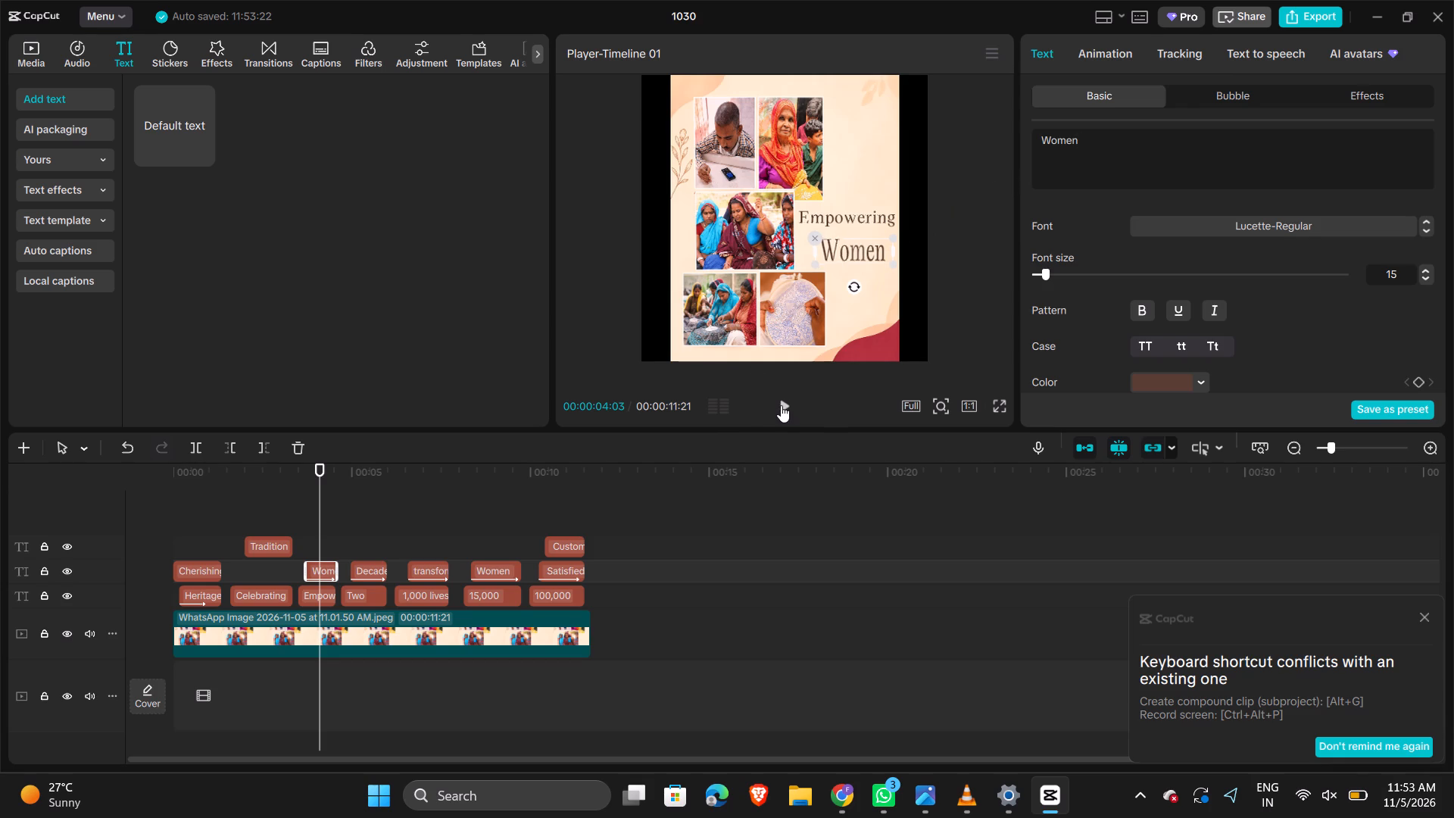
left_click(781, 405)
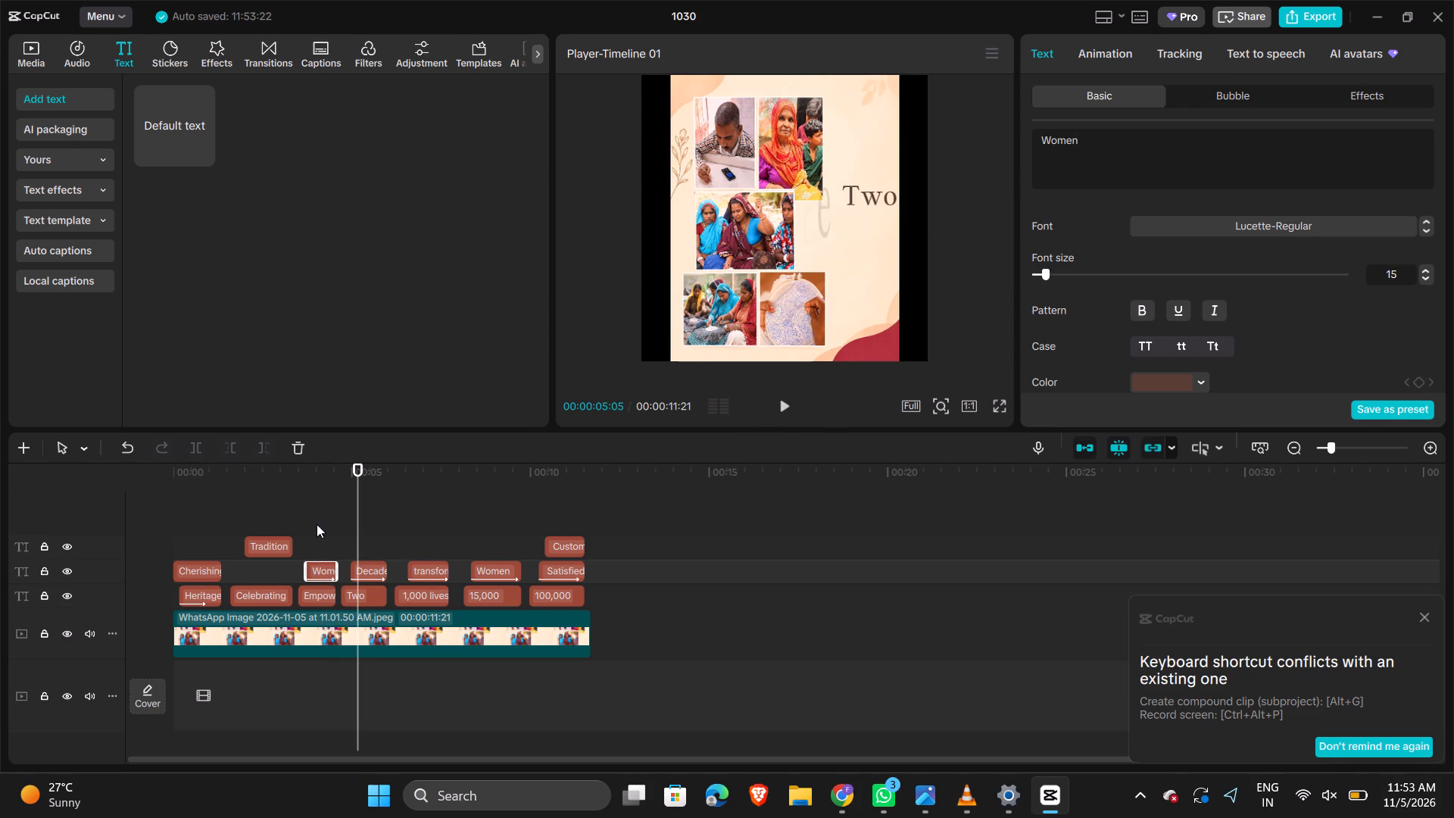
left_click(318, 523)
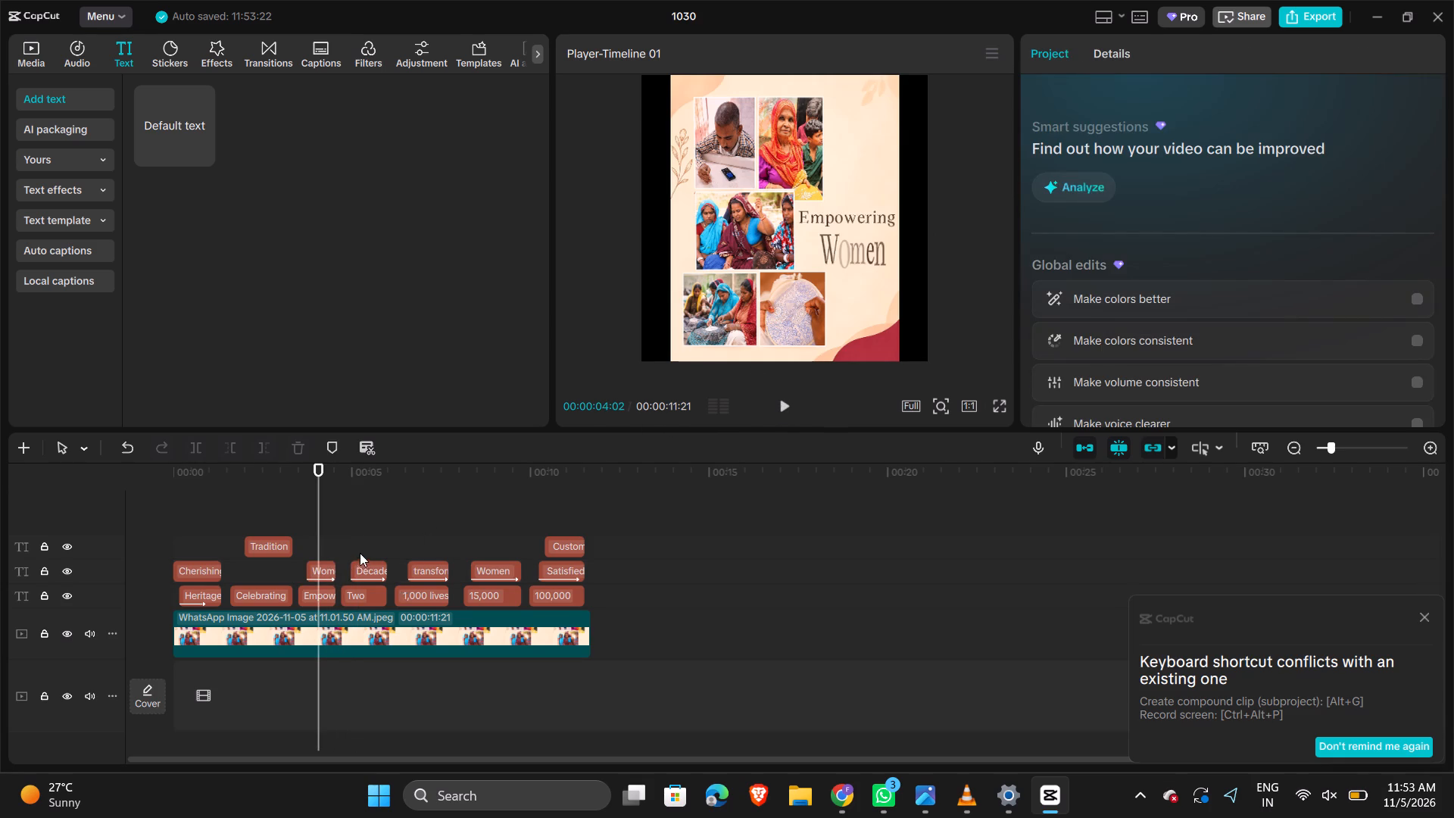
key("space")
key("space")
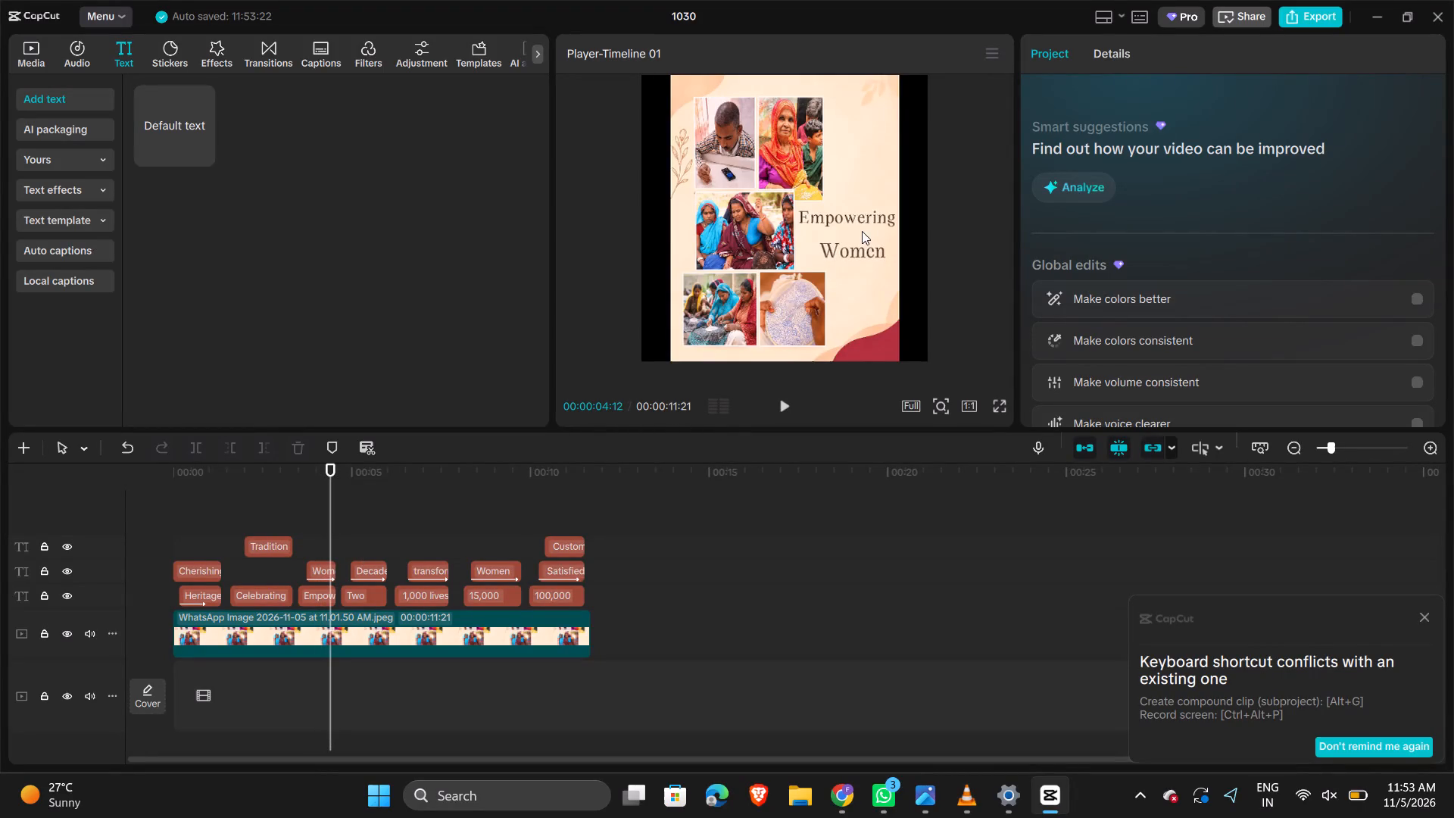
left_click(859, 242)
left_click_drag(859, 242, 856, 234)
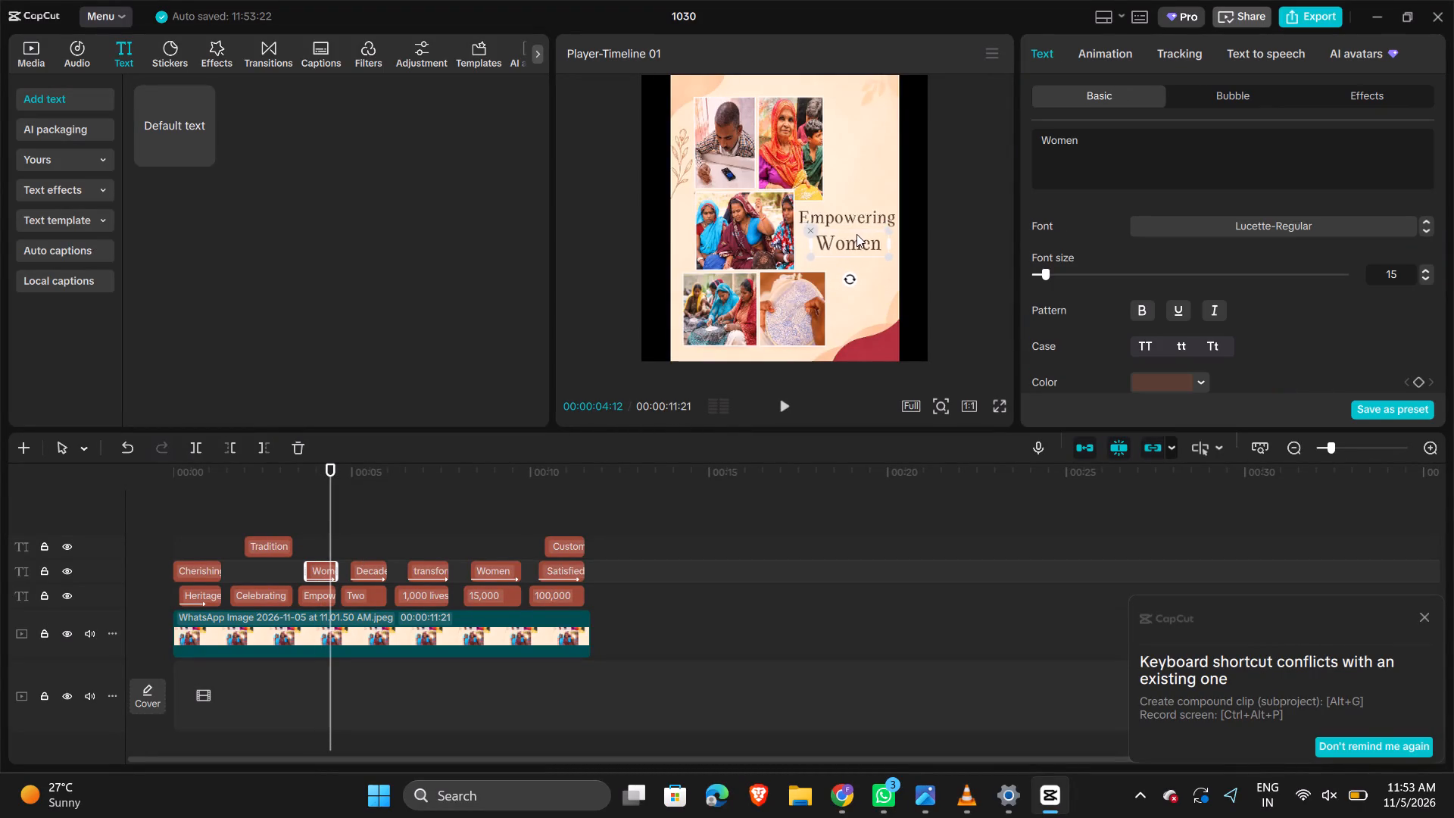
left_click_drag(856, 234, 853, 235)
Change the wording of the "Two" caption at 00:00:05:12 to "Sustaining".
key("space")
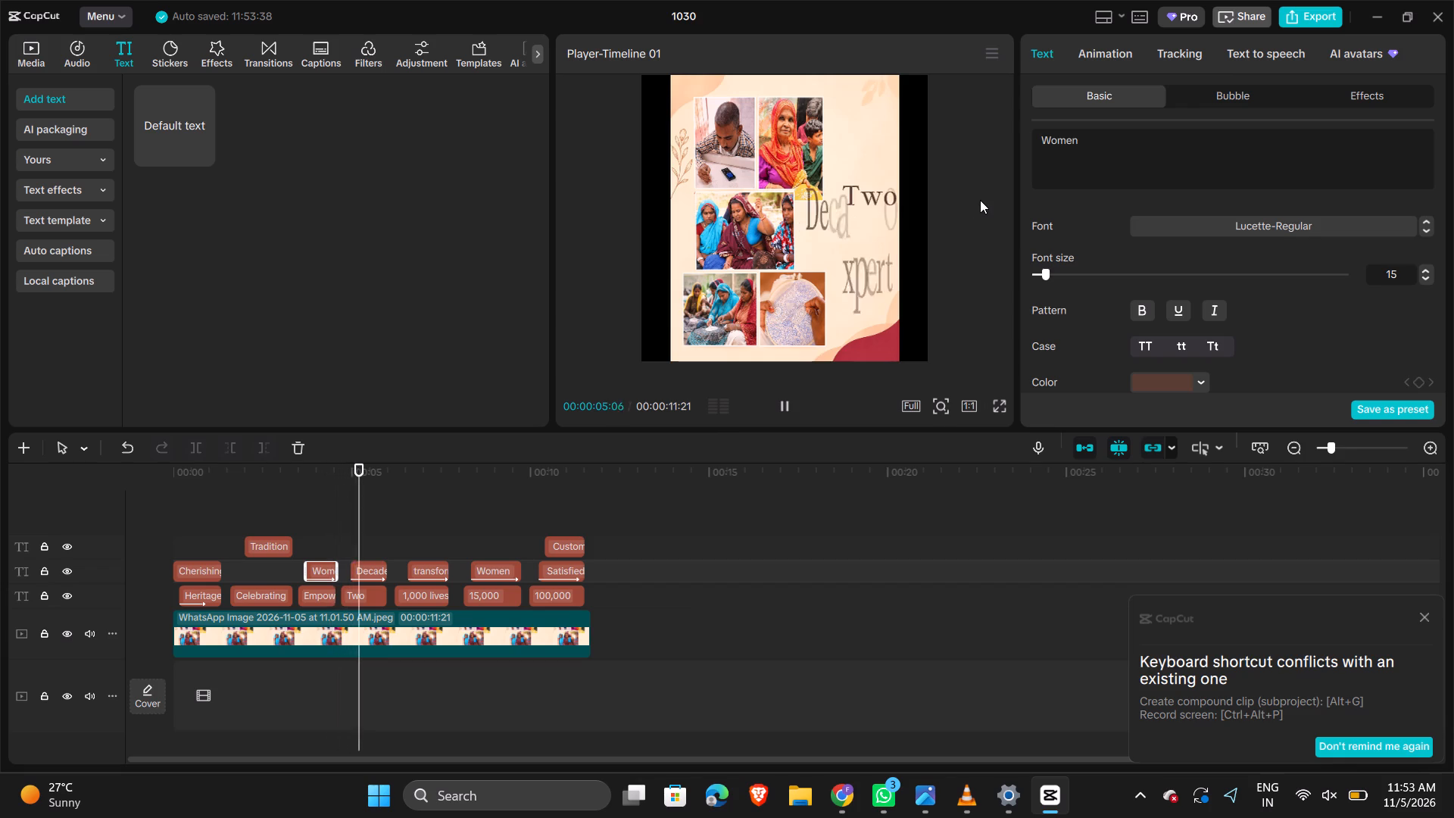
key("space")
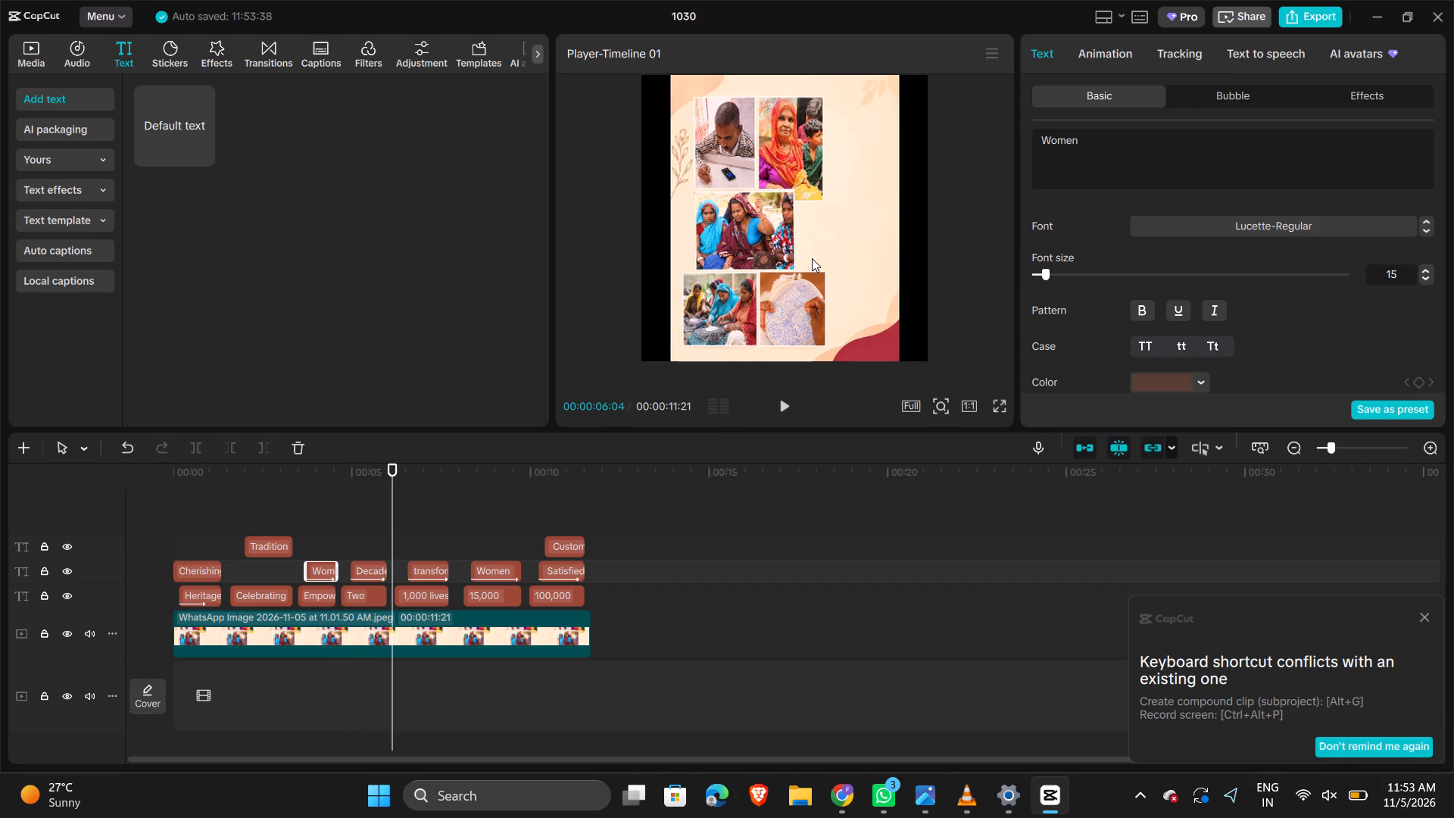
key("space")
key("Left")
key("Left")
key("Left")
key("Left")
key("Left")
key("Left")
key("Left")
key("Left")
key("Left")
key("Left")
key("Left")
key("Left")
key("Left")
key("Left")
key("Left")
key("Left")
key("Left")
key("Left")
key("Left")
key("Left")
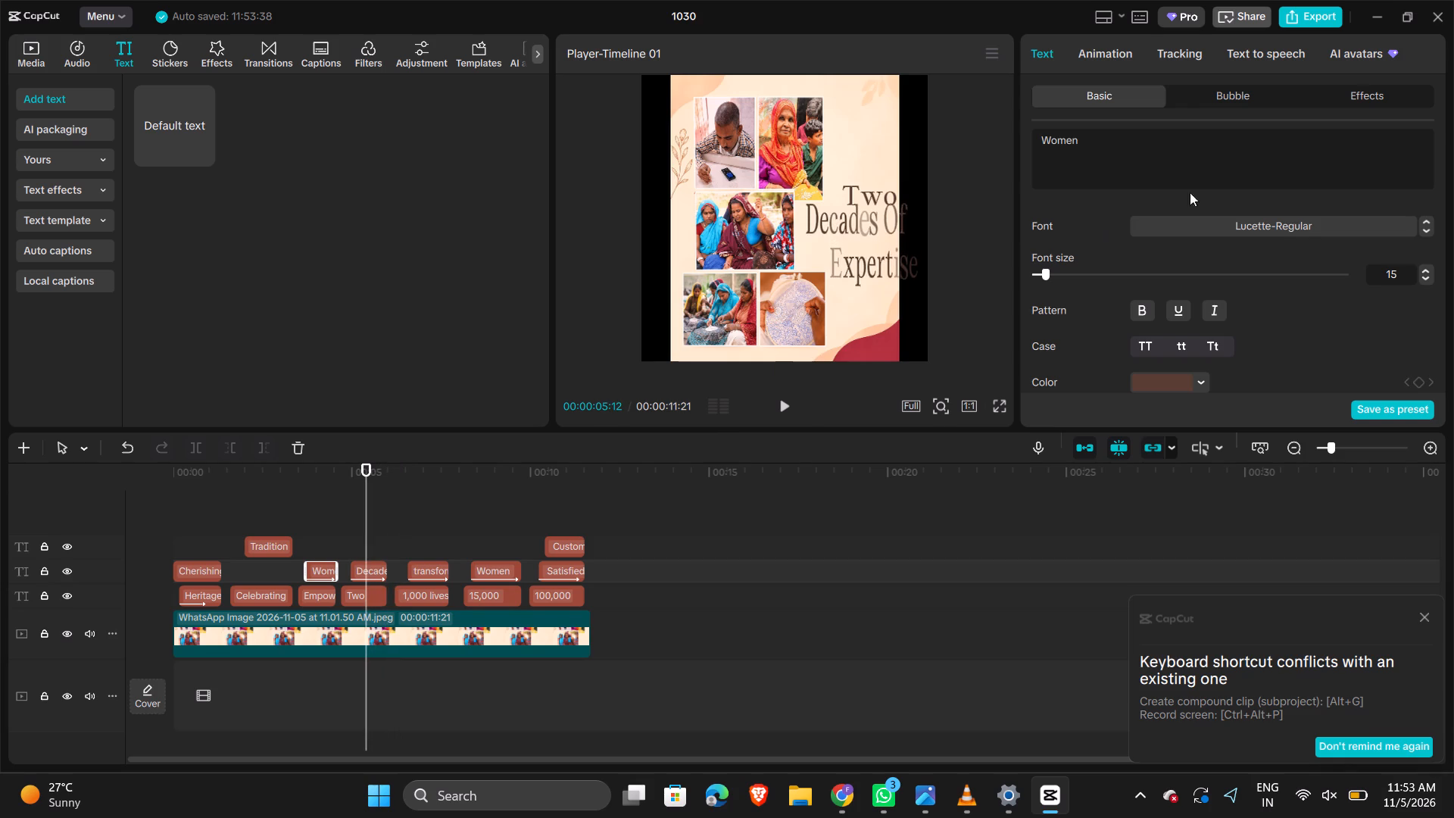
left_click(344, 600)
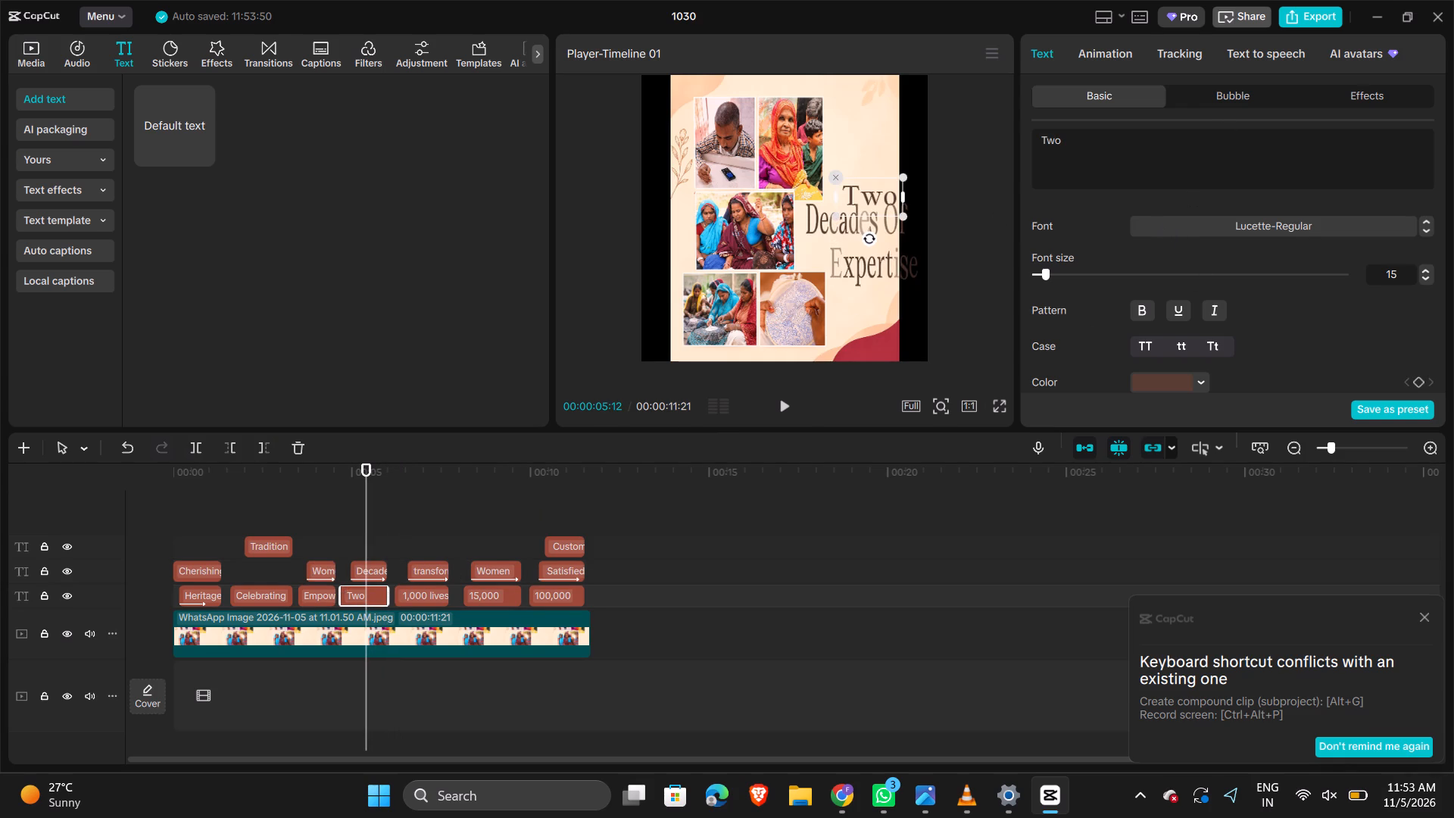
left_click_drag(1077, 142, 1005, 141)
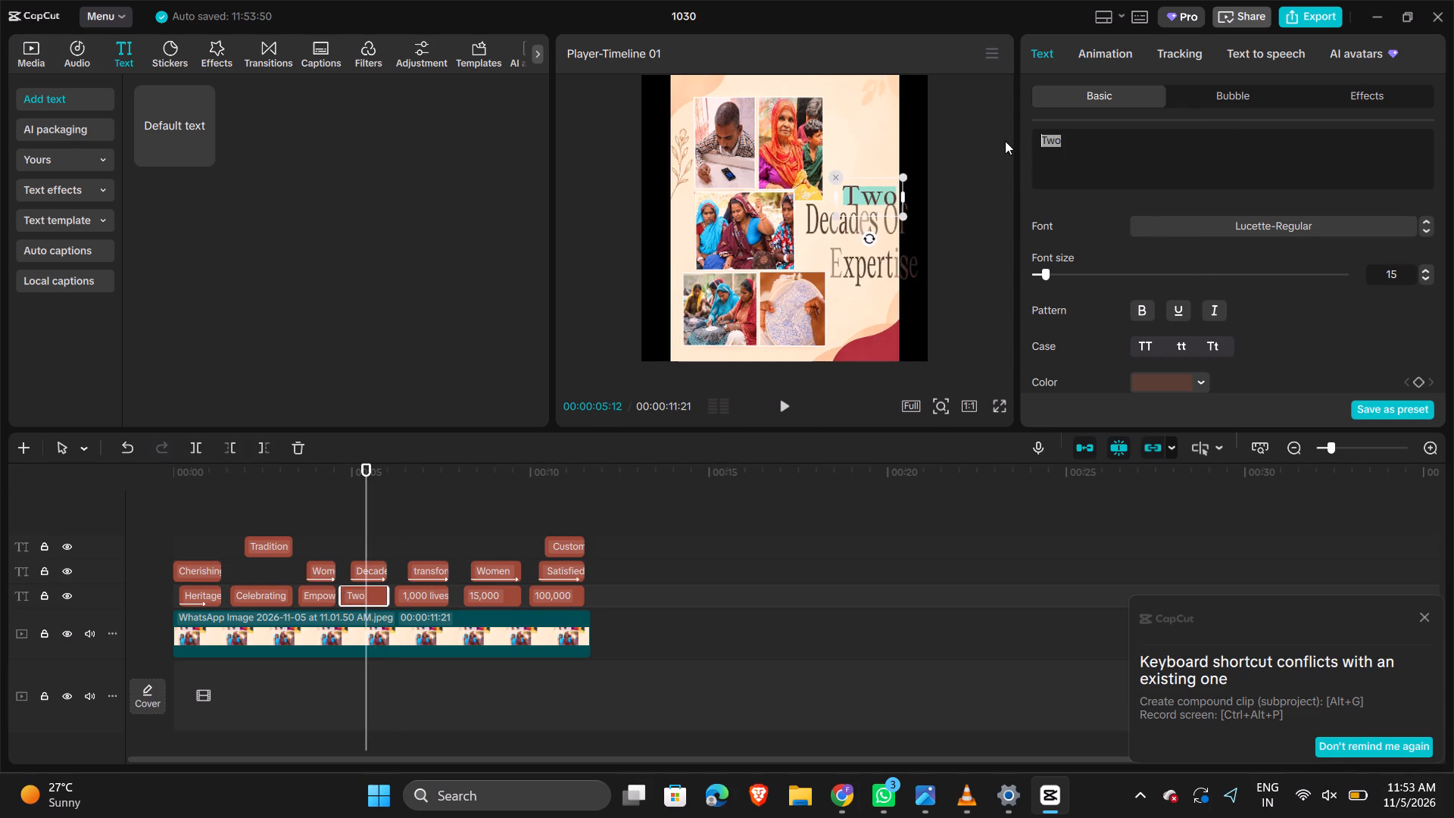
left_click_drag(1005, 141, 1000, 140)
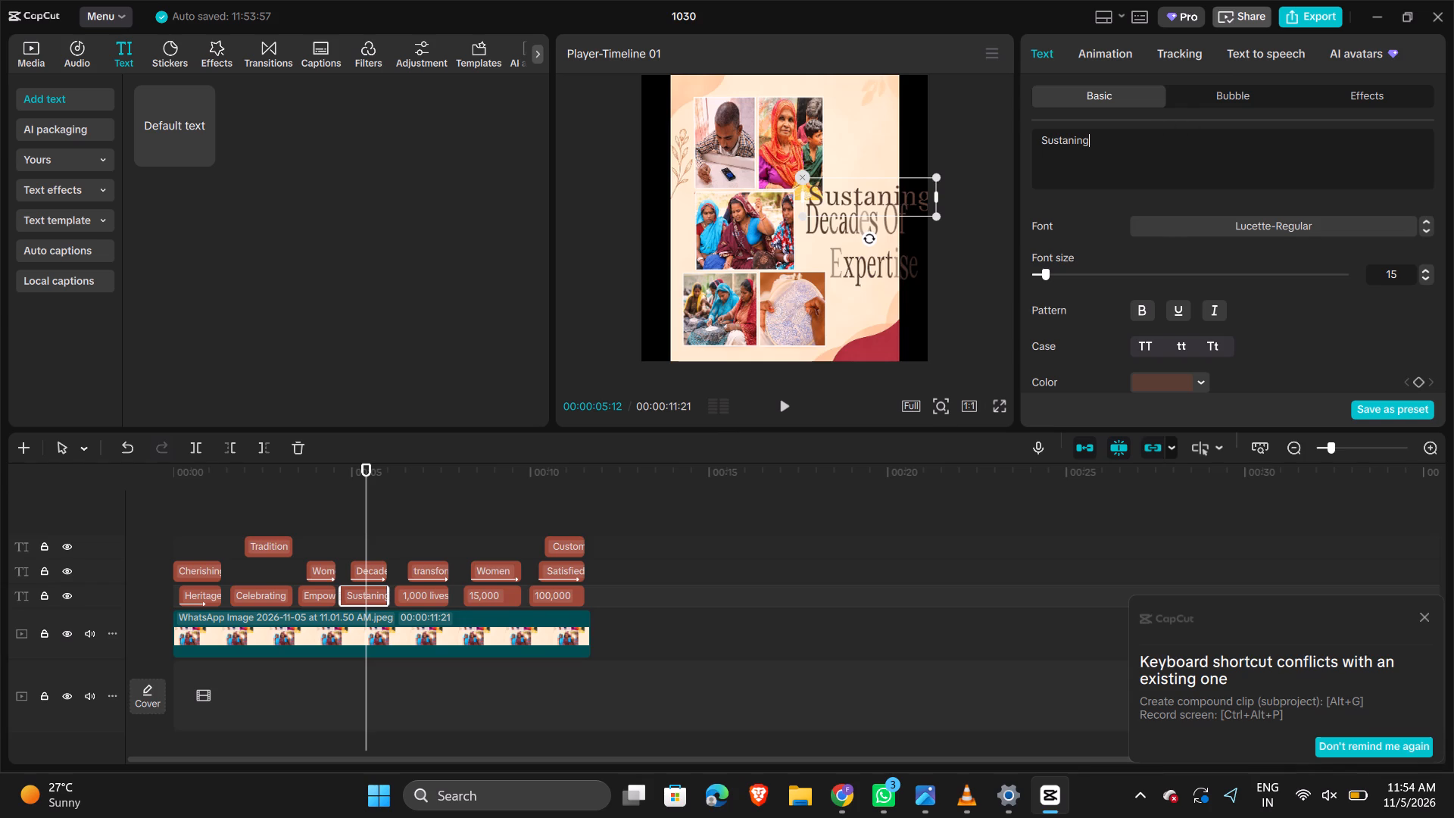
left_click(1067, 139)
key("i")
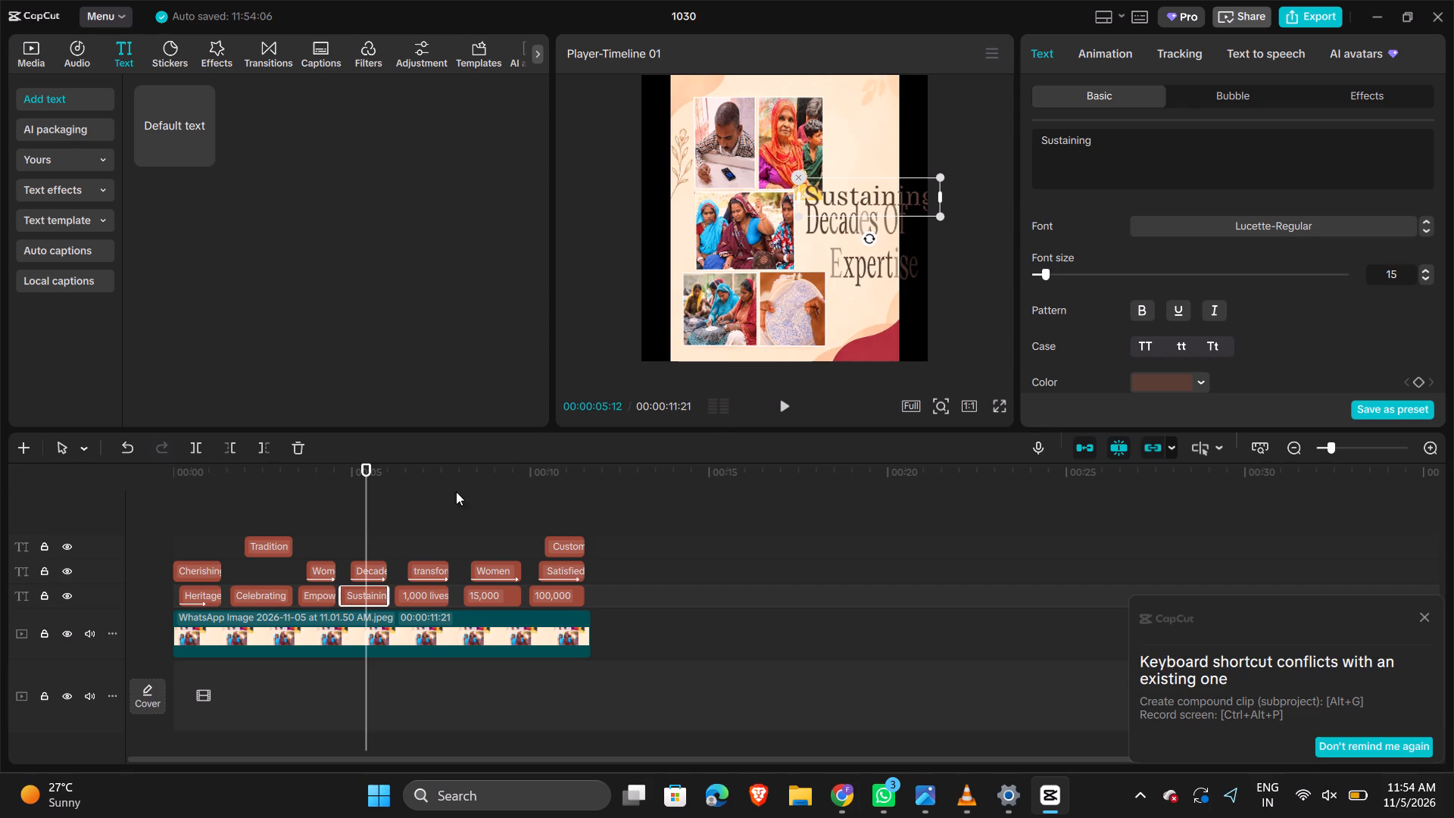
Shrink the "Sustaining" caption and fit it beside the middle photo inside the frame, hiding the overlapping caption track only while doing so.
left_click(70, 573)
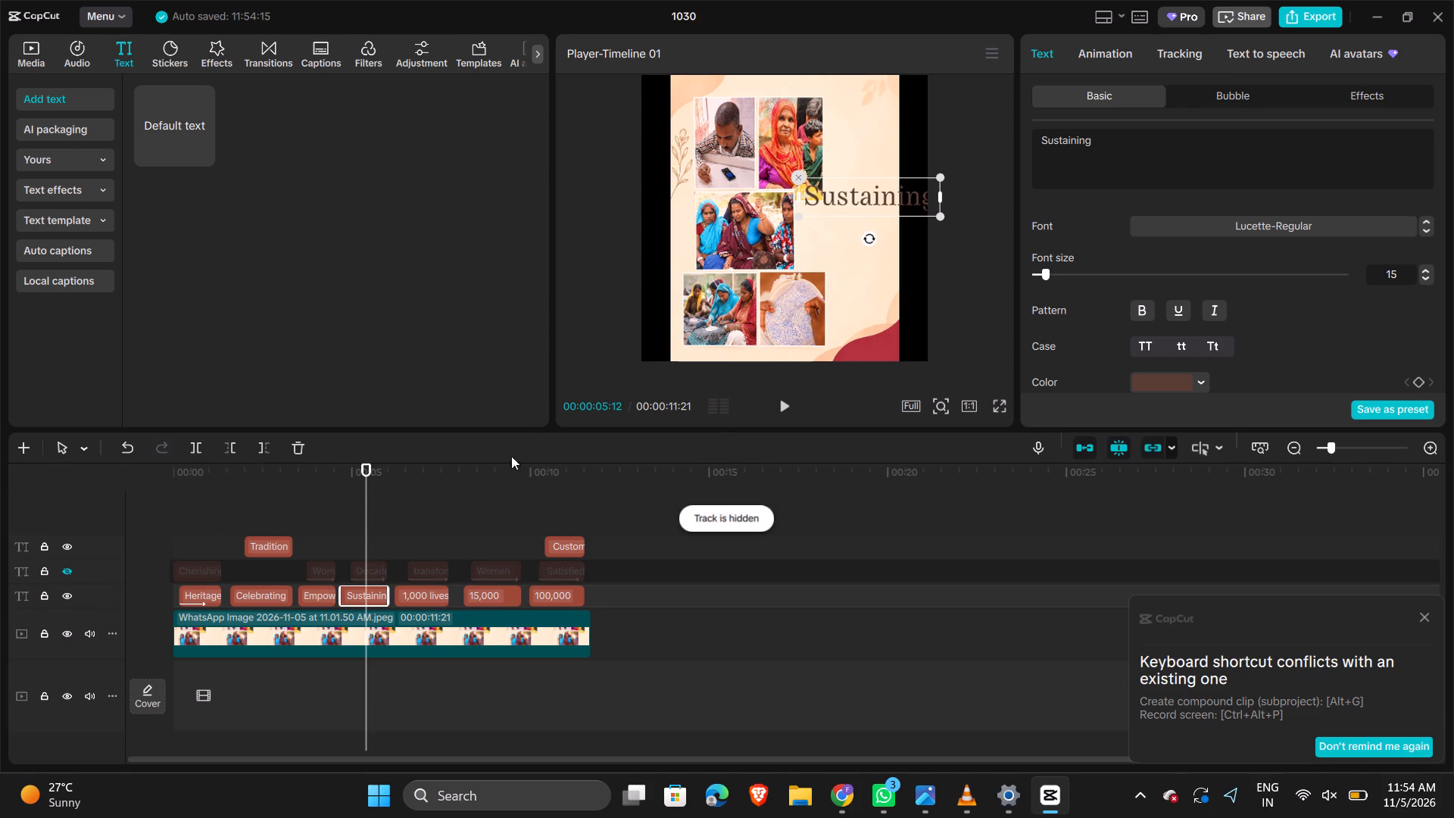
left_click_drag(828, 203, 825, 224)
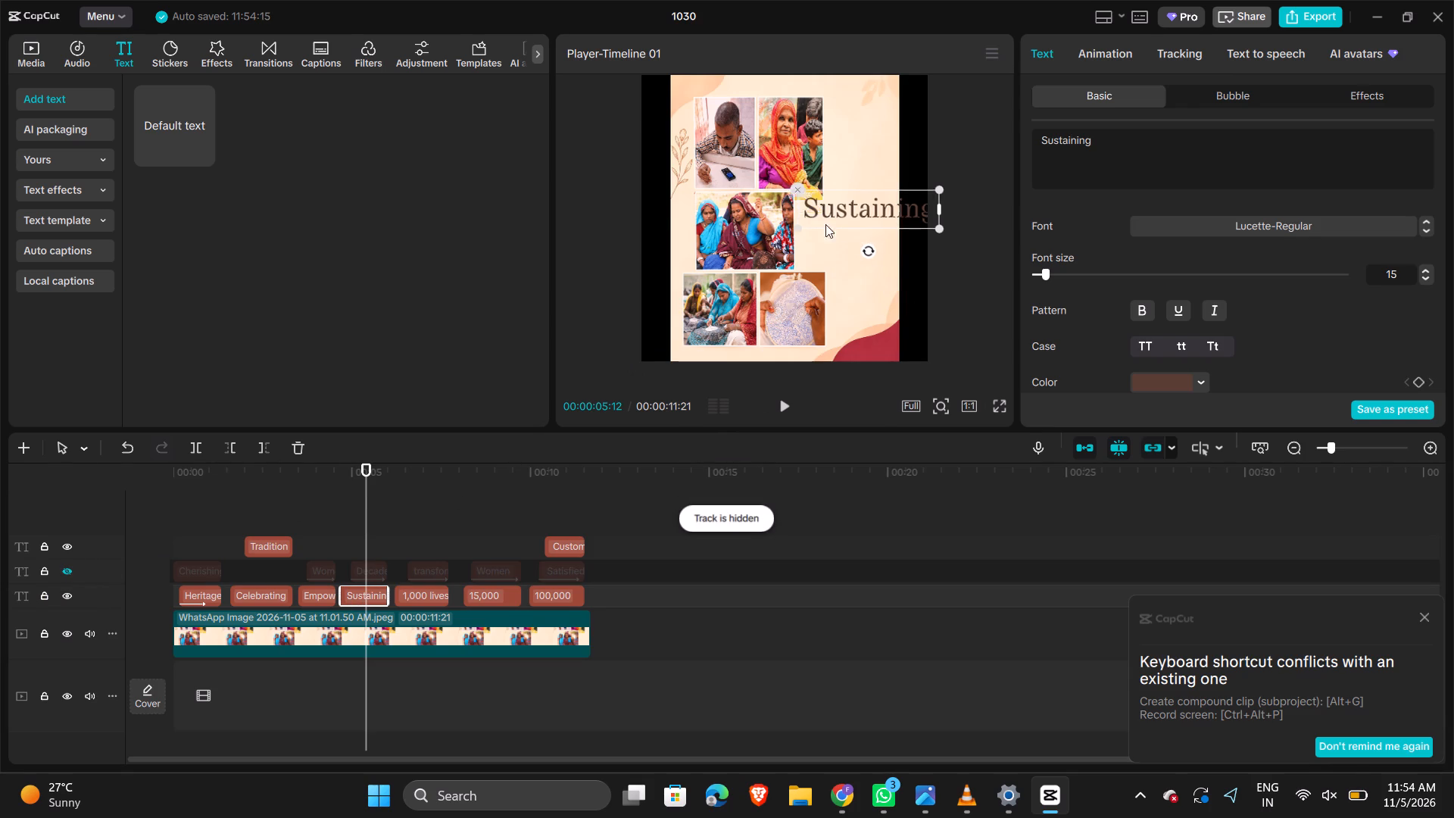
left_click_drag(825, 224, 816, 248)
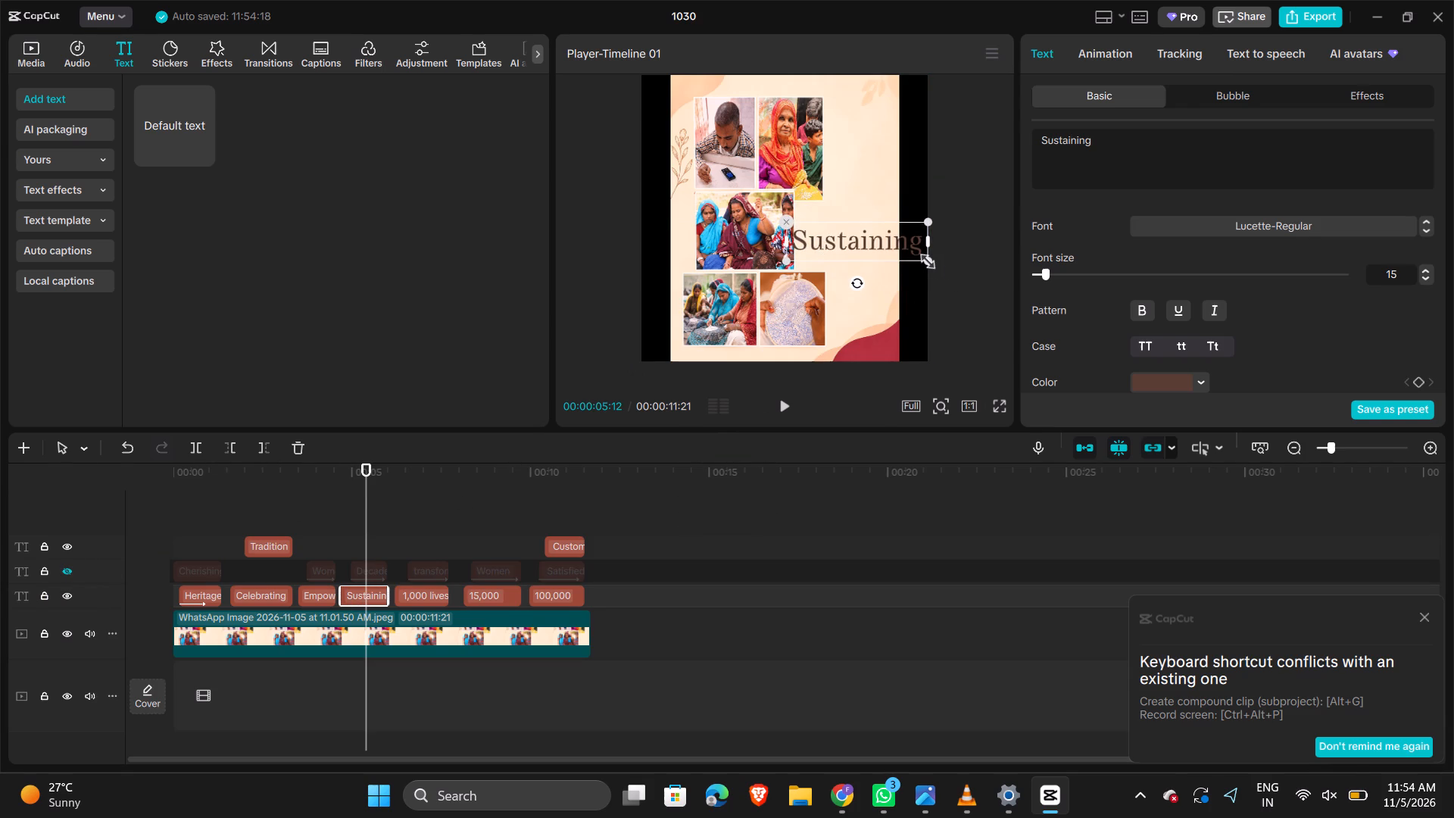
left_click_drag(923, 258, 888, 251)
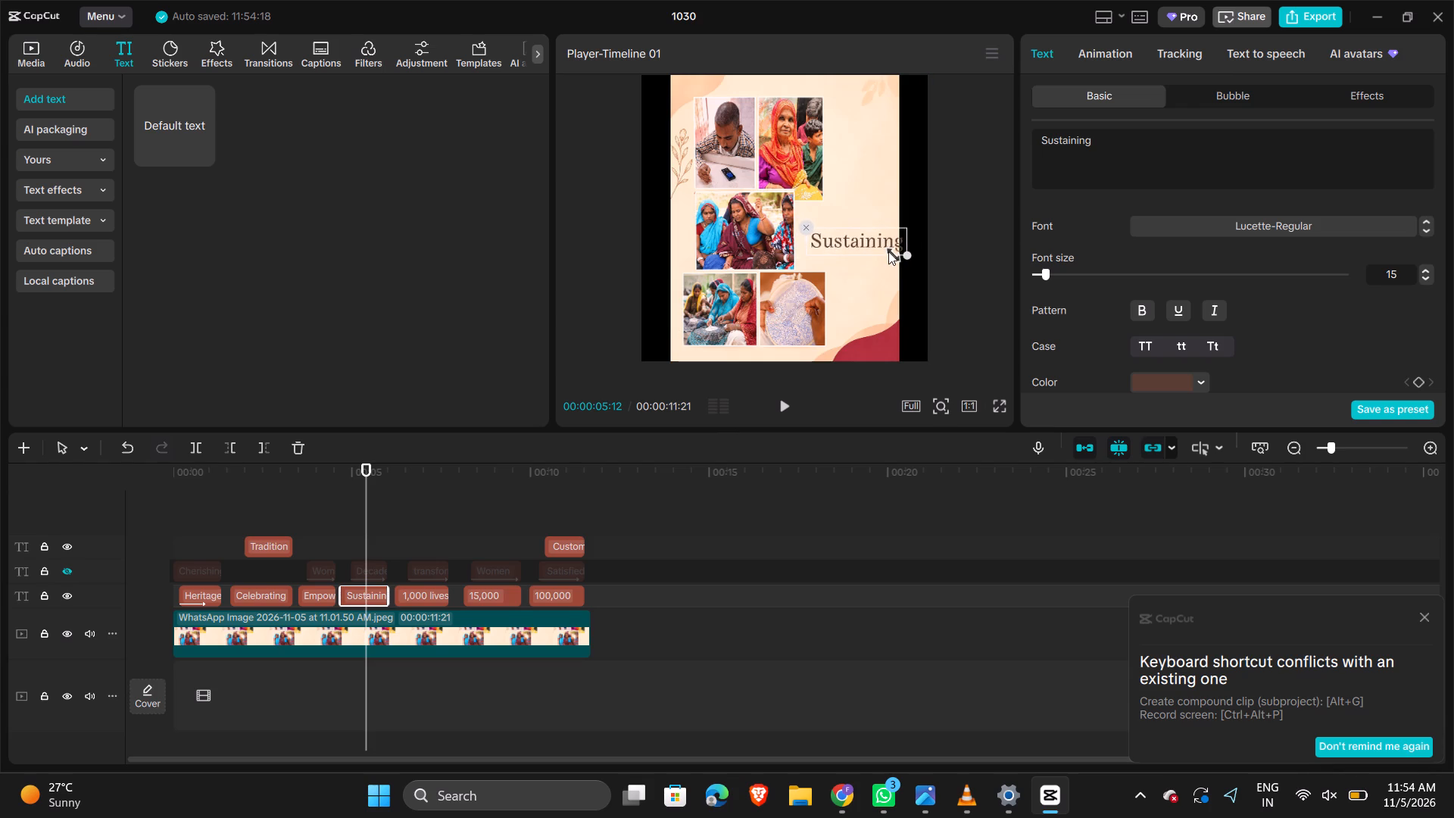
left_click_drag(853, 234, 841, 217)
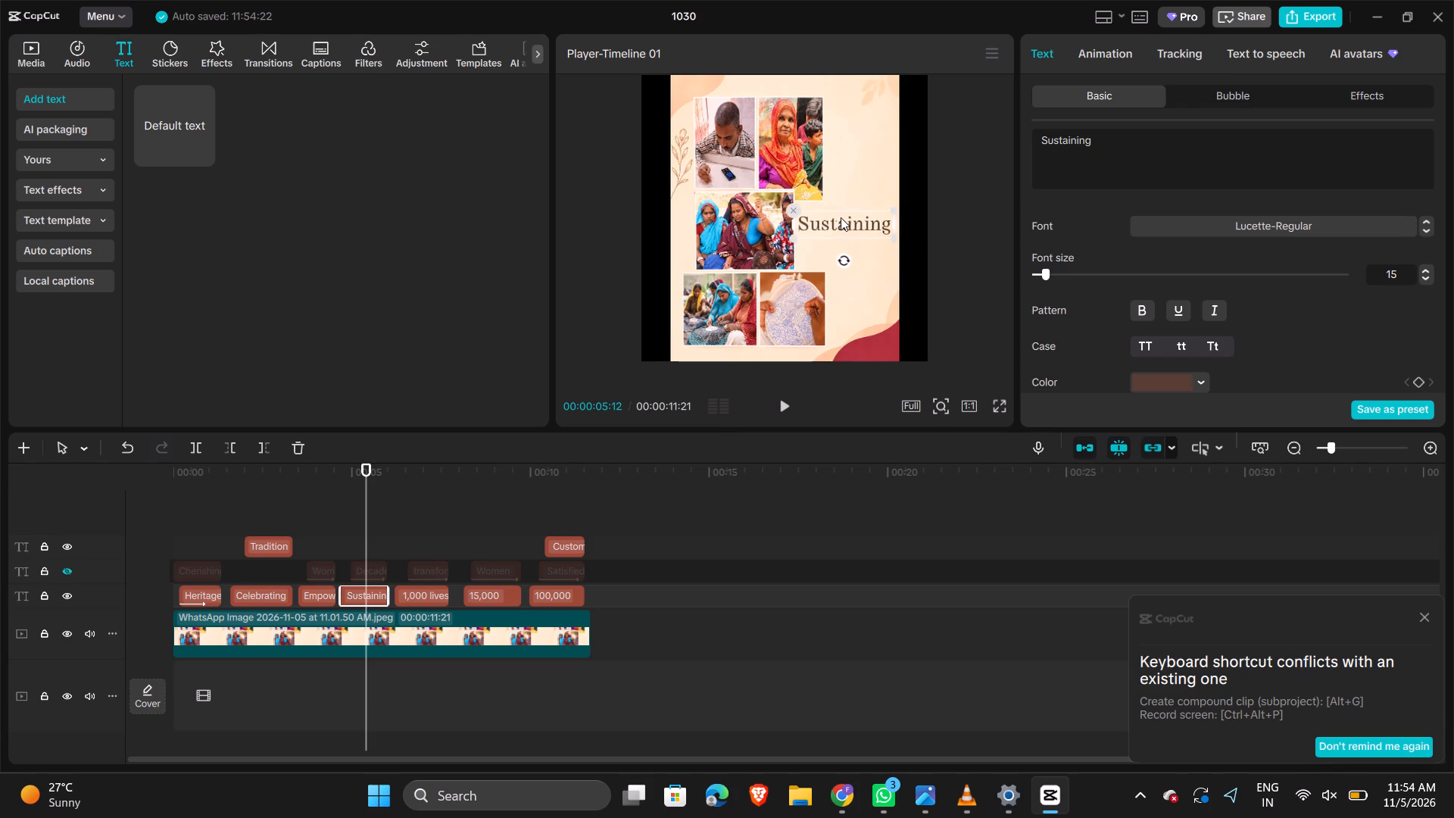
left_click_drag(841, 217, 841, 217)
left_click_drag(841, 217, 841, 212)
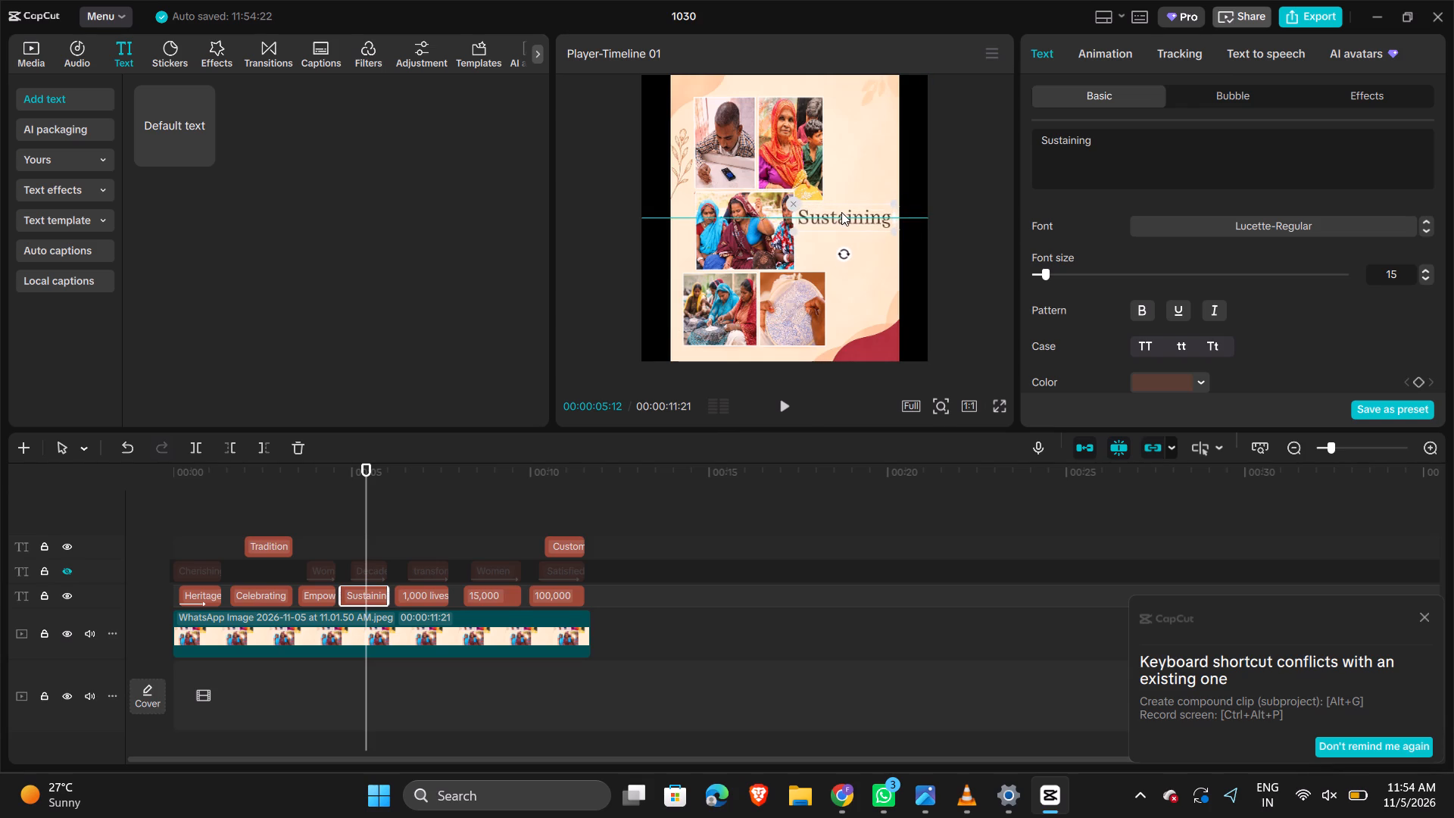
left_click_drag(841, 212, 843, 213)
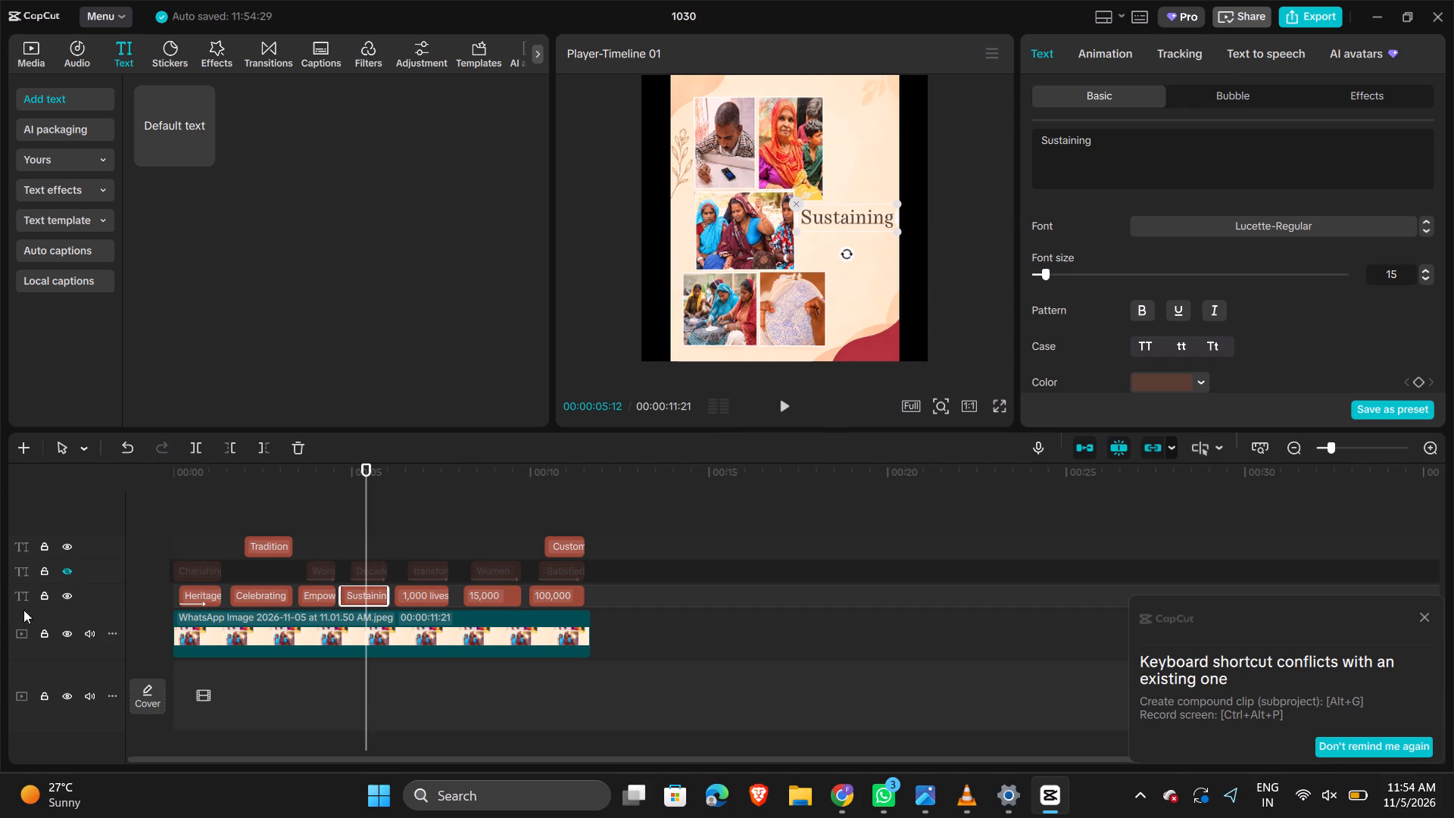
left_click(64, 573)
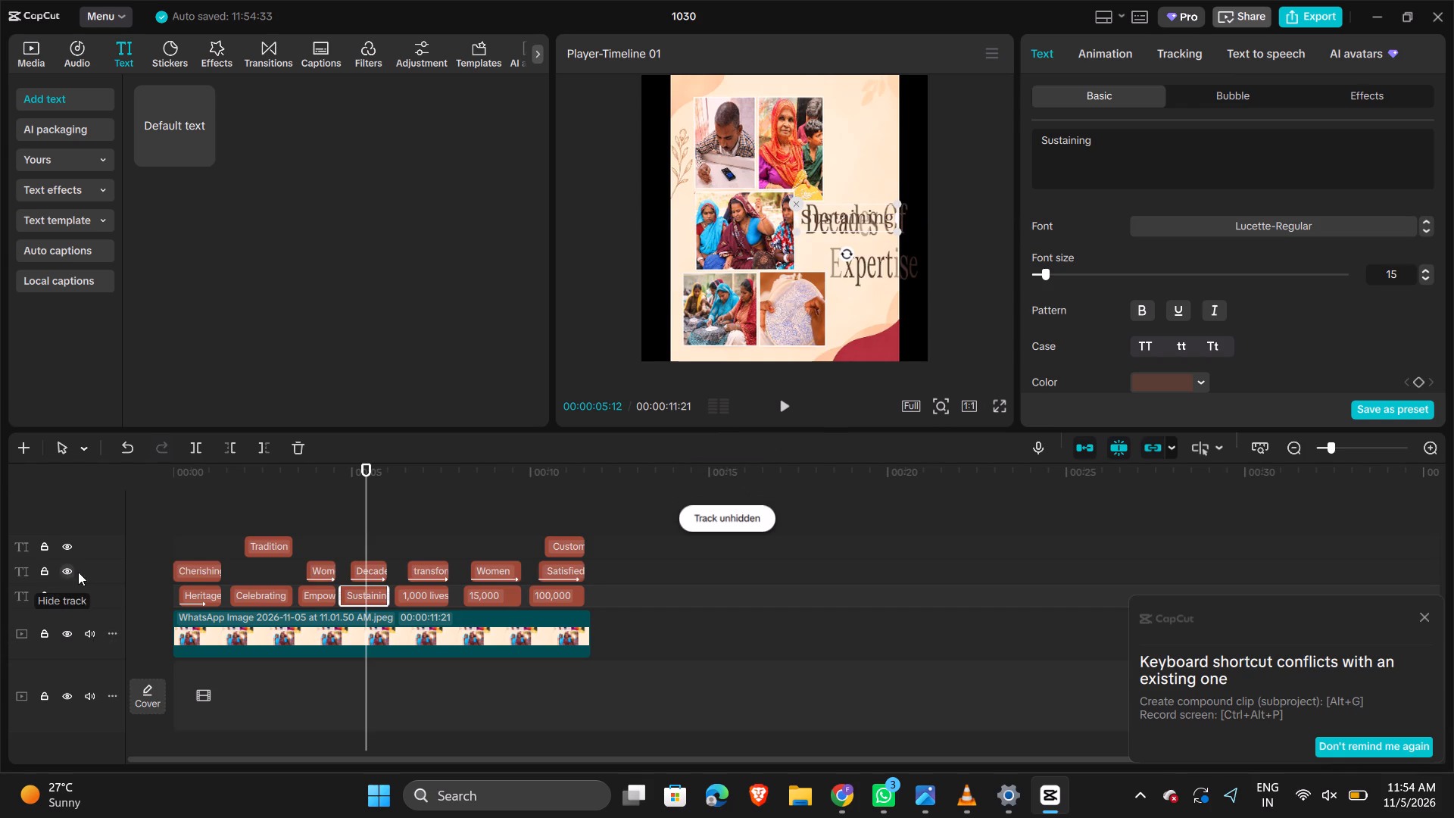
Replace the "Decades Of Expertise" caption text with "Livelihoods" and play back the result.
left_click(875, 262)
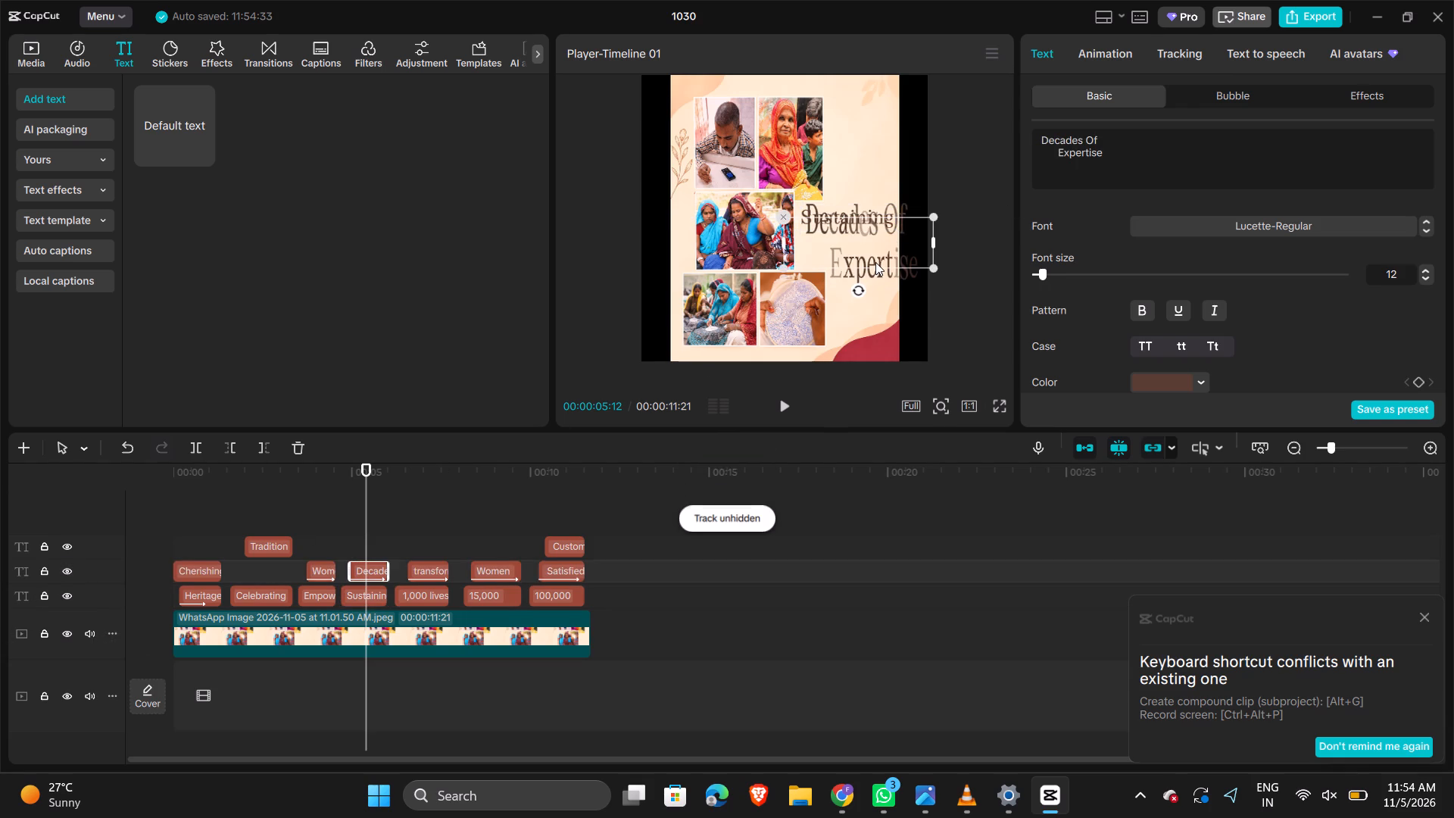
left_click_drag(1150, 141, 941, 146)
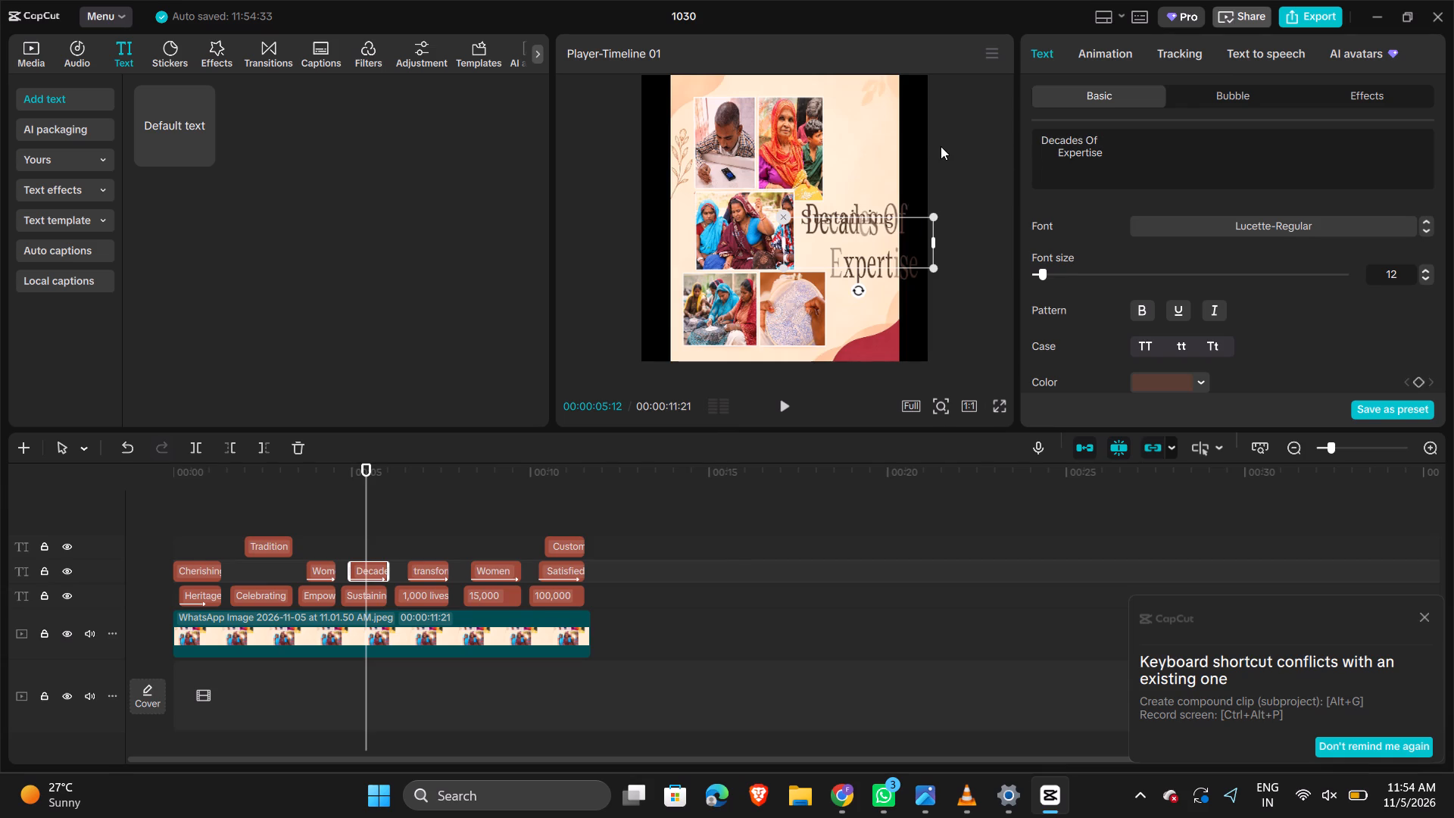
left_click_drag(941, 146, 941, 145)
key("ctrl+a")
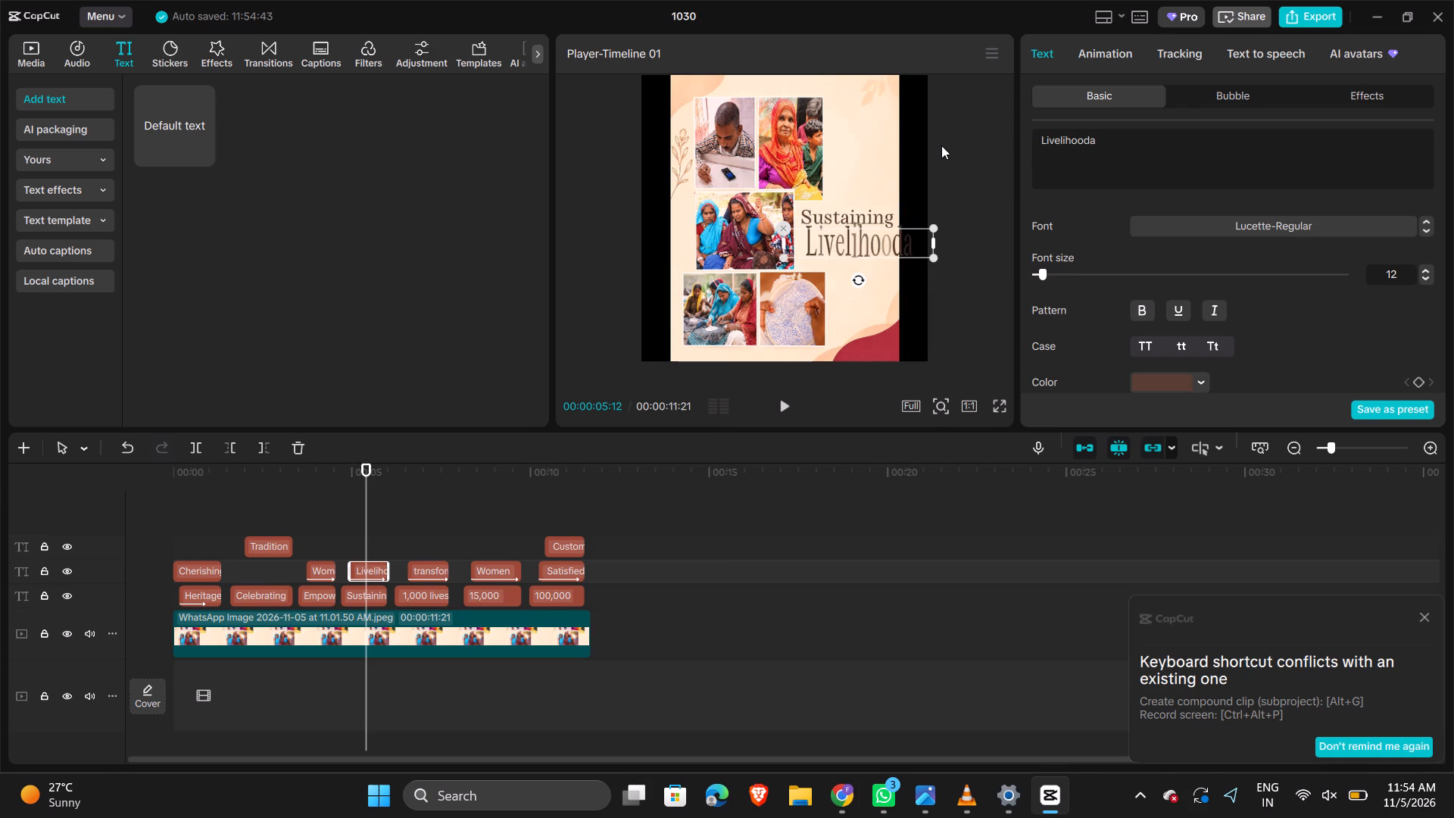
key("BackSpace")
key("s")
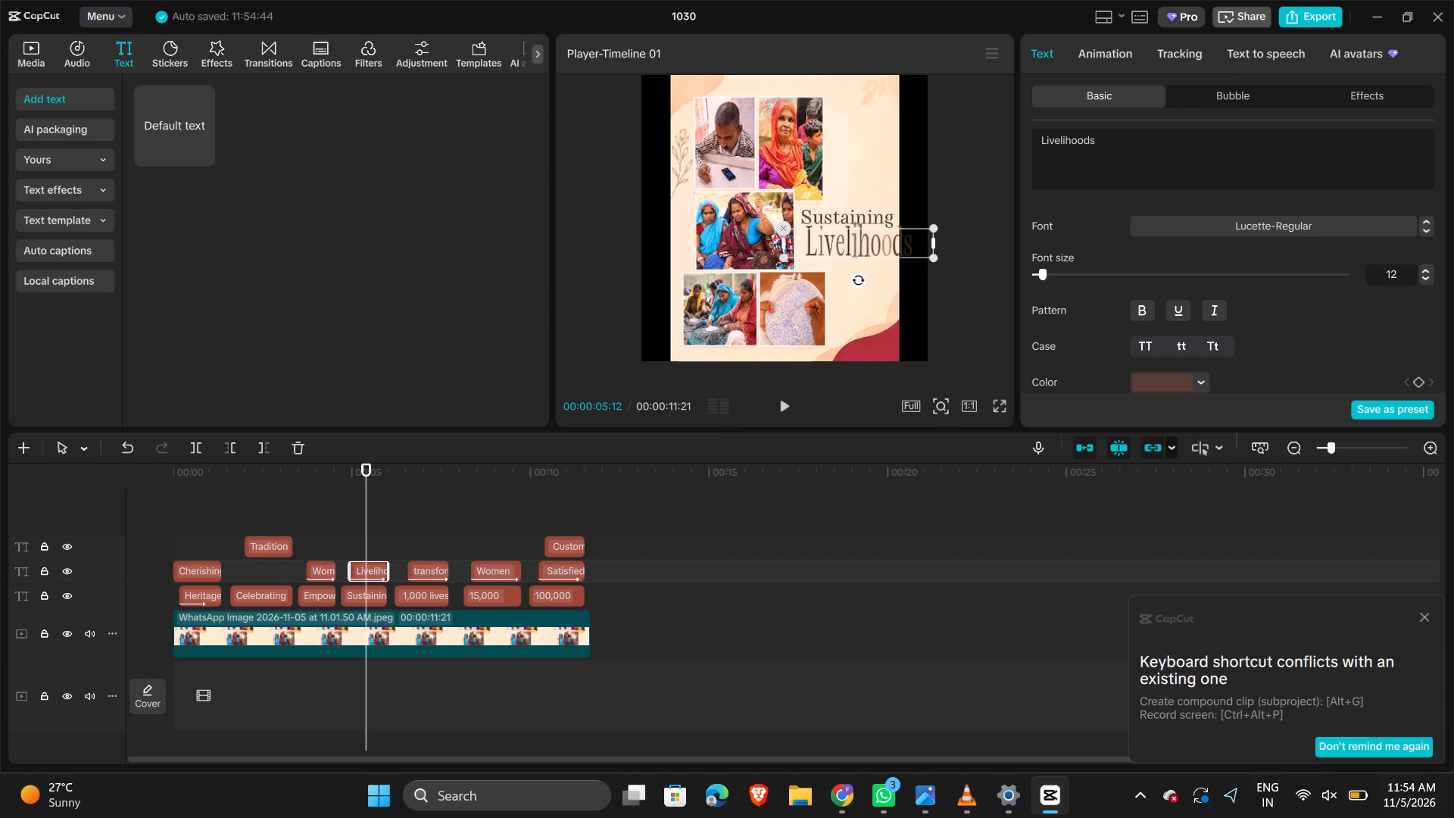
key("space")
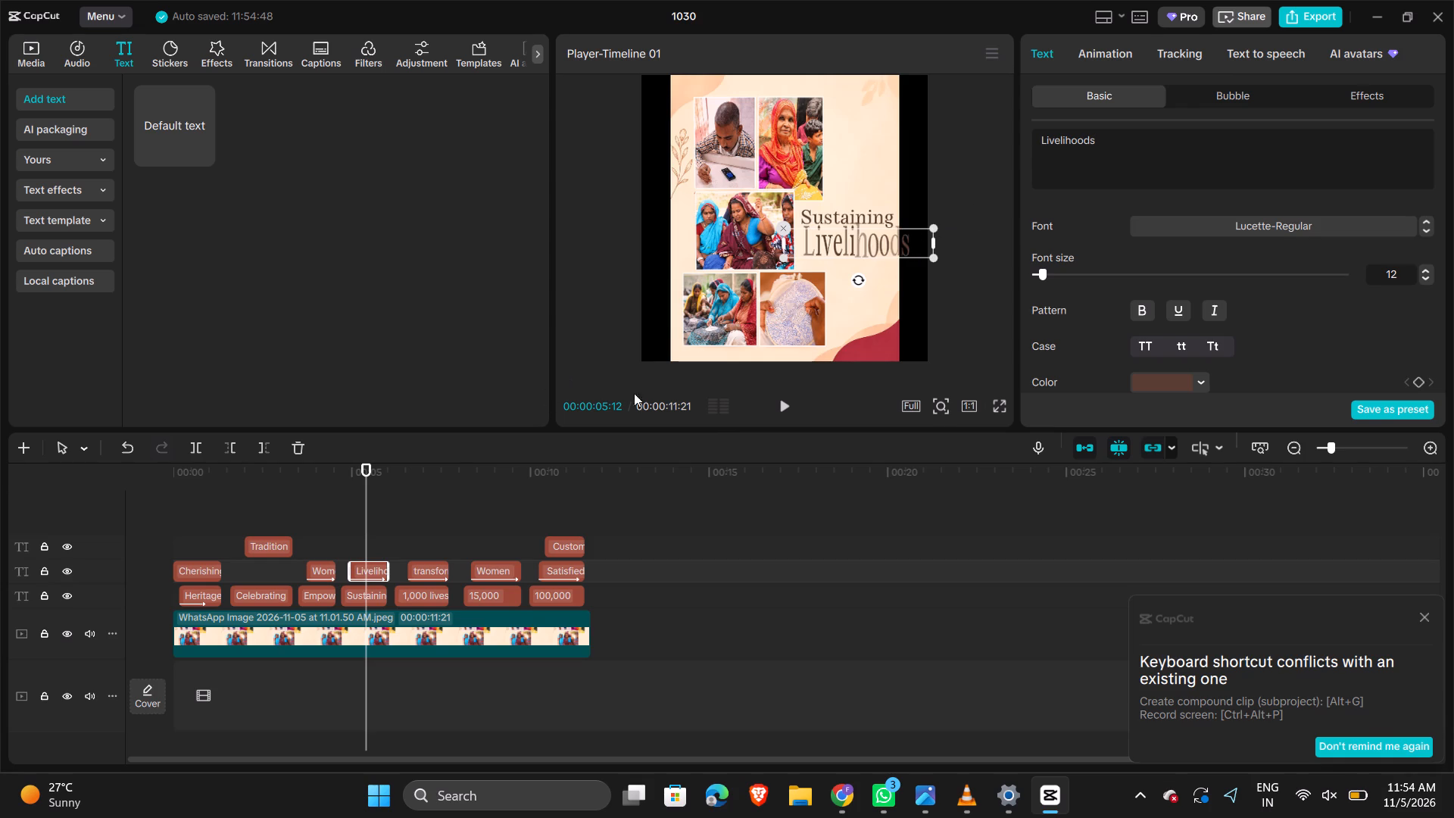
key("BackSpace")
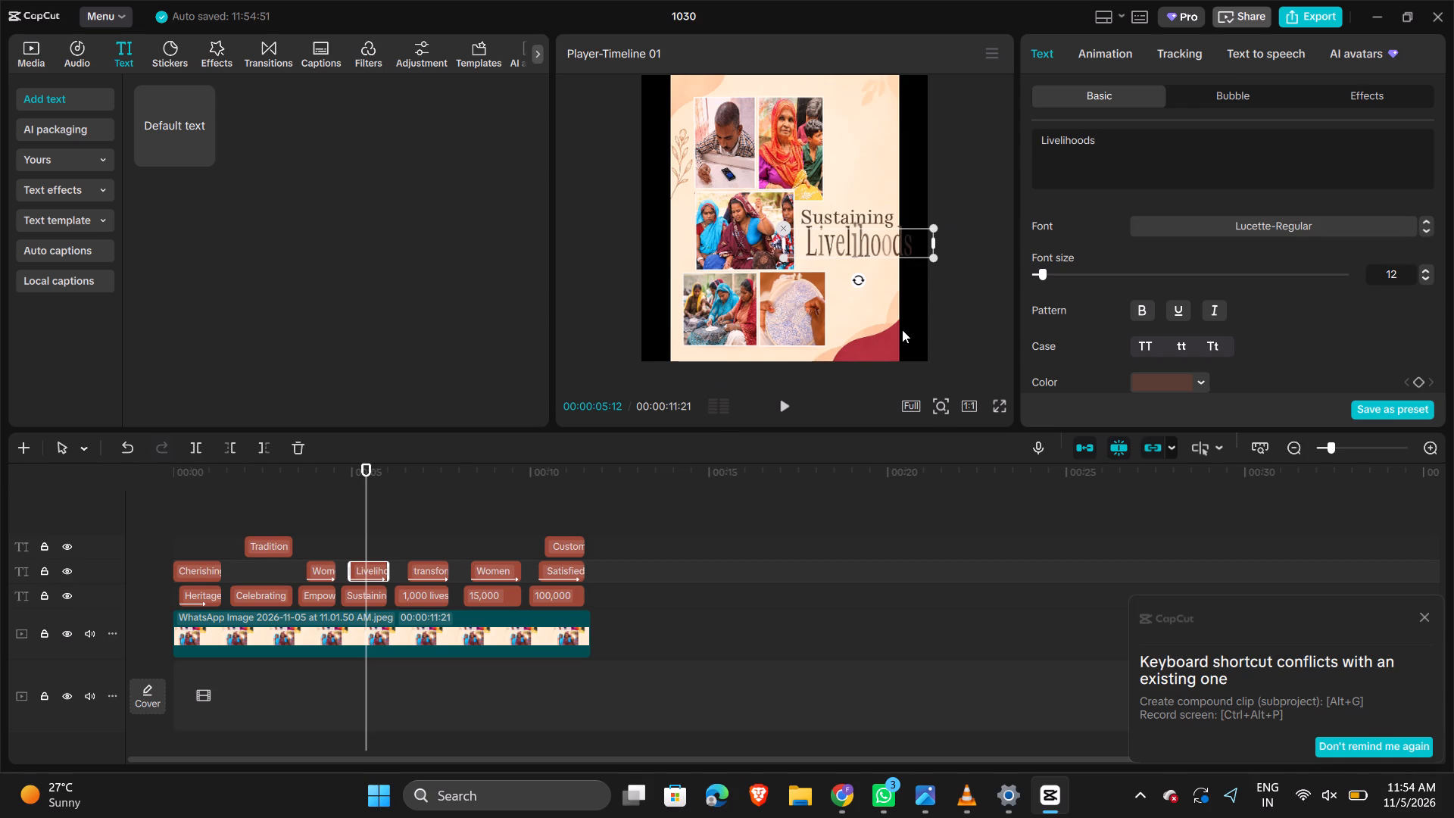
left_click(783, 403)
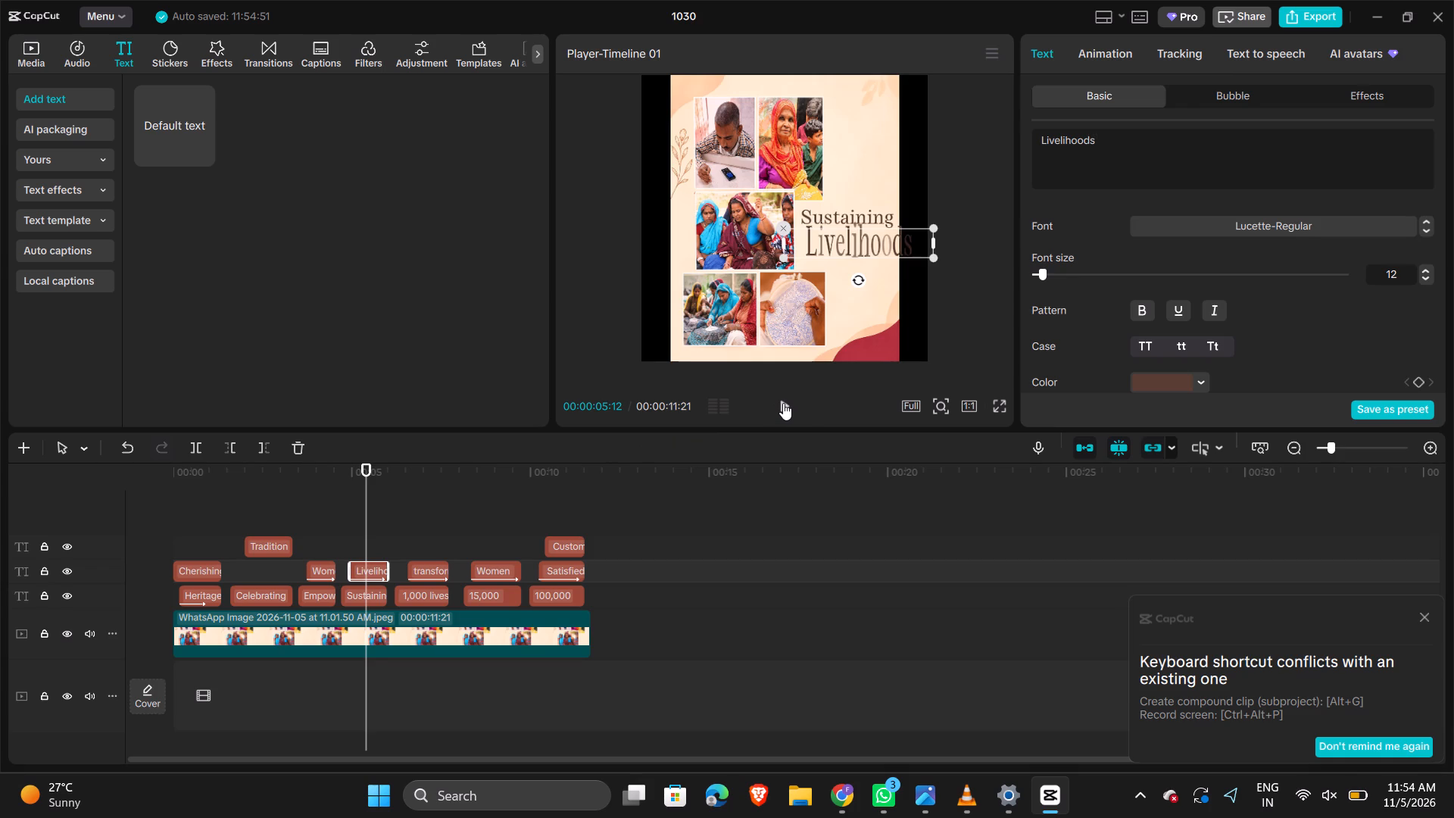
left_click(783, 403)
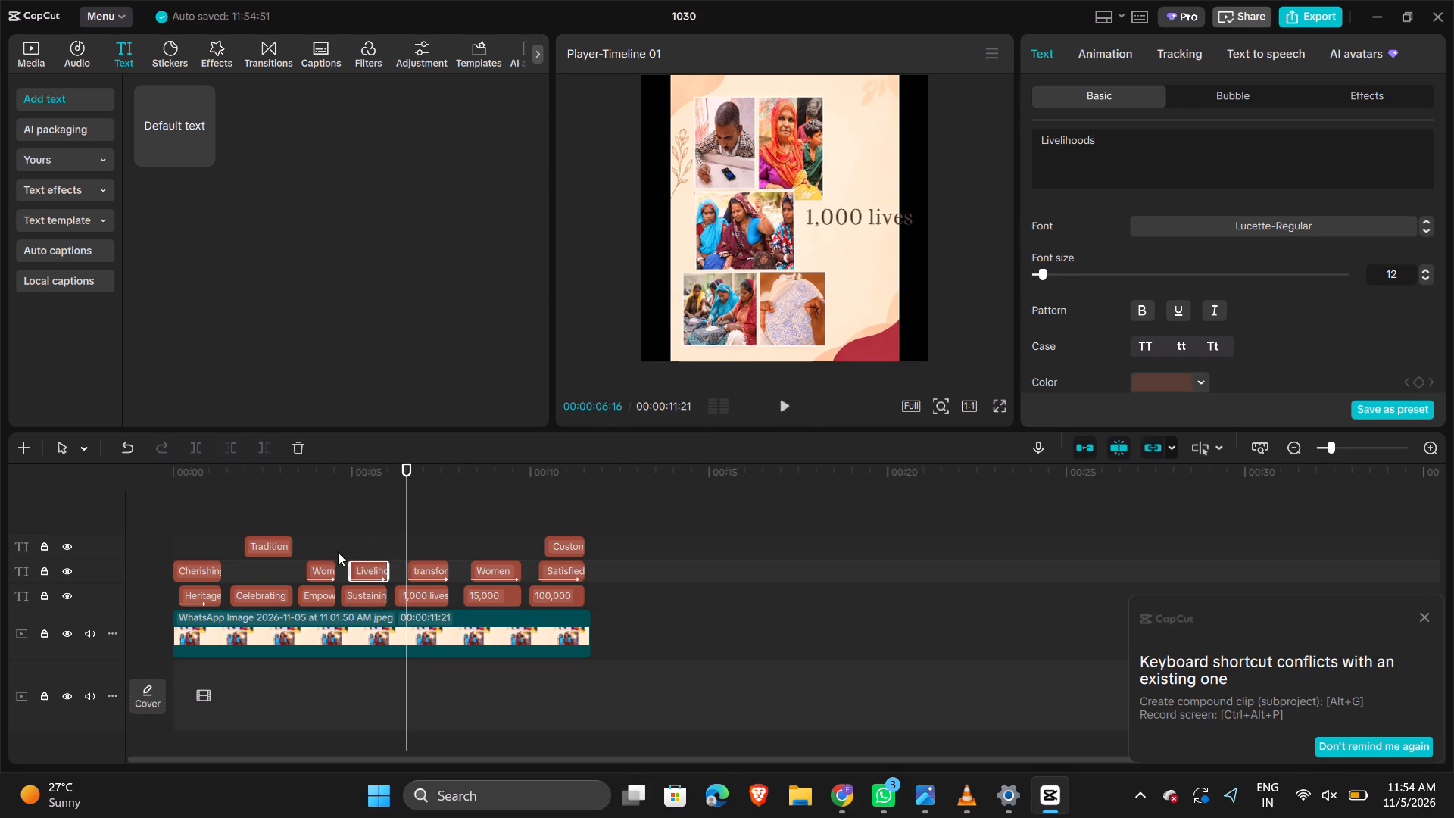
Shrink the "Livelihoods" caption at 00:00:05:16, fit it inside the frame just beneath "Sustaining", and play back the result.
left_click(371, 536)
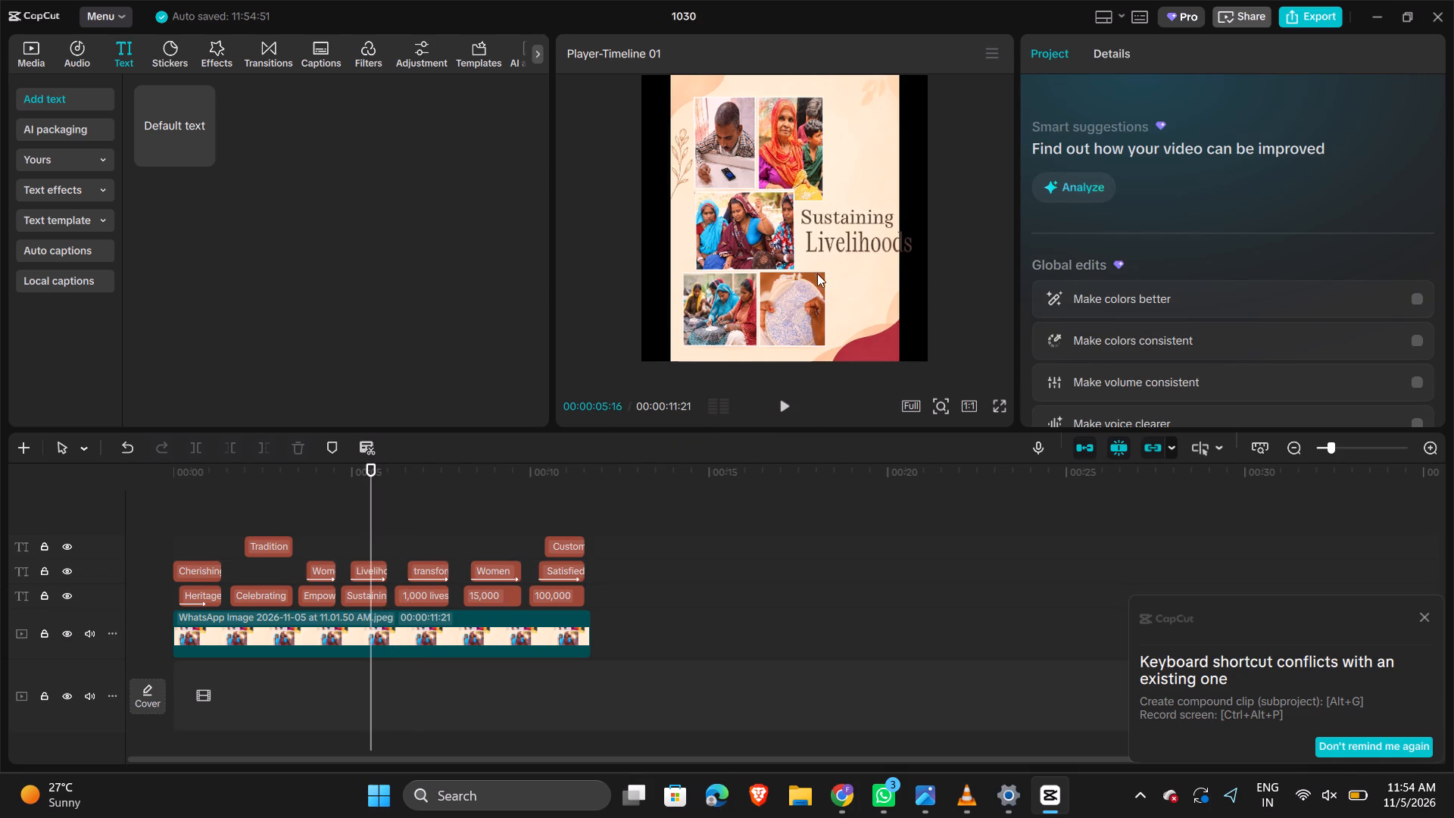
left_click(856, 248)
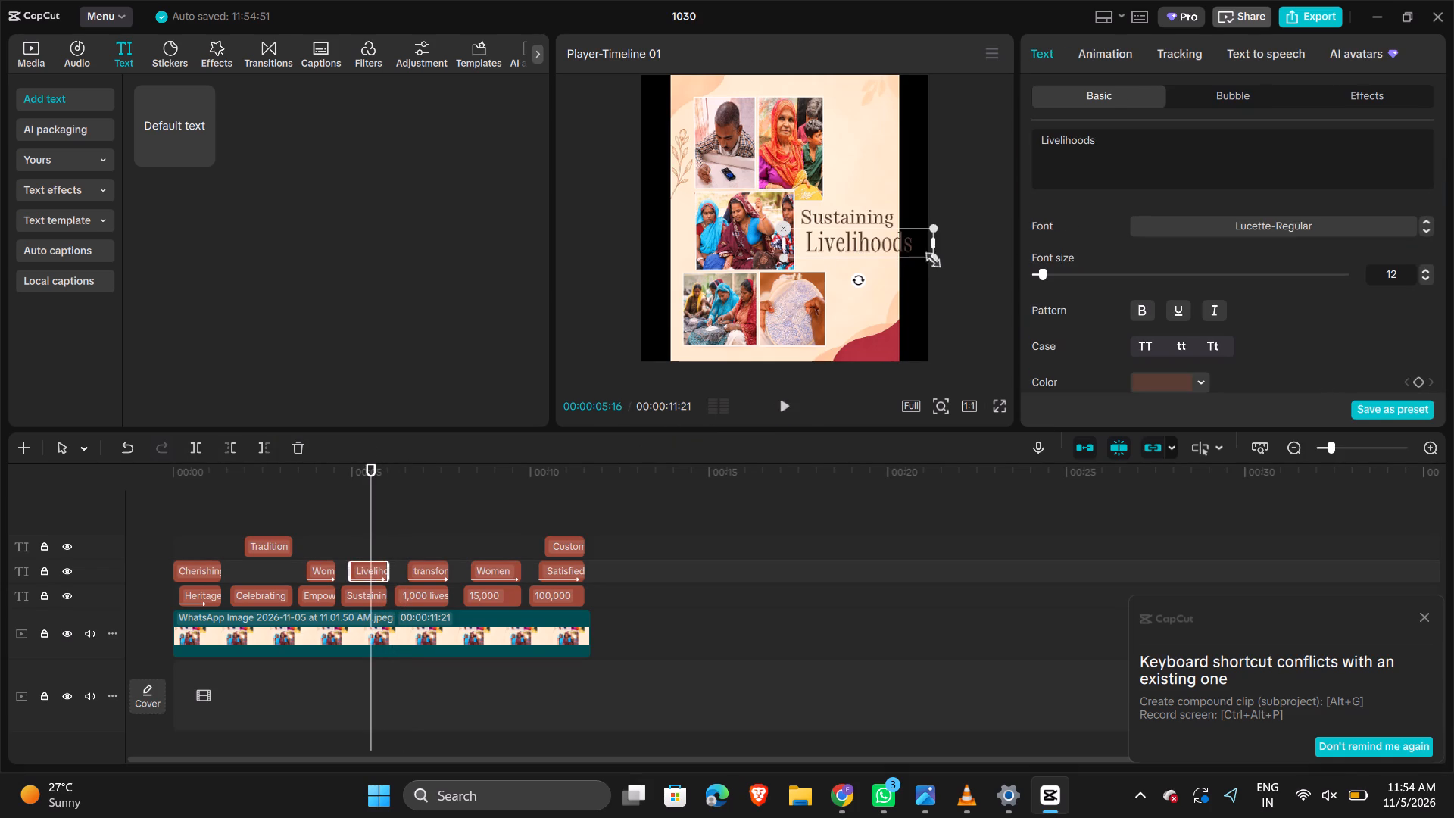
left_click_drag(931, 257, 911, 250)
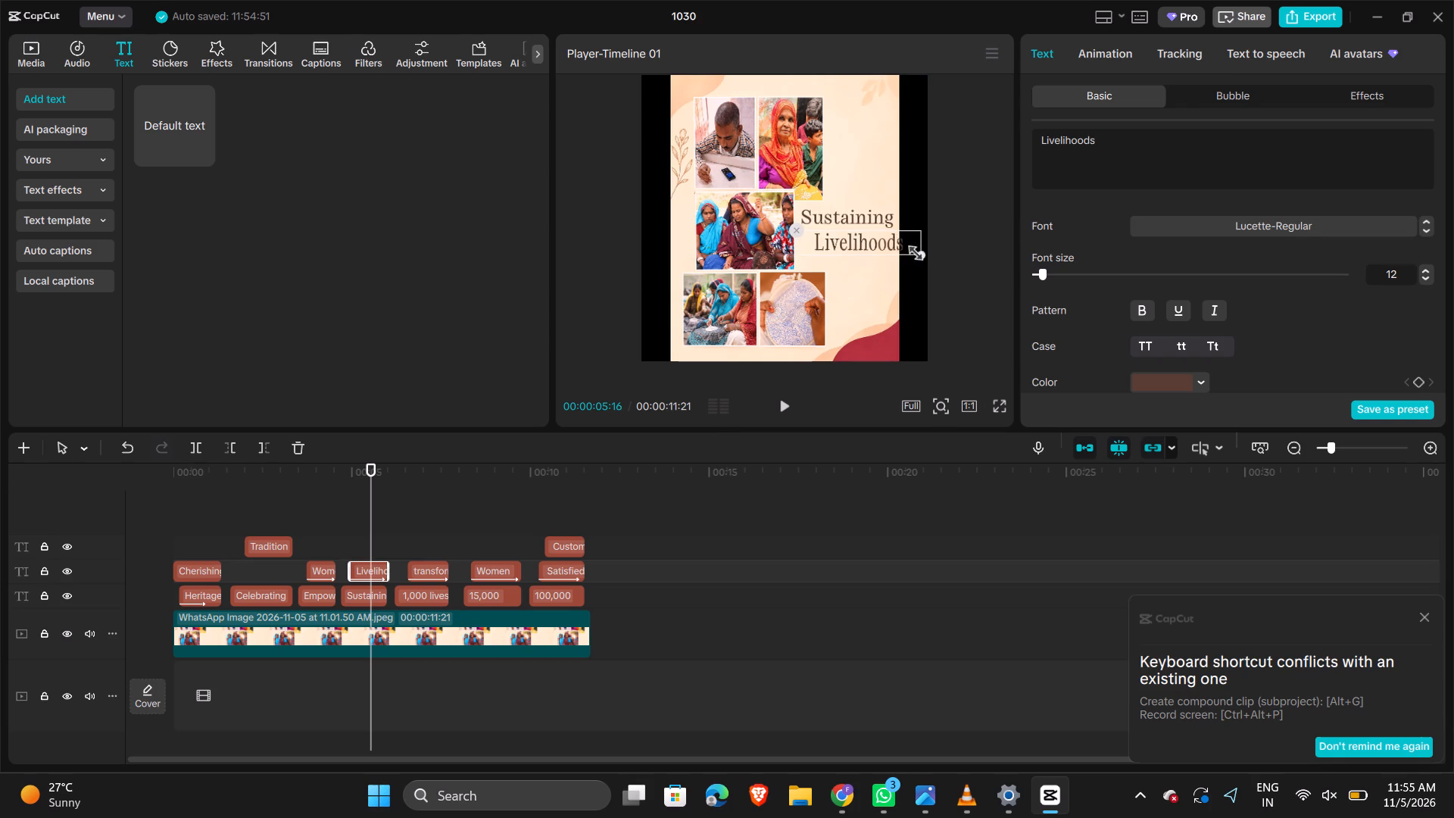
left_click_drag(911, 250, 910, 249)
left_click(850, 245)
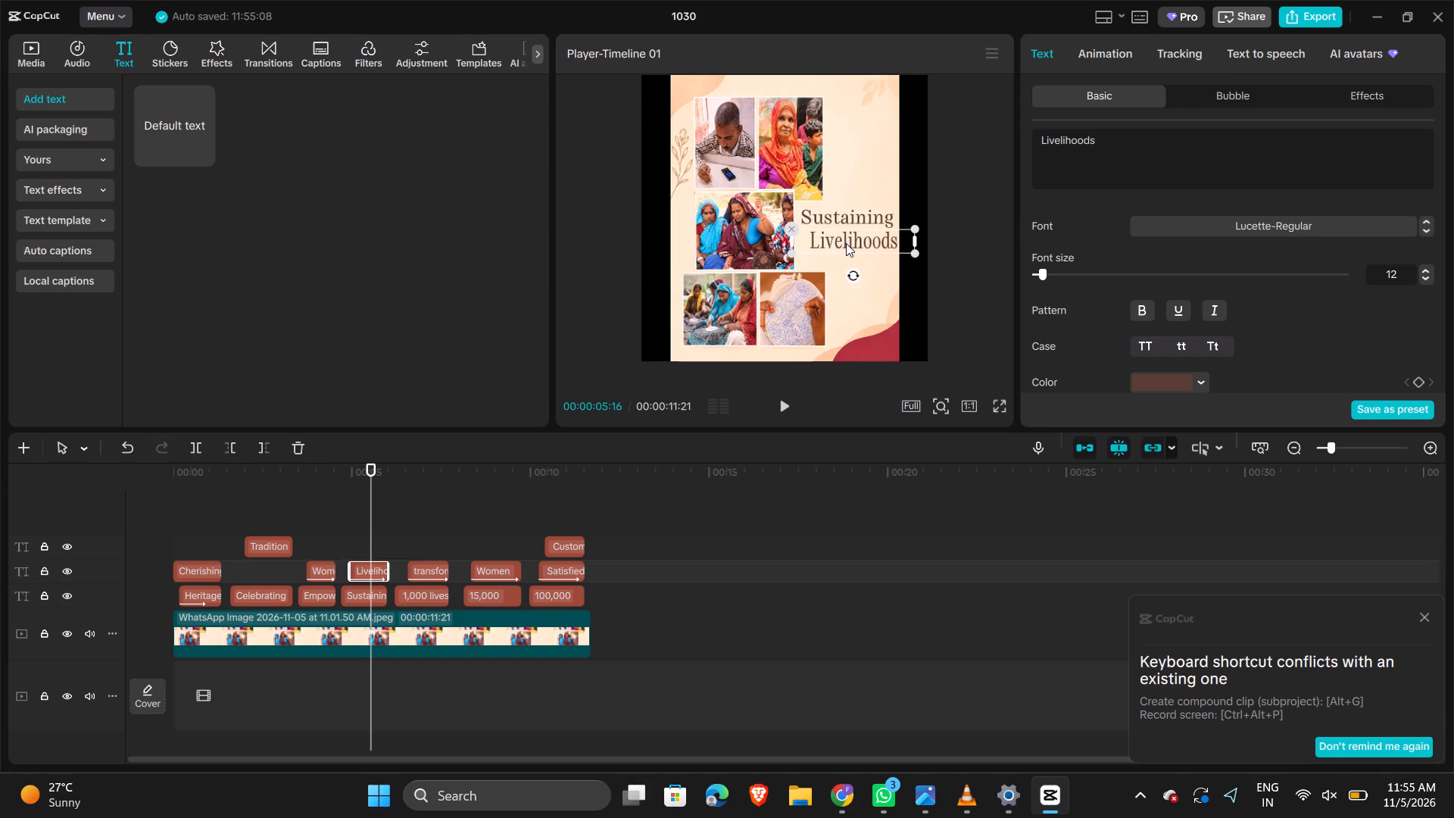
key("space")
key("space")
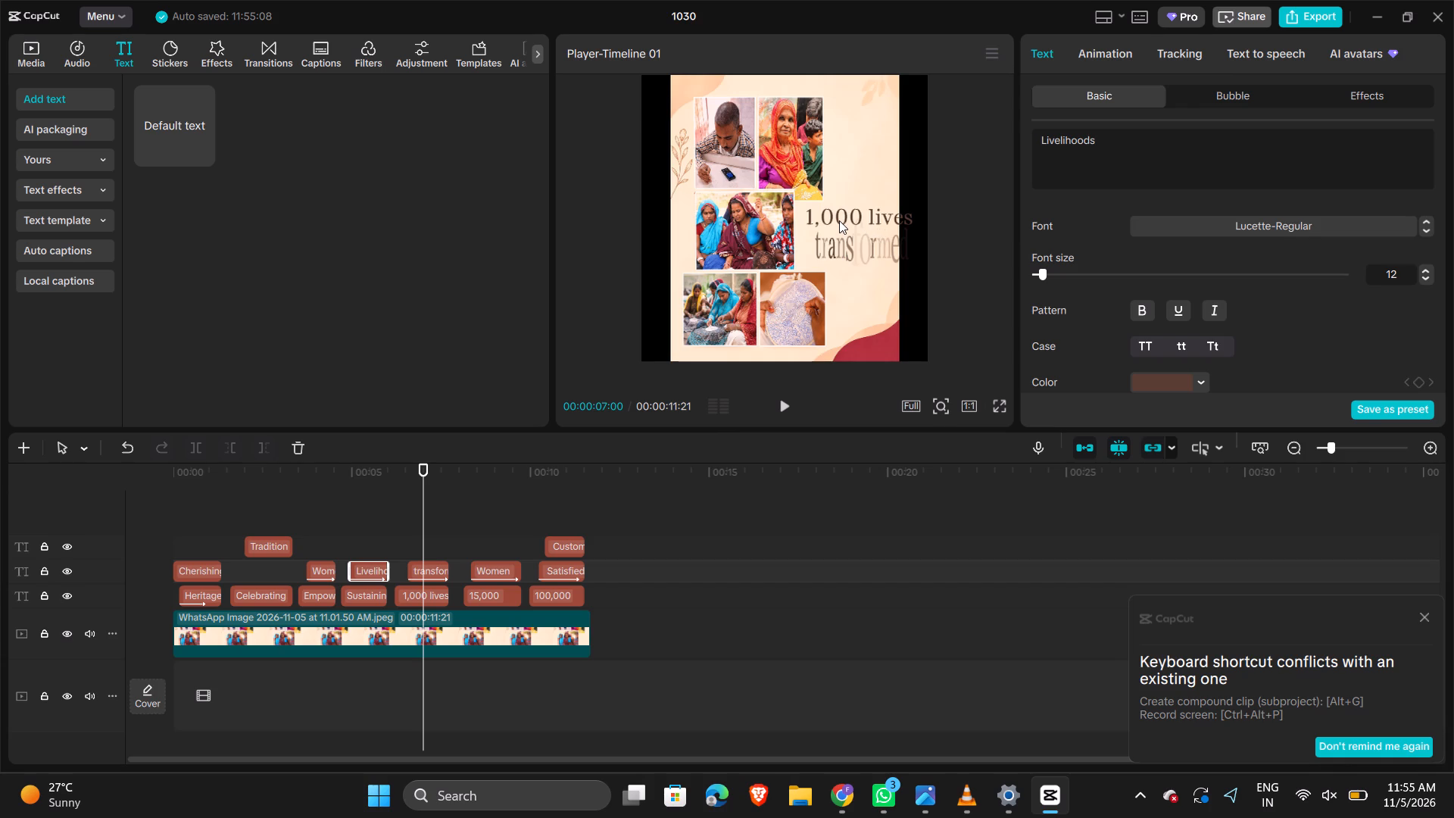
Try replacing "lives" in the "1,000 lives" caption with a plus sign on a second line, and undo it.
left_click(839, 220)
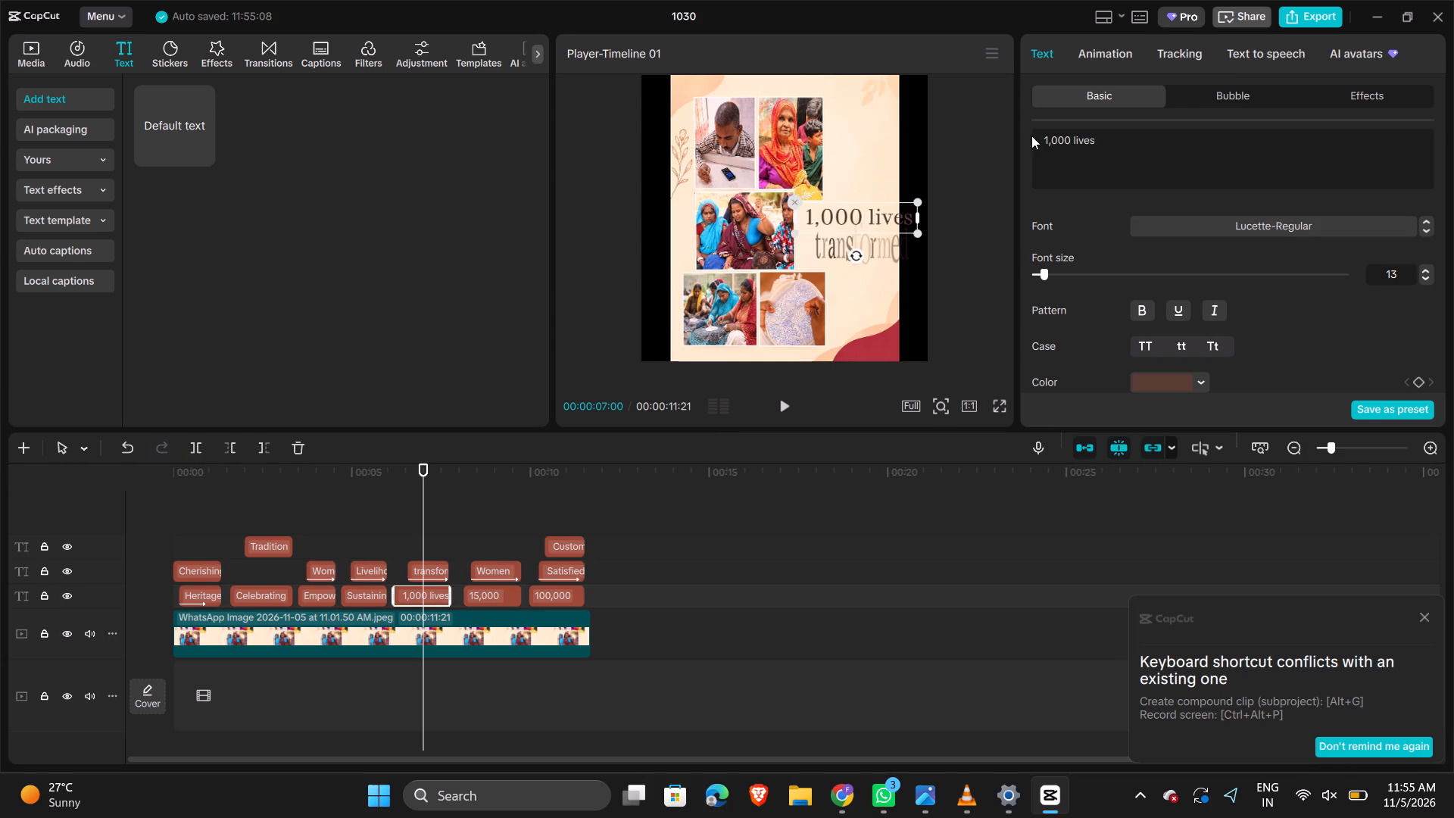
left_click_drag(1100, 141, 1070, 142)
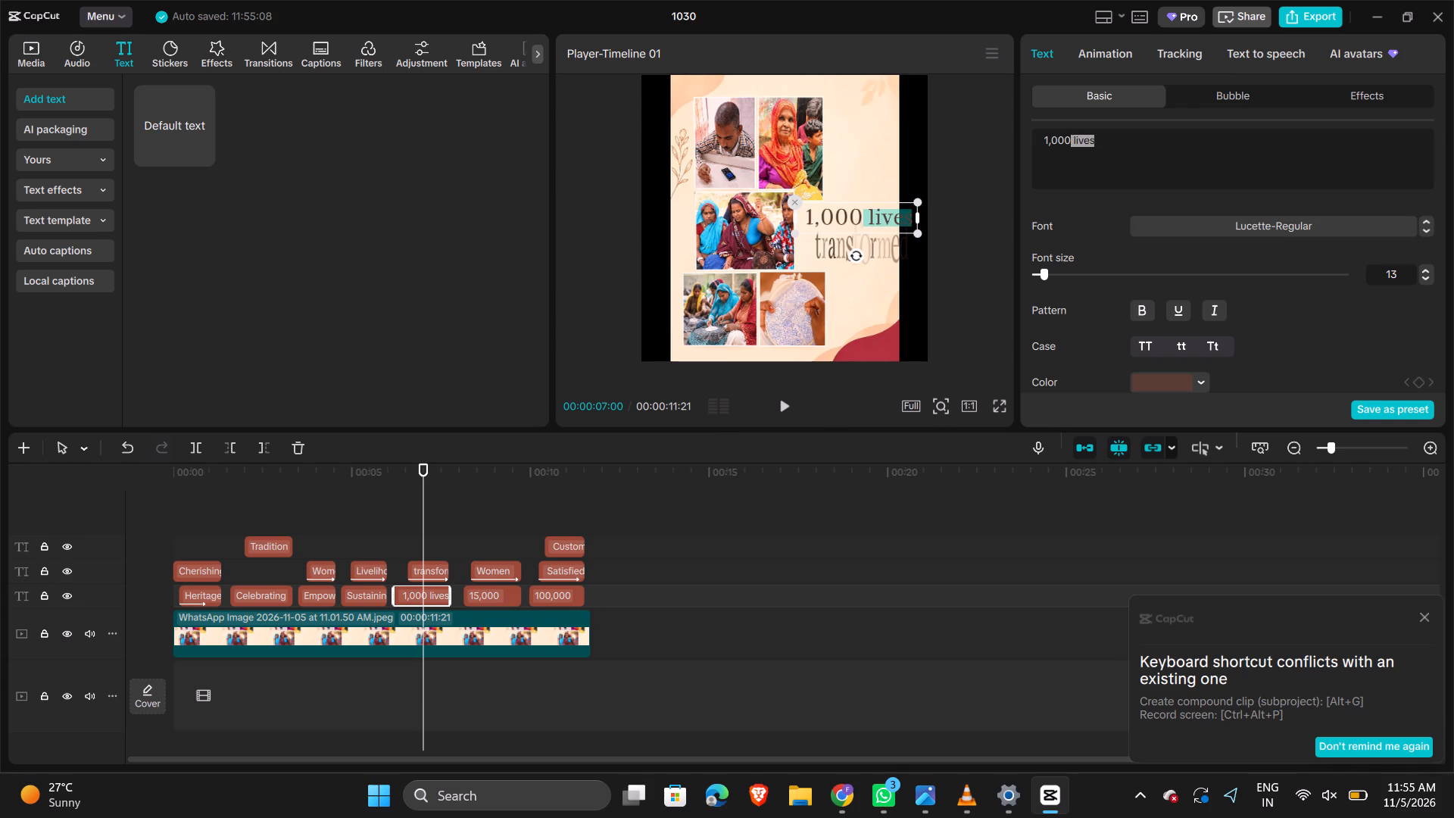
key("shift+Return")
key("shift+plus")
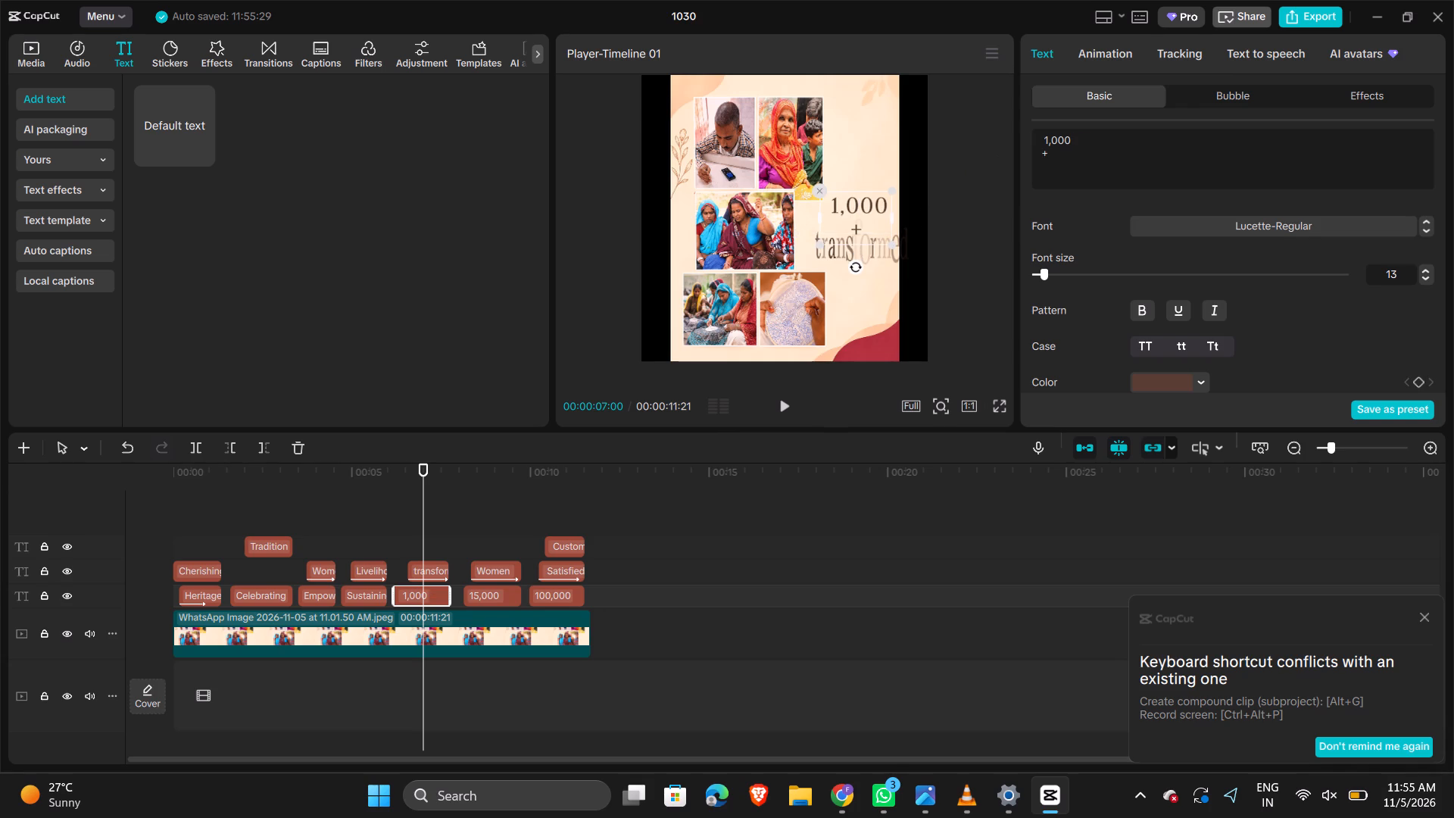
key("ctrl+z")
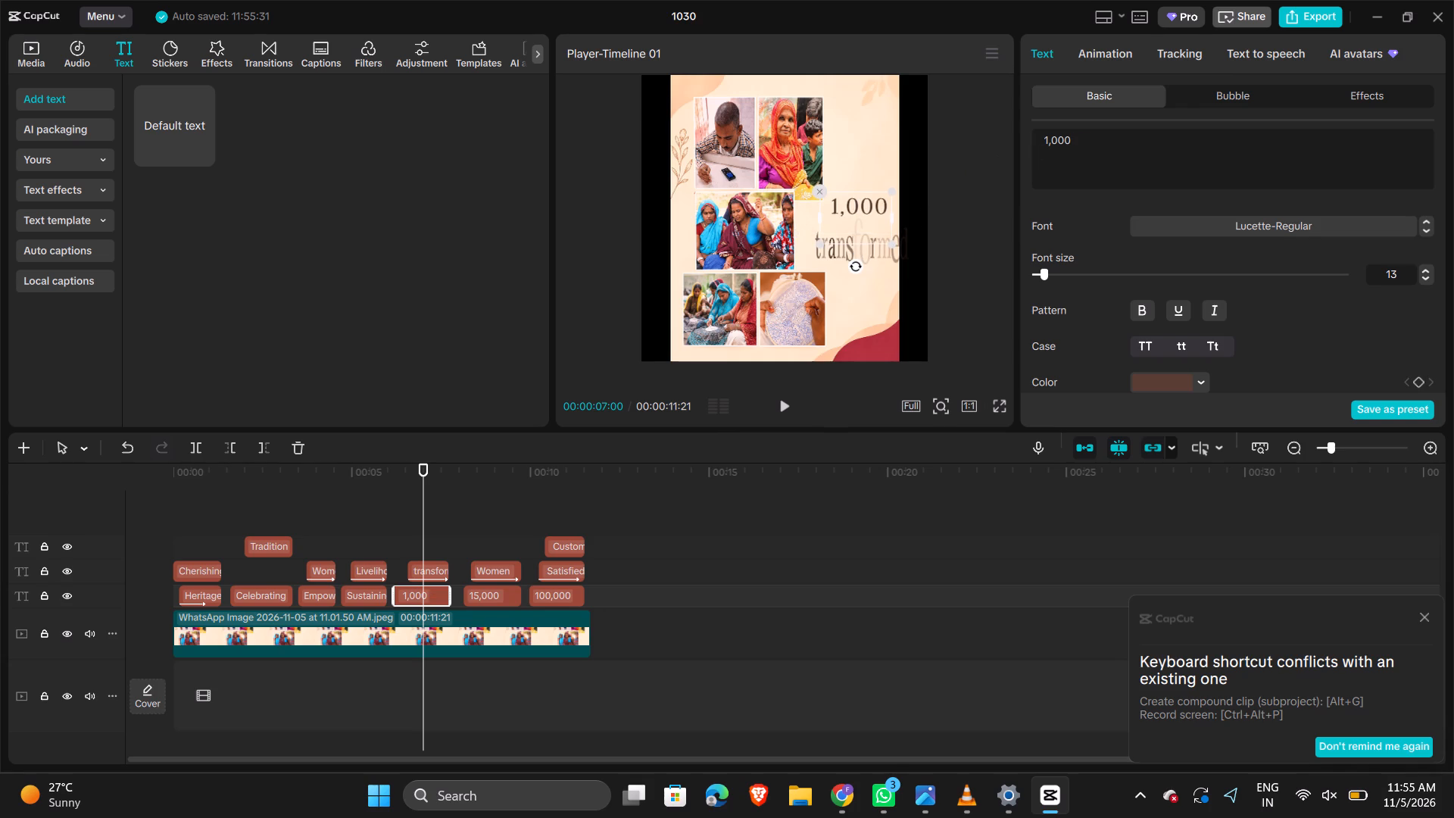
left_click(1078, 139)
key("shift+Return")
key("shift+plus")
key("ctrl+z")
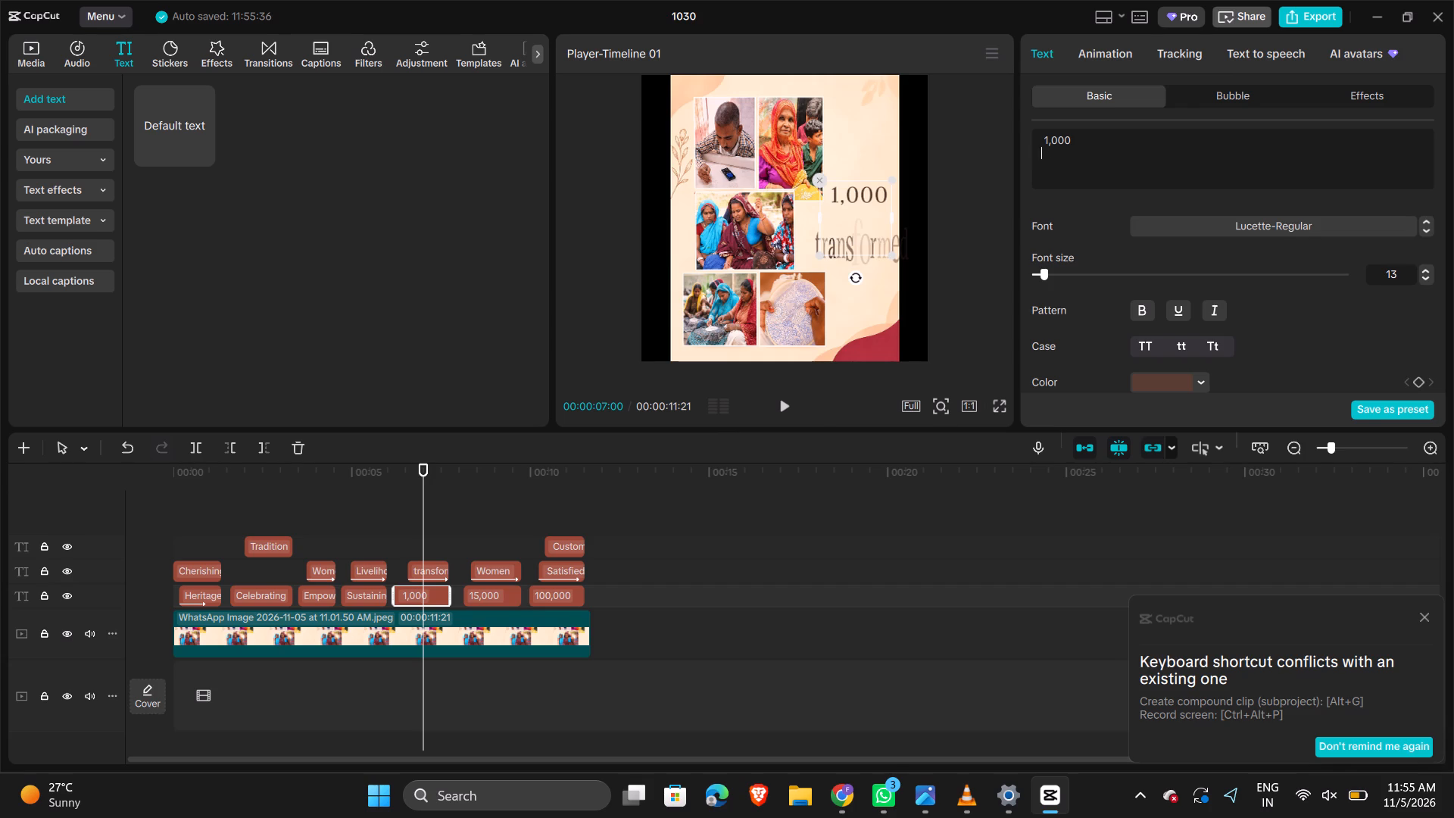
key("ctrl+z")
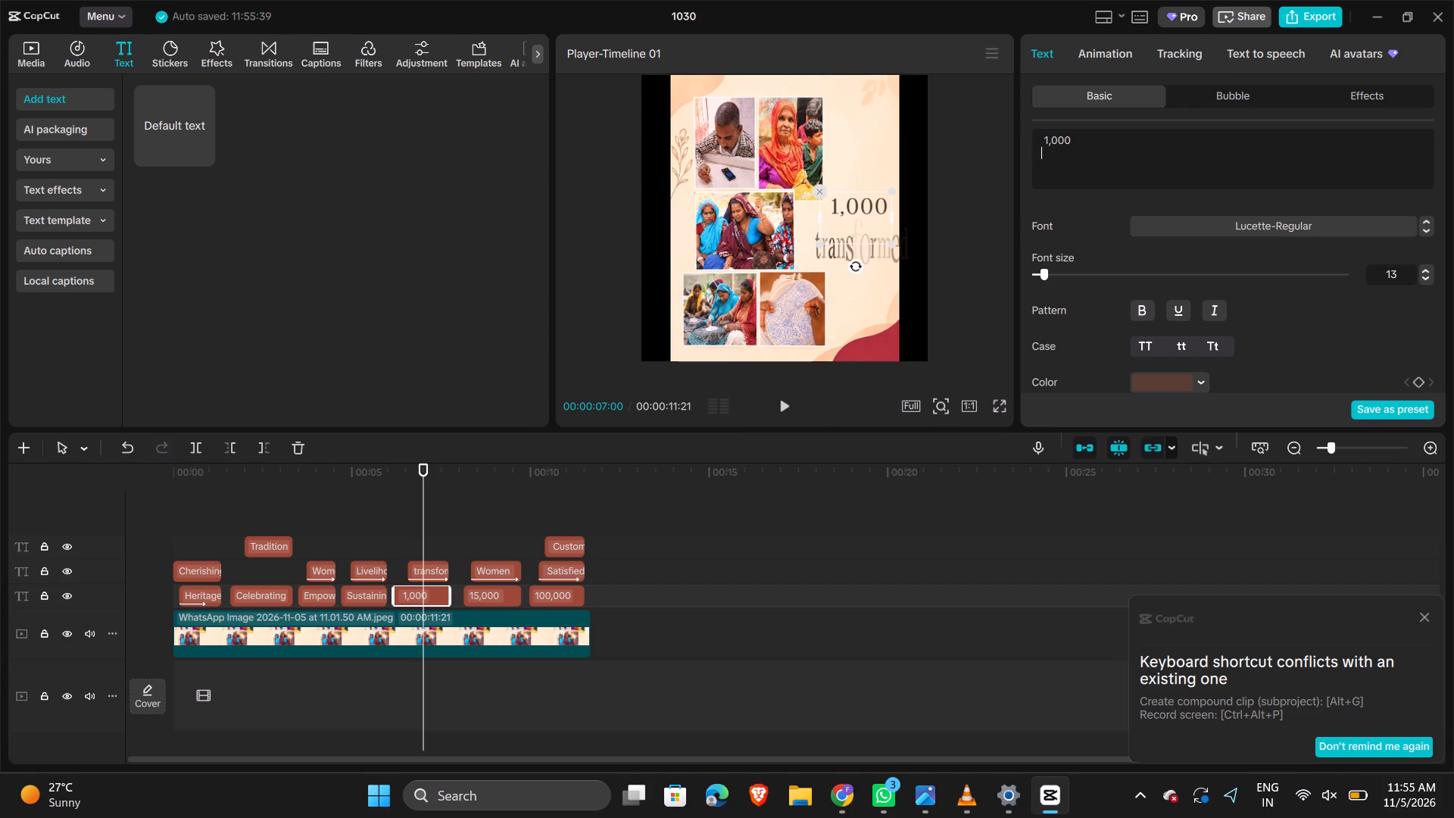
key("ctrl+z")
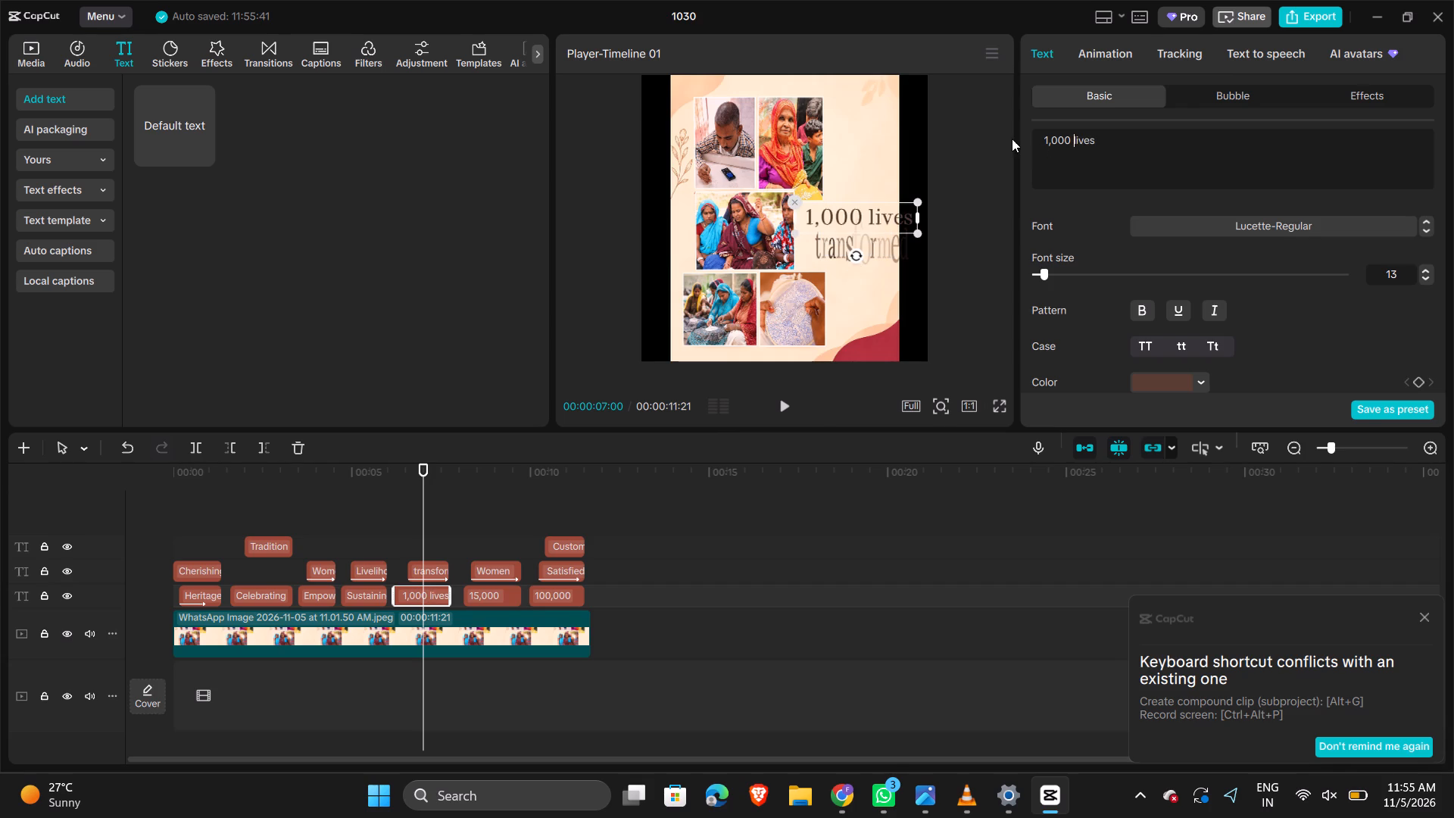
Change the "1,000 lives" caption text to "10,000+" and nudge the caption slightly left, beside the middle photo.
left_click(1050, 137)
key("Left")
key("0")
key("Left")
key("Left")
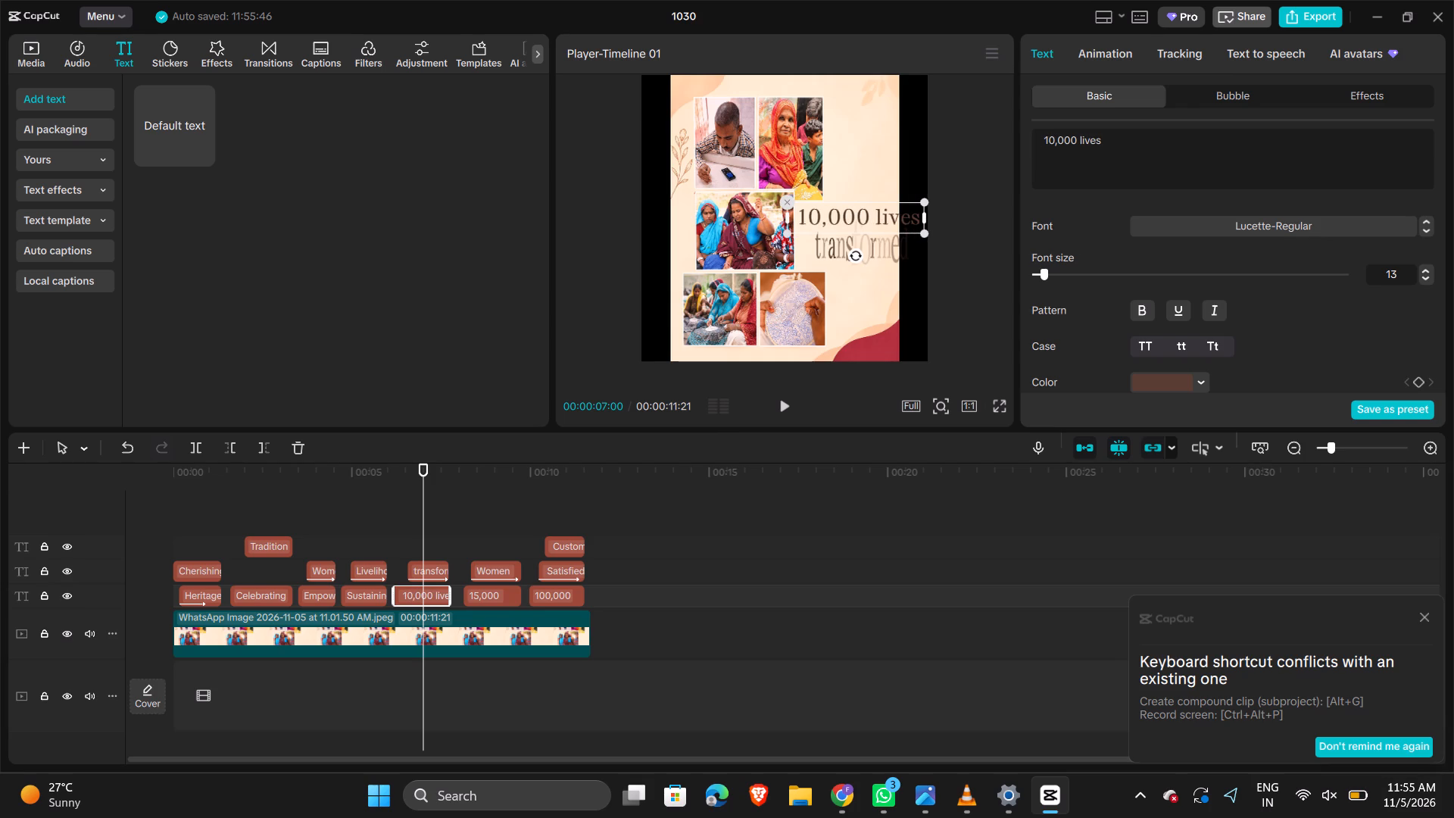
key("BackSpace")
key("BackSpace")
key("BackSpace")
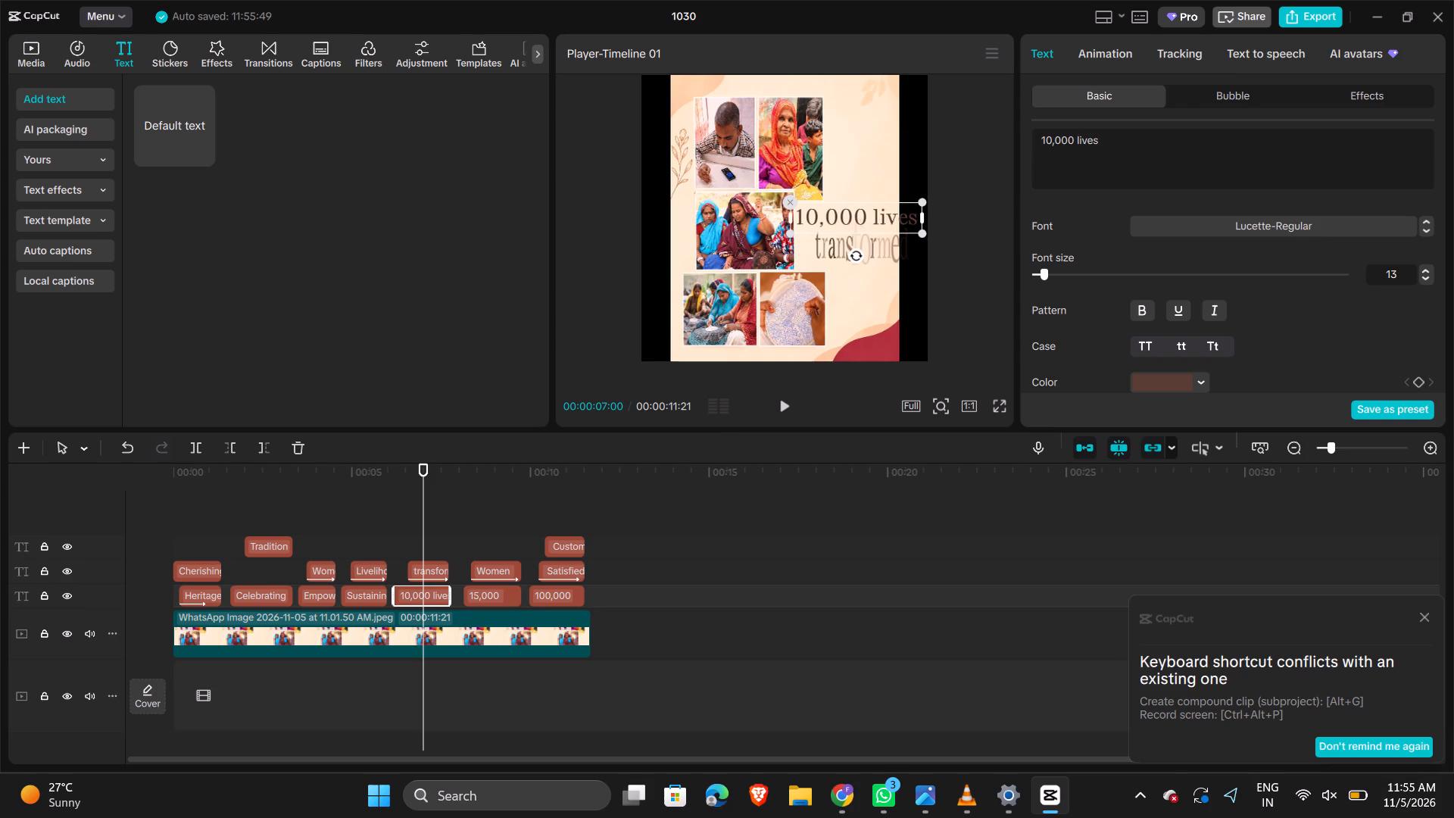
left_click_drag(1078, 142, 1121, 142)
key("equal")
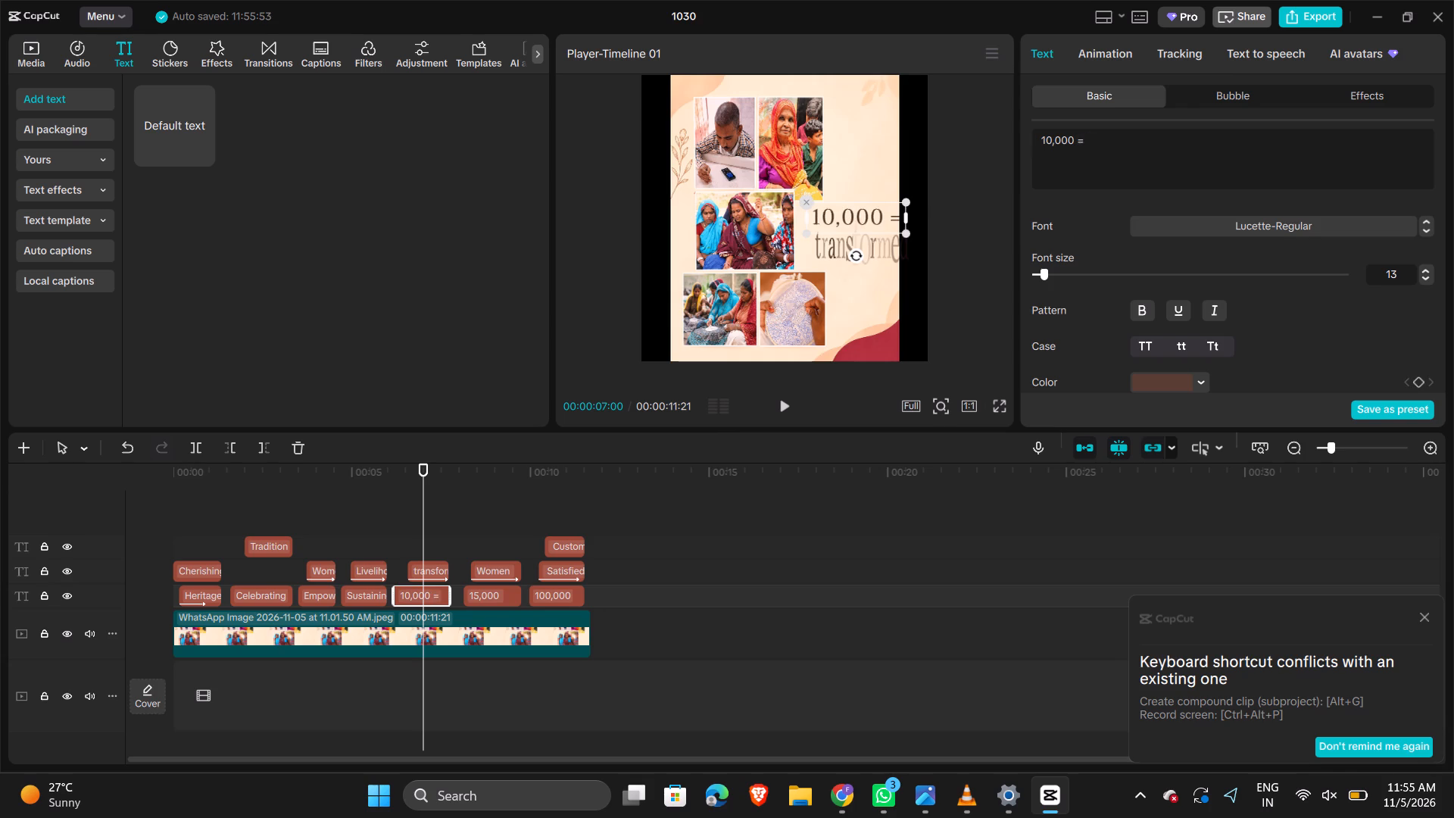
key("BackSpace")
key("shift+plus")
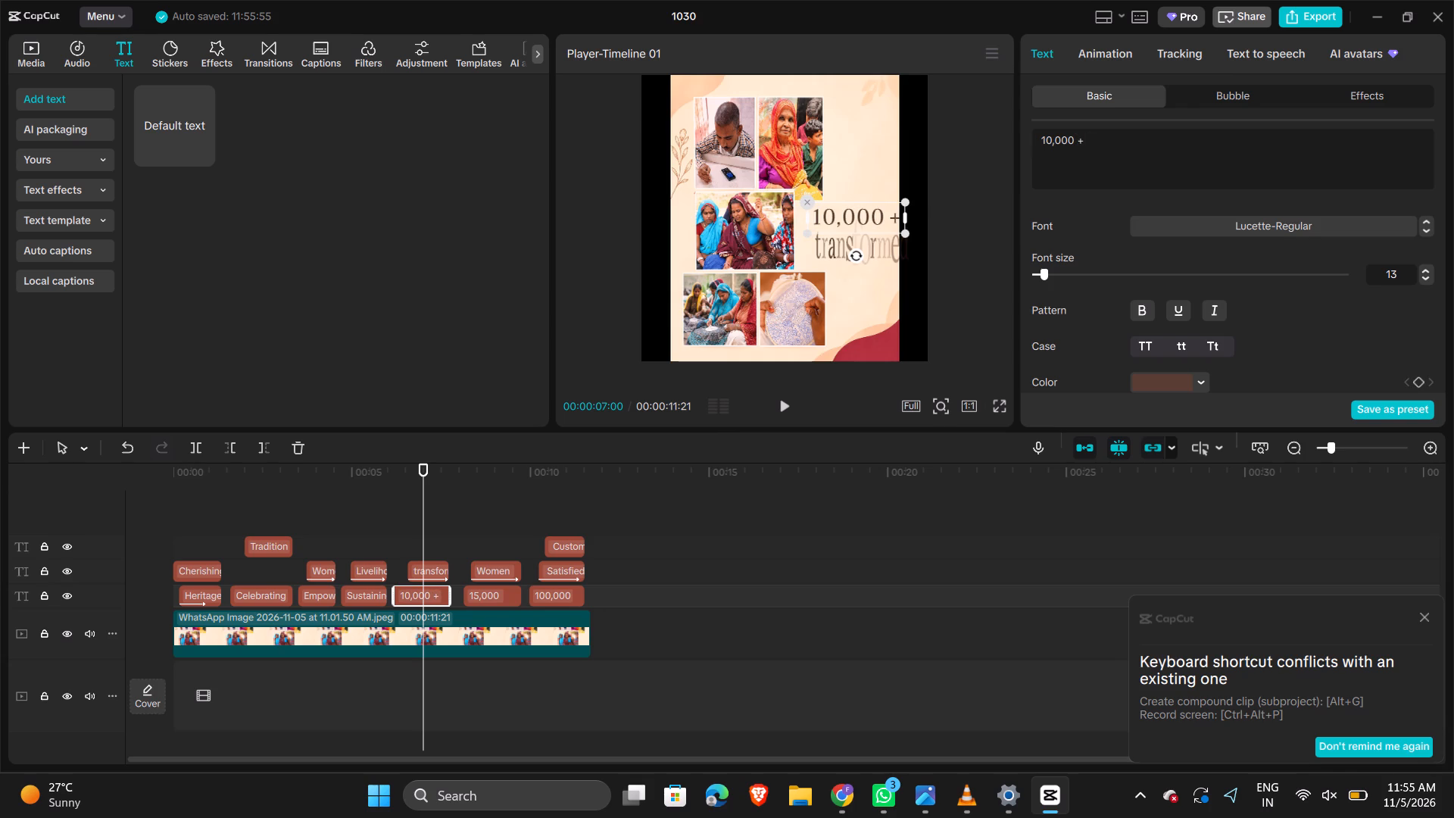
left_click(1076, 141)
key("BackSpace")
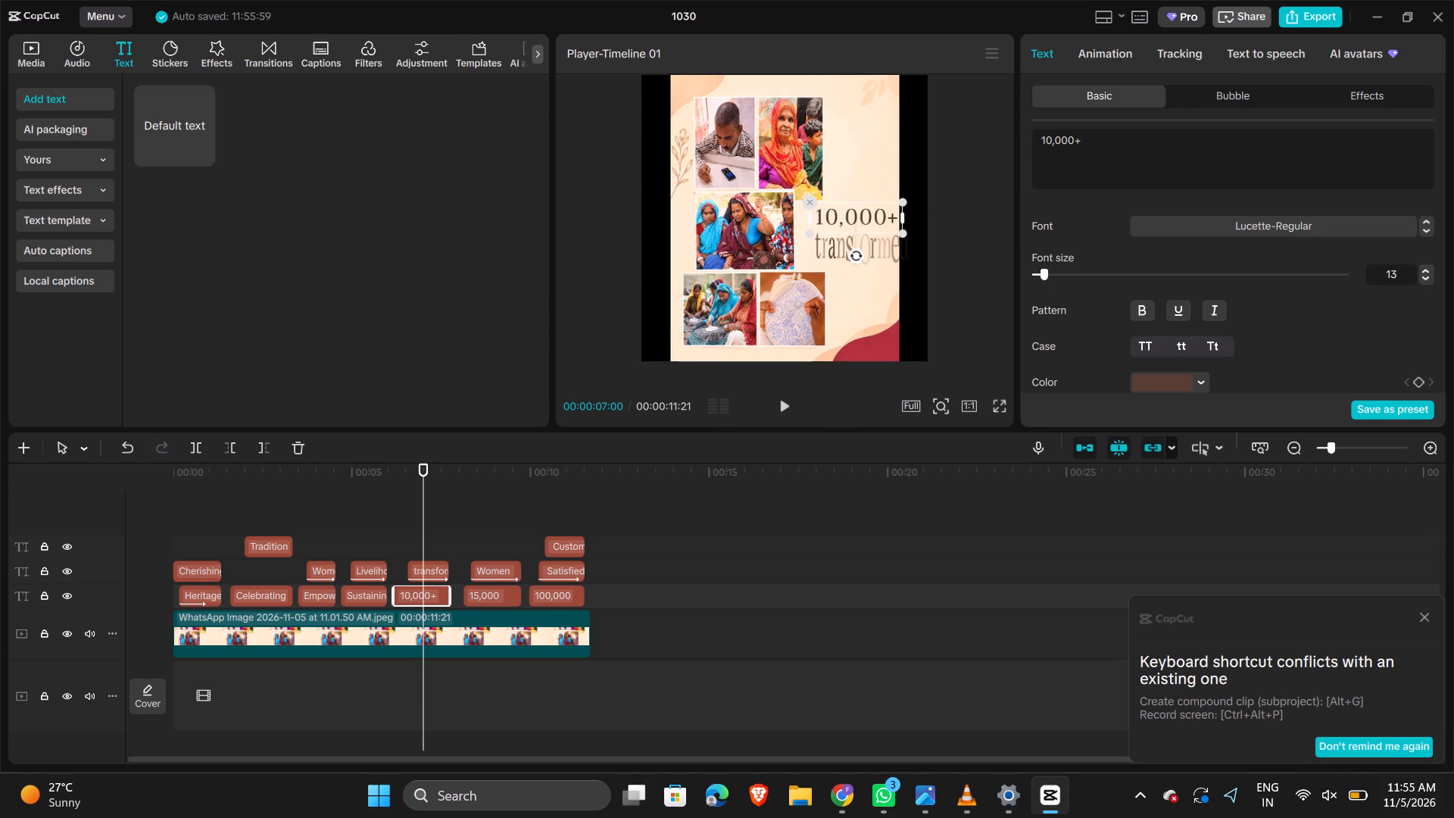
left_click(1083, 149)
left_click_drag(846, 224, 838, 227)
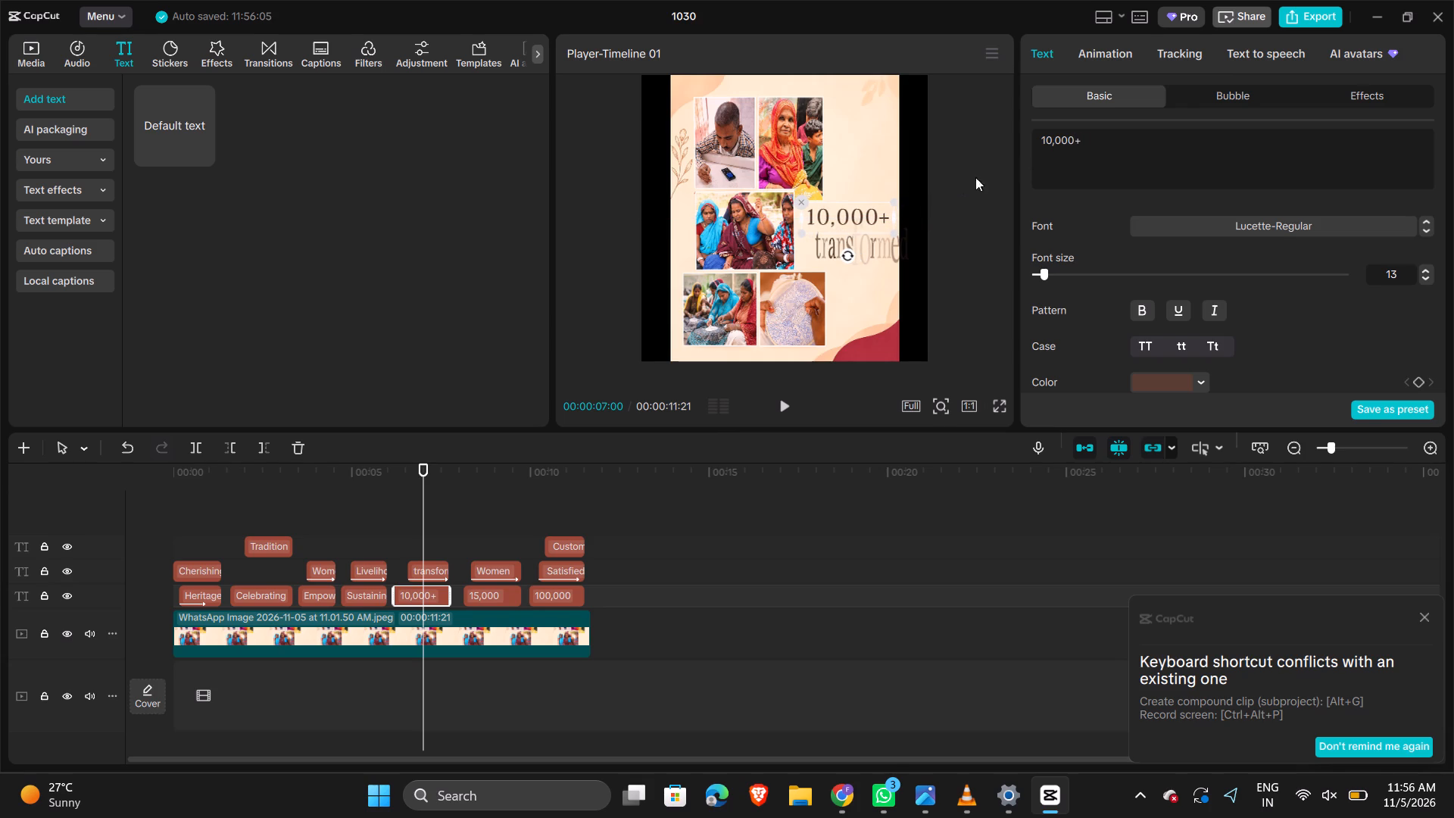
Replace the "transformed" caption text under "10,000+" with "Women" and an indented second line reading "Karigars".
left_click(847, 240)
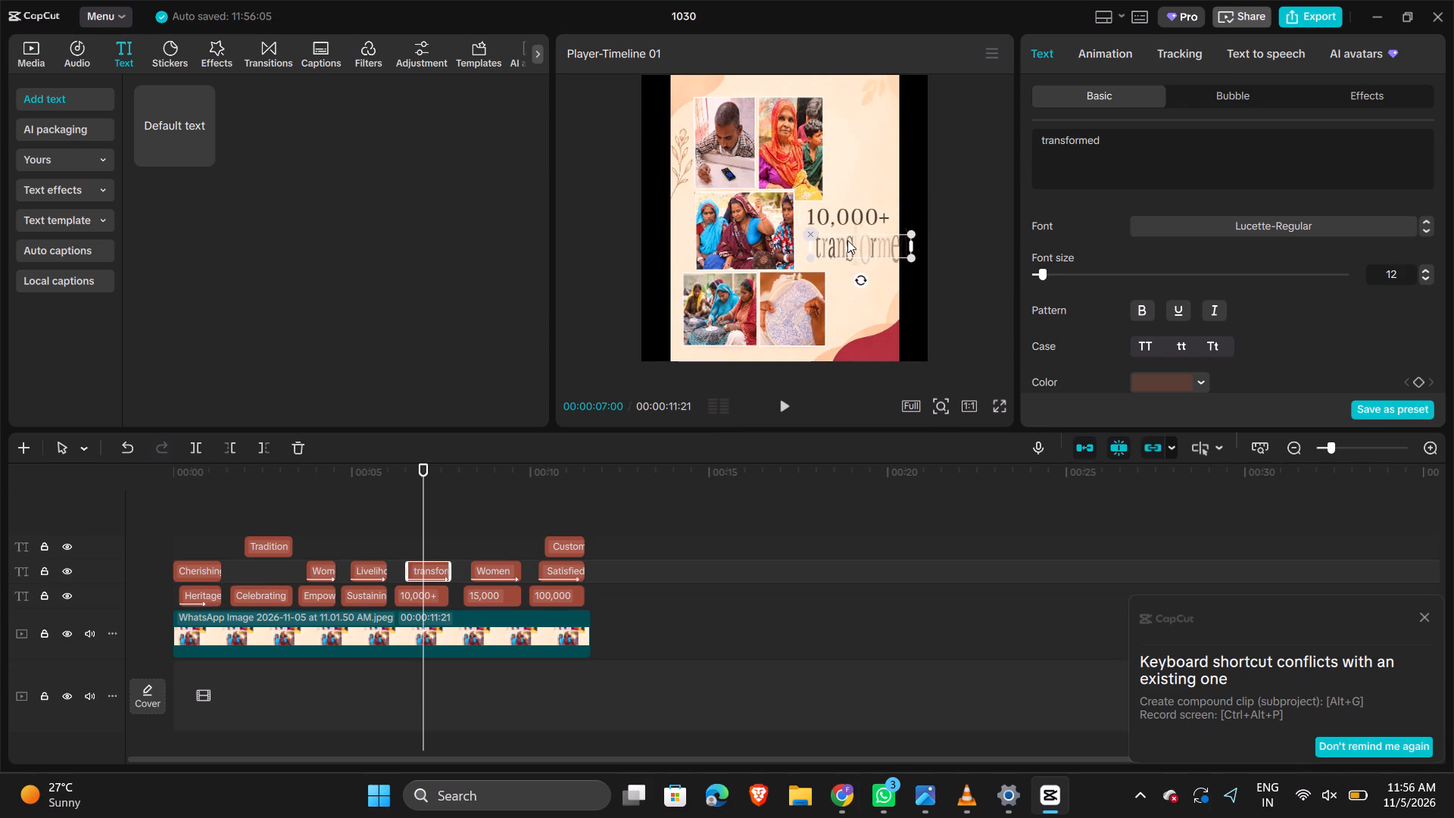
left_click_drag(1121, 141, 994, 148)
left_click_drag(994, 148, 1041, 136)
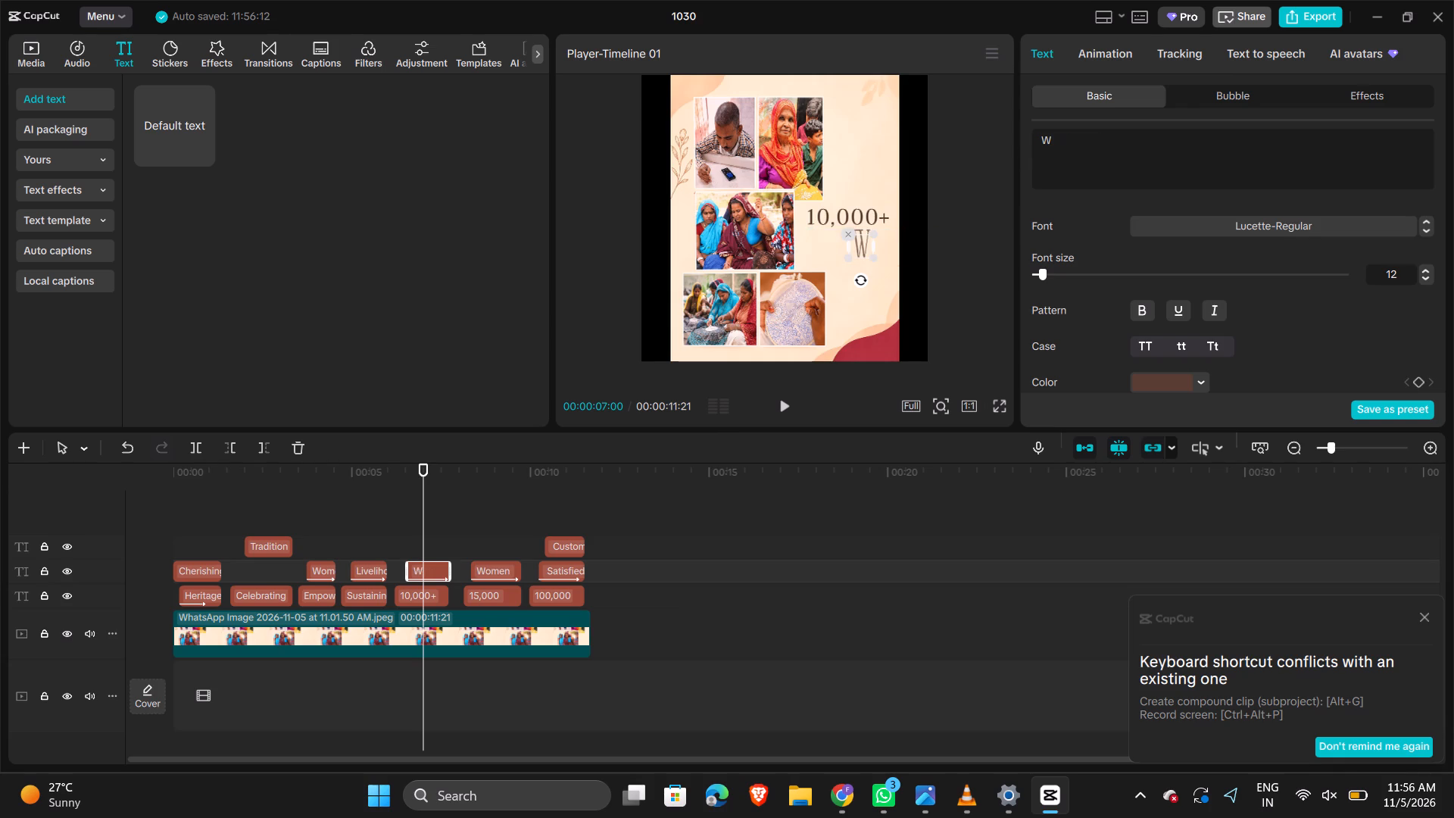
type("omen")
key("space")
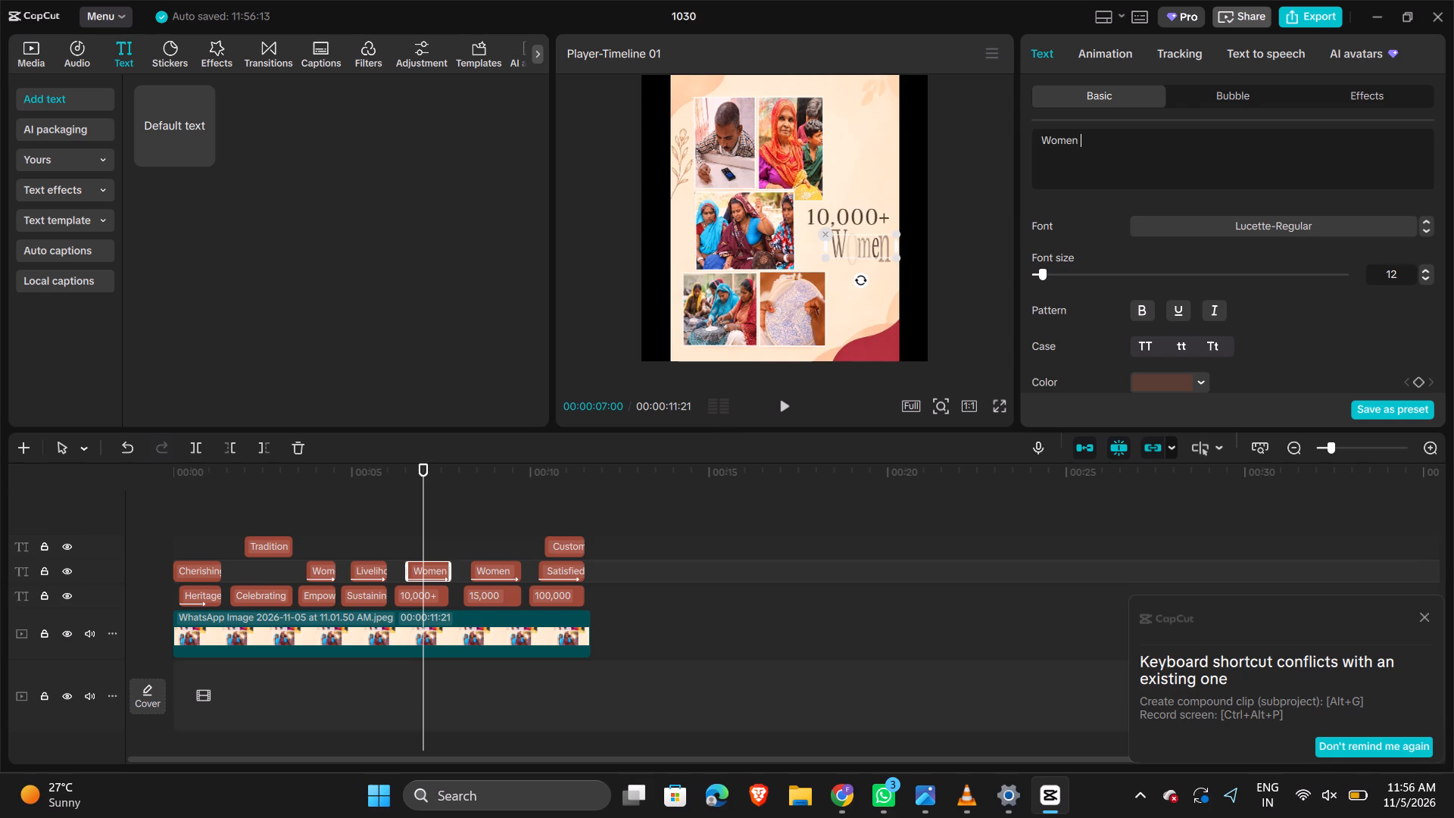
key("Return")
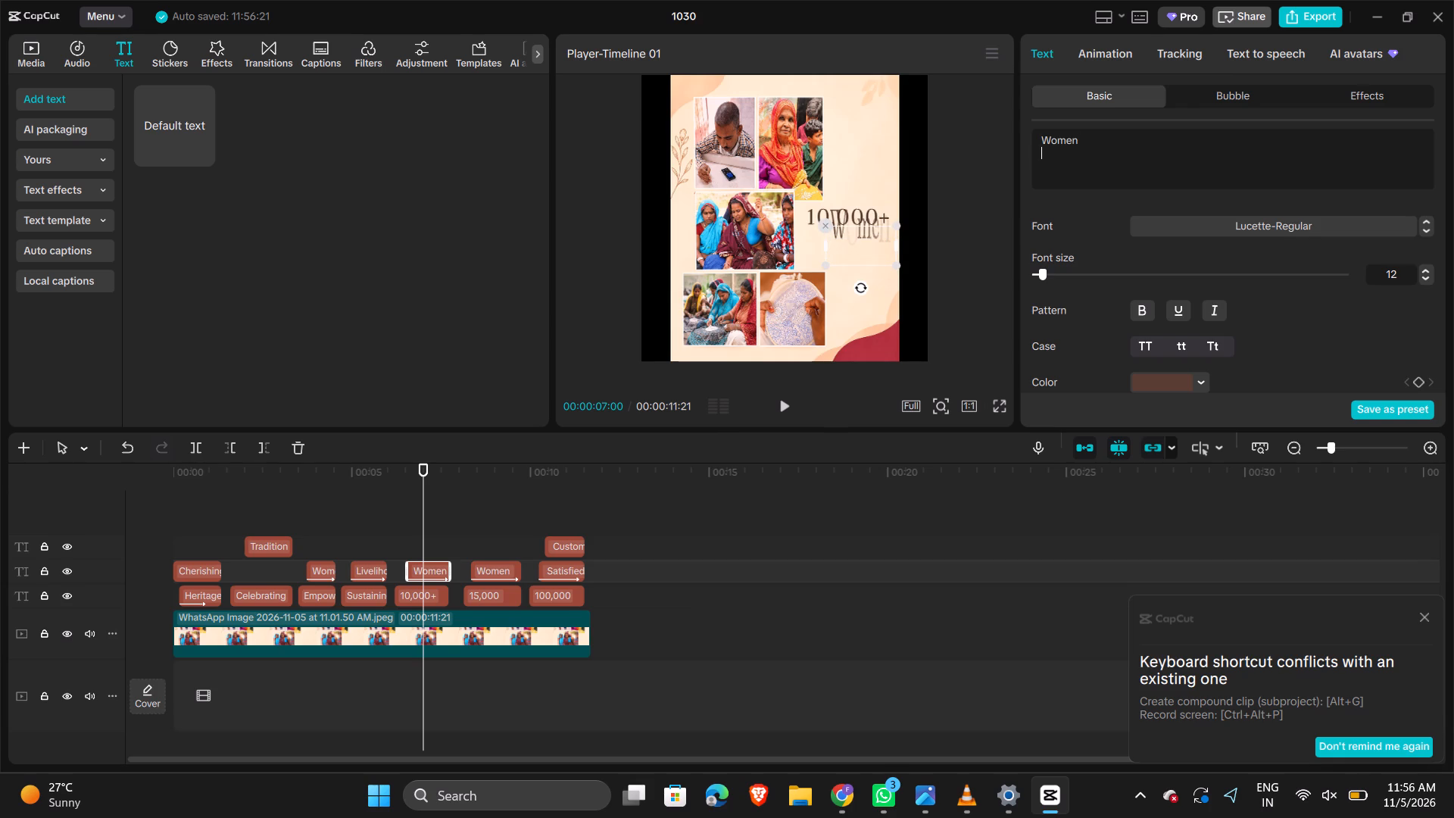
key("space")
key("space")
key("space")
key("space")
key("space")
key("space")
key("space")
key("space")
key("space")
key("space")
key("space")
key("space")
key("space")
key("space")
key("space")
key("space")
key("space")
key("space")
key("space")
key("space")
key("space")
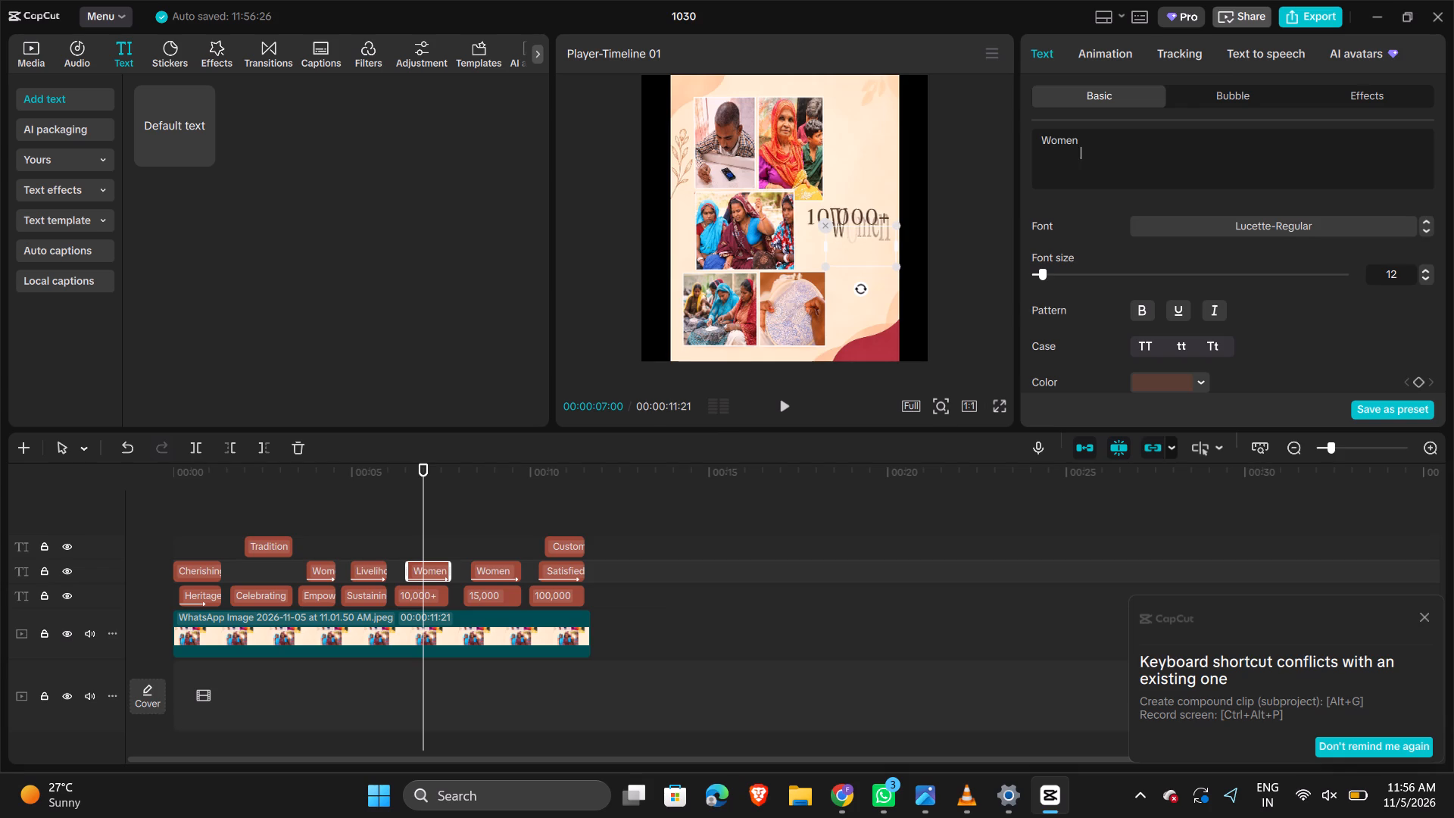
key("Left")
key("Left")
key("Left")
key("Left")
key("Left")
key("Left")
key("Left")
key("Left")
key("Left")
key("Left")
key("Left")
key("Left")
key("Left")
key("Left")
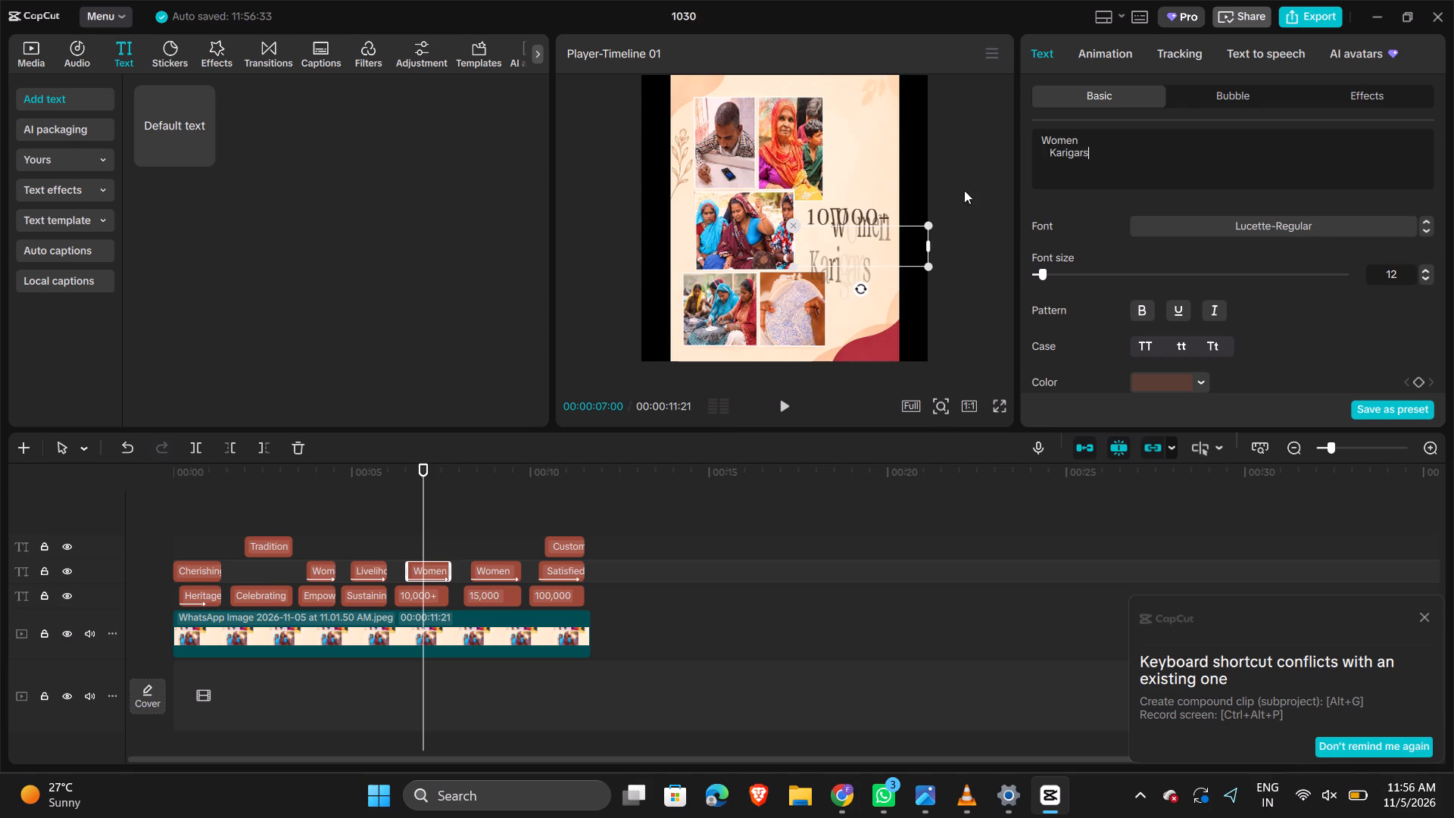
left_click(860, 245)
left_click(838, 170)
left_click(839, 269)
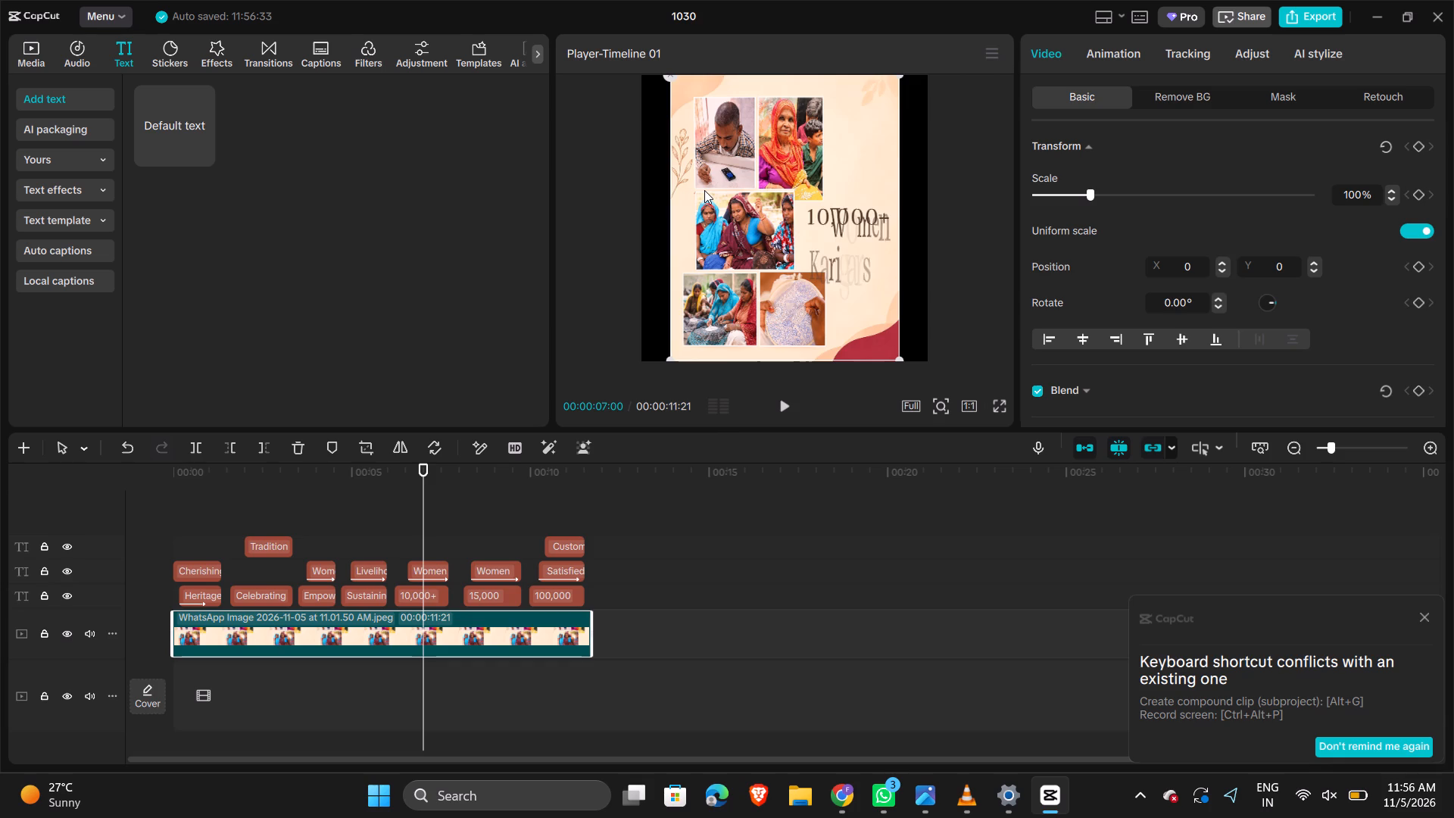
Add more leading spaces before "Karigars" in the "Women Karigars" caption so the word lines up beneath "Women".
key("space")
key("space")
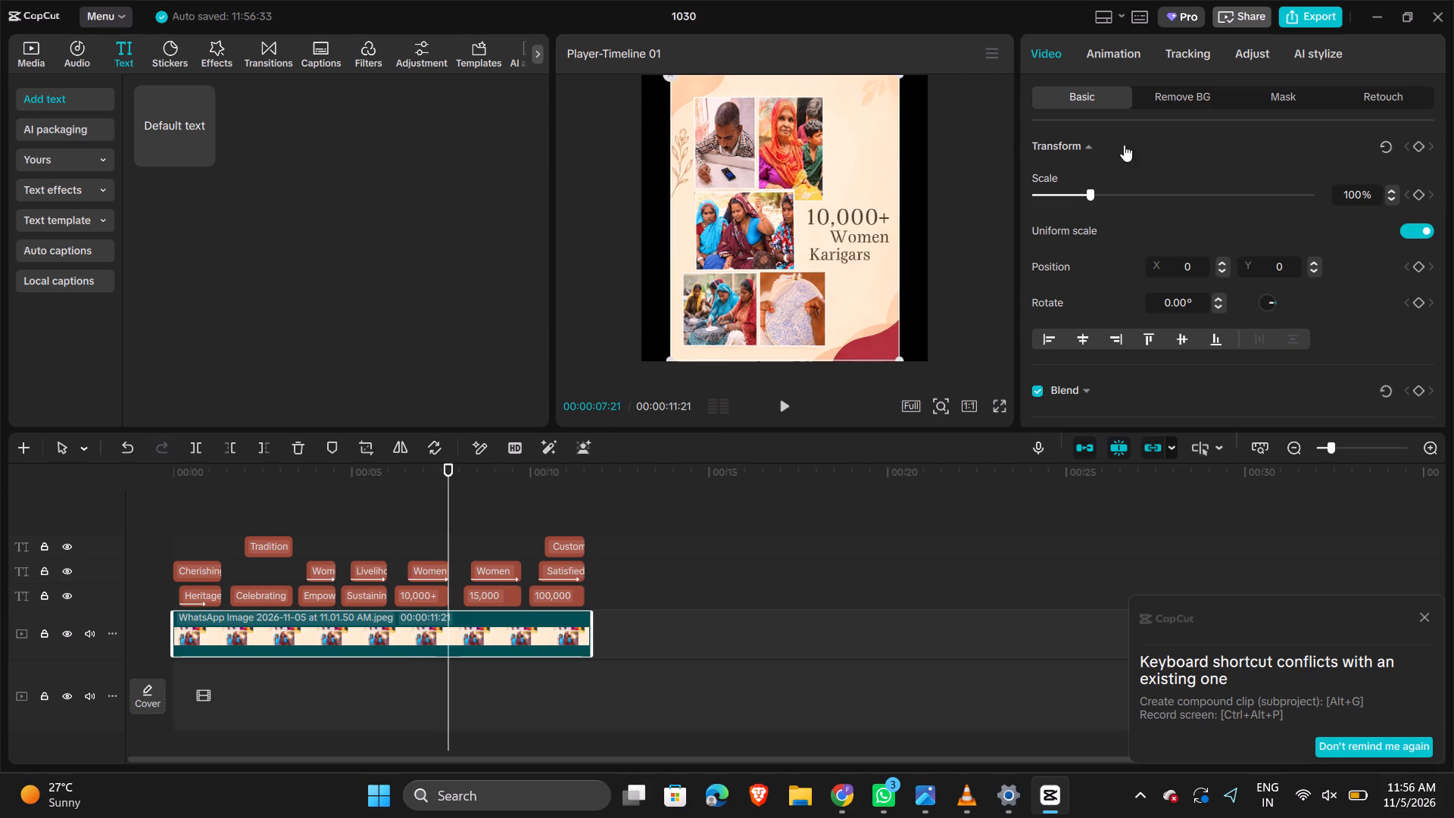
left_click(432, 568)
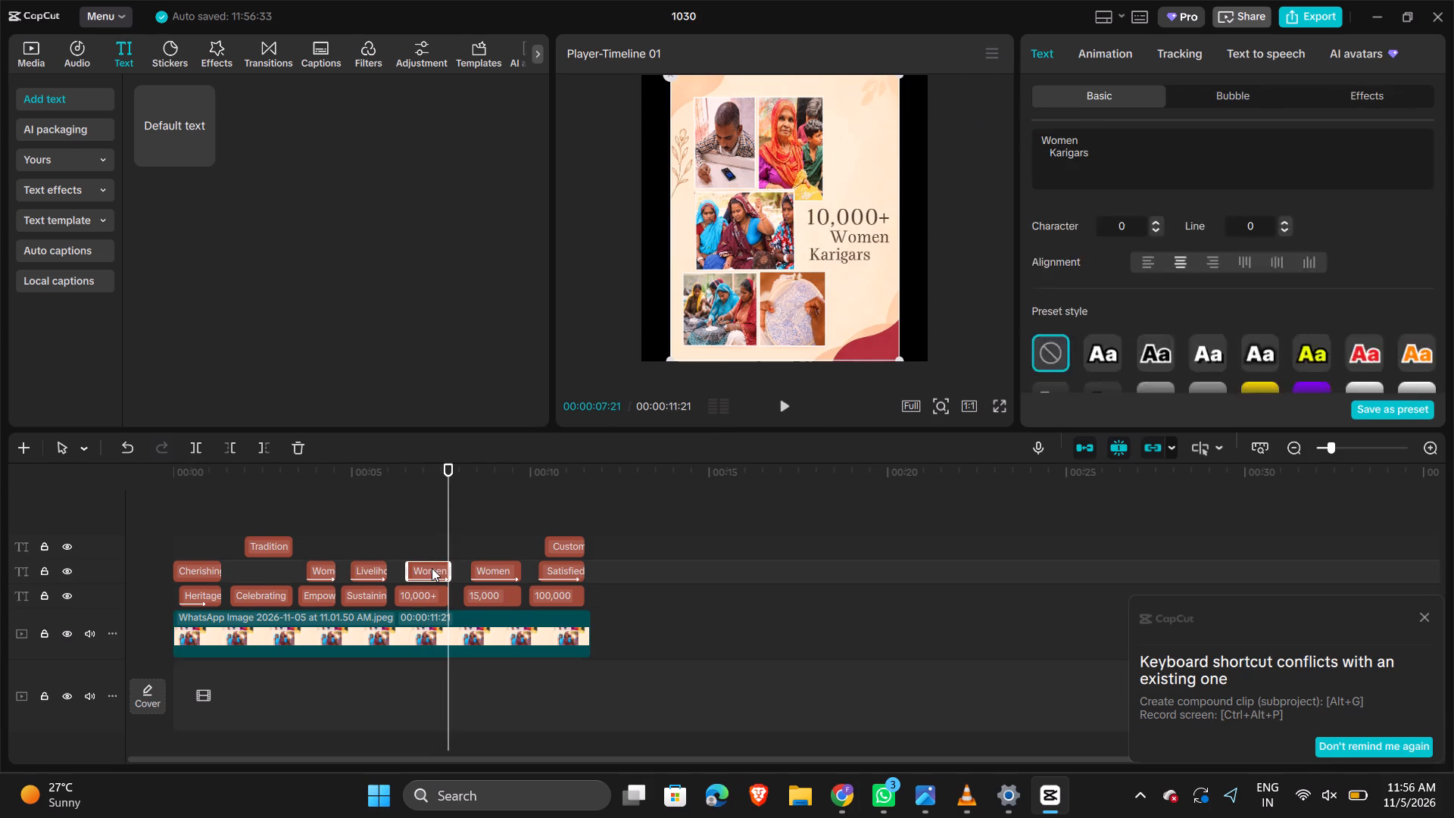
left_click(840, 232)
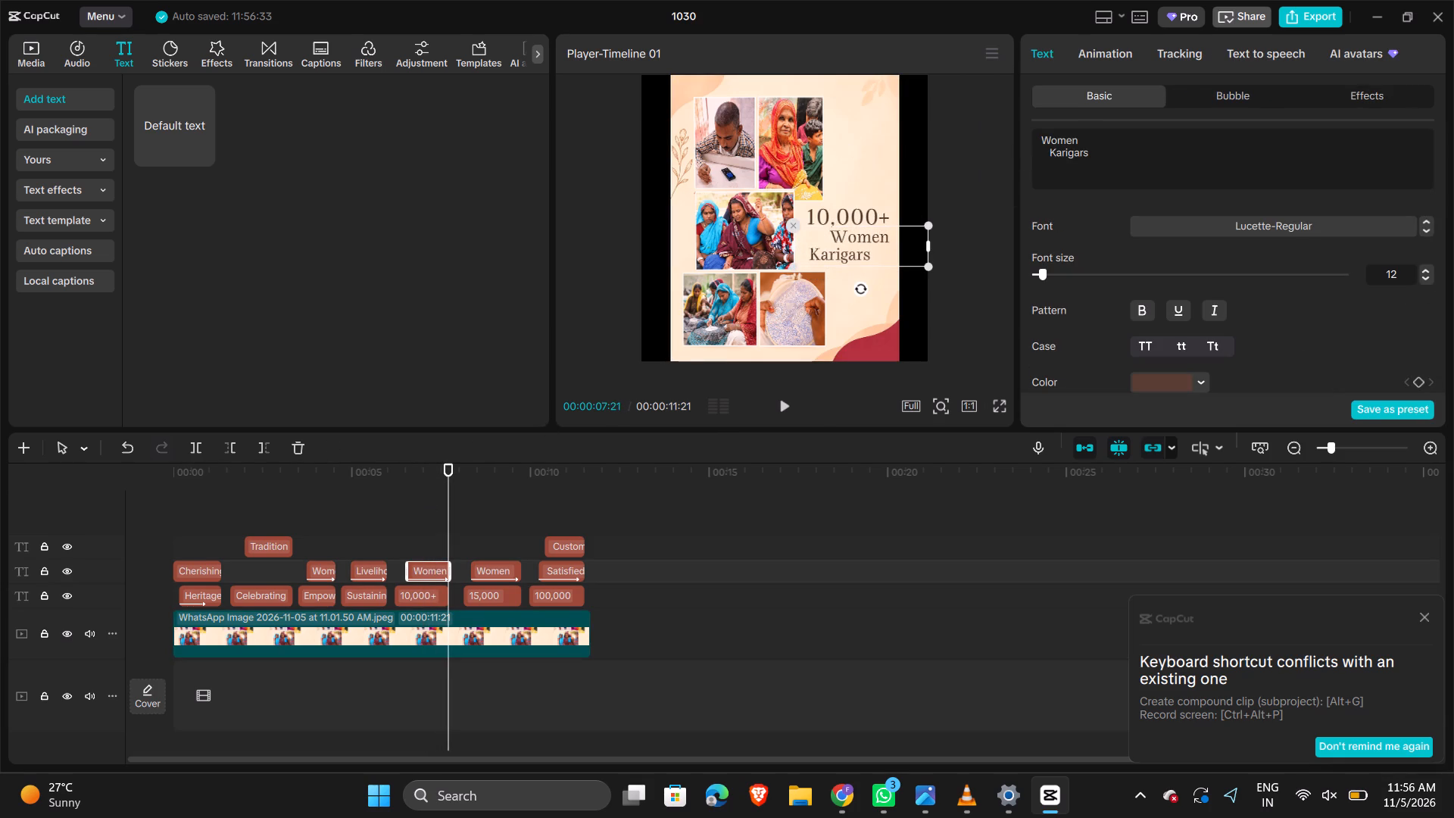
left_click(1038, 142)
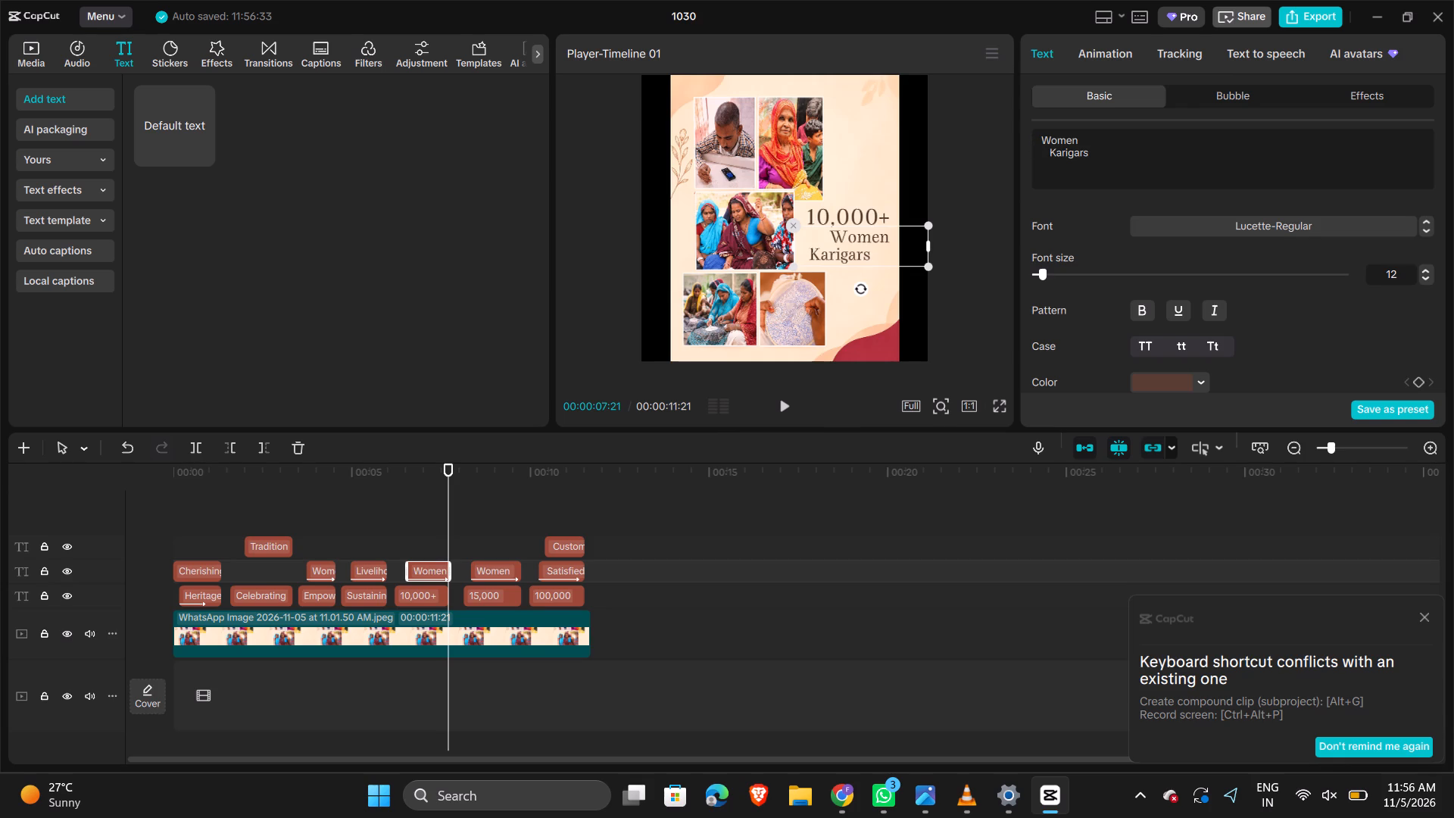
left_click(1045, 152)
key("space")
key("space")
key("space")
key("space")
key("space")
key("space")
key("space")
key("space")
key("space")
key("space")
key("space")
key("space")
key("space")
key("space")
key("space")
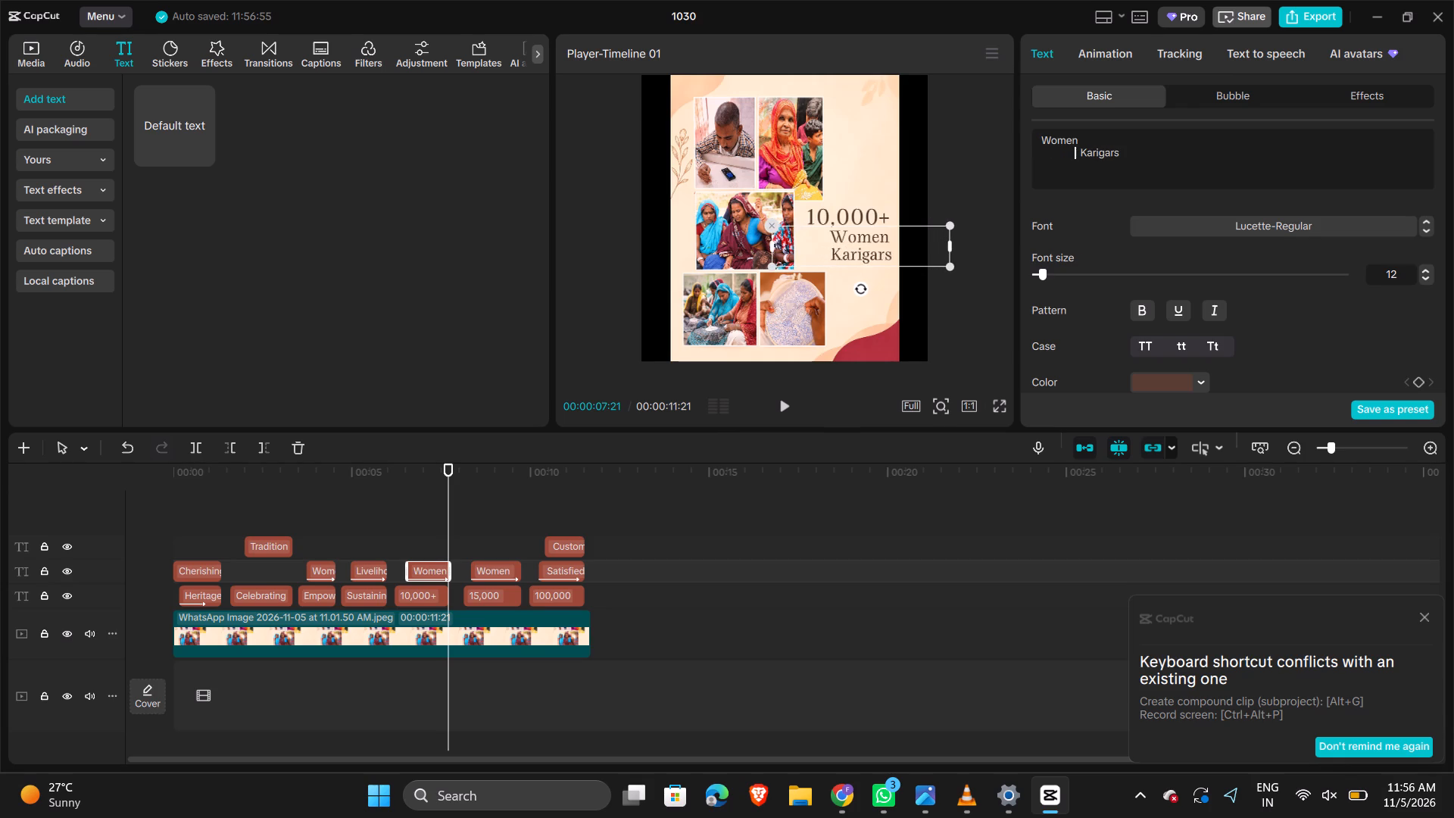
Move the "Women Karigars" caption left so it starts directly beneath the beginning of "10,000+".
left_click_drag(857, 249, 832, 254)
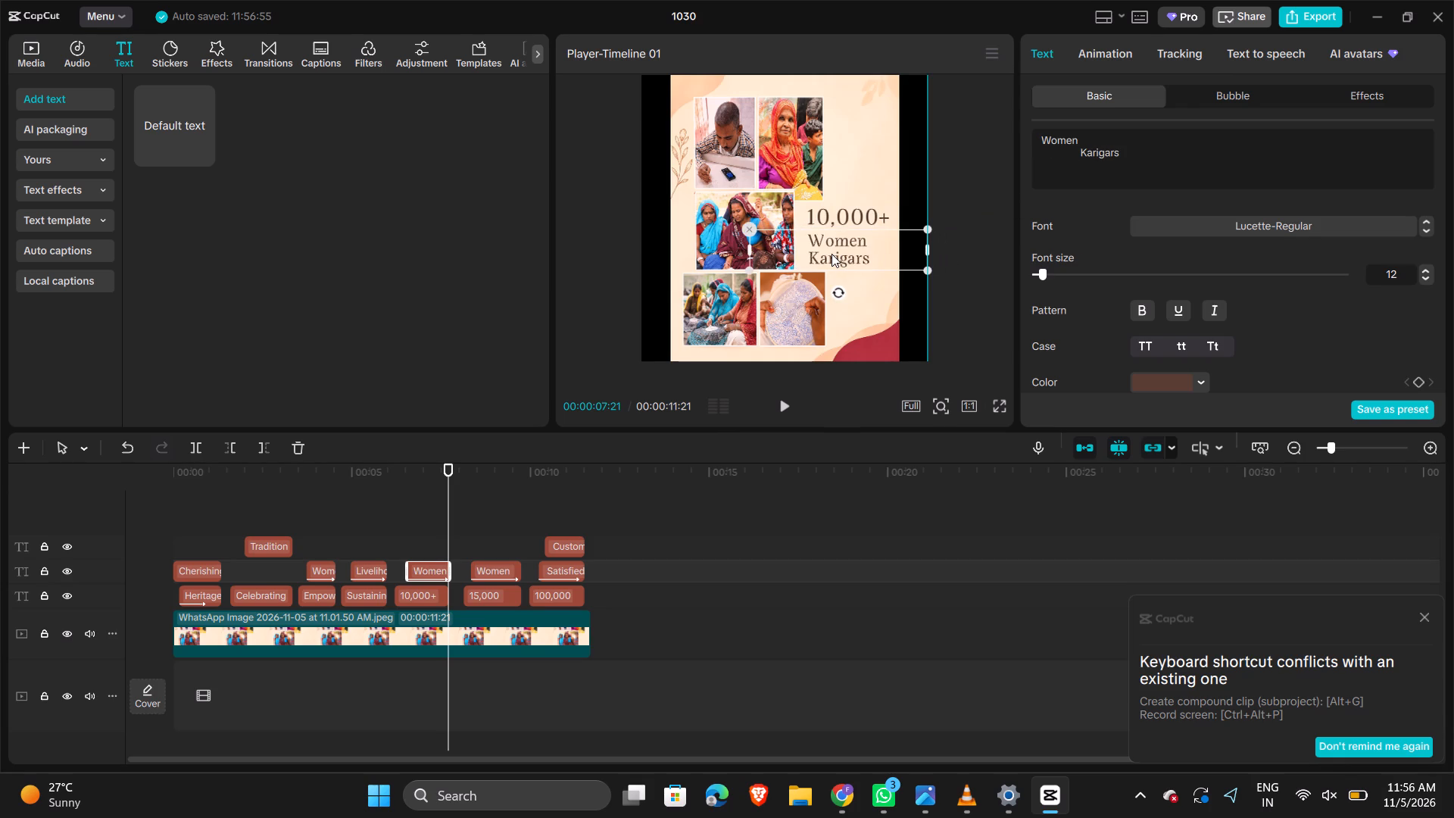
left_click_drag(832, 254, 827, 249)
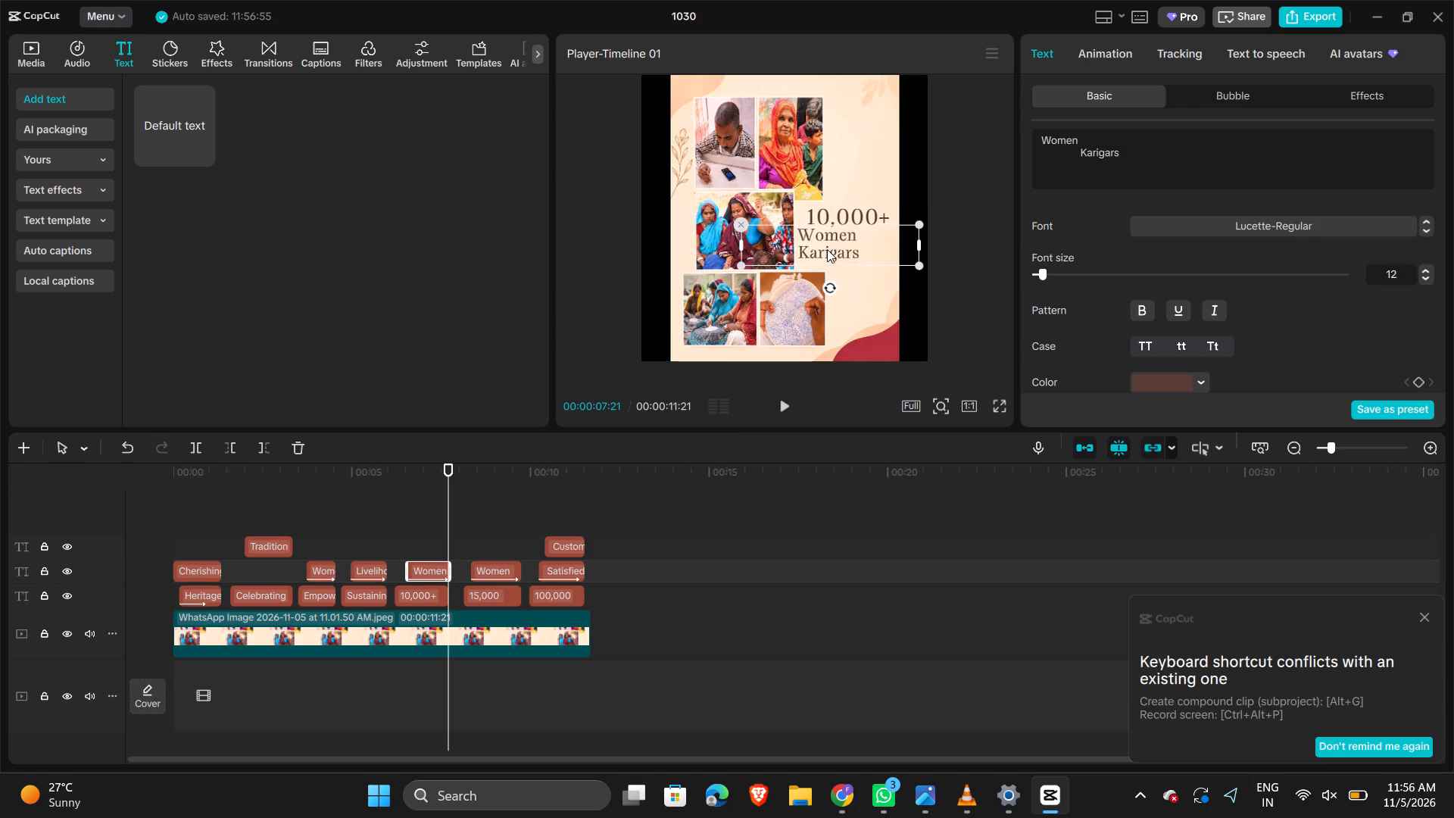
left_click_drag(827, 249, 841, 248)
Indent the "Karigars" line further with leading spaces so it is staggered to the right of "Women" within the frame.
double_click(841, 248)
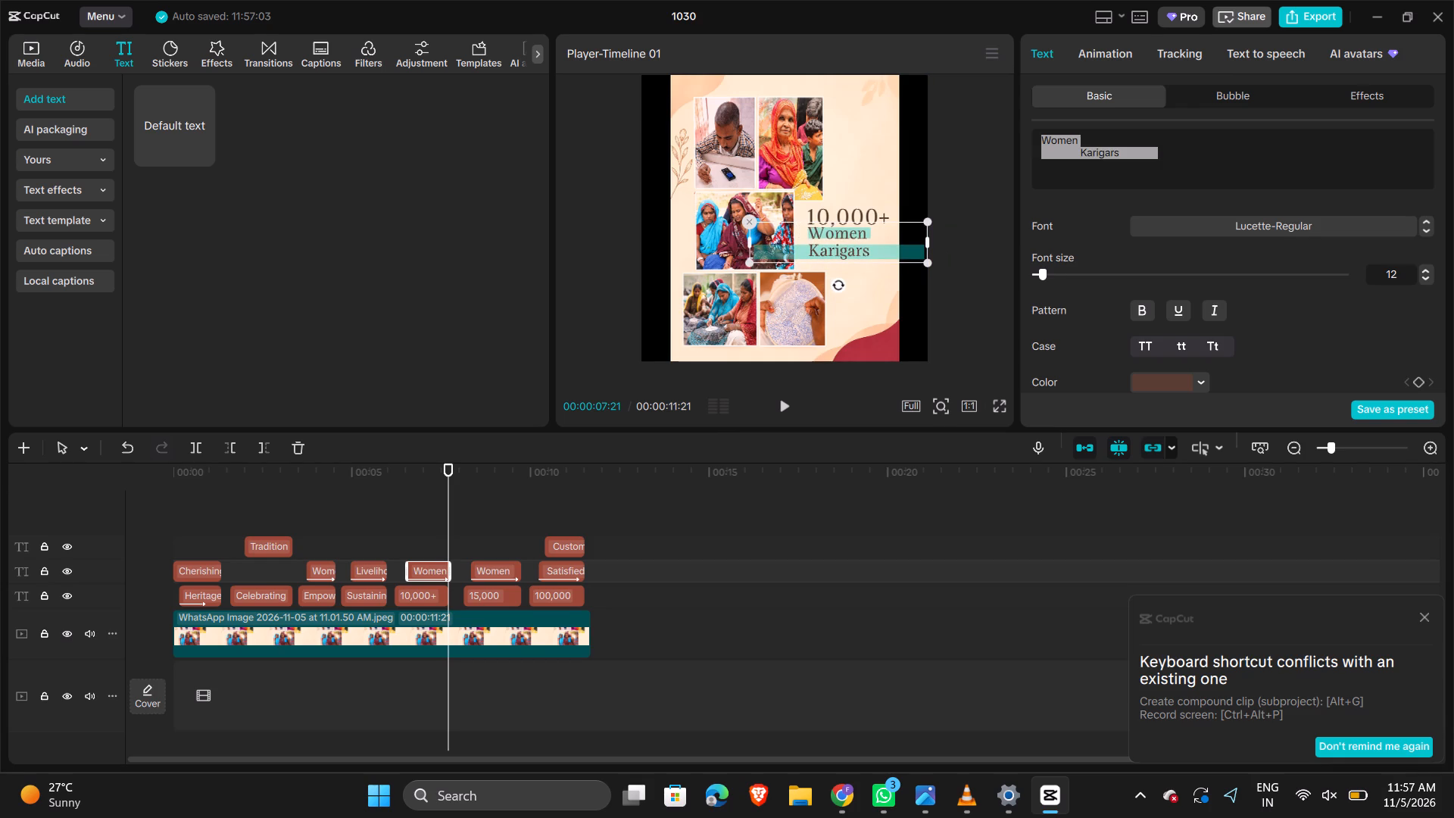
left_click(1147, 161)
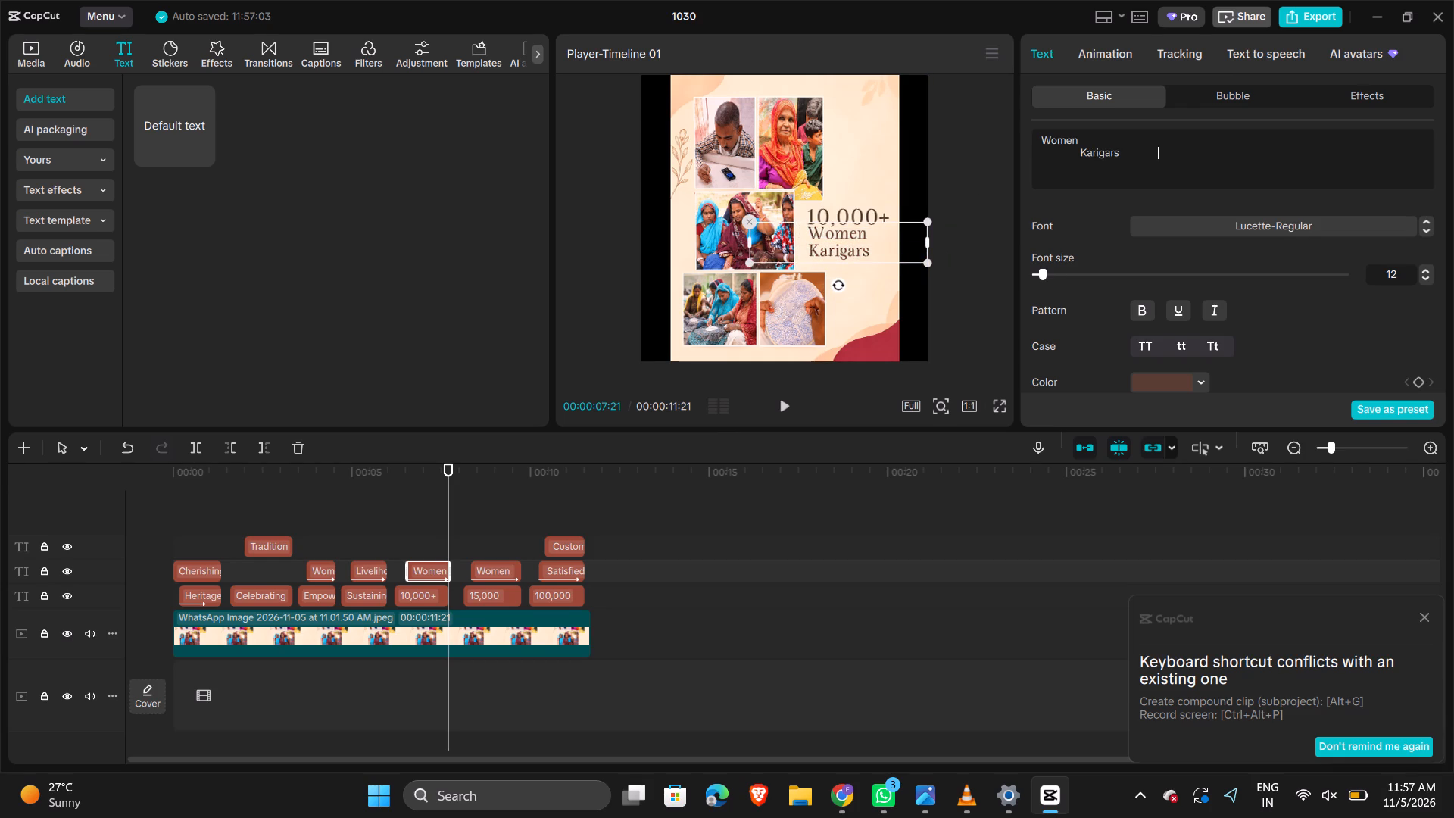
left_click(1079, 152)
key("space")
key("space")
key("space")
key("space")
key("space")
key("space")
key("space")
key("space")
key("space")
key("space")
key("space")
key("space")
key("space")
key("space")
key("space")
key("space")
key("space")
key("space")
key("space")
key("space")
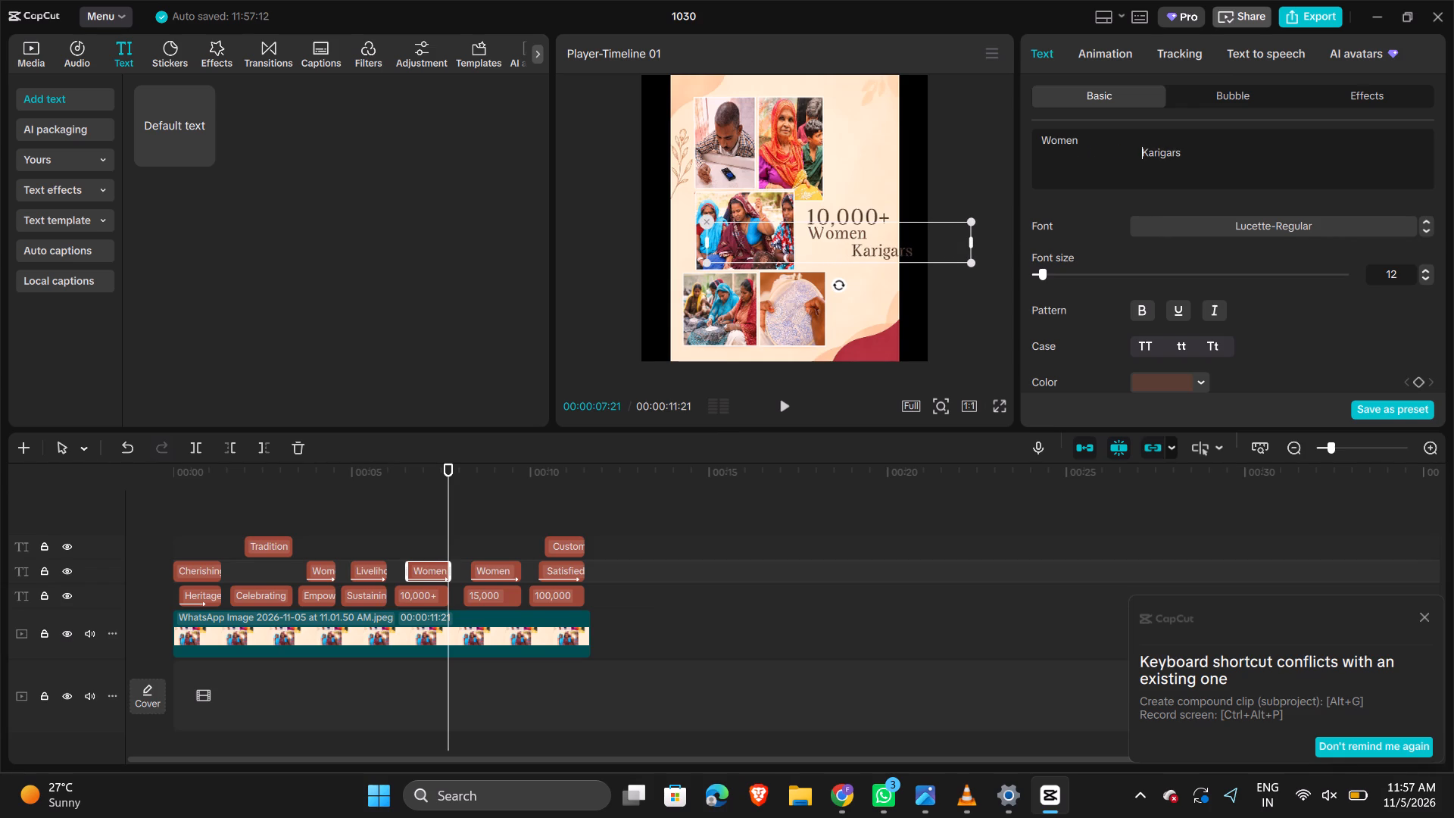
key("BackSpace")
key("BackSpace")
key("BackSpace")
key("BackSpace")
key("BackSpace")
key("BackSpace")
key("BackSpace")
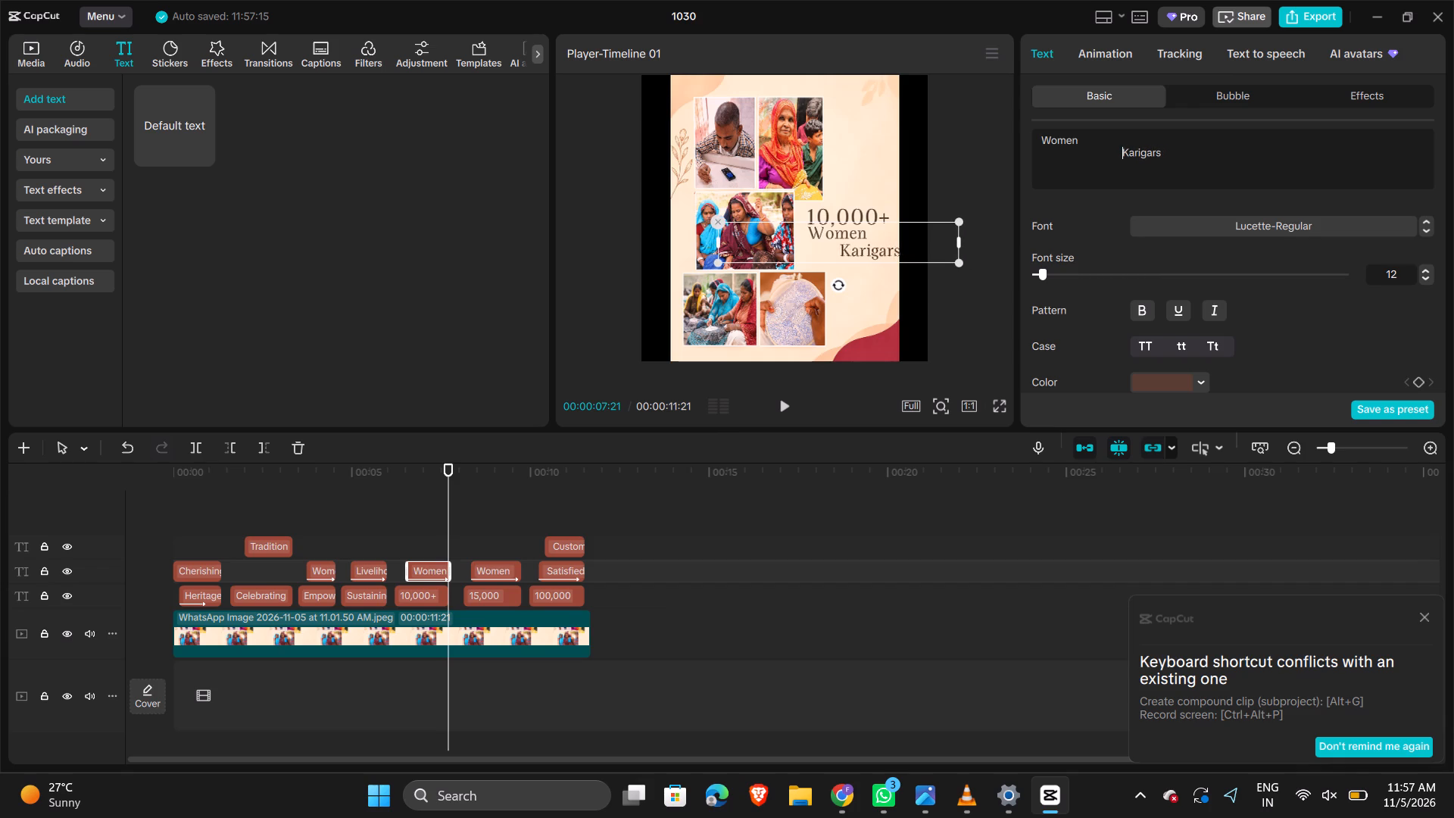
key("BackSpace")
key("BackSpace")
key("BackSpace")
key("BackSpace")
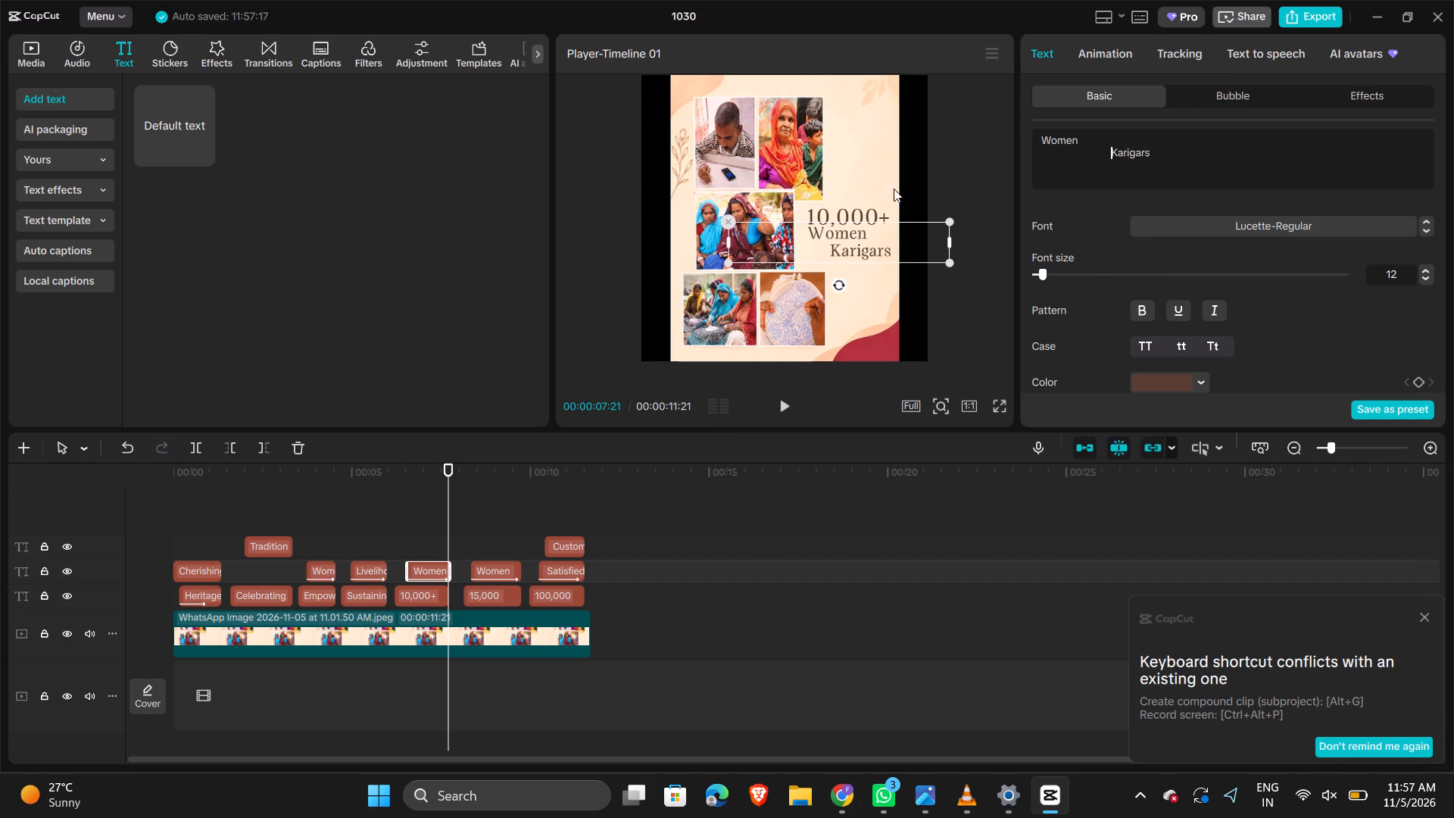
Nudge the "Women Karigars" caption slightly down, leaving a small gap beneath "10,000+".
left_click(992, 170)
left_click(840, 241)
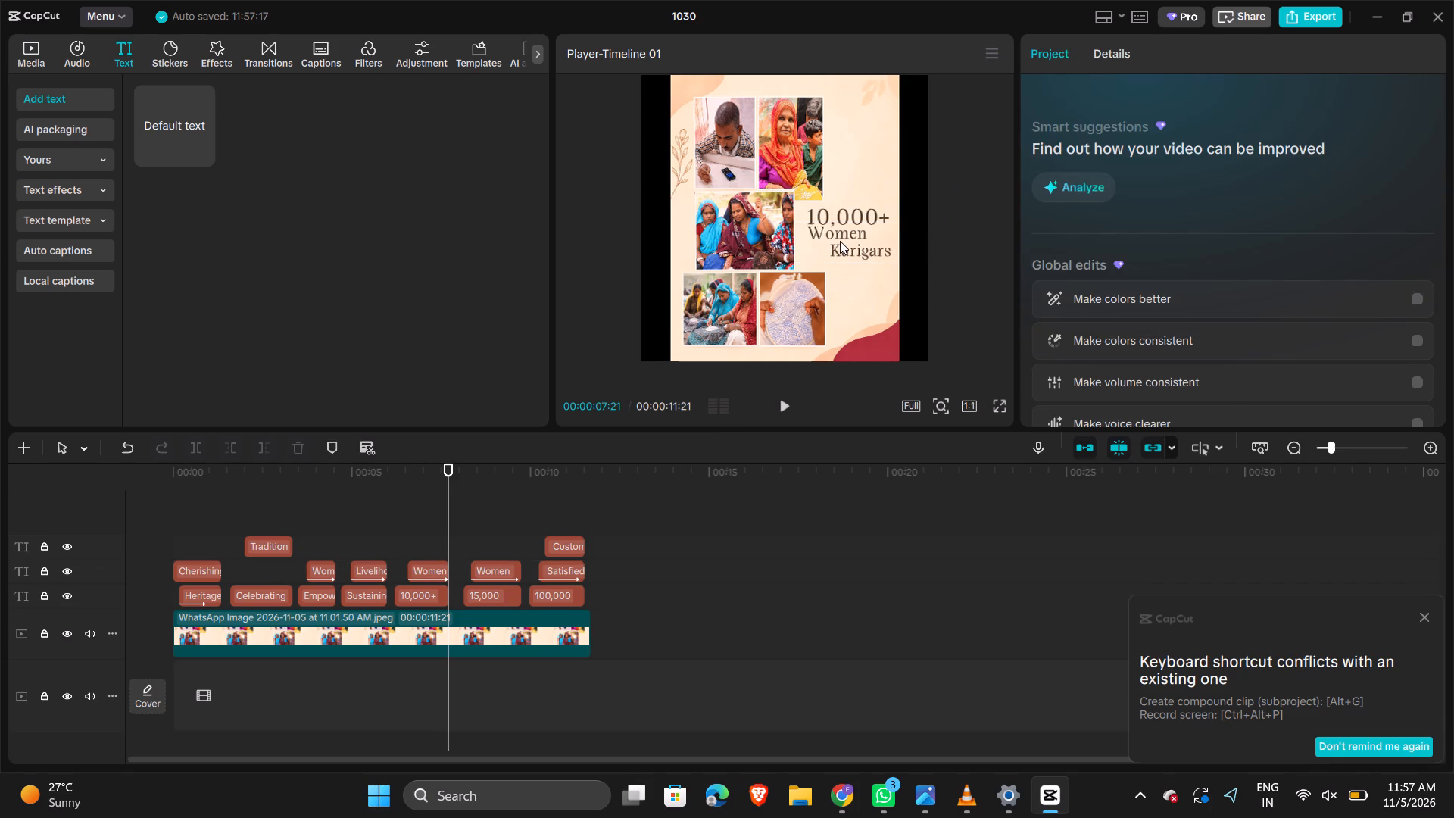
left_click_drag(840, 241, 839, 250)
left_click(839, 250)
left_click_drag(841, 245, 844, 234)
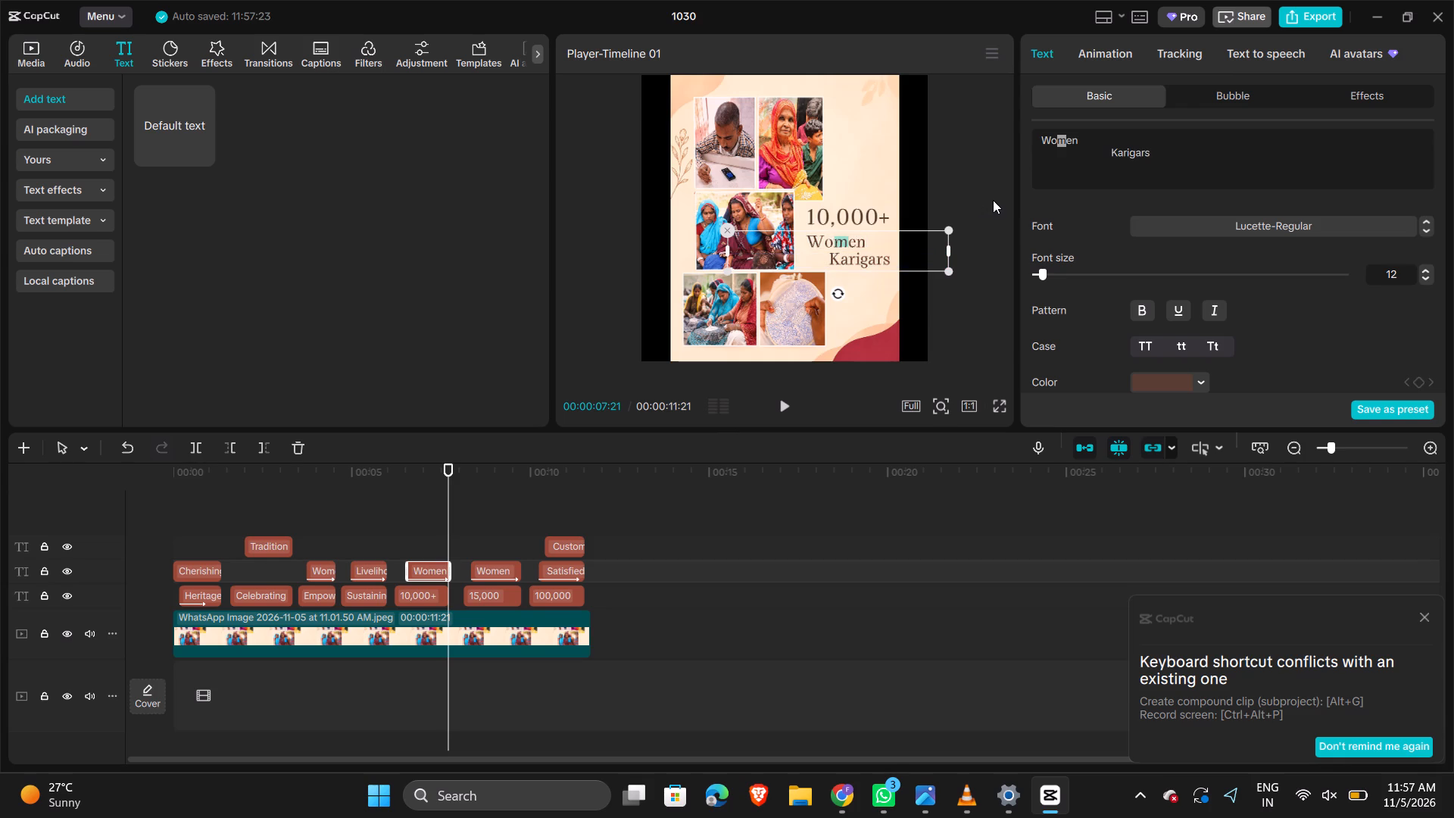
left_click(984, 198)
left_click(853, 245)
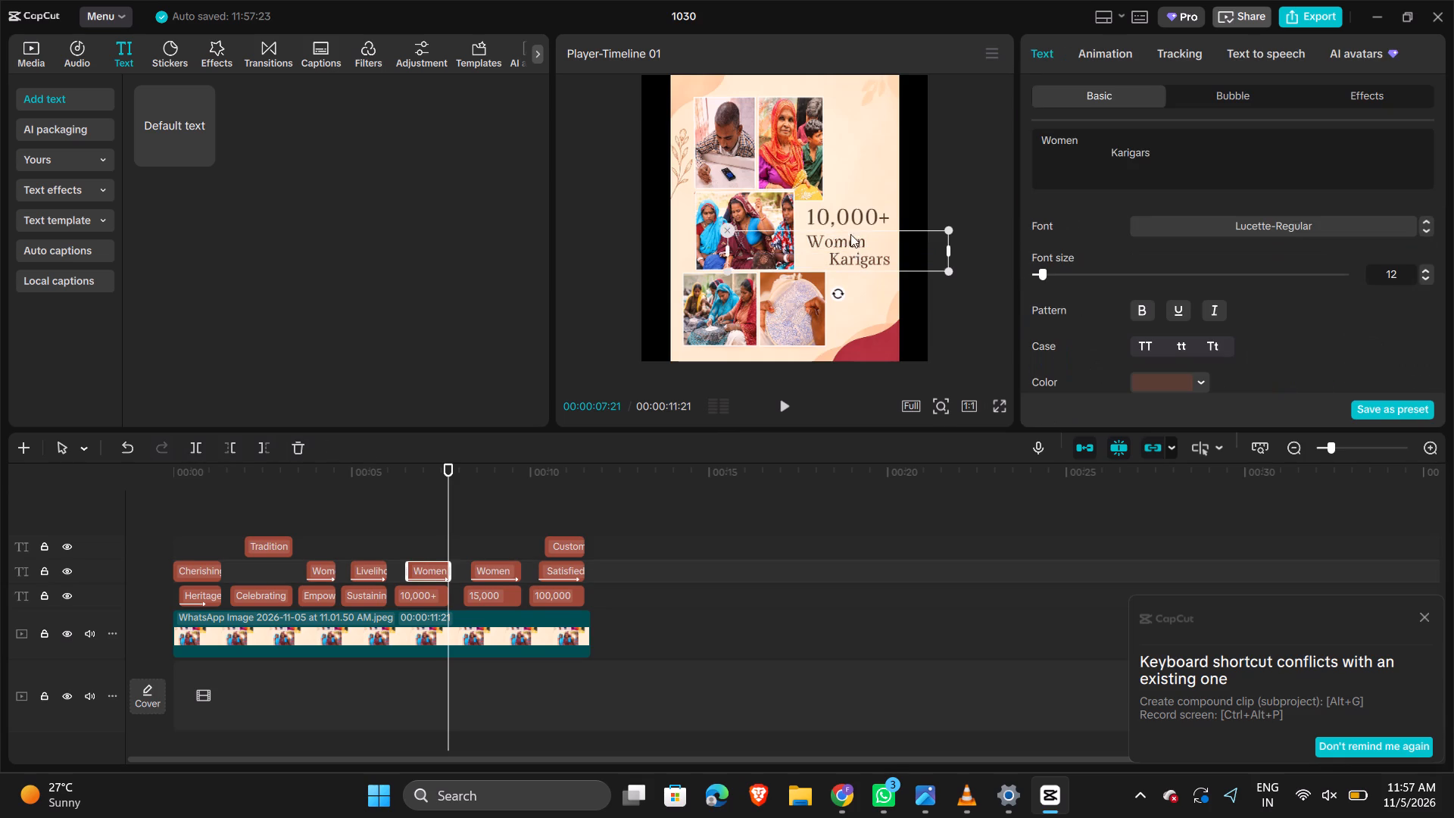
left_click(853, 245)
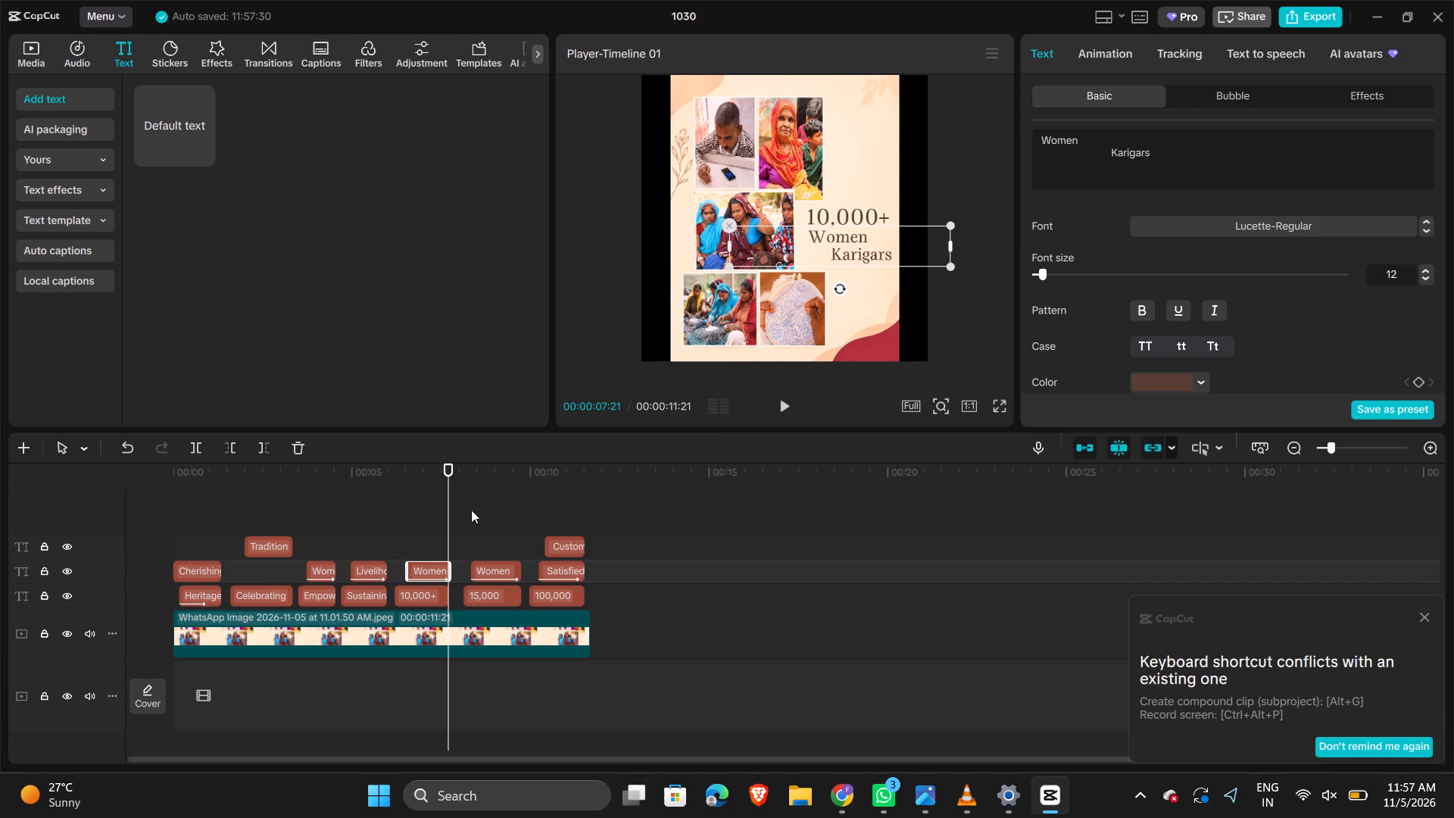
Split the background collage clip at 00:00:08:03, just before the "15,000" caption starts, and delete the part after the cut.
key("space")
key("space")
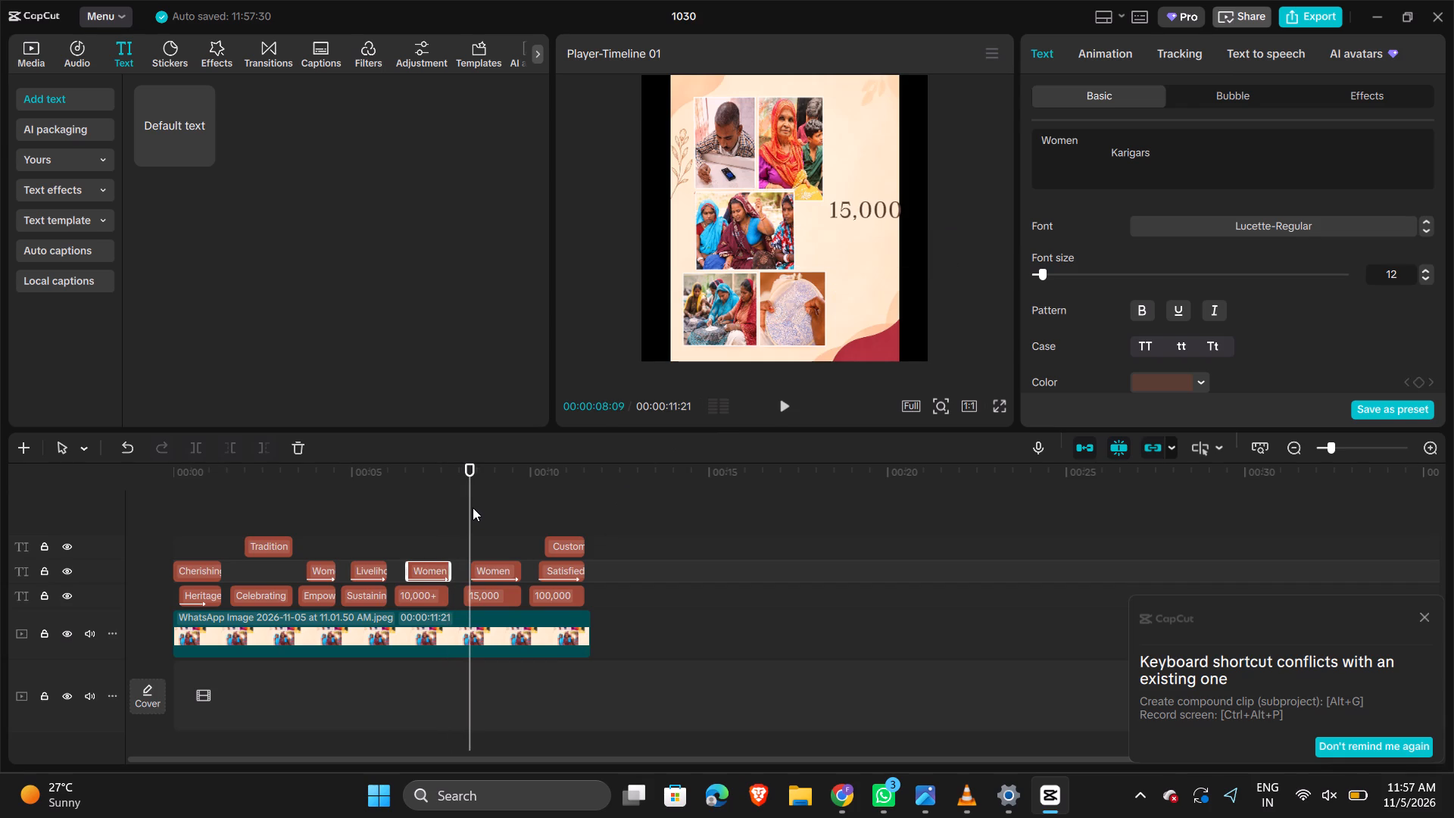
key("Left")
key("Left")
key("Left")
key("Left")
key("Left")
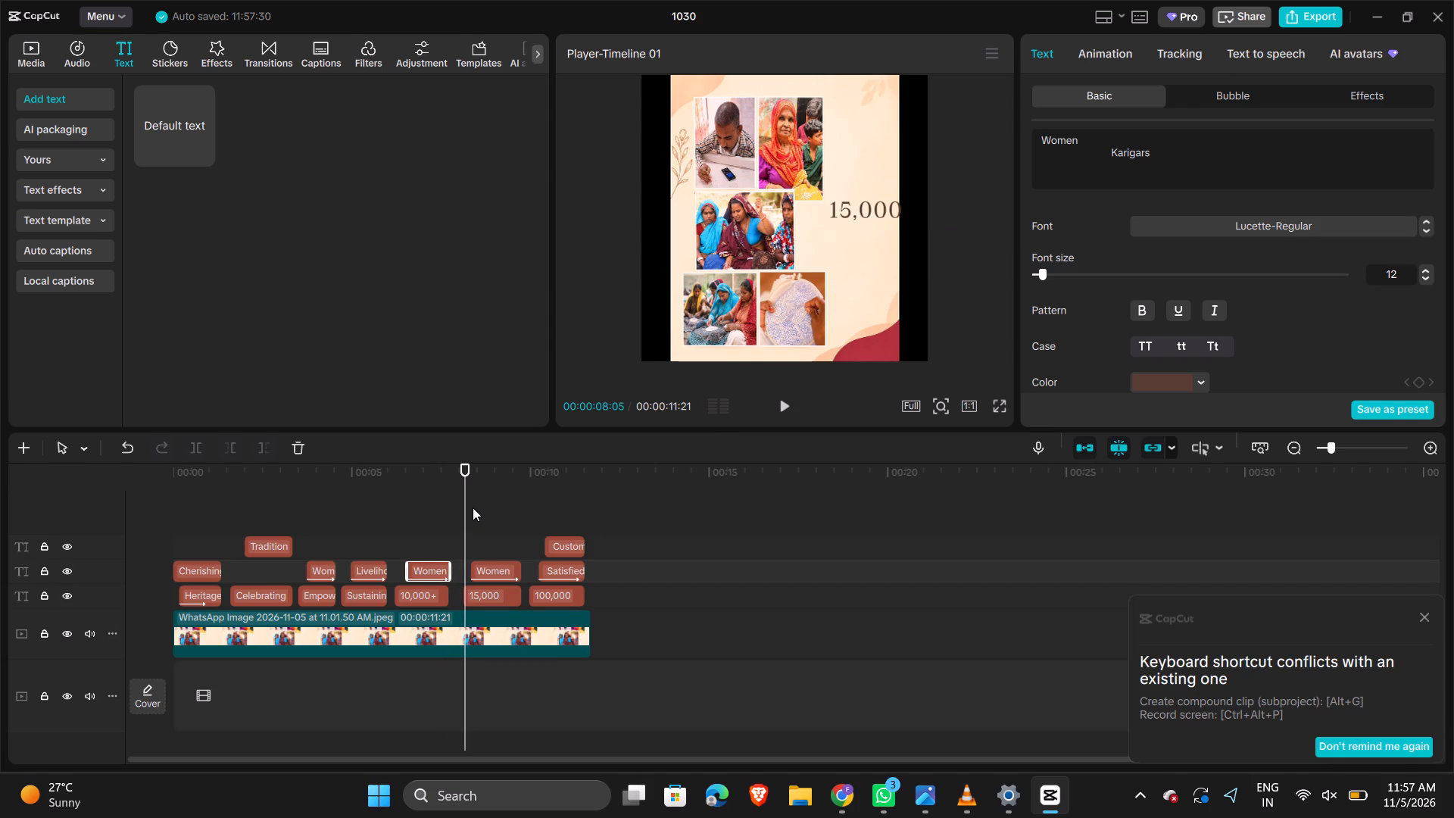
key("Left")
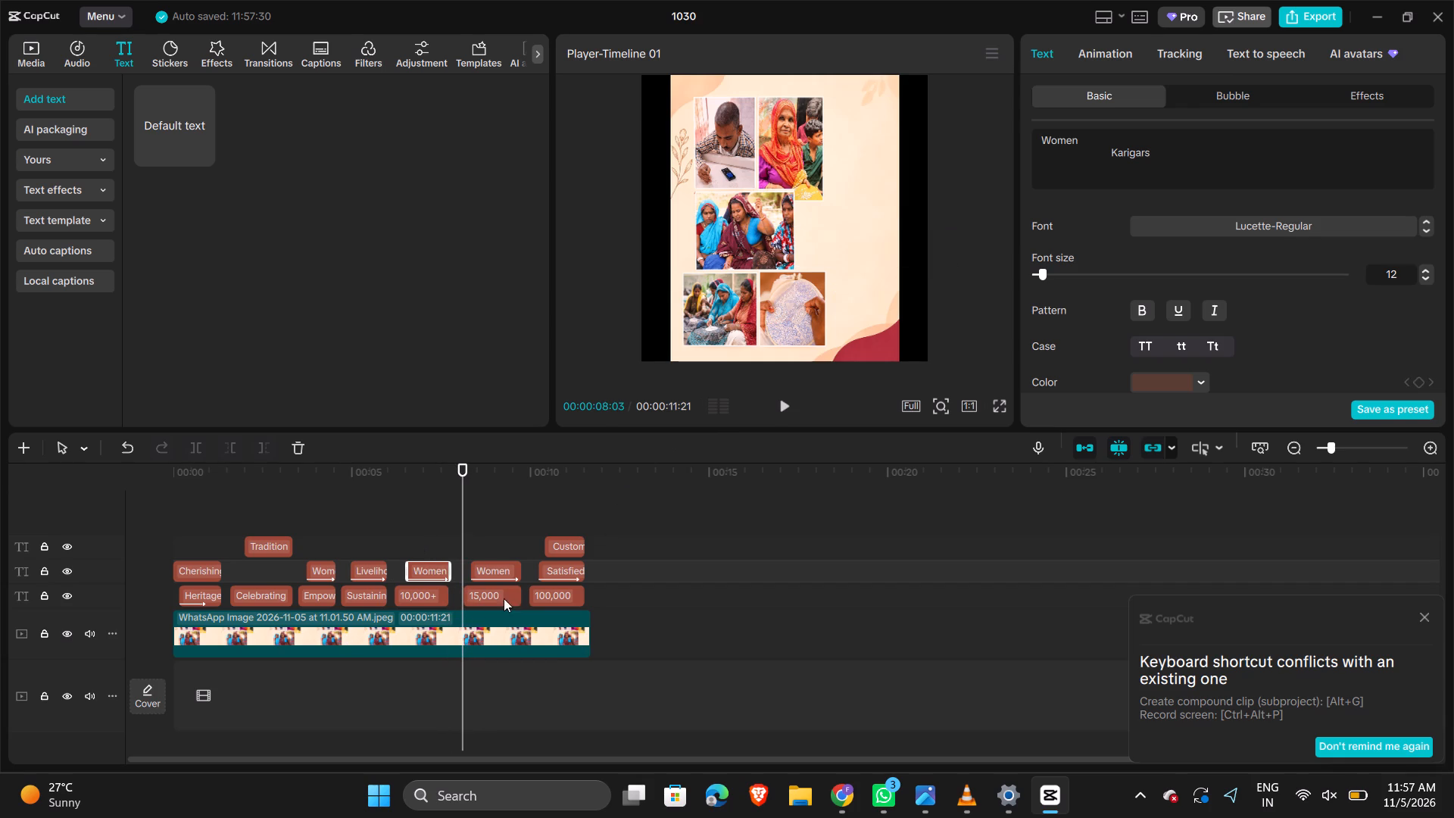
left_click(470, 531)
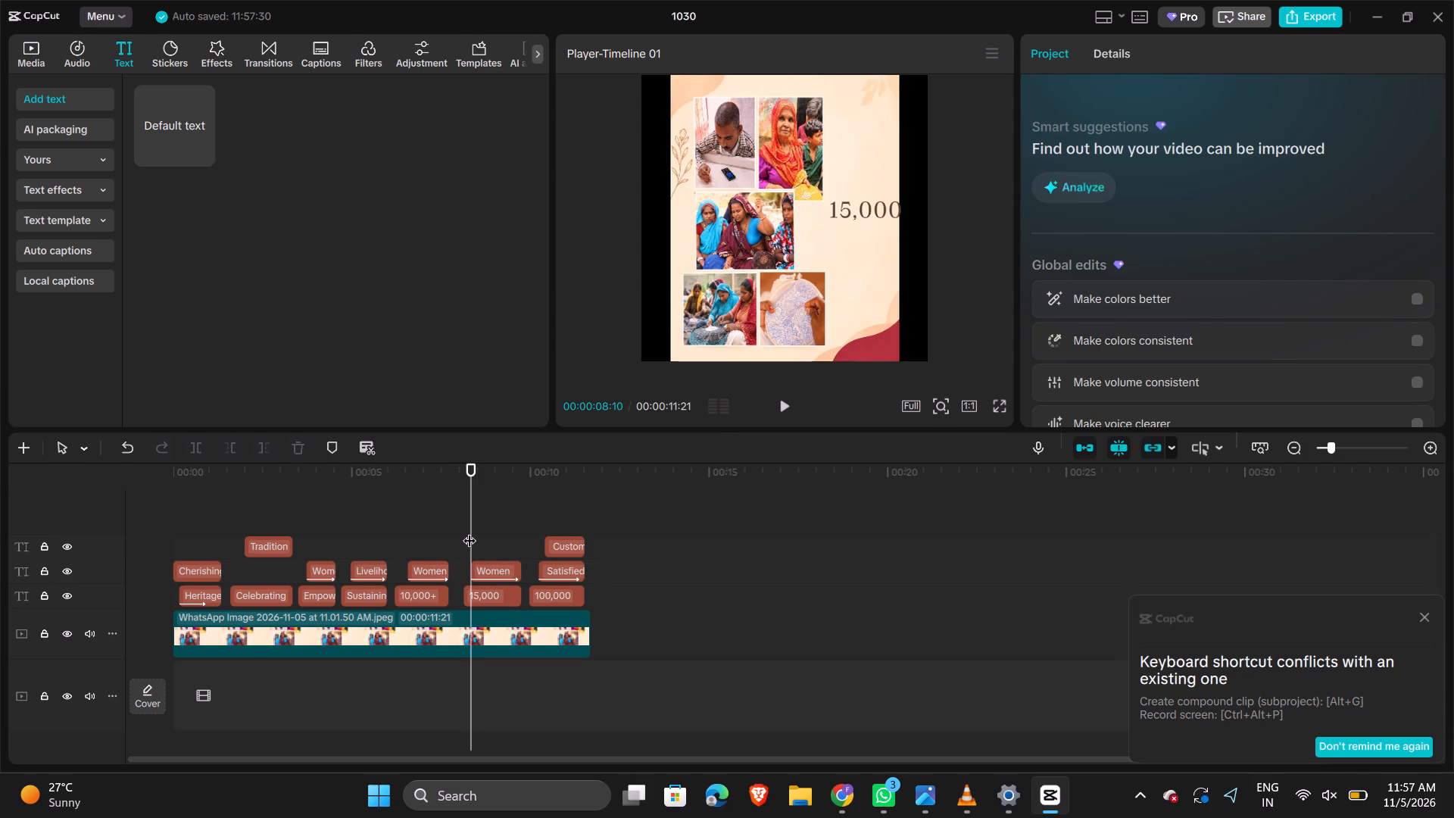
key("ctrl+b")
left_click(470, 531, "ctrl")
key("Left")
key("Left")
key("Left")
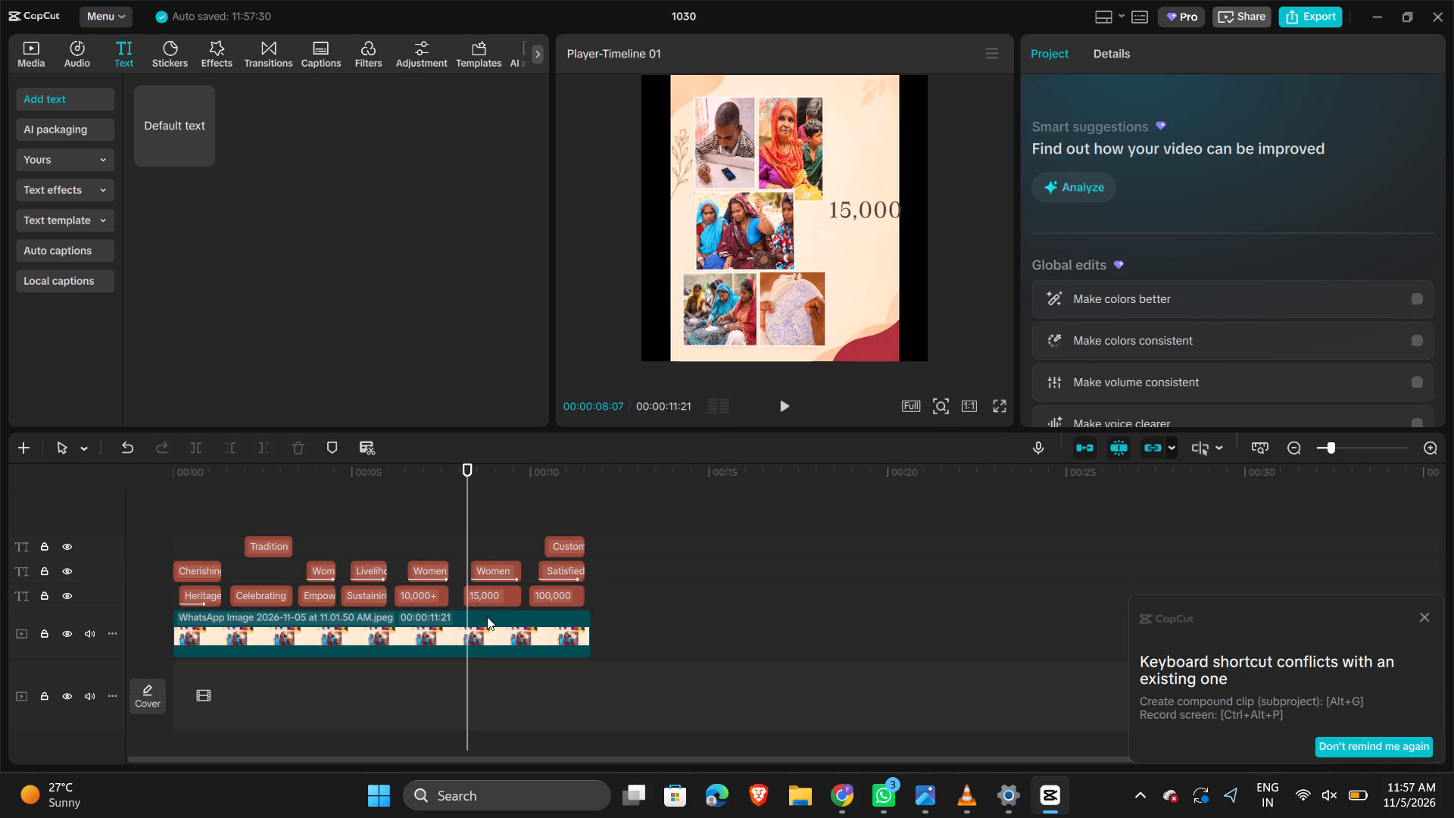
key("Left")
key("Left")
key("Left")
key("Left")
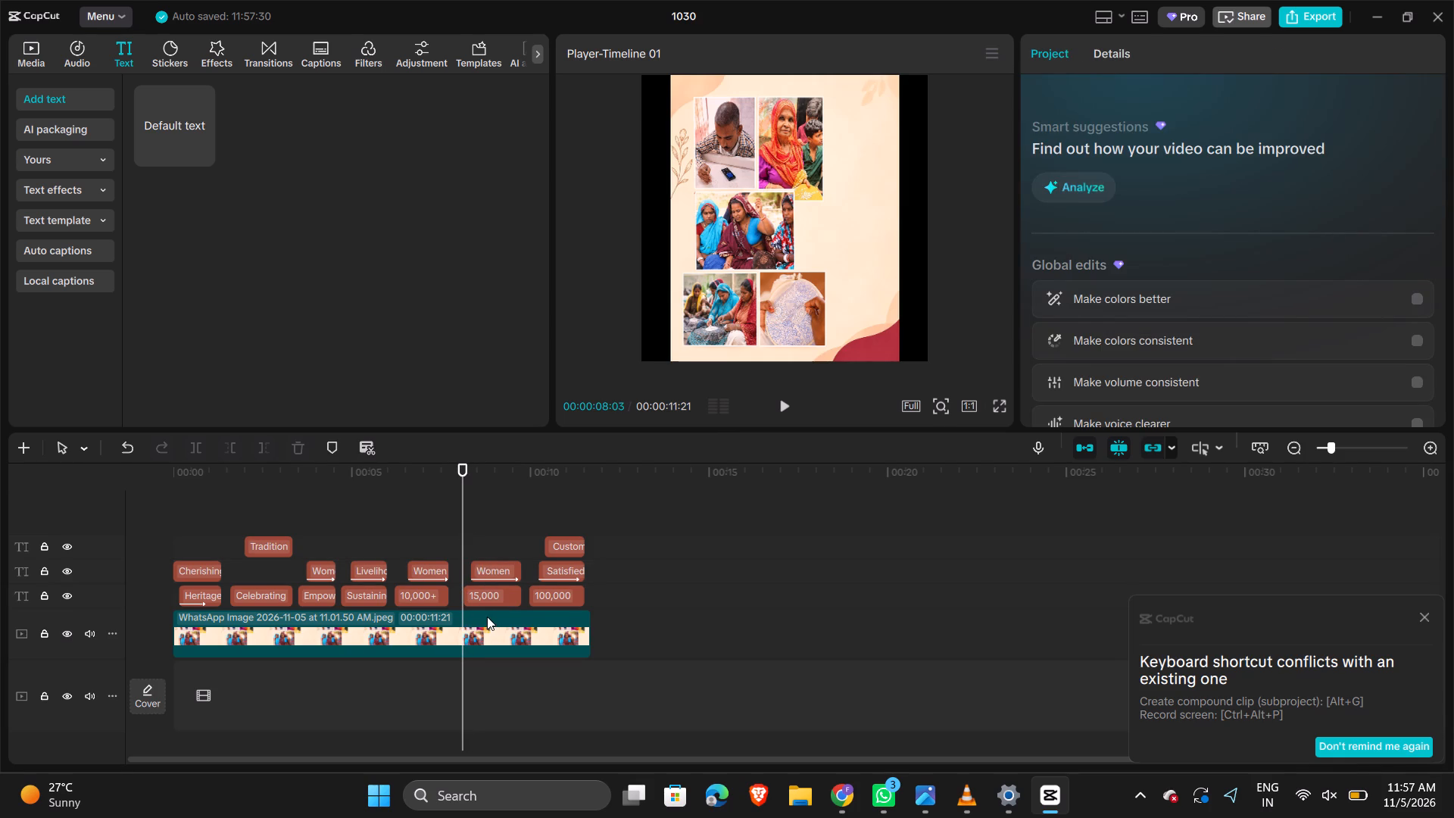
left_click(487, 617)
key("ctrl+b")
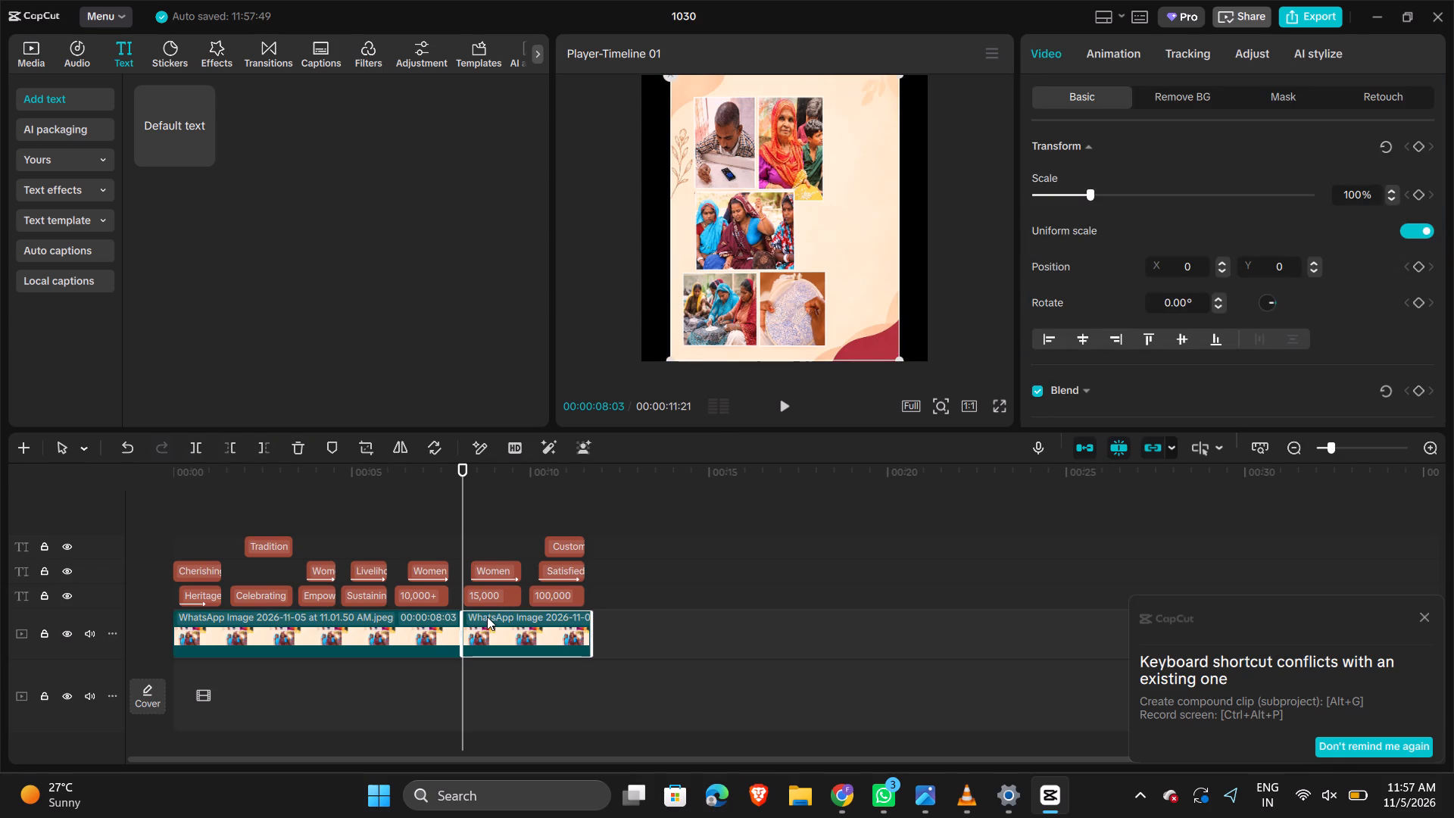
key("BackSpace")
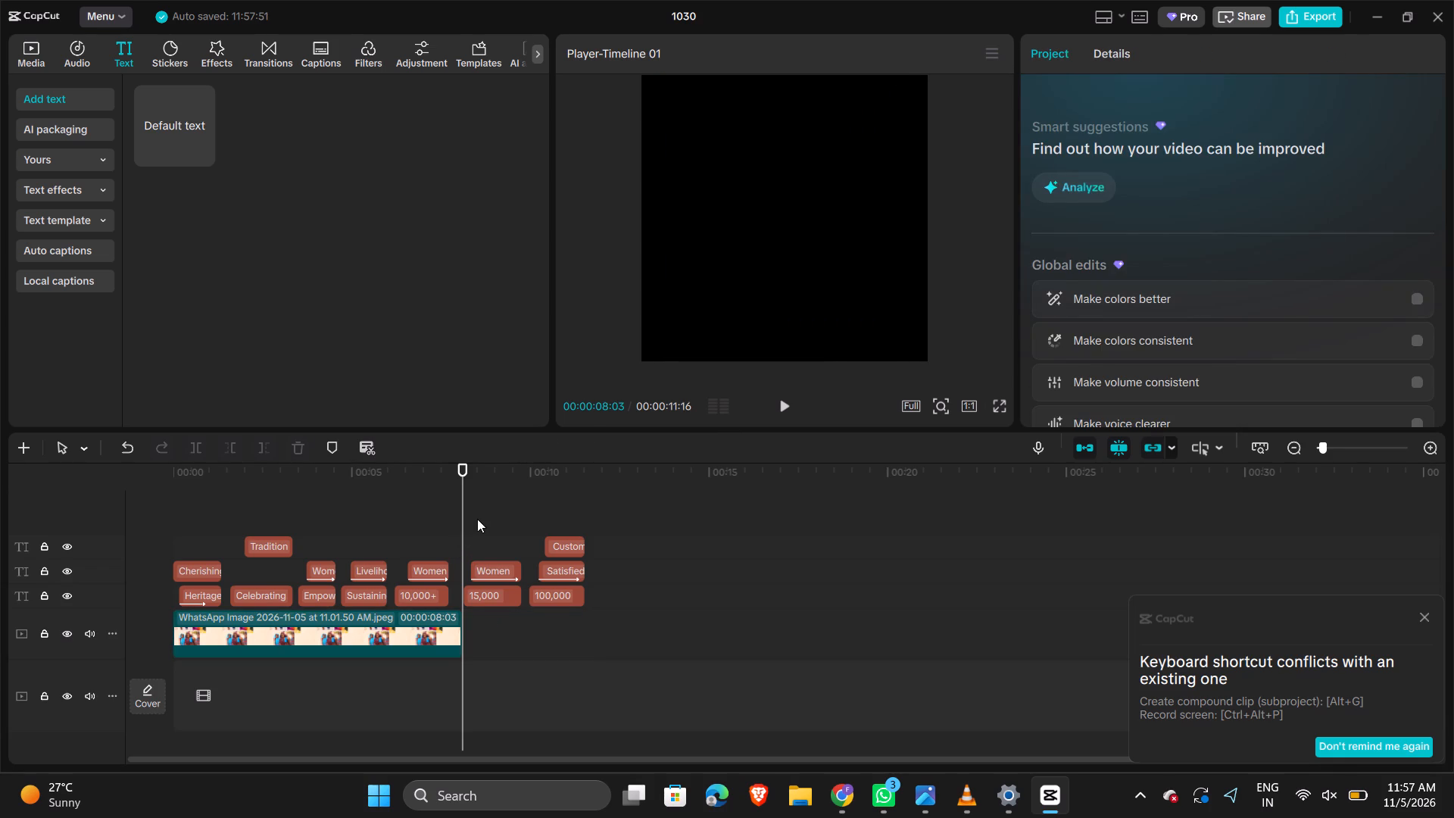
Delete all captions after 00:00:08:03, from "15,000" and "Women" through "100,000", "Satisfied" and "Customers", and play back the shortened video.
left_click_drag(467, 526, 643, 576)
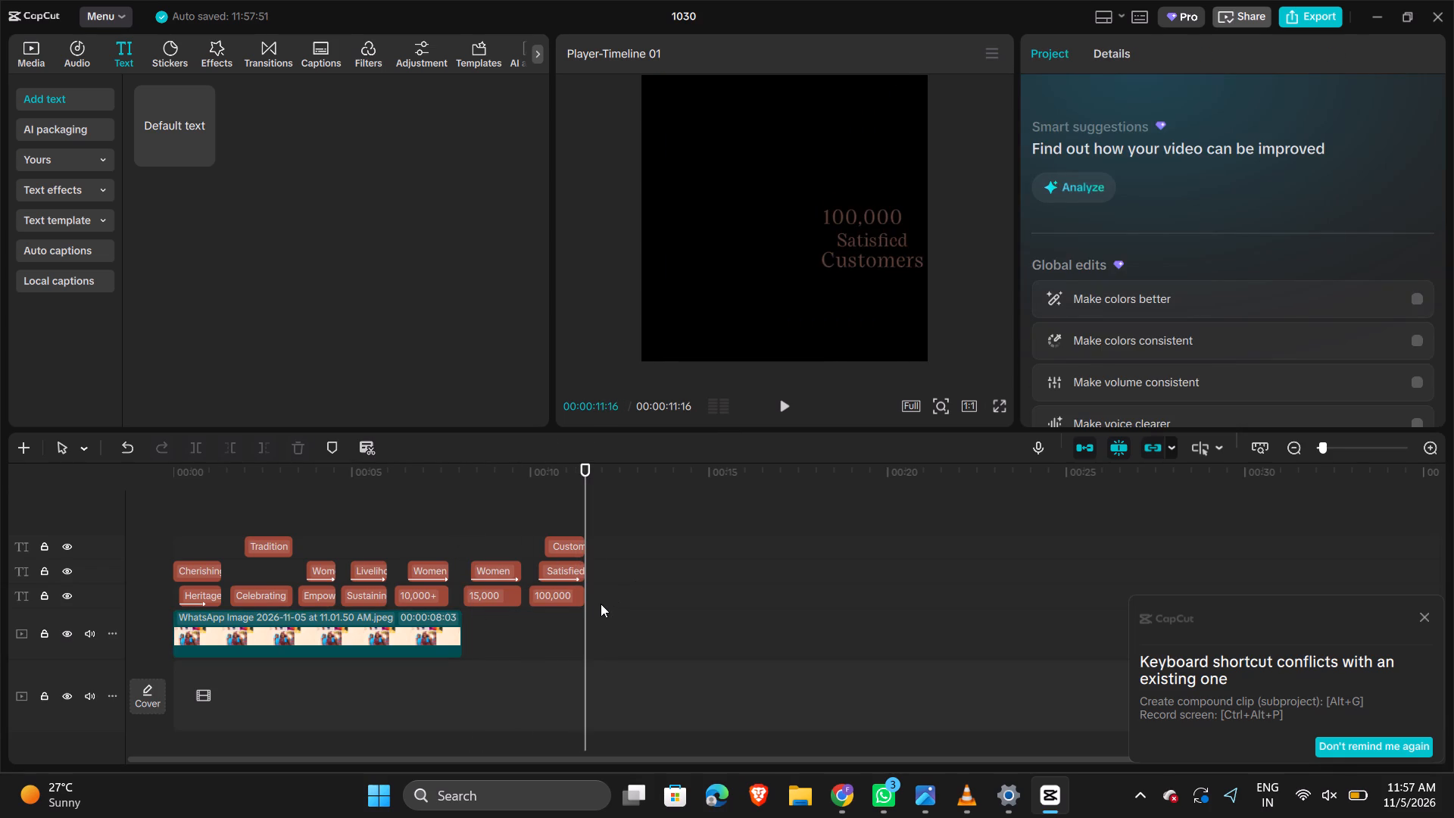
left_click_drag(600, 604, 458, 526)
key("BackSpace")
key("space")
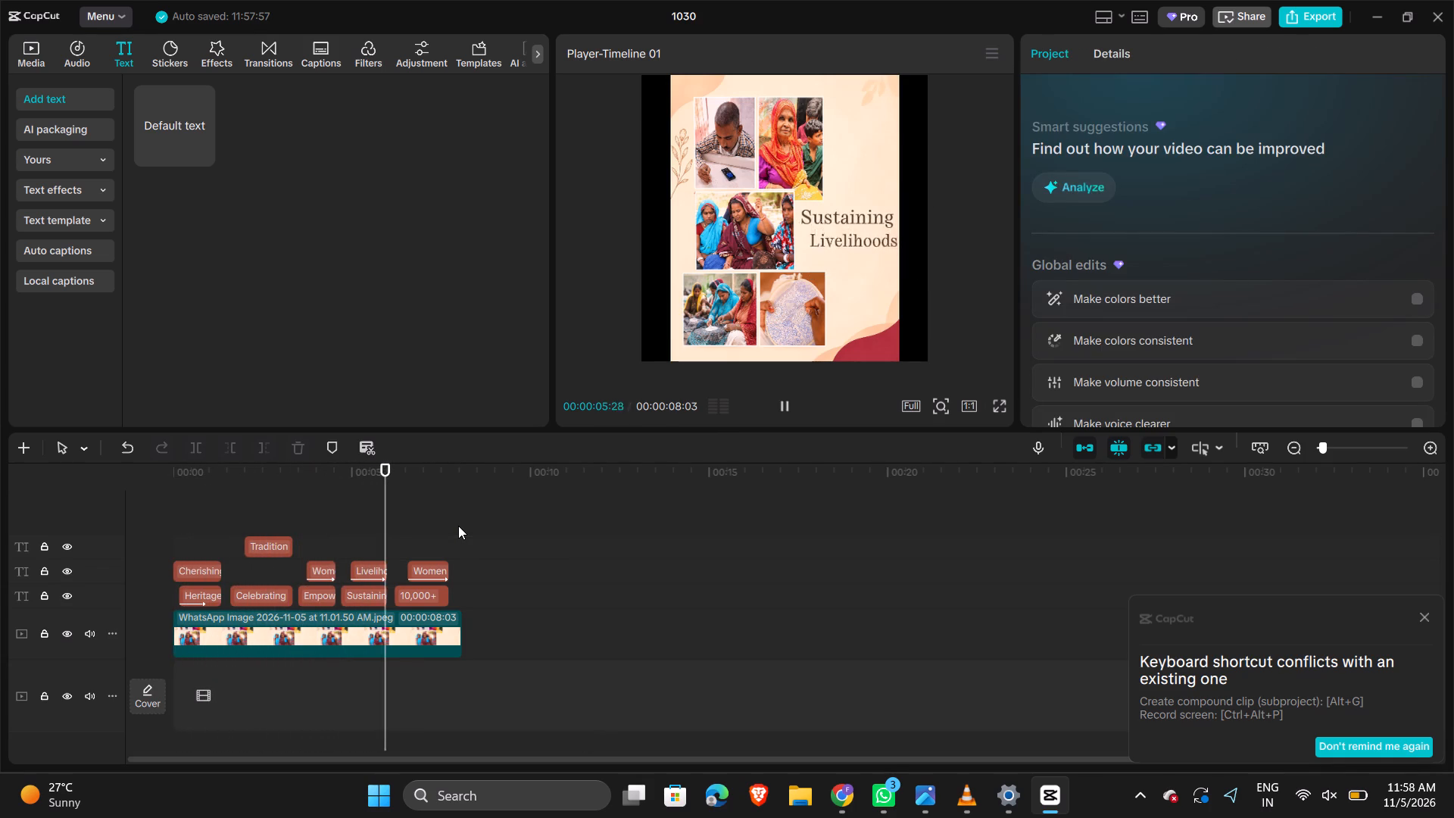
key("space")
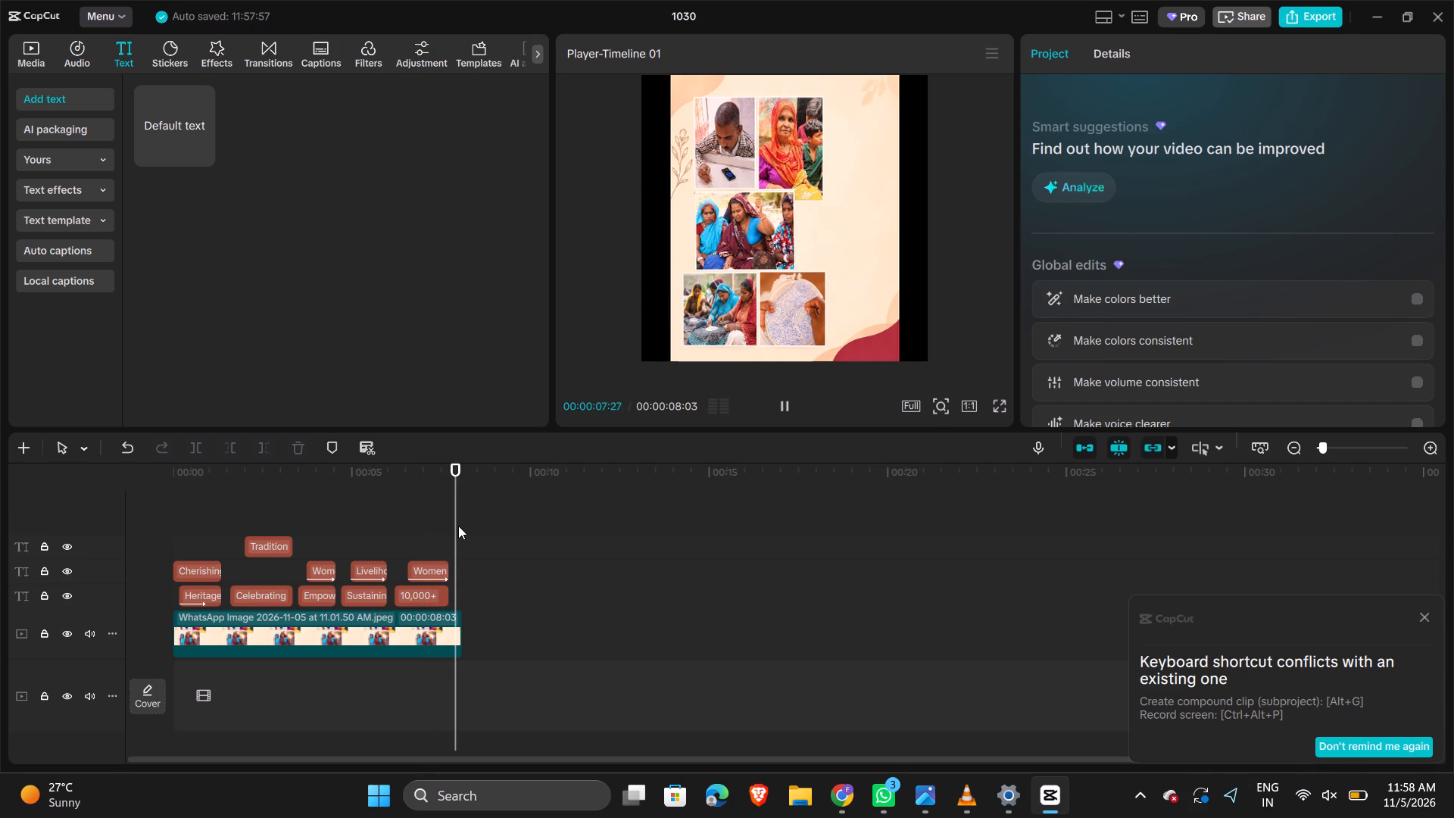
Enlarge the "Cherishing" caption slightly and shift it a little left and down, so it sits just above "Heritage".
key("space")
key("space")
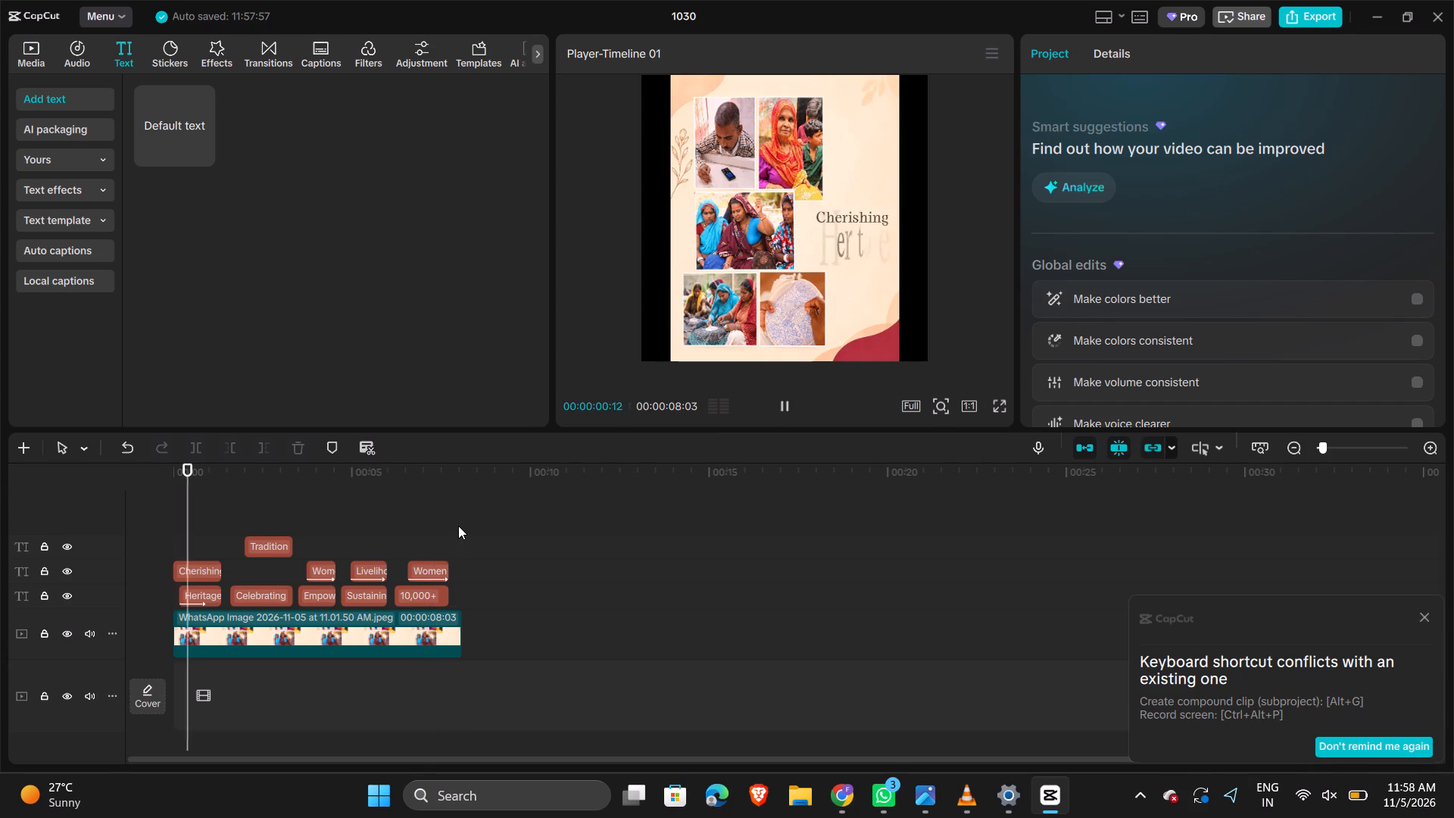
key("space")
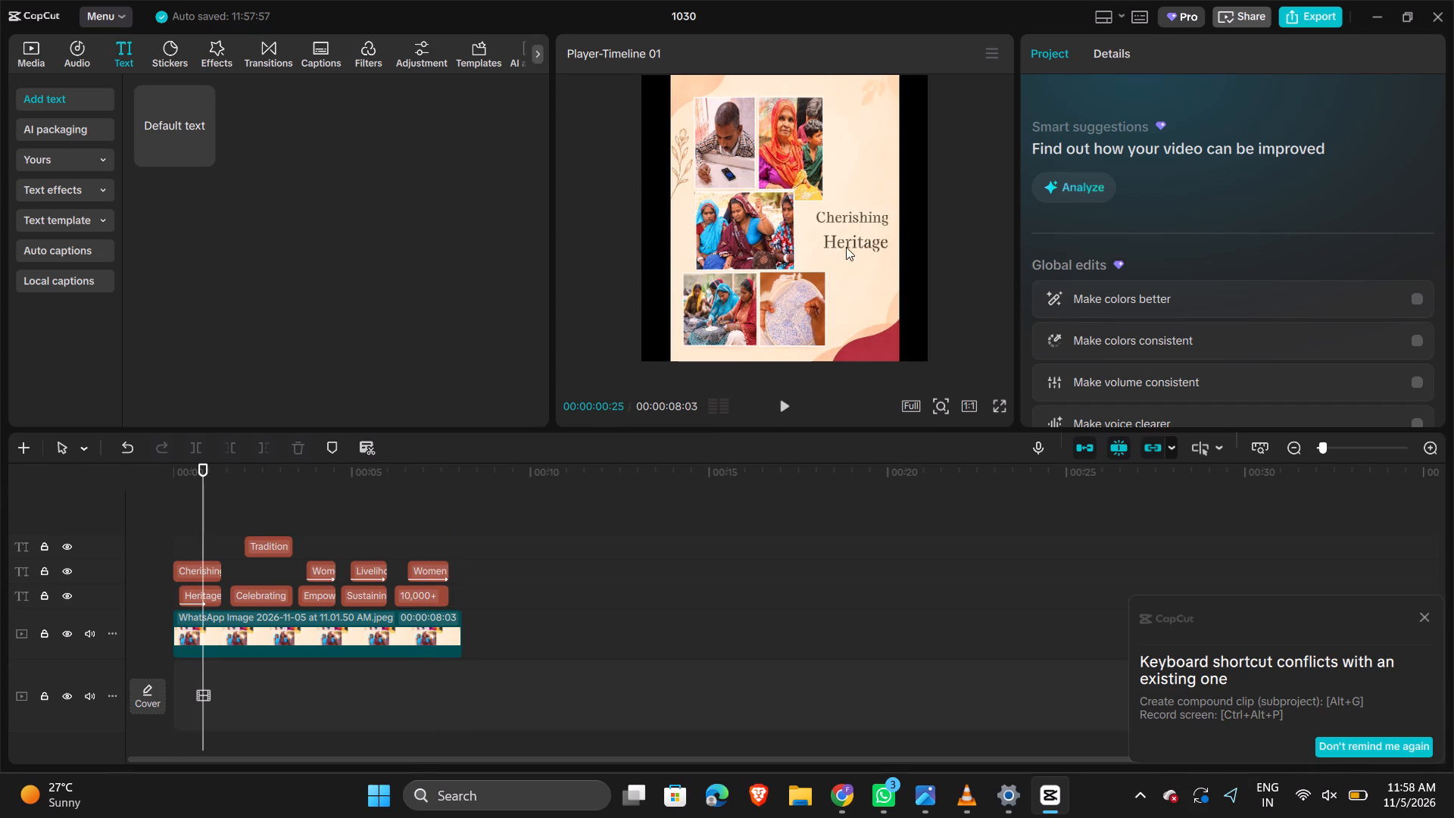
left_click(832, 220)
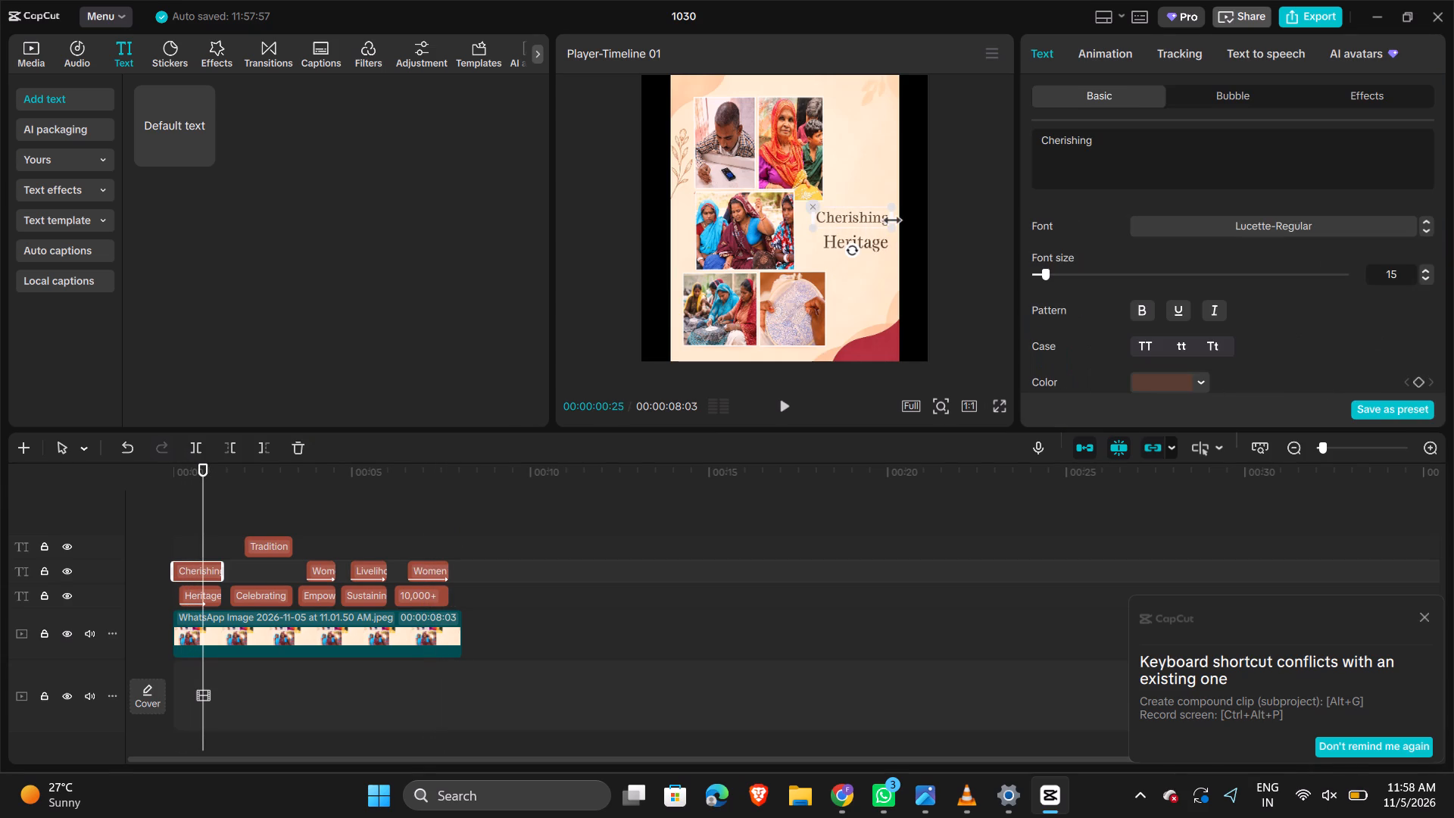
left_click_drag(887, 229, 897, 239)
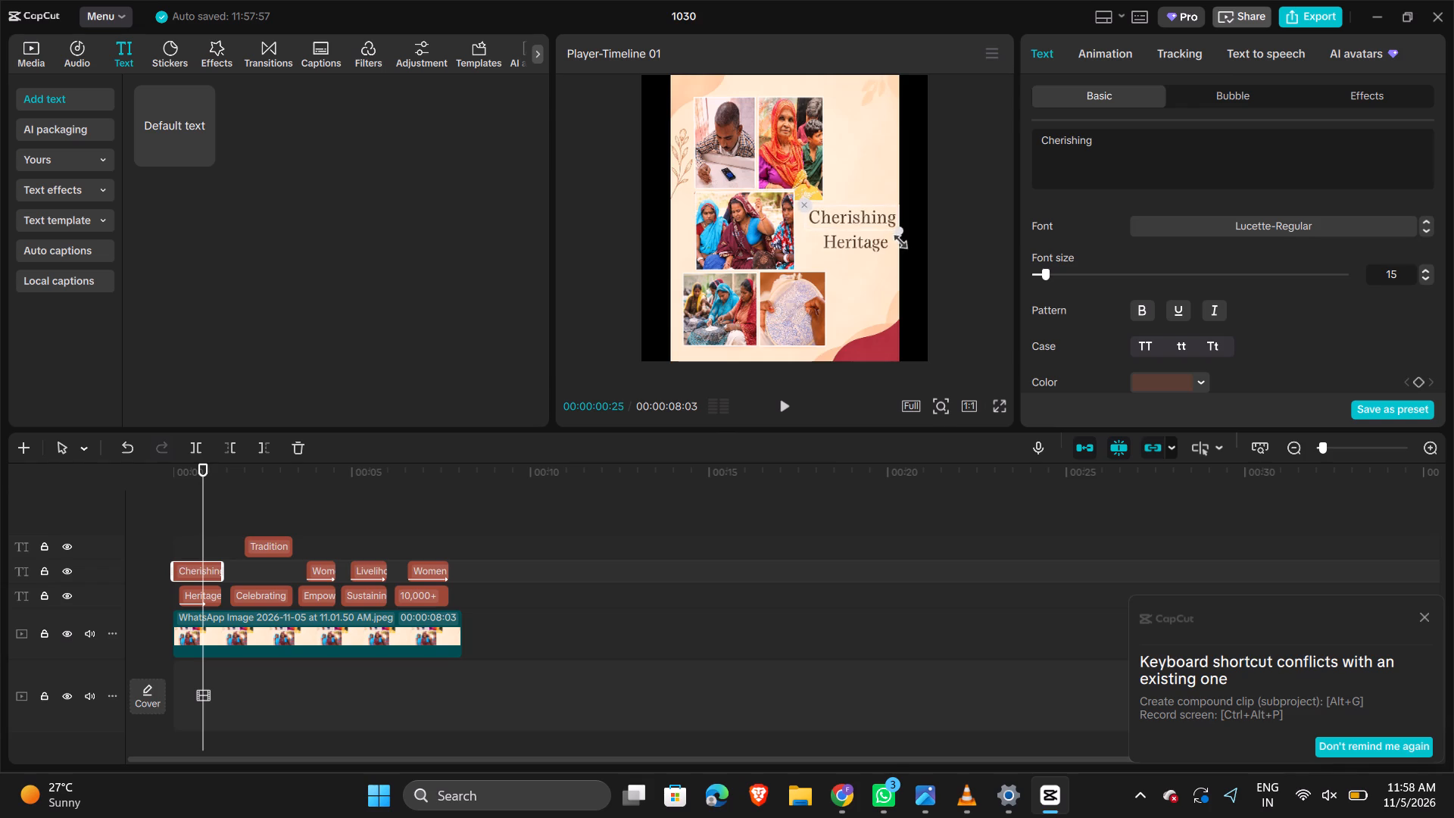
left_click_drag(897, 239, 896, 239)
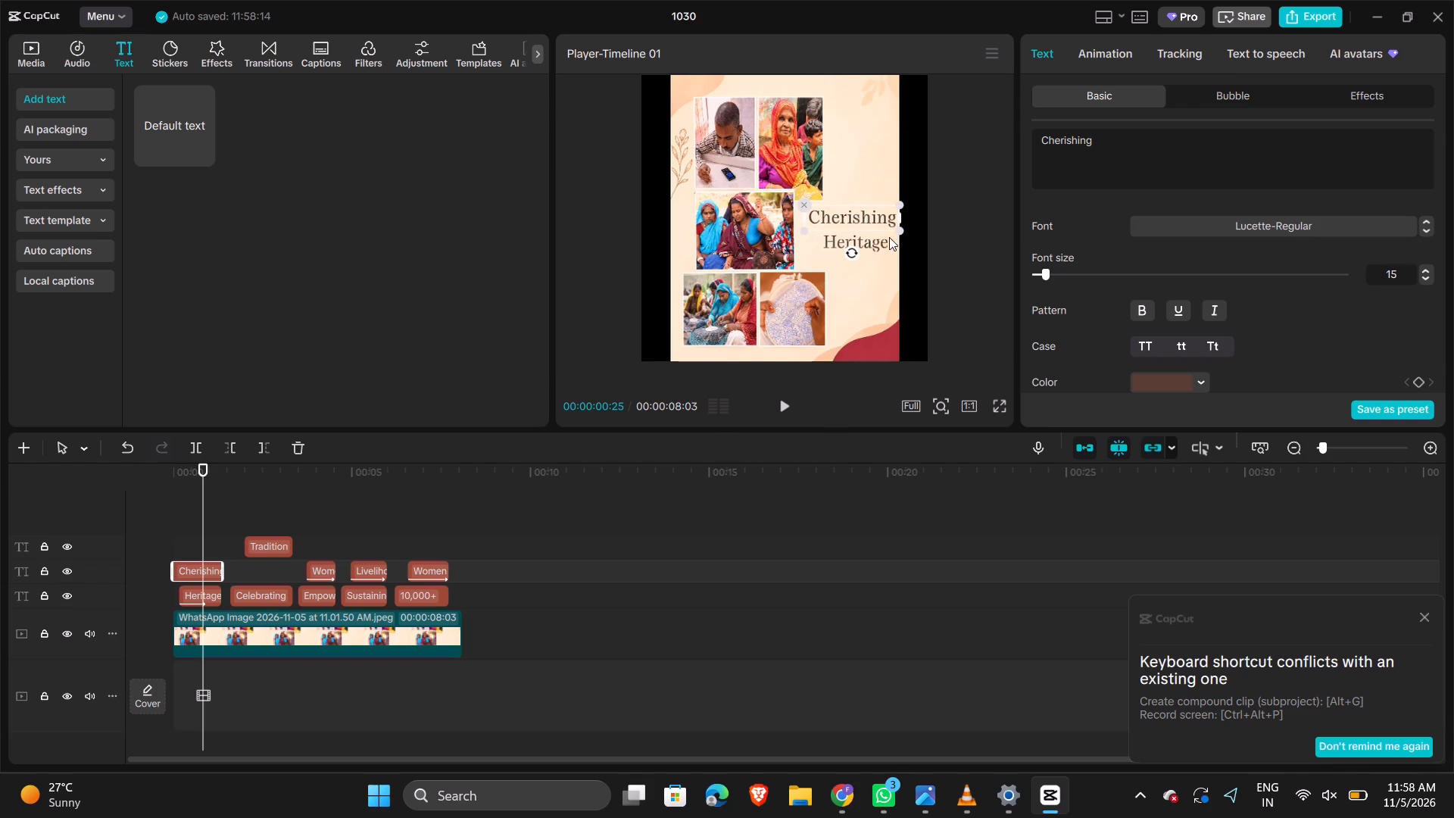
left_click(896, 229)
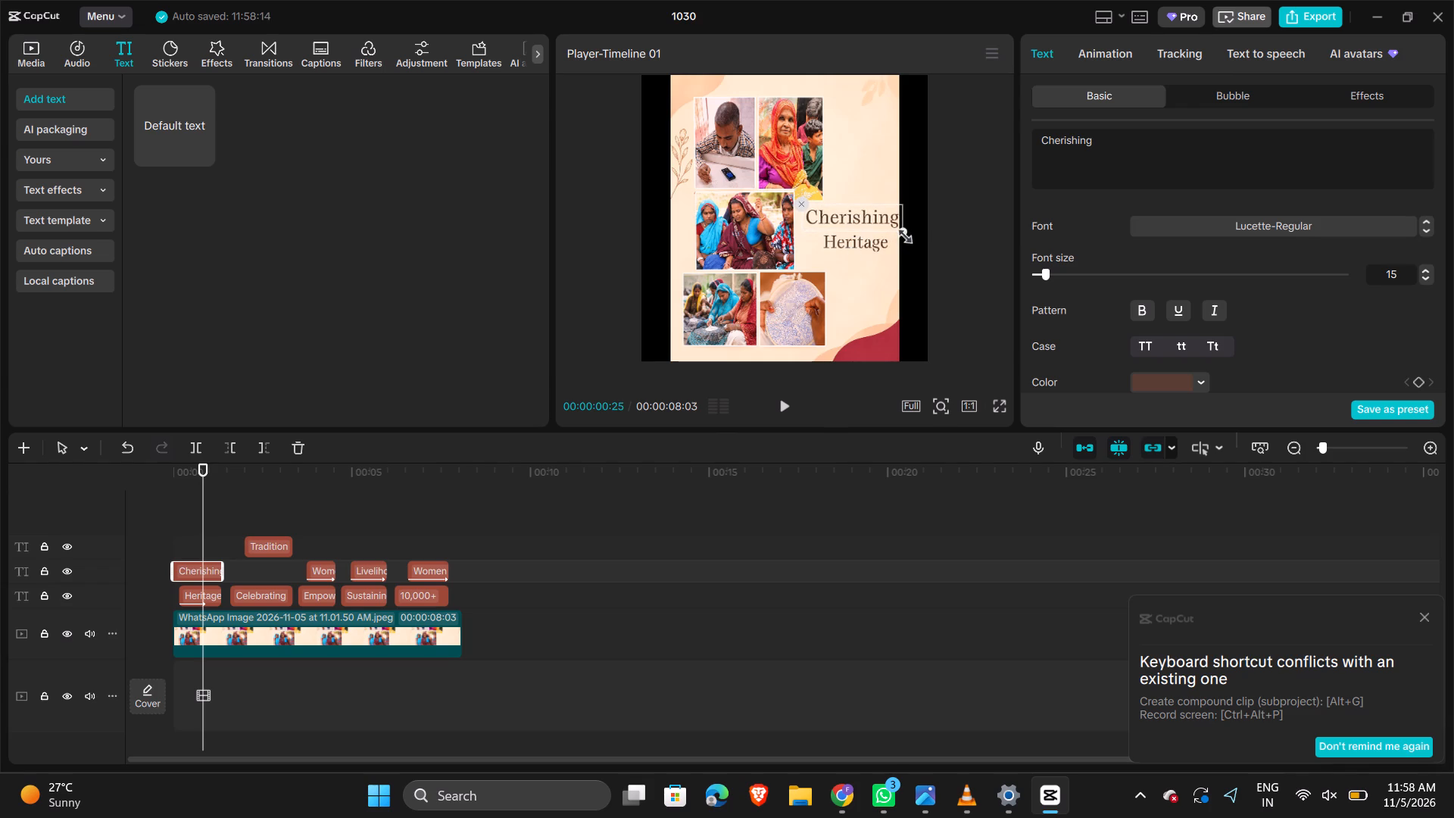
left_click_drag(855, 226, 847, 232)
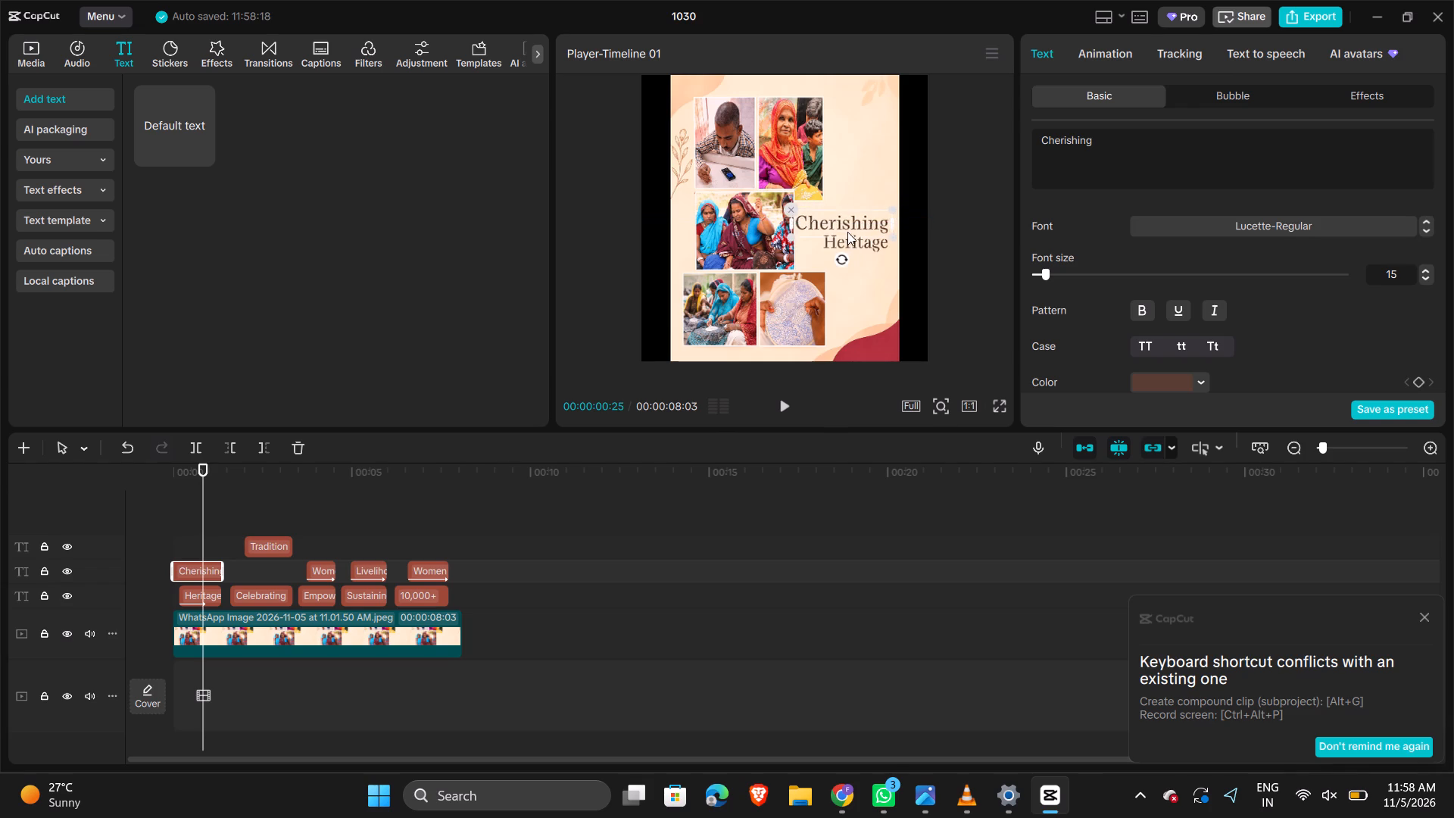
left_click_drag(847, 232, 847, 232)
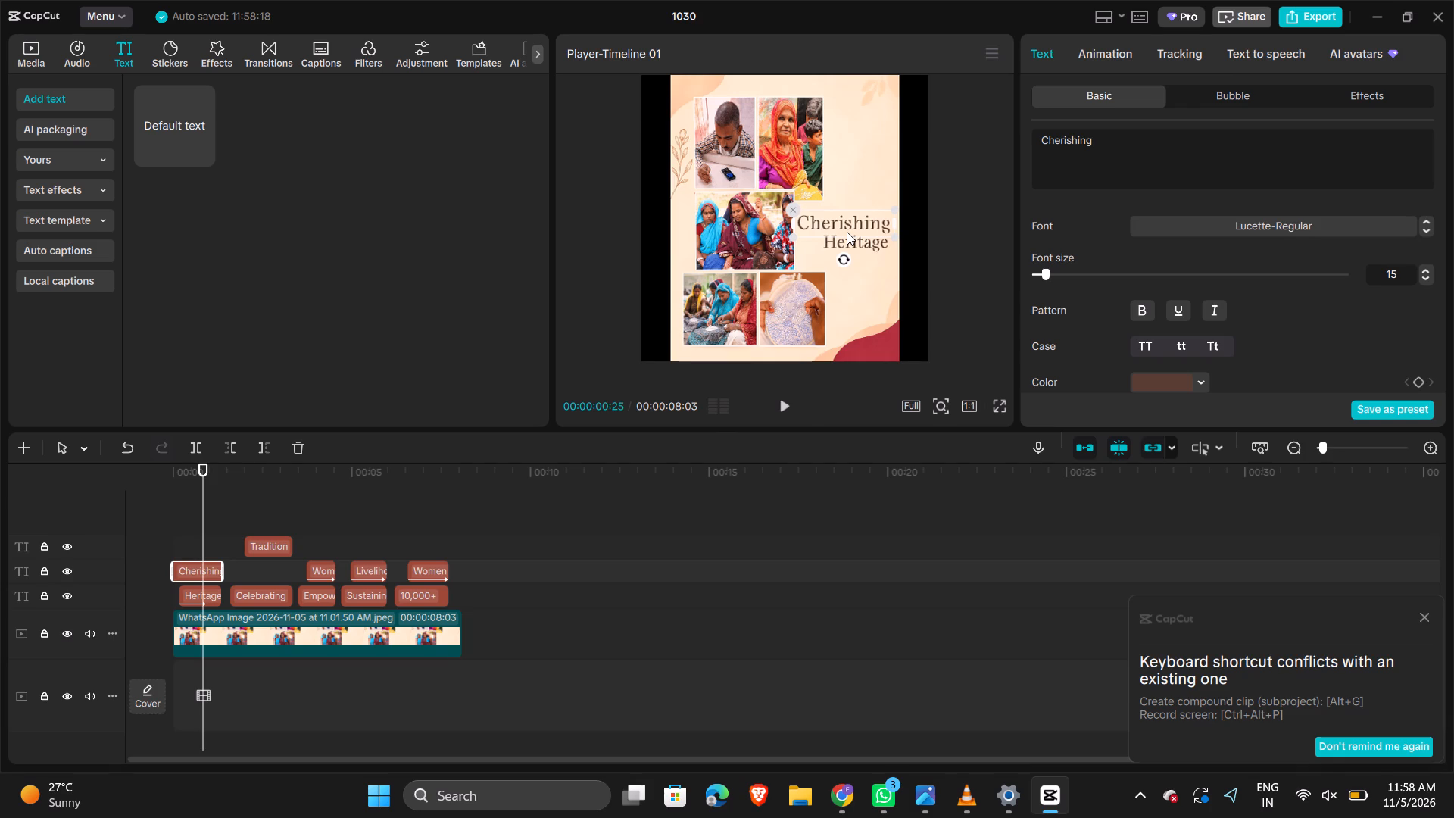
Enlarge the "Celebrating" caption slightly so it fills the space between the photos and the picture's edge.
key("space")
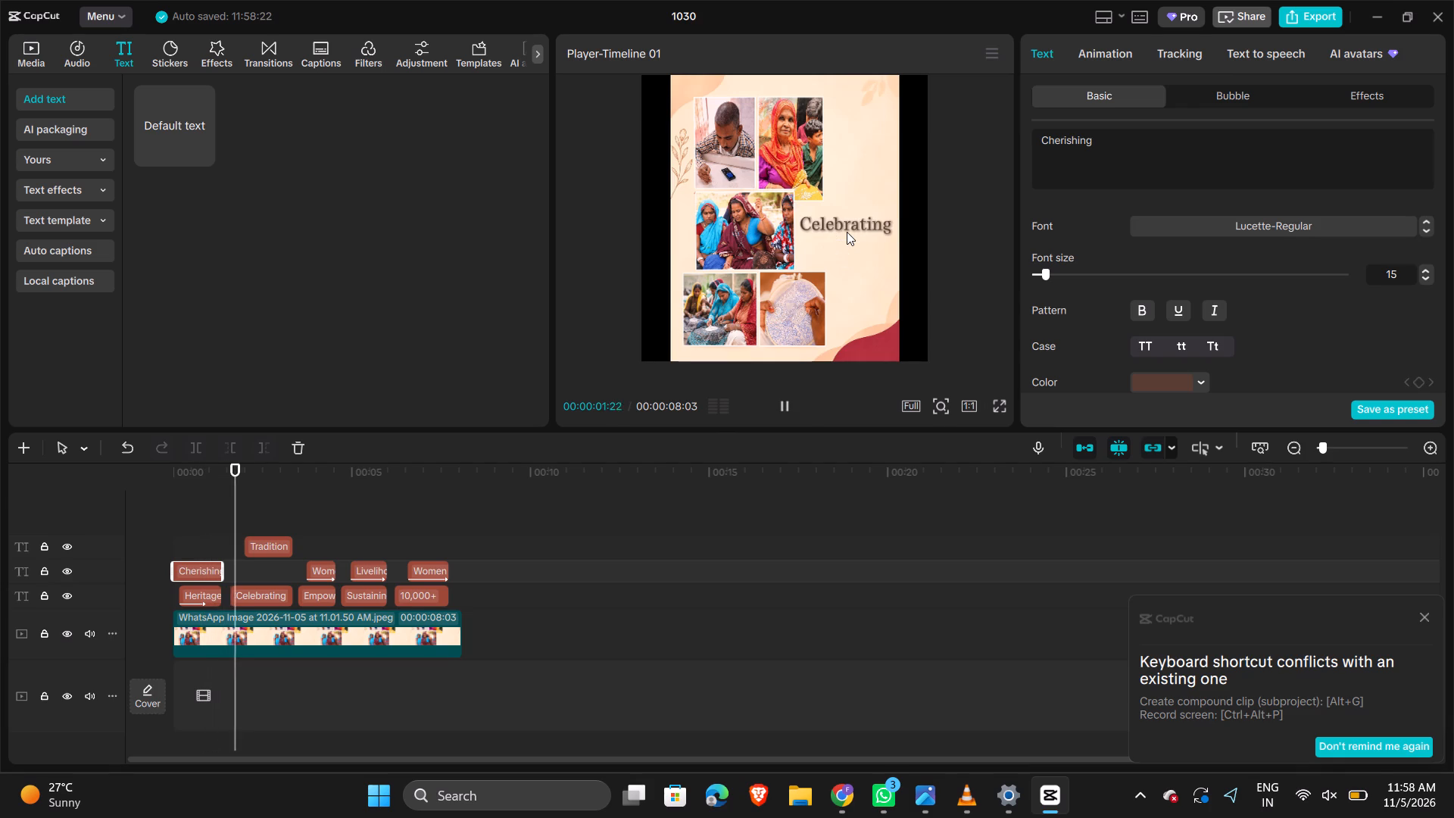
key("space")
left_click(839, 223)
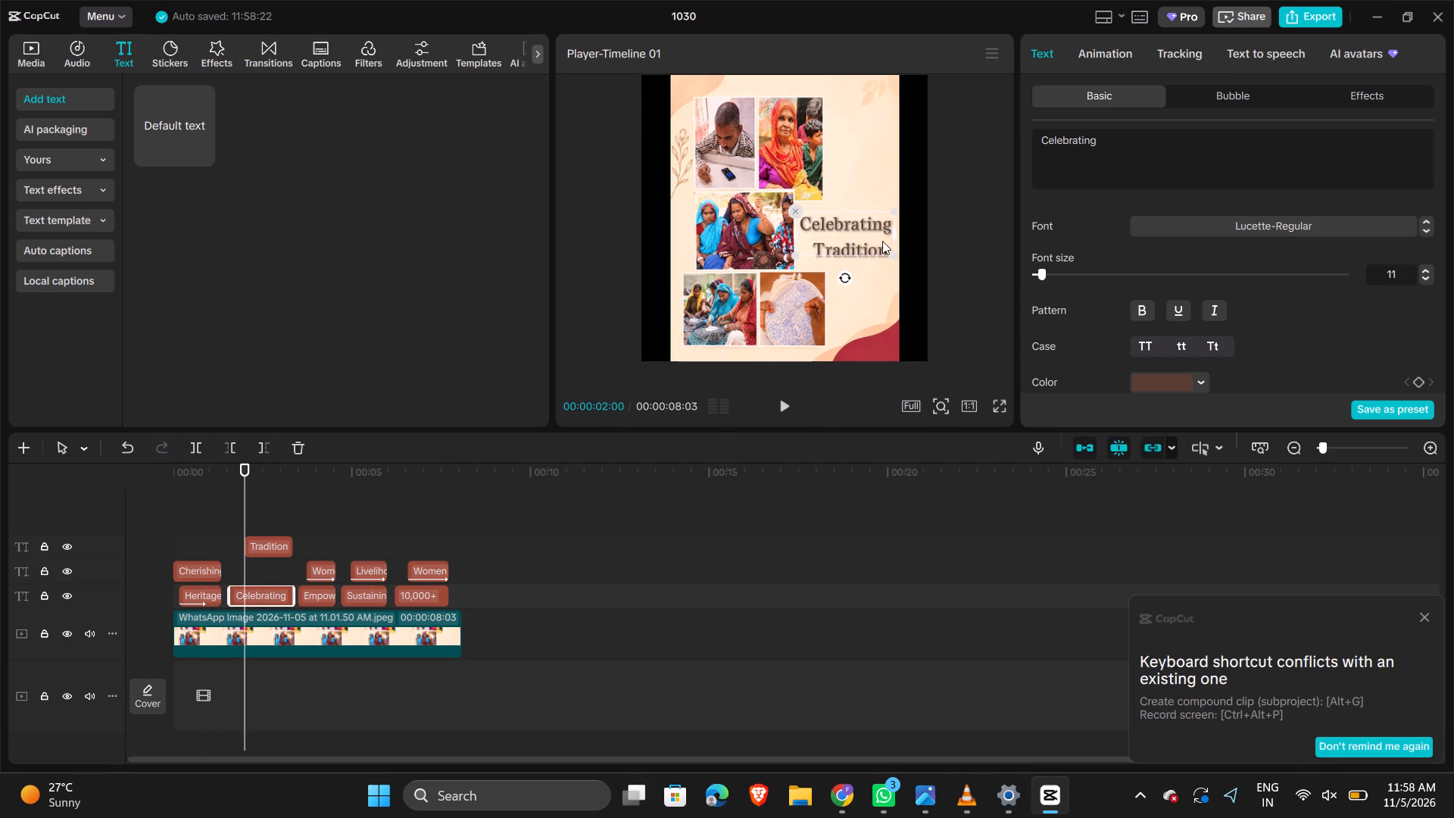
left_click(847, 223)
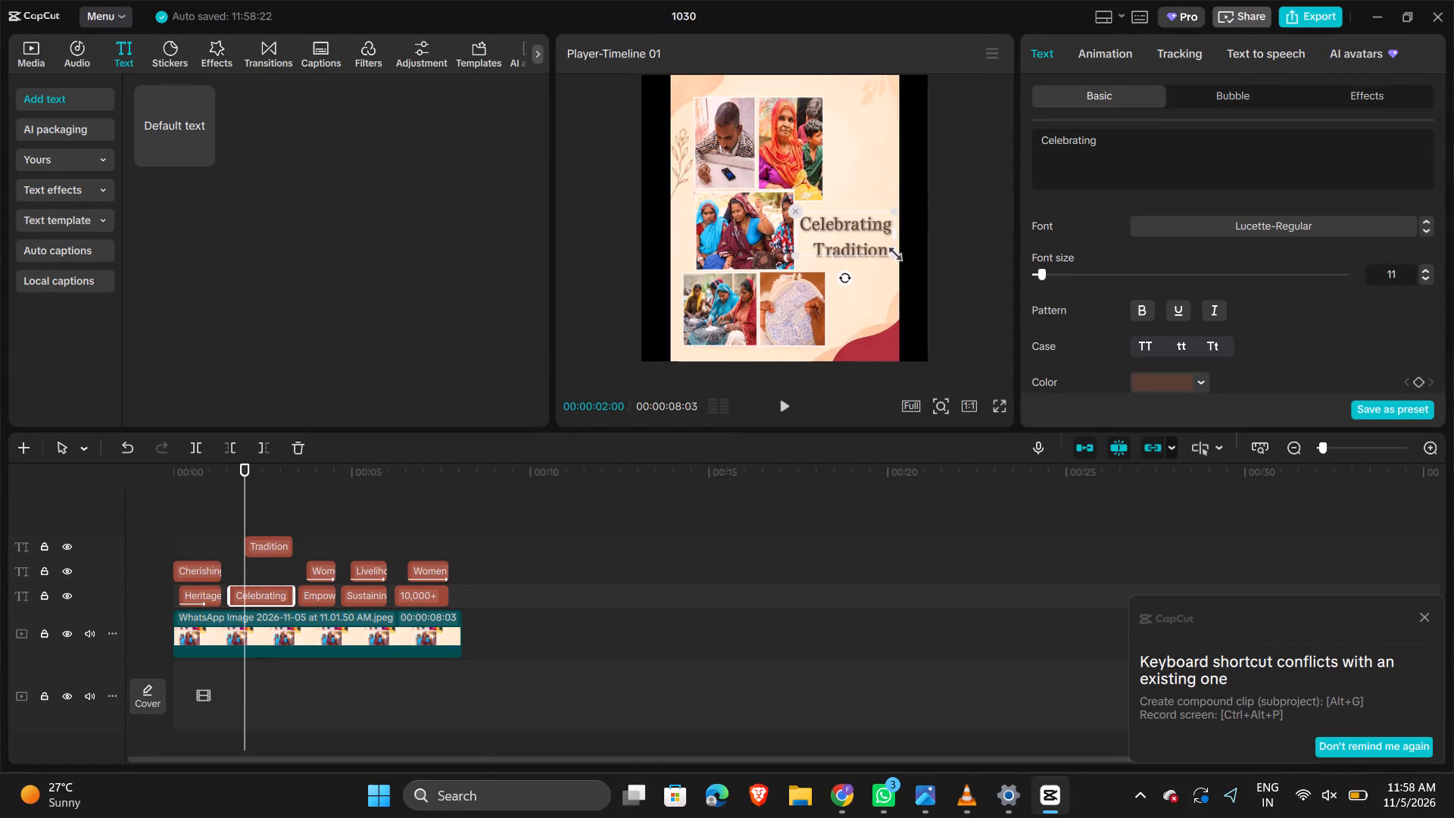
left_click_drag(891, 251, 888, 265)
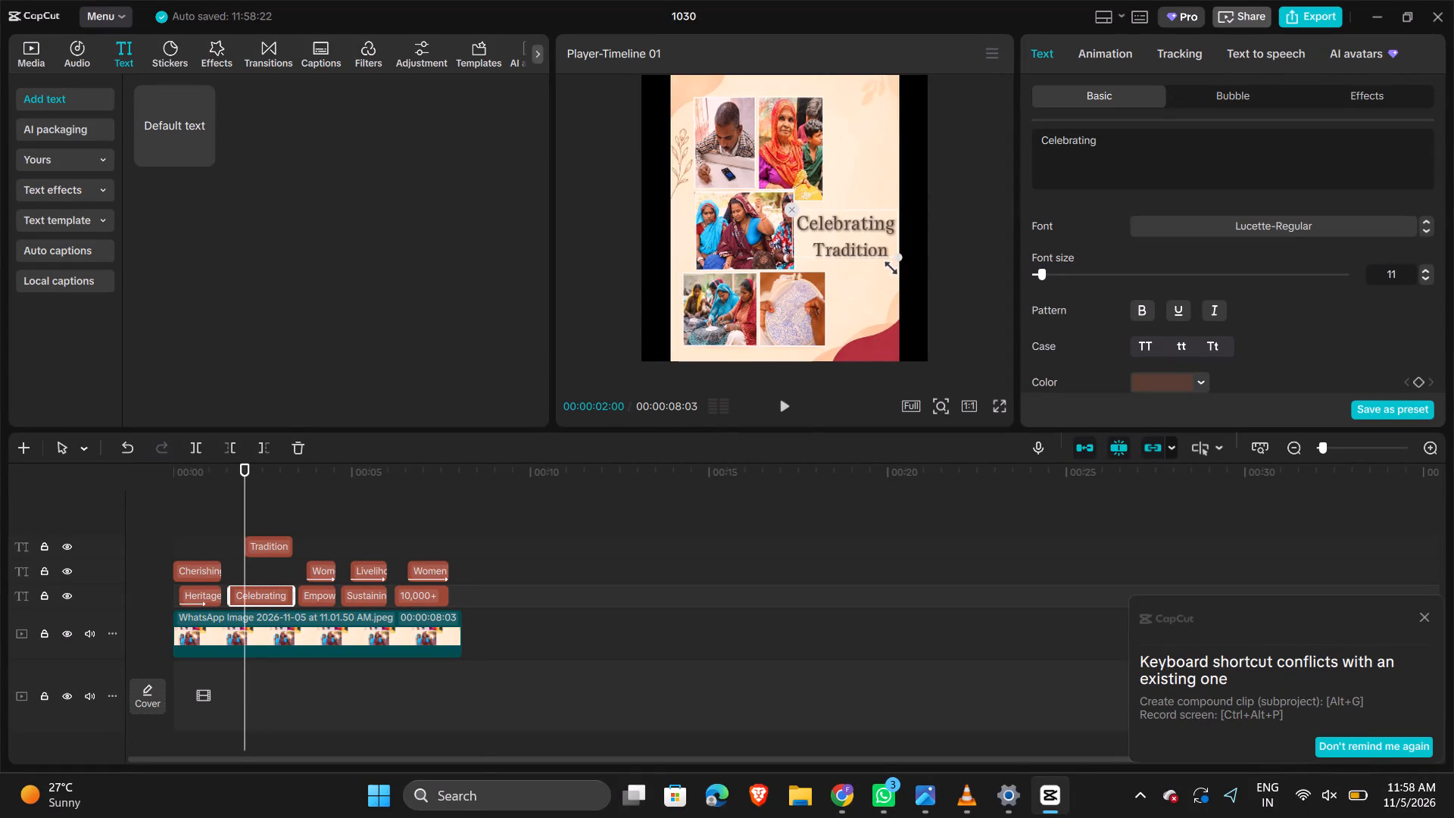
left_click_drag(888, 265, 885, 279)
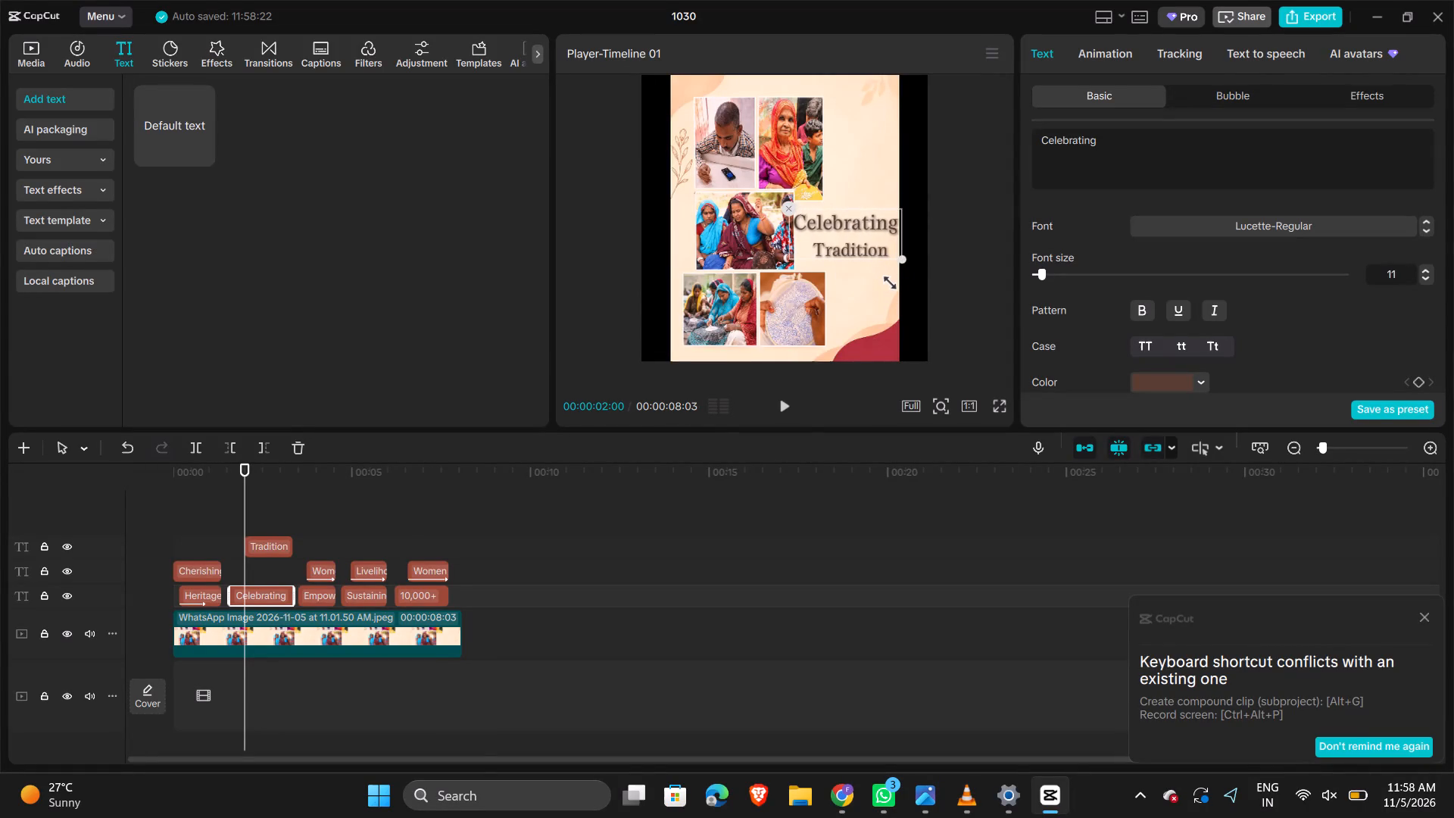
left_click_drag(885, 279, 882, 278)
left_click(866, 264)
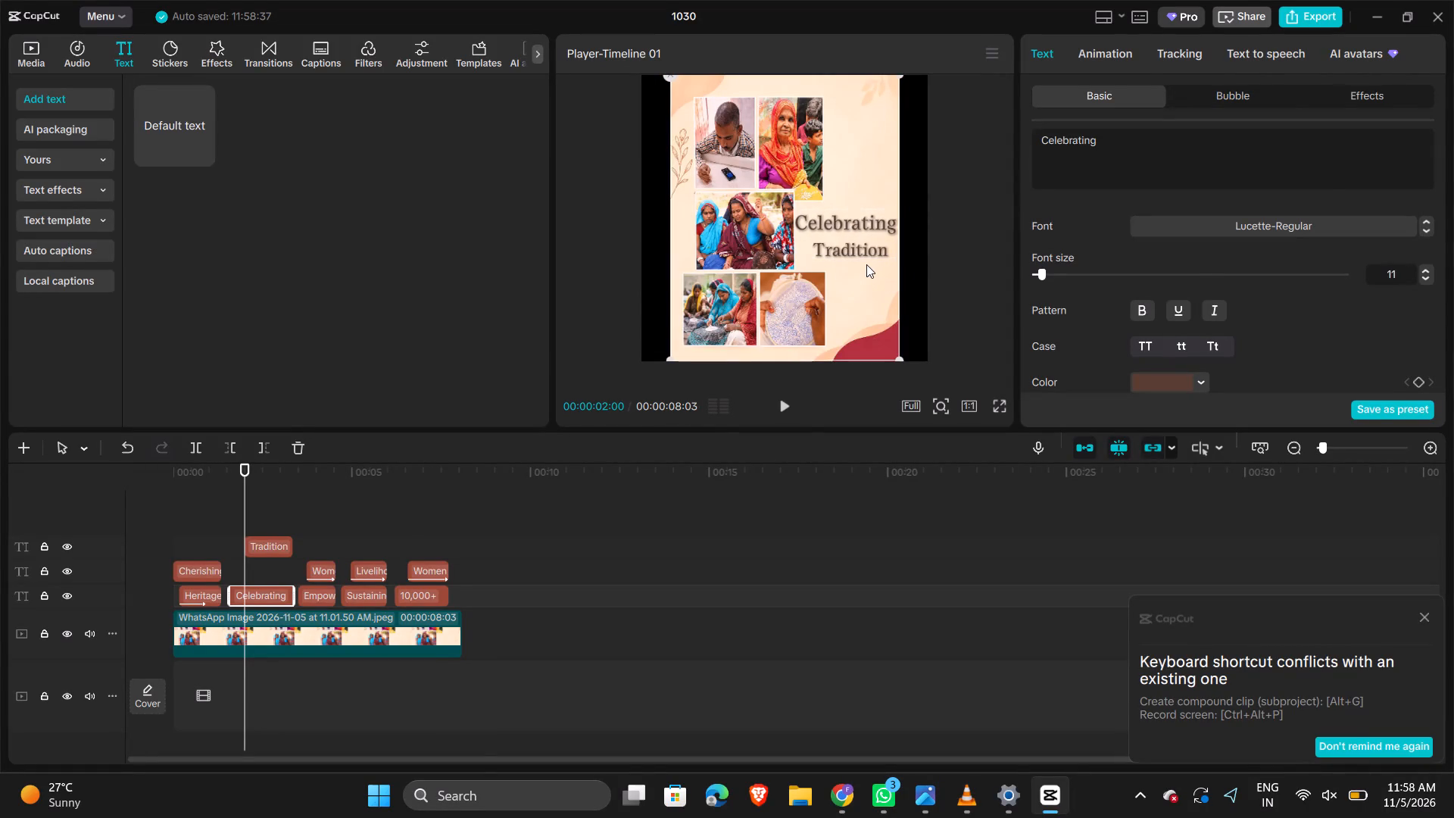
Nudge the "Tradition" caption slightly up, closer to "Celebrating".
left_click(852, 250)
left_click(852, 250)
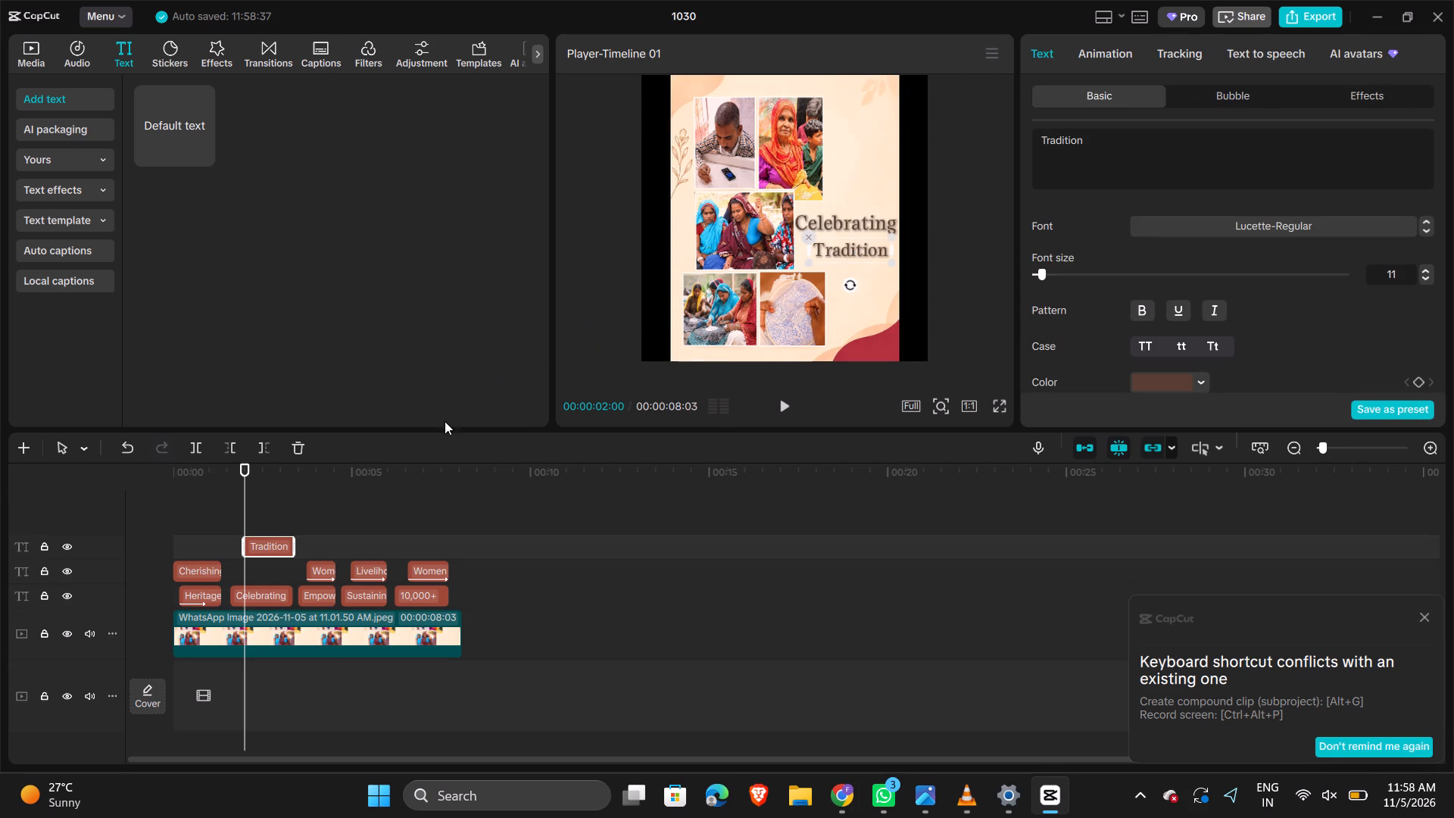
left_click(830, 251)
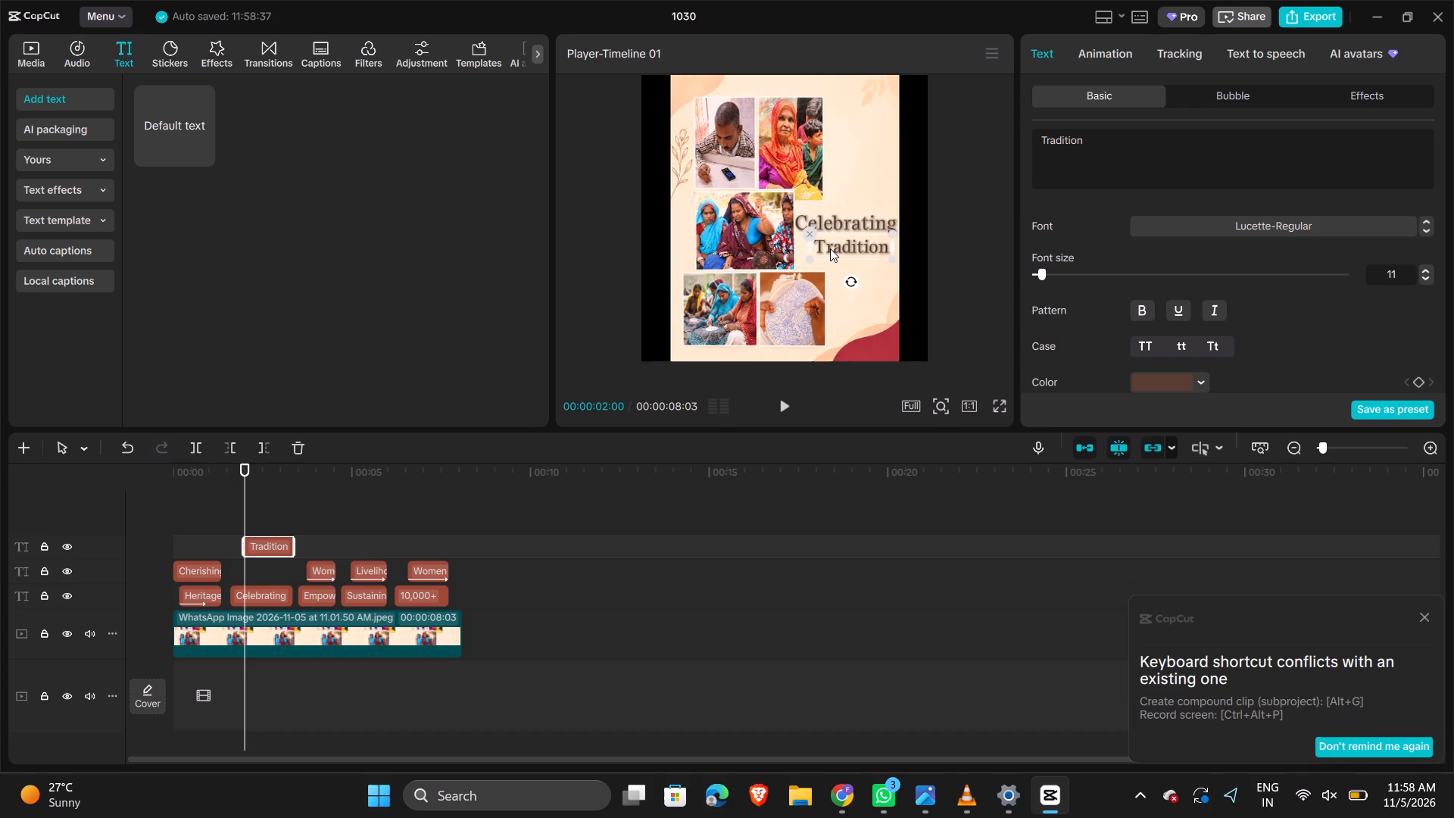
Set the "Women" caption's font size to 16, nudge it slightly up towards "Empowering", and play the video to the end.
key("space")
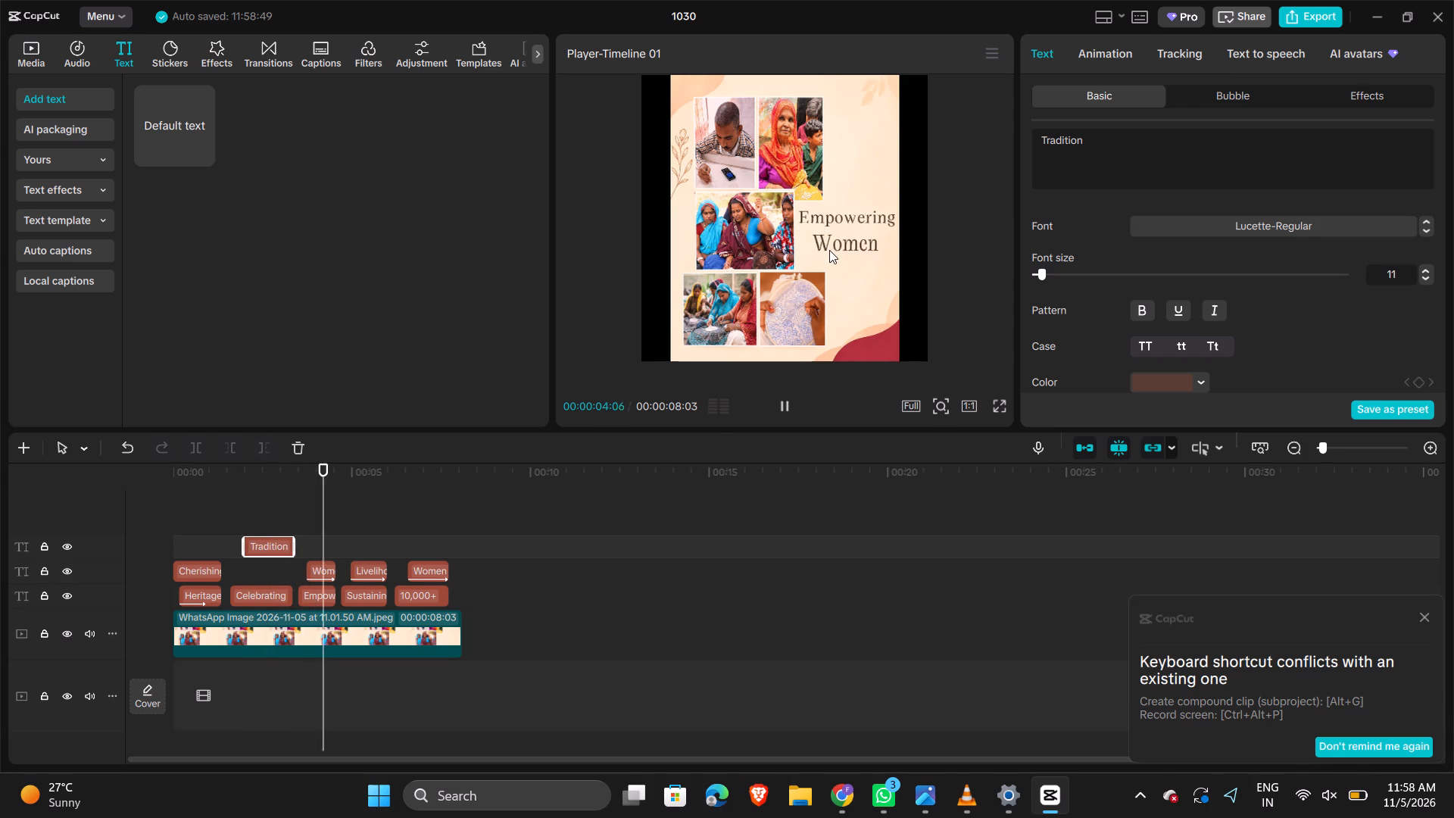
key("space")
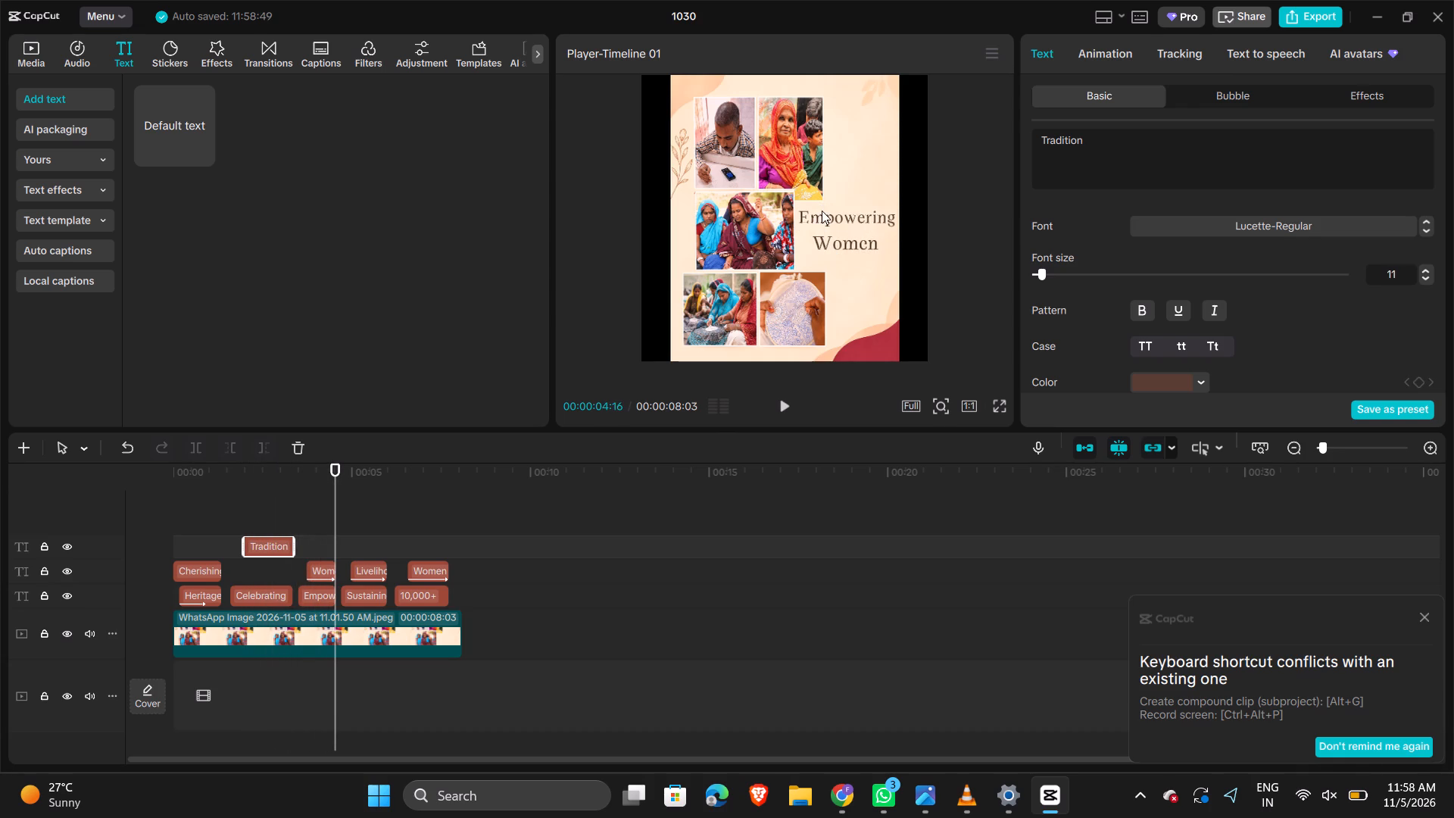
left_click(833, 234)
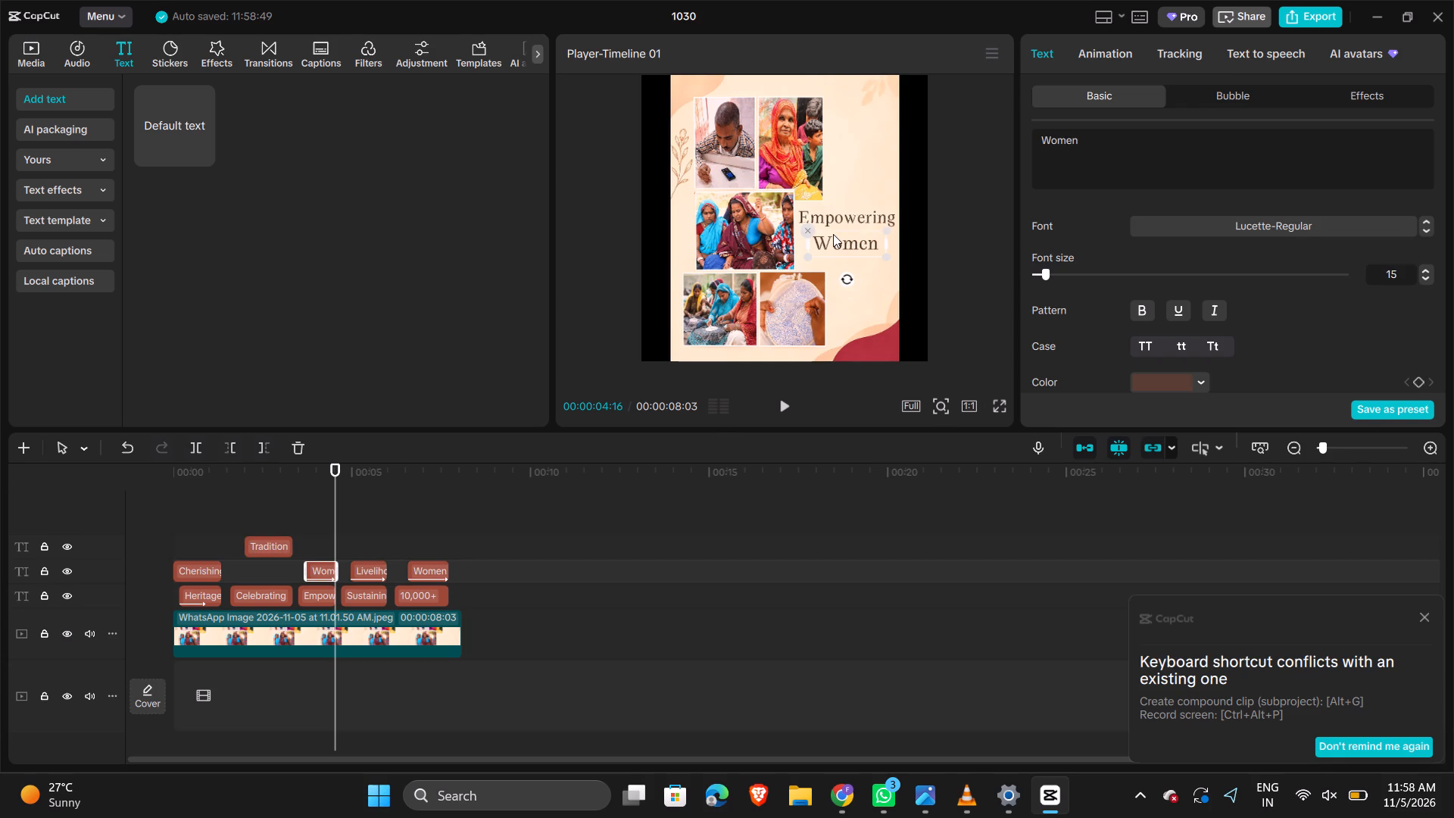
left_click(1424, 271)
left_click(853, 238)
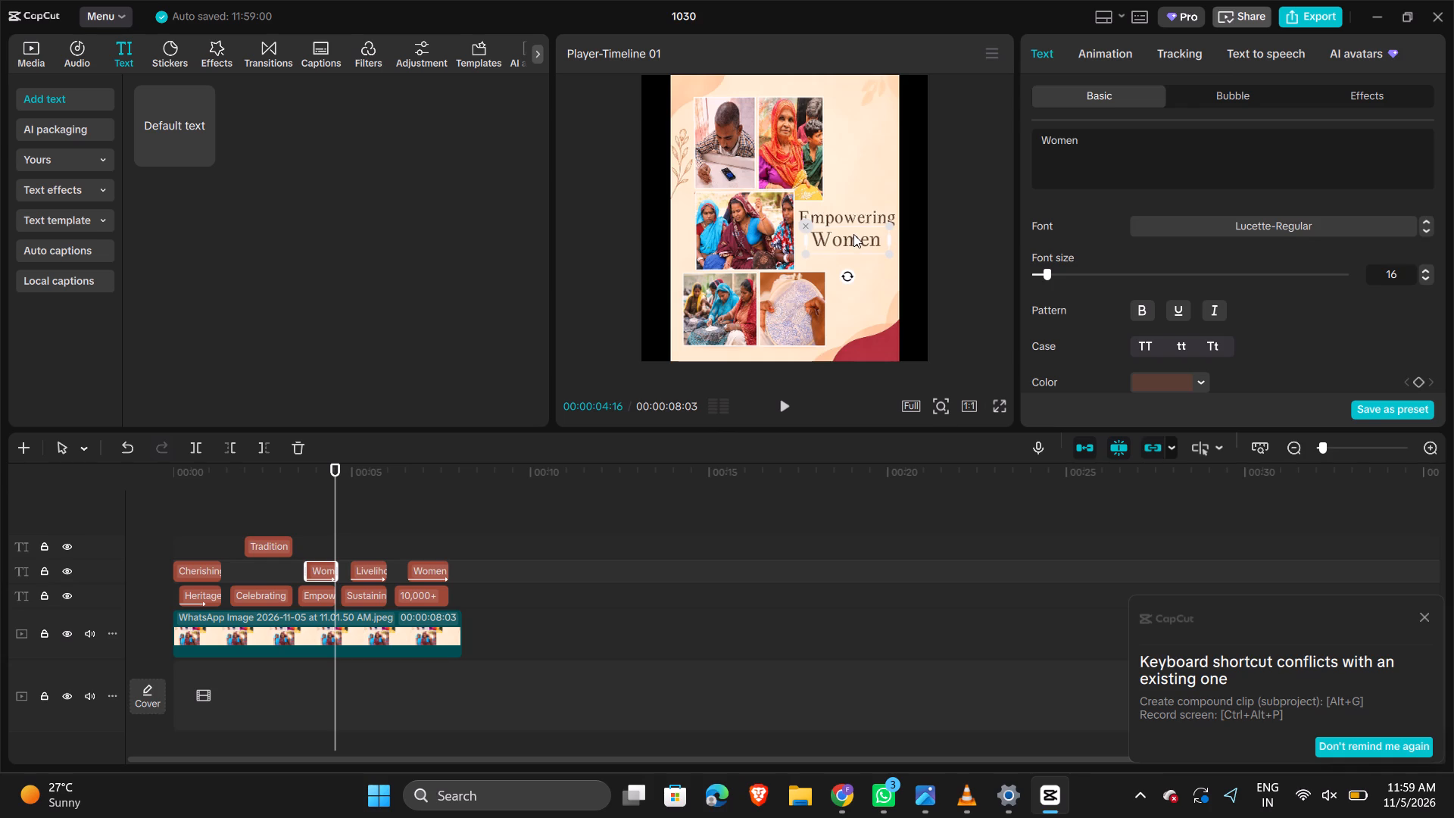
left_click(823, 155)
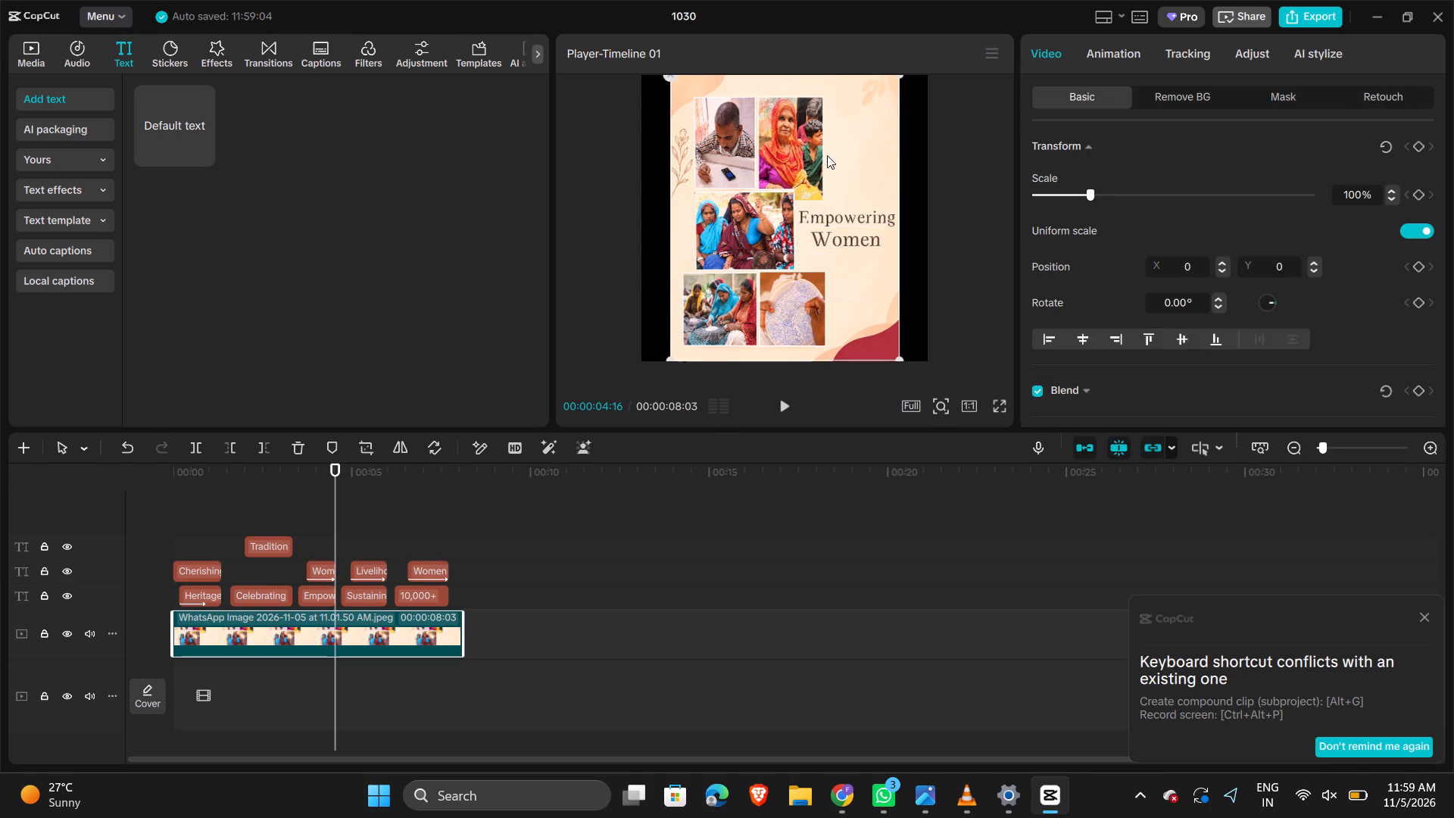
key("space")
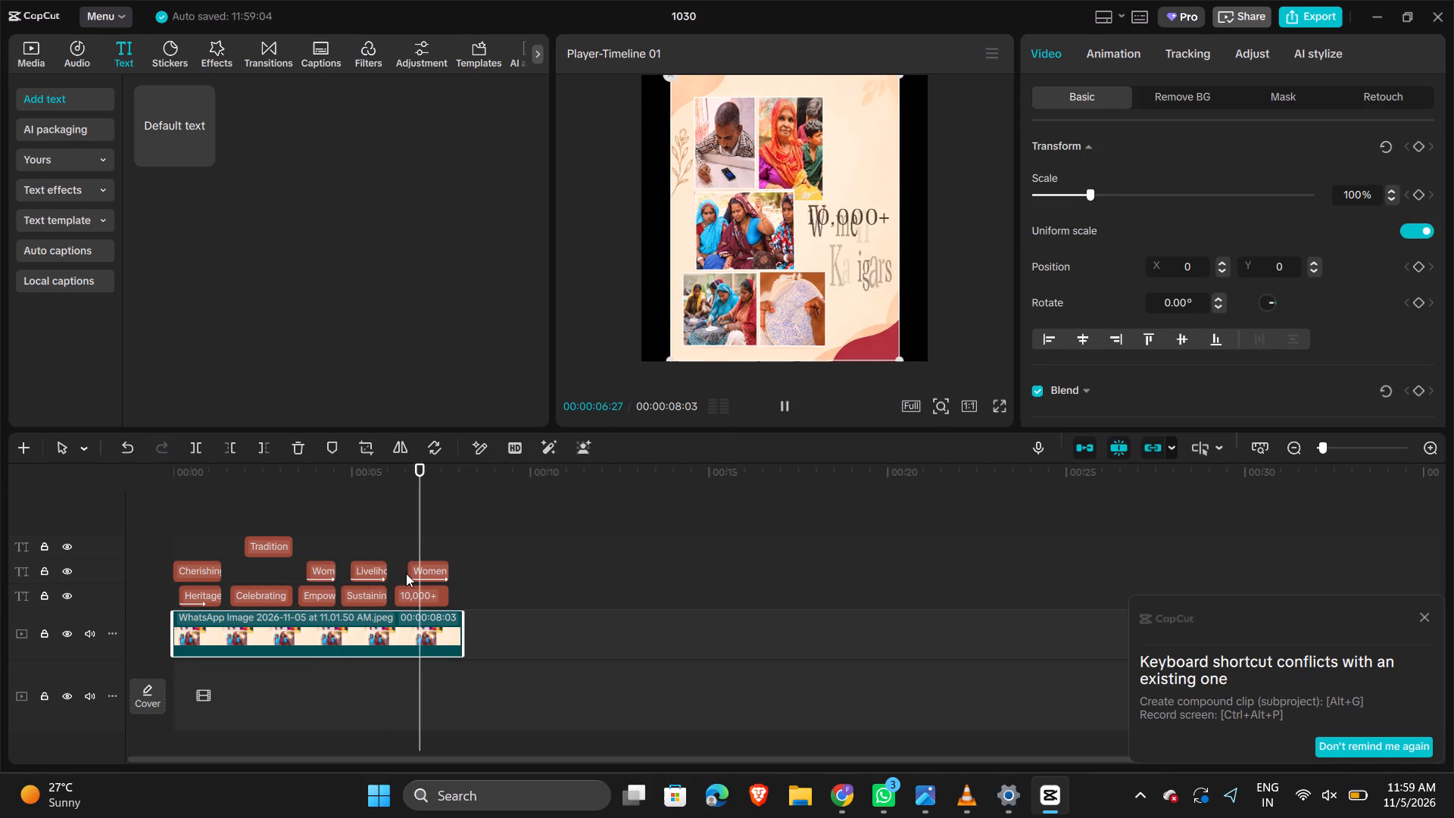
key("space")
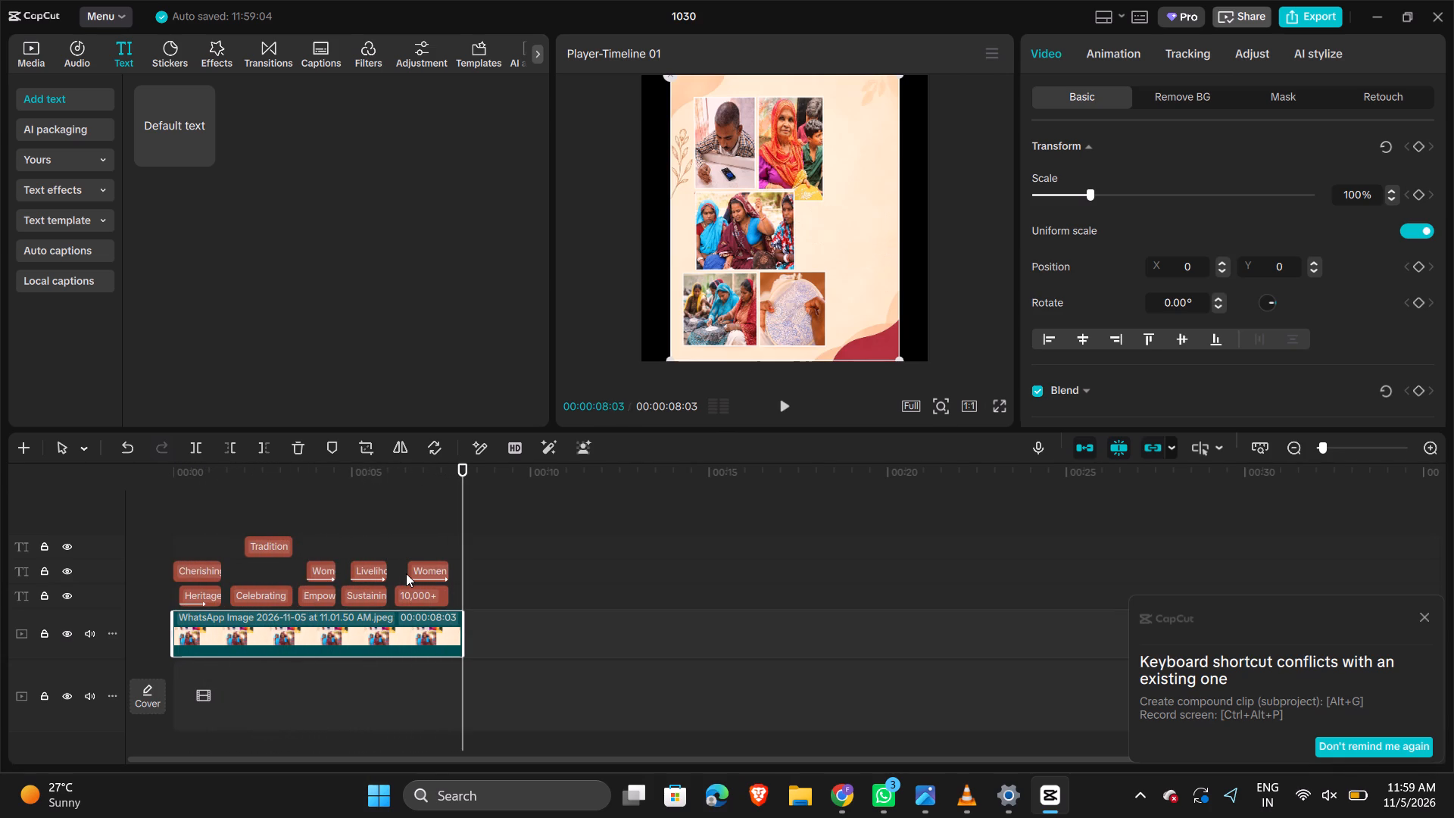
Duplicate the "Heritage" caption and place the copy on the timeline between "Tradition" and "Celebrating", starting at about 2 seconds.
left_click(192, 601)
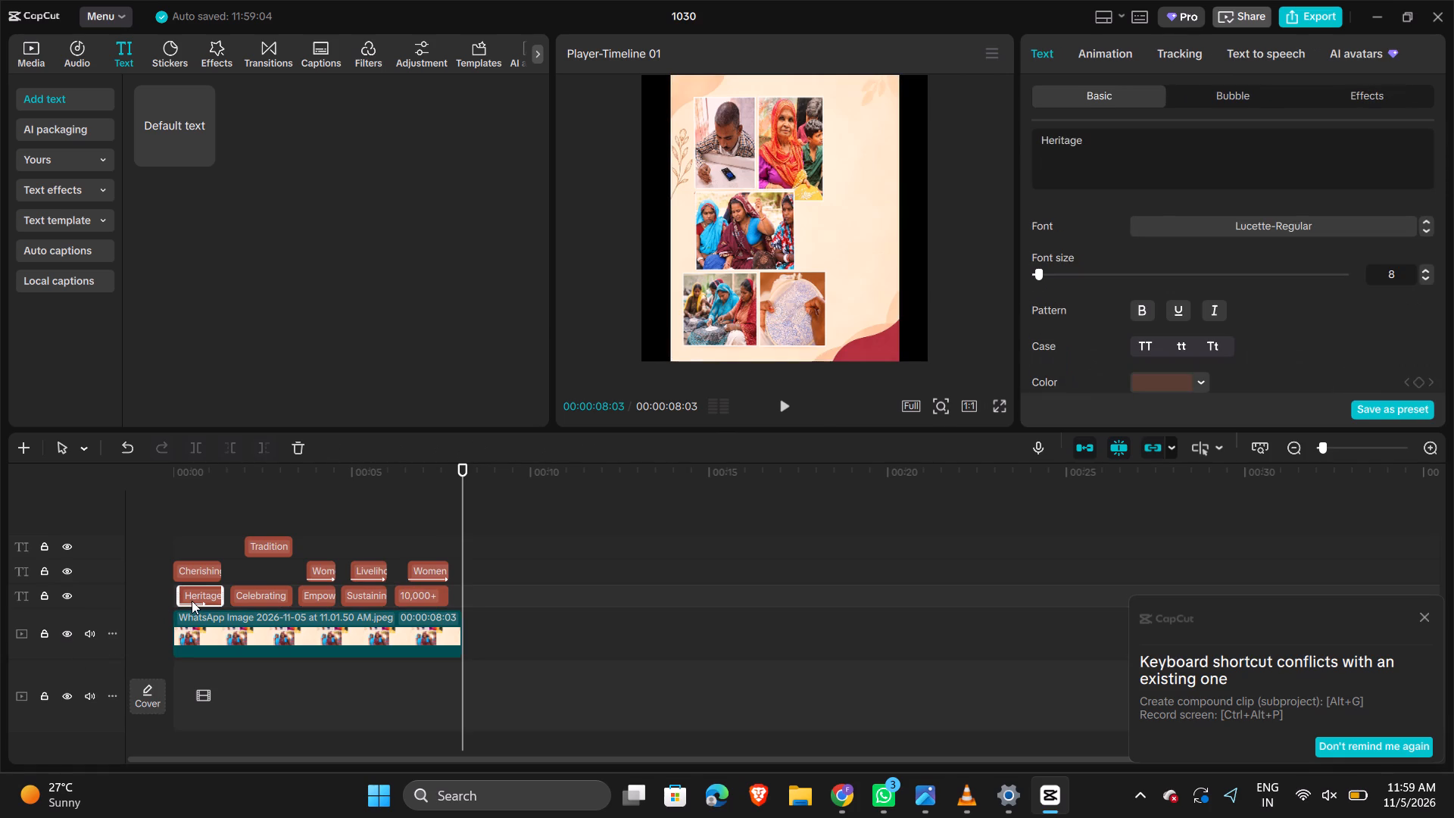
key("ctrl+c")
left_click(258, 526)
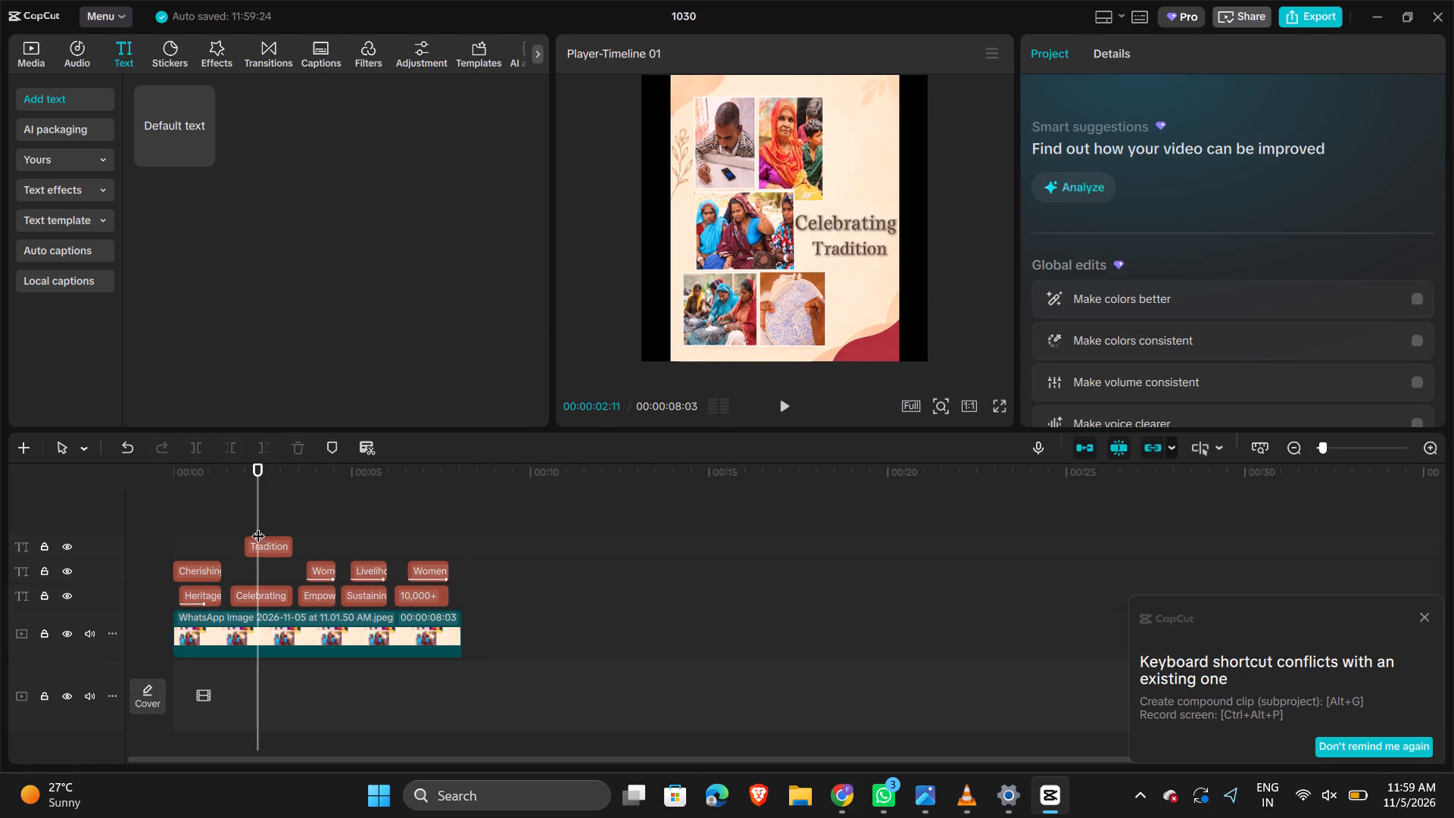
left_click(299, 541)
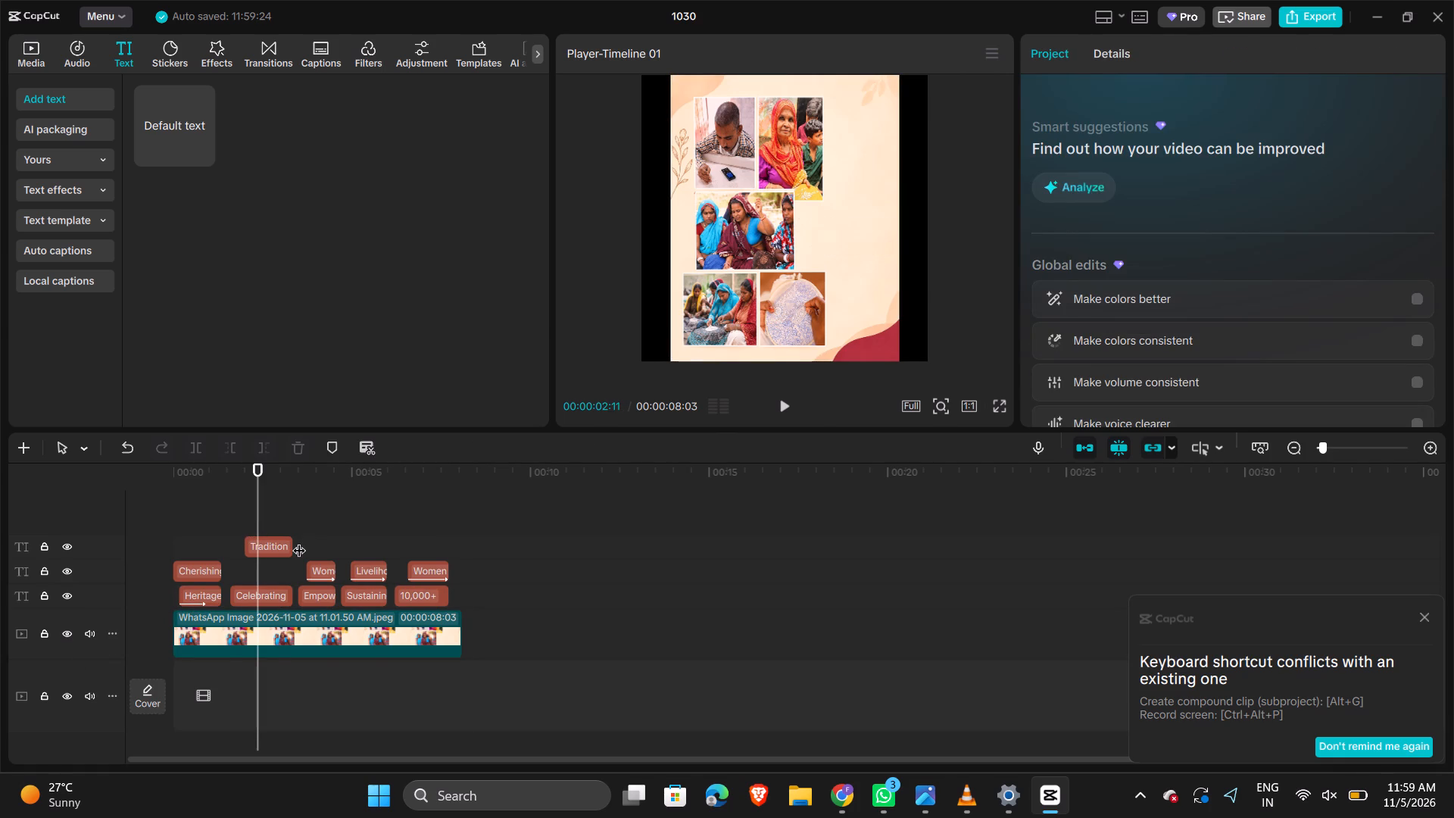
key("ctrl+v")
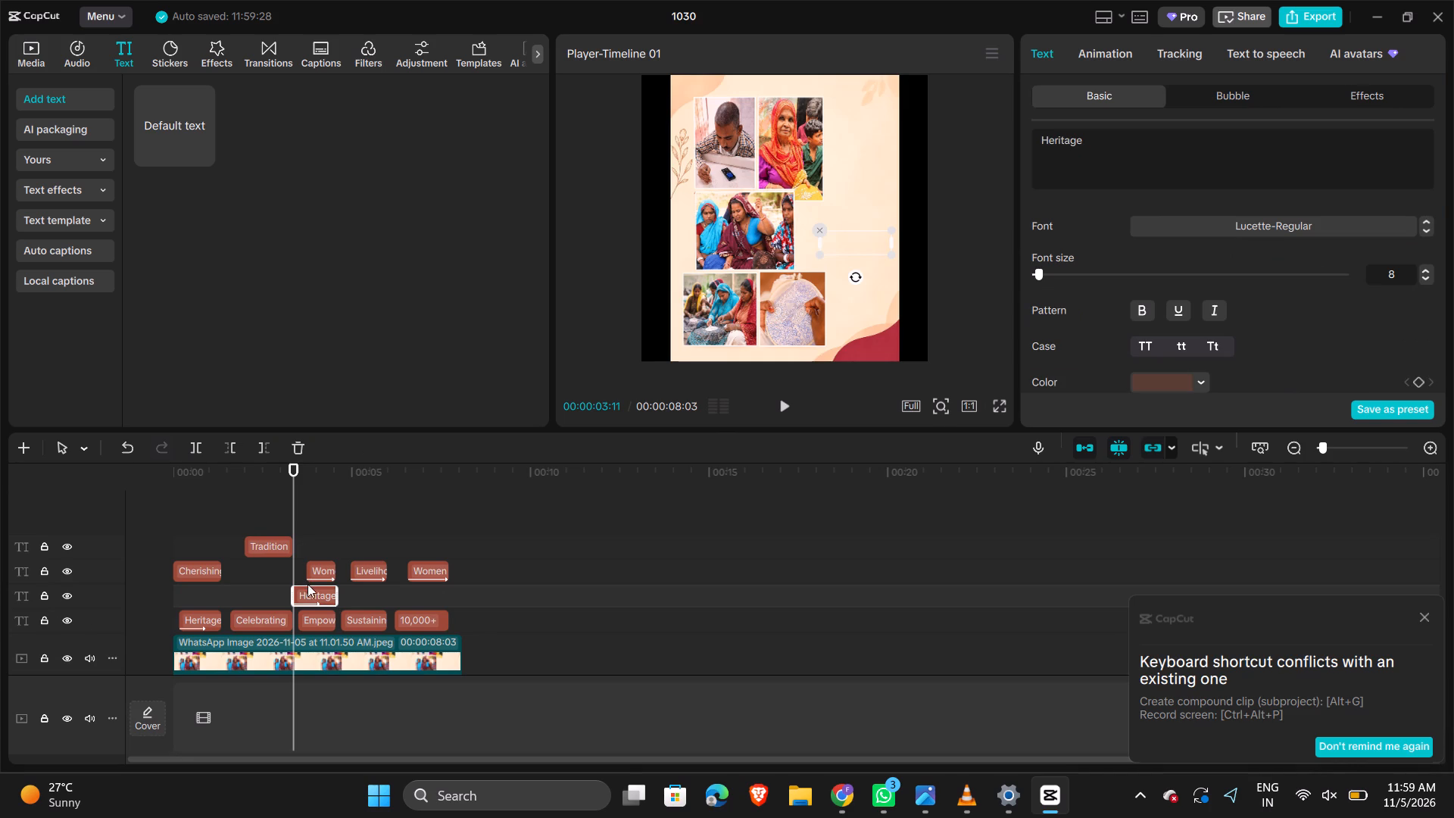
left_click_drag(311, 592, 268, 560)
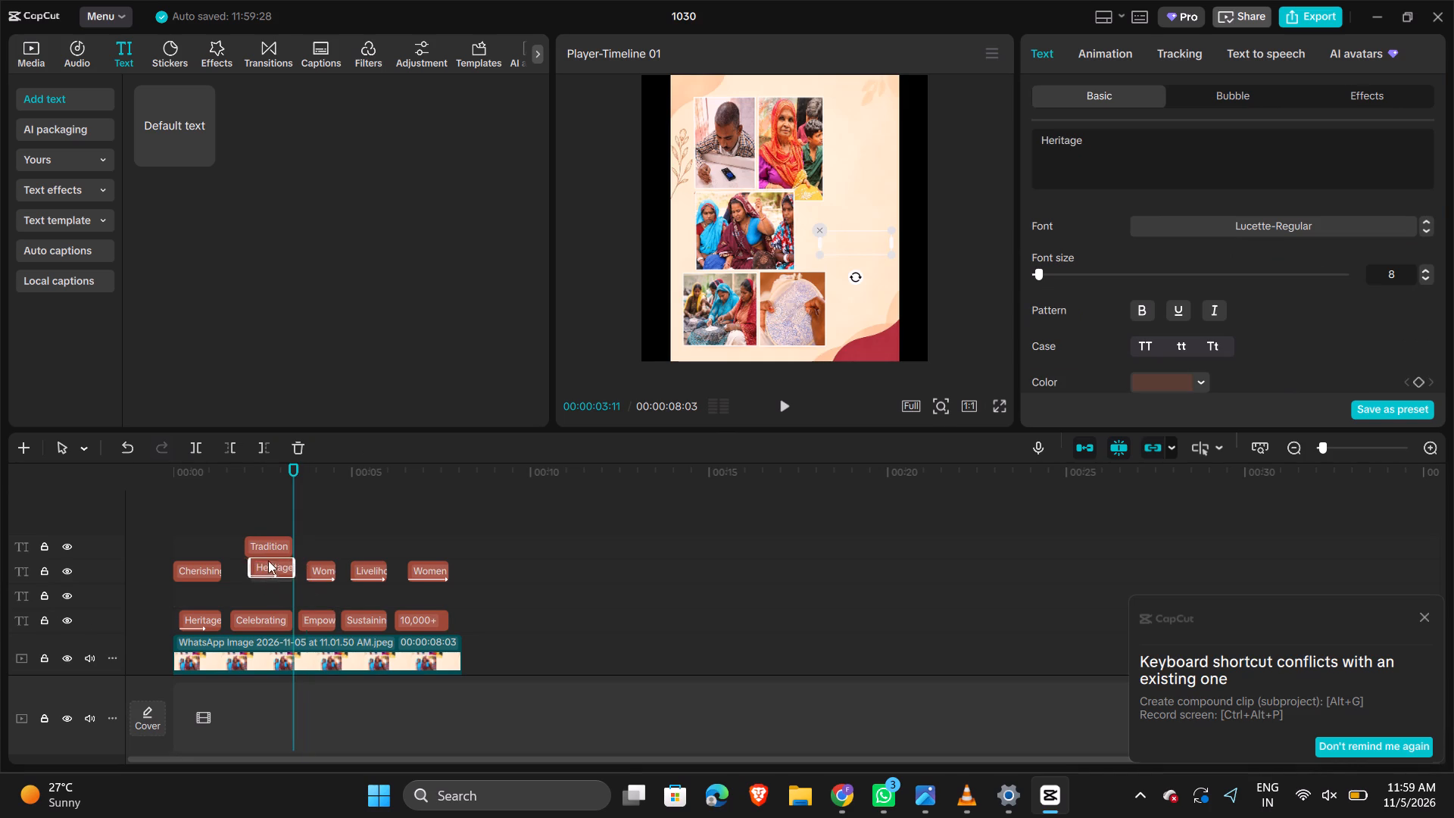
left_click_drag(268, 560, 264, 574)
left_click_drag(264, 574, 260, 573)
Delete the original "Tradition" caption above the duplicated "Heritage" caption.
left_click(264, 551)
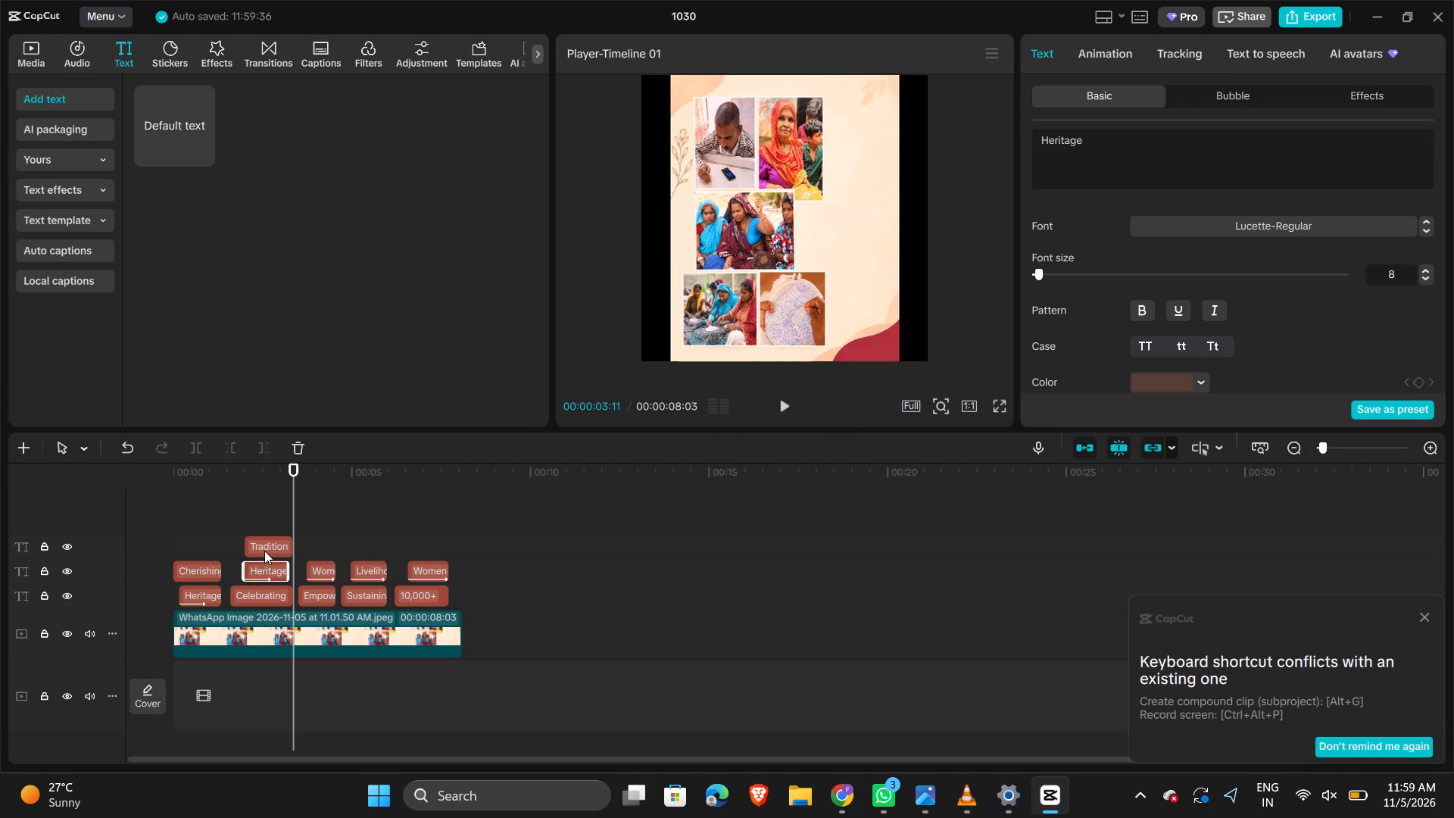
key("BackSpace")
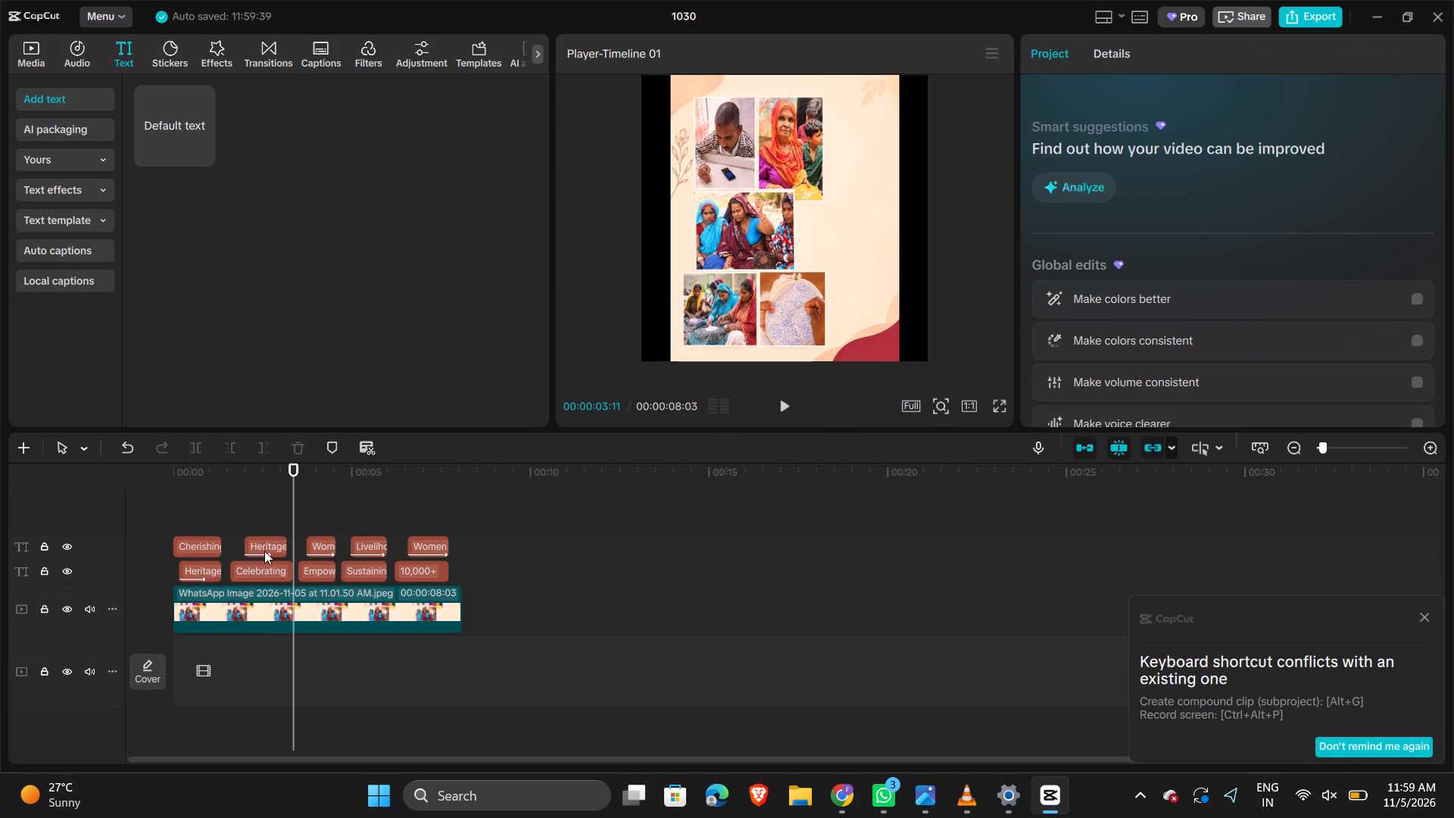
Shift the duplicated "Heritage" caption so it ends at 00:00:03:11 and replace its text with "Tradititon".
left_click(261, 548)
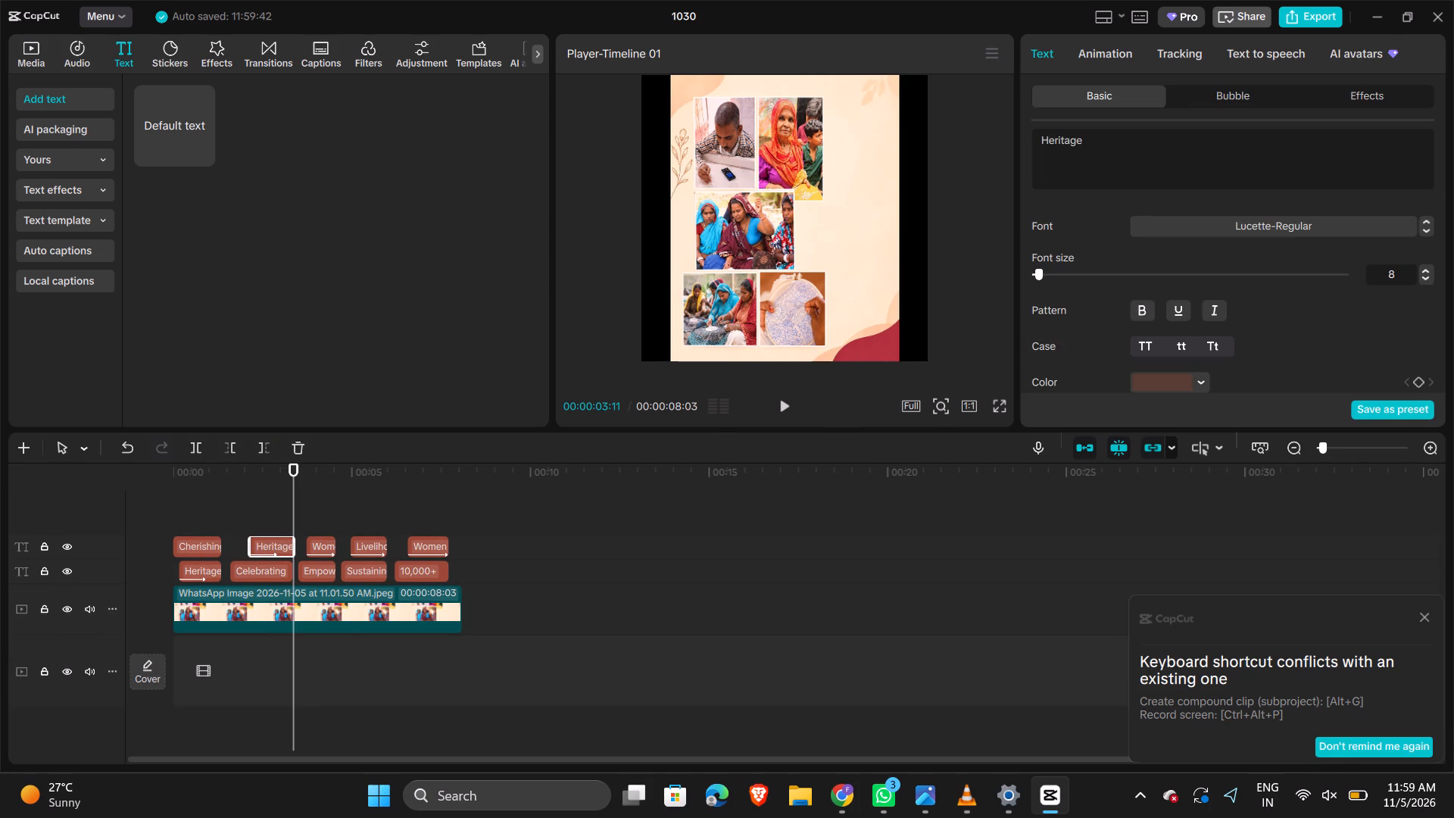
left_click_drag(1090, 141, 991, 129)
key("n")
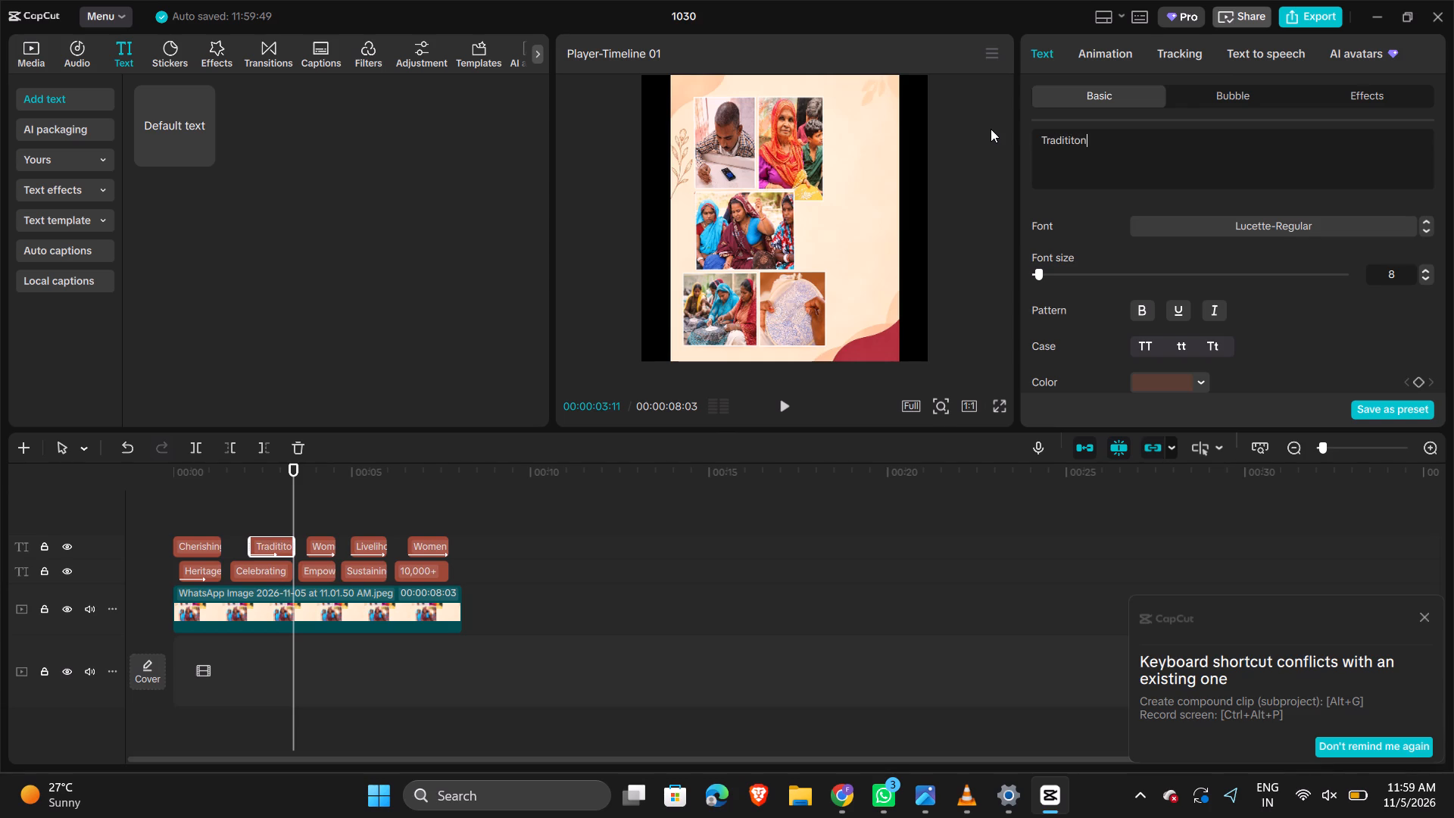
Play the video from the beginning to review the caption sequence with the new "Tradititon" caption.
left_click(172, 512)
left_click_drag(292, 498, 101, 520)
key("space")
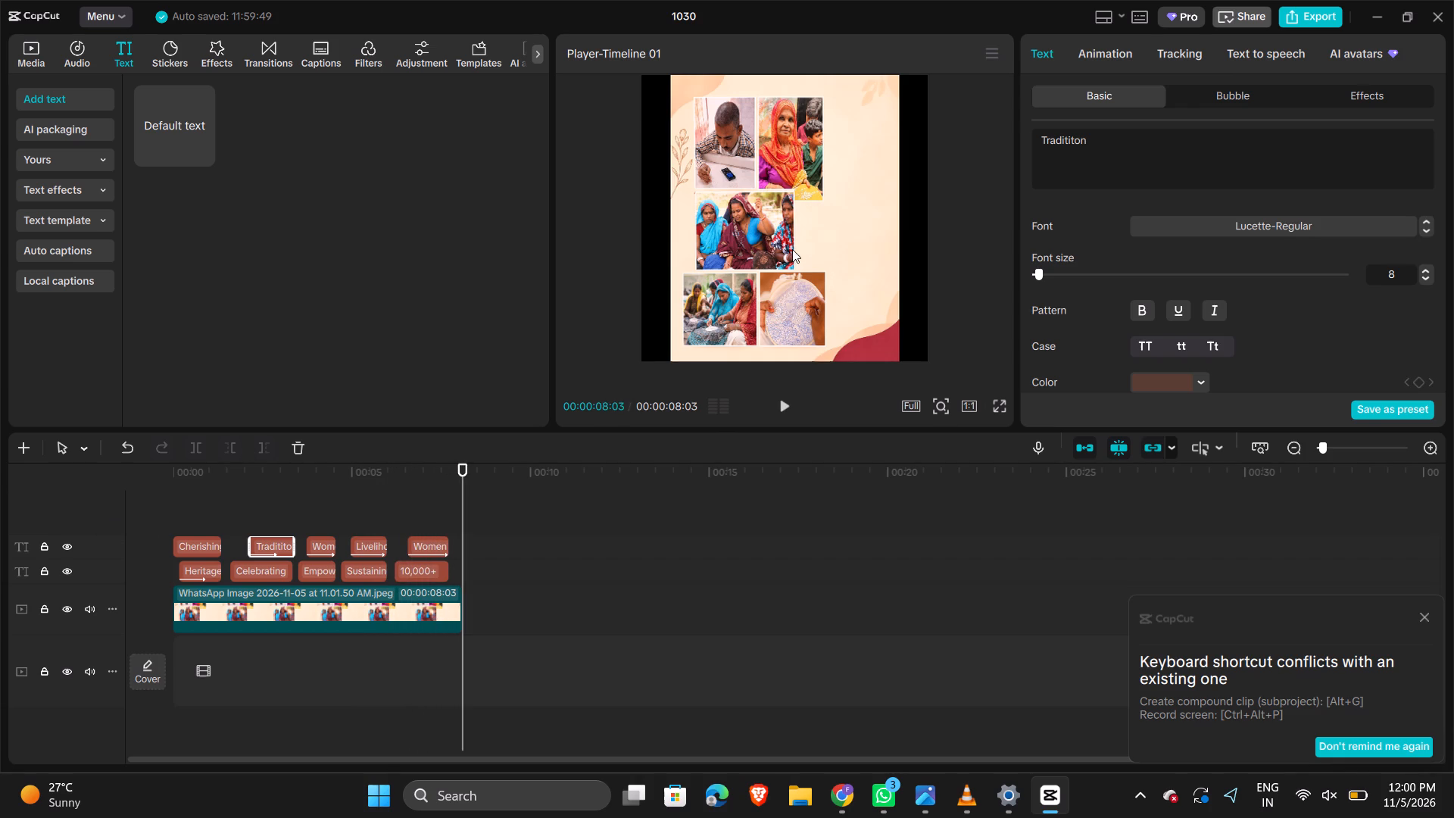
Change the "Tradititon" caption's text color to dark green 3A5932.
left_click(1144, 374)
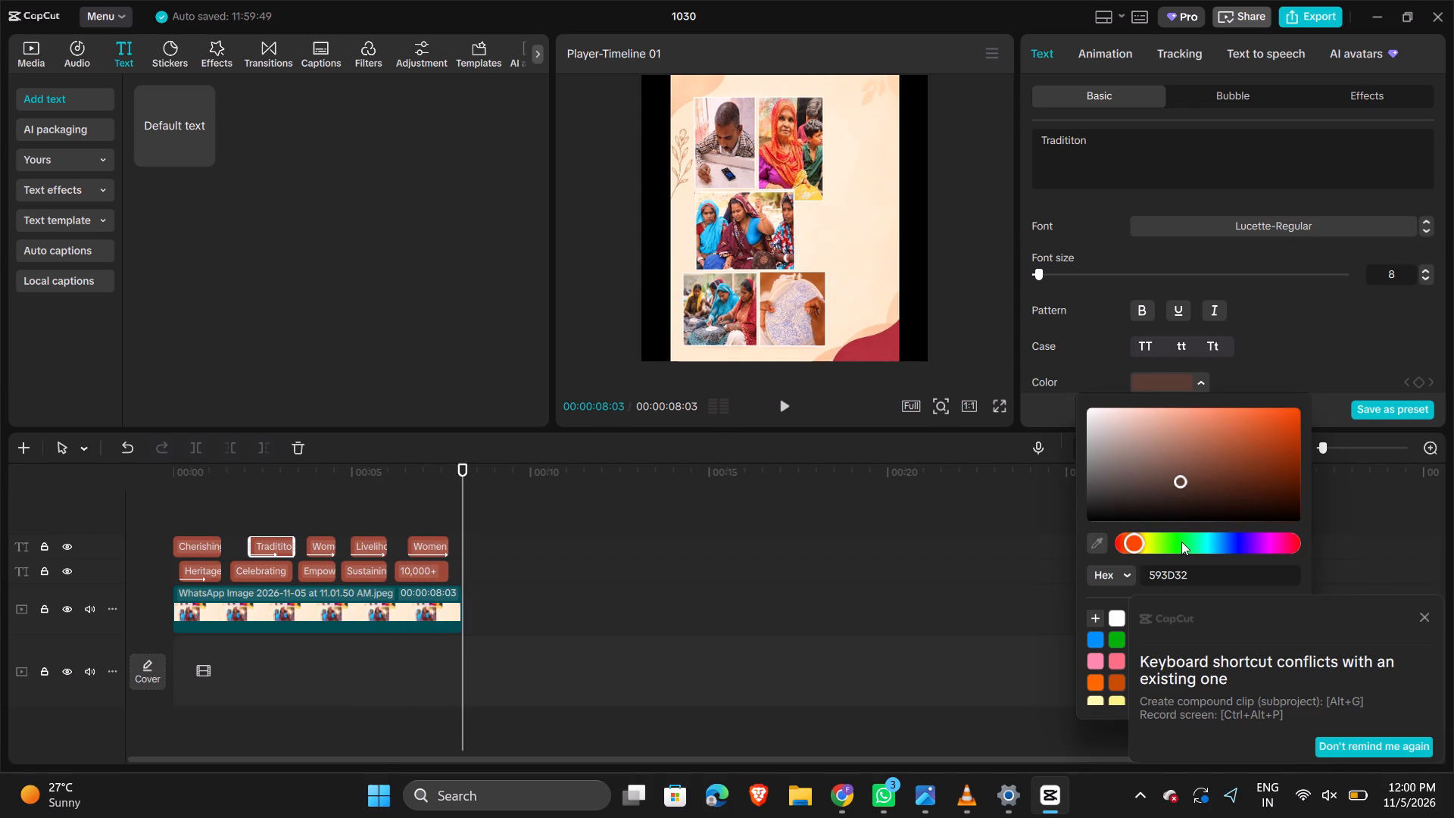
left_click(1181, 542)
left_click(433, 503)
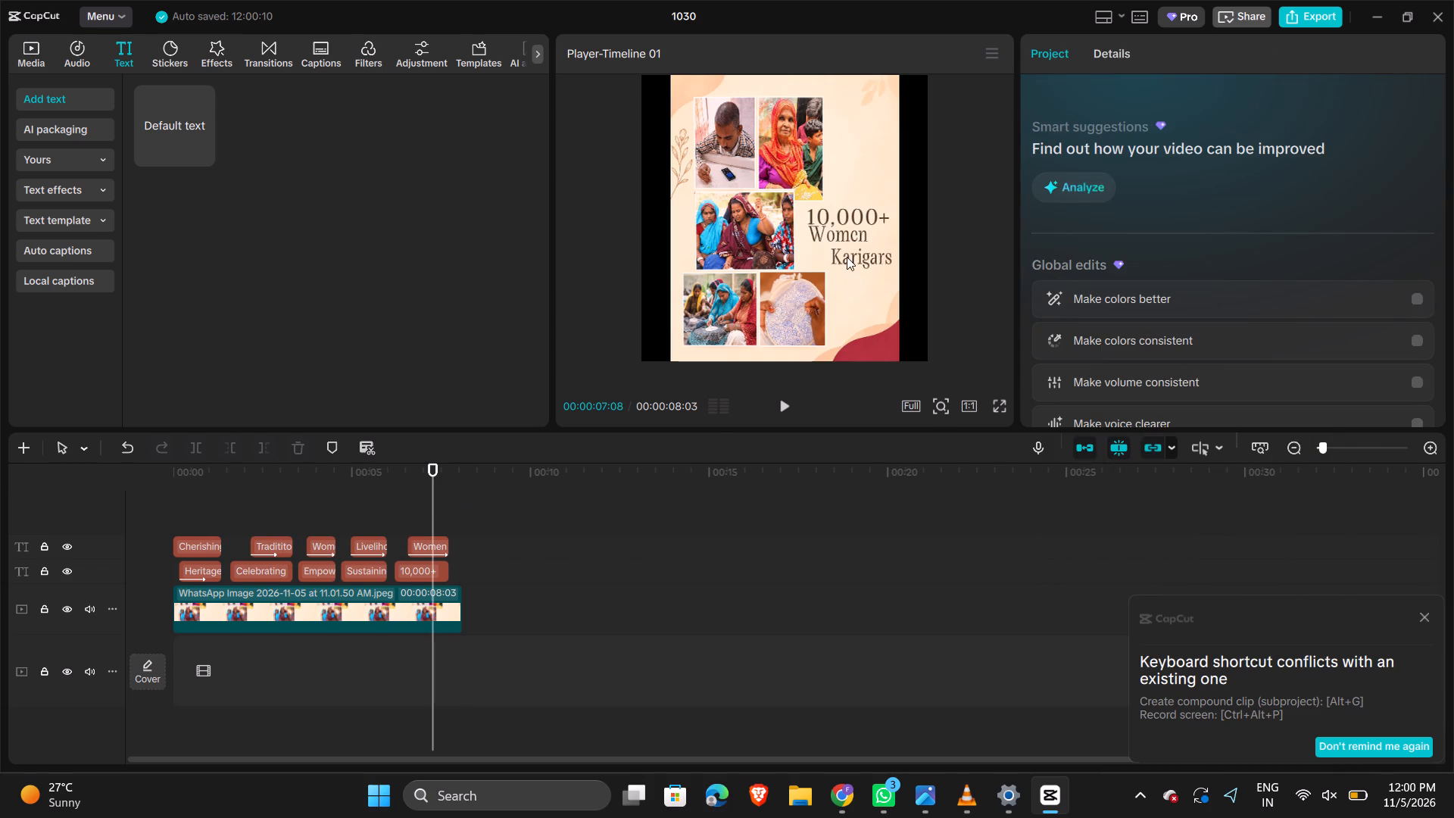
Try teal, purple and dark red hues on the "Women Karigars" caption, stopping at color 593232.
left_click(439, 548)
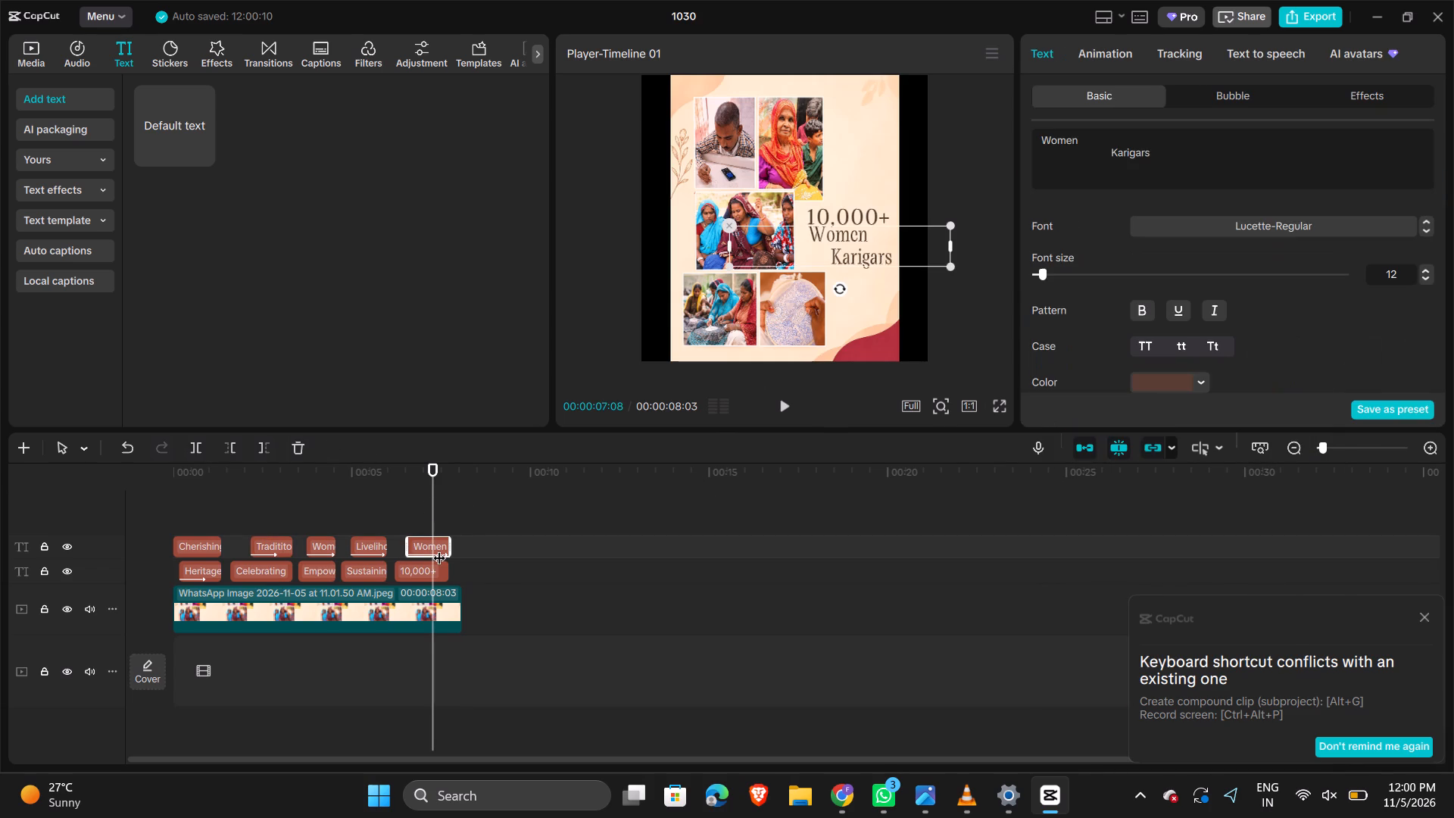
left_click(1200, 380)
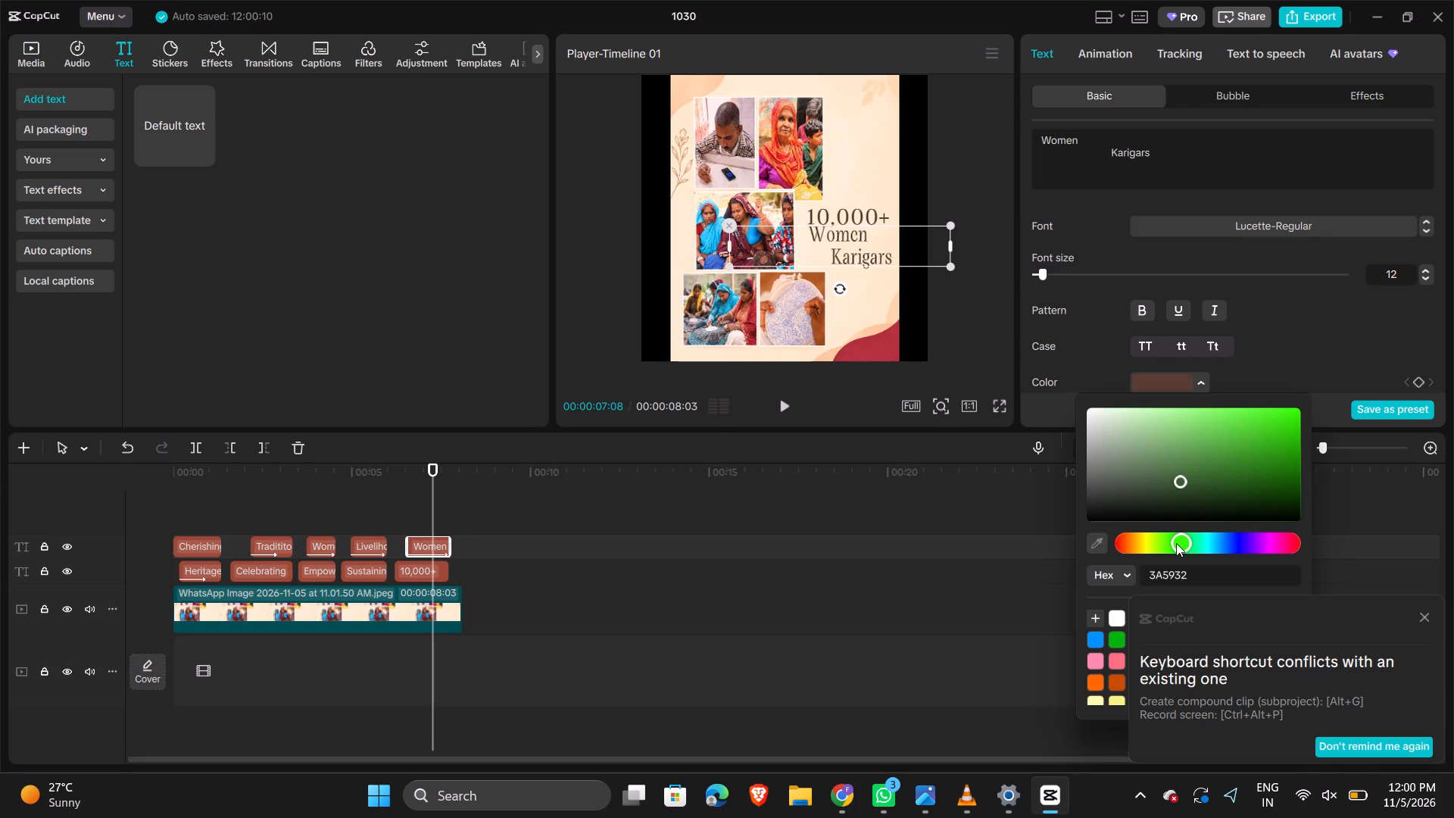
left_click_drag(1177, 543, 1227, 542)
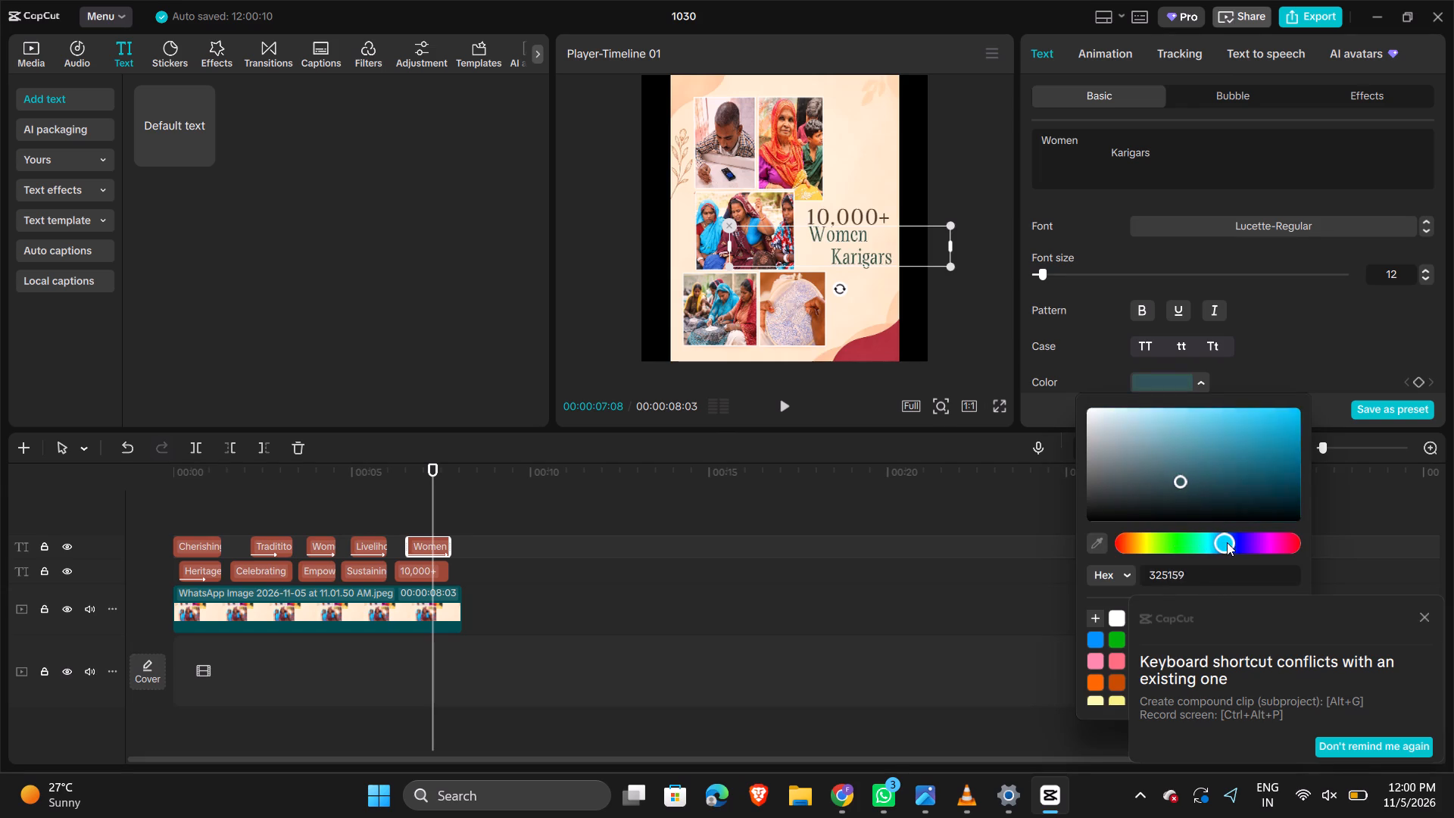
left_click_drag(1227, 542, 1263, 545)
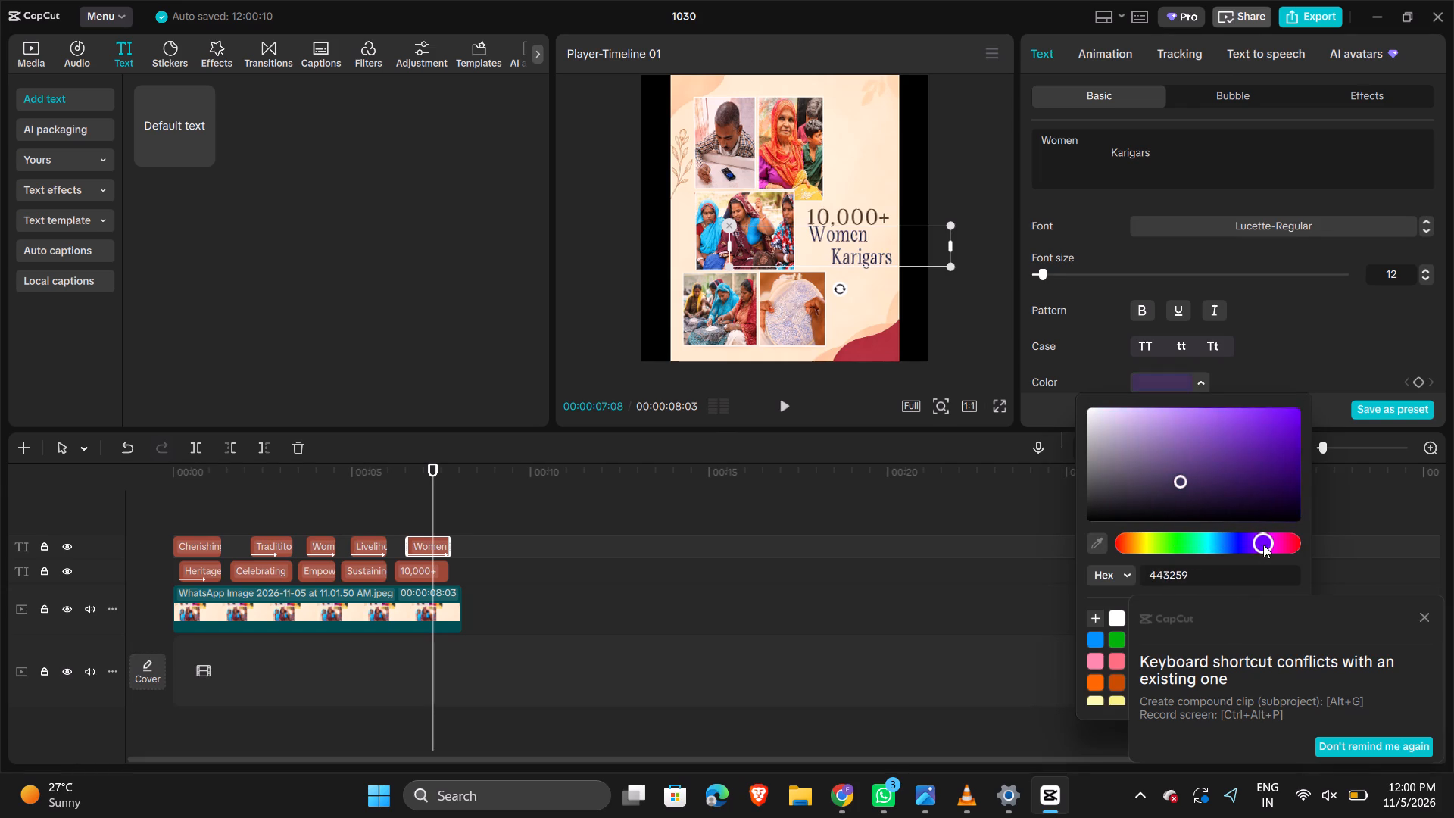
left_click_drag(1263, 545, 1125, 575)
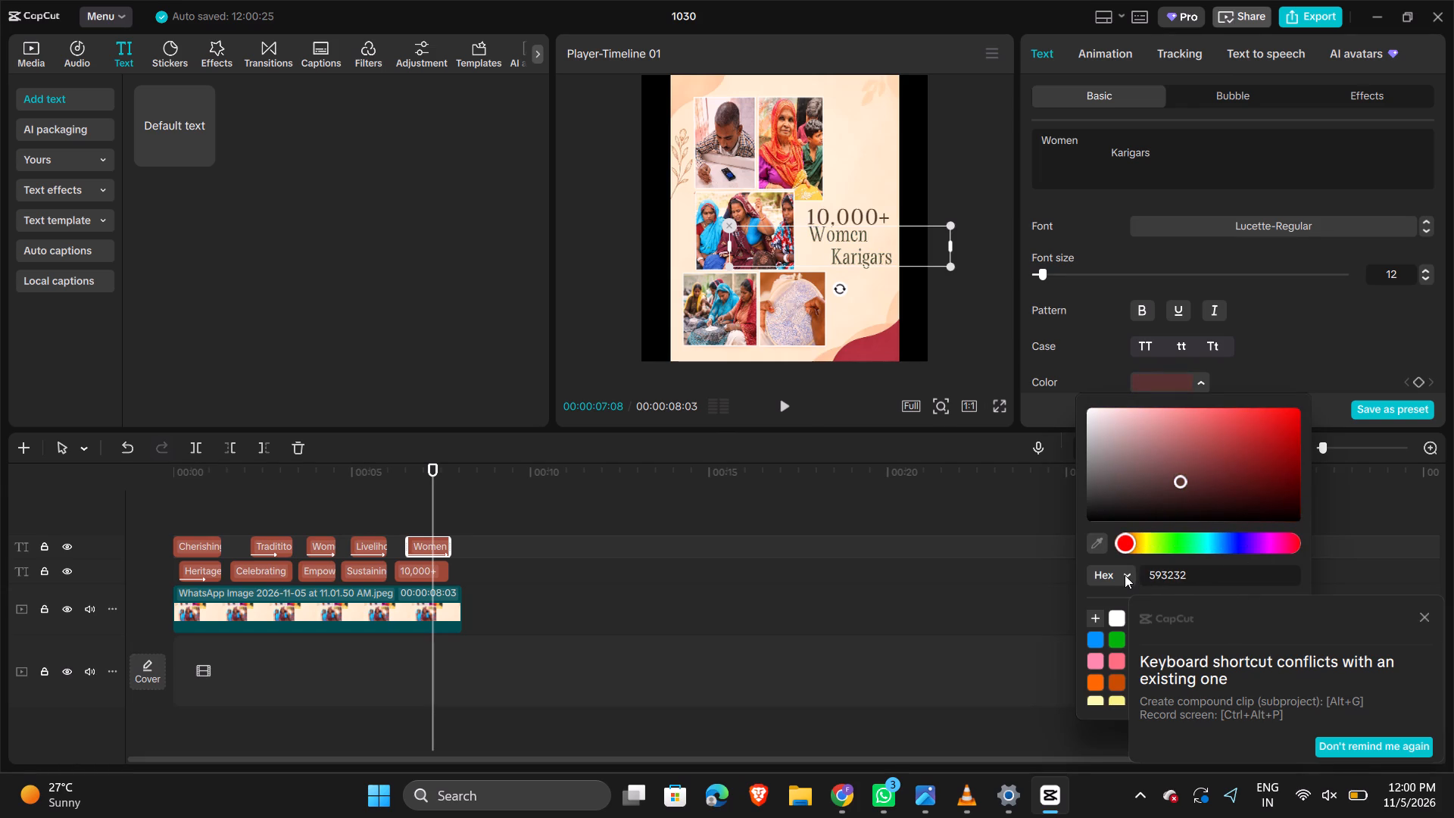
Dismiss the keyboard shortcut conflict notification that covers the color presets.
scroll(1125, 575, "down", 3)
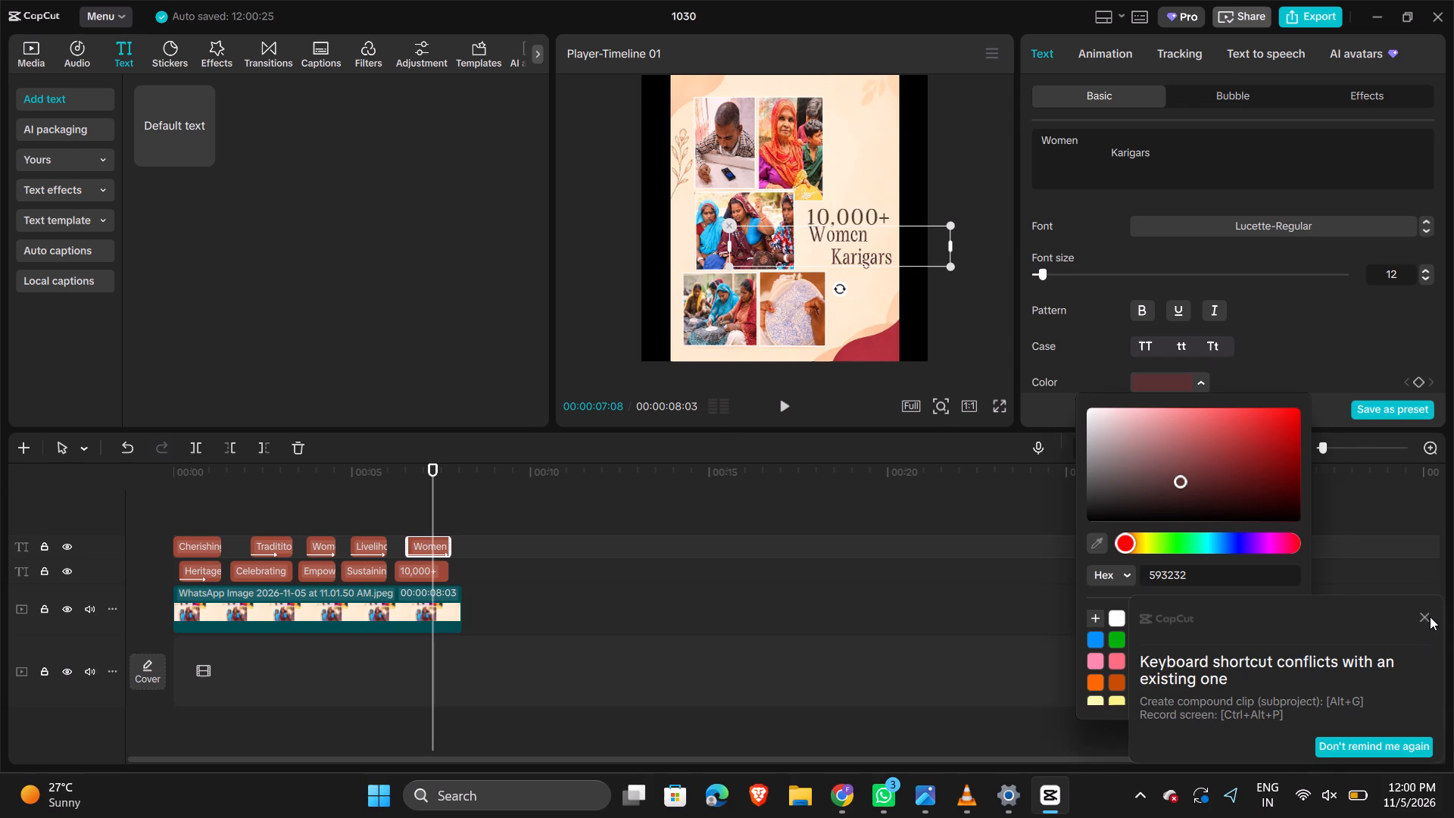
left_click(1430, 617)
left_click(1423, 617)
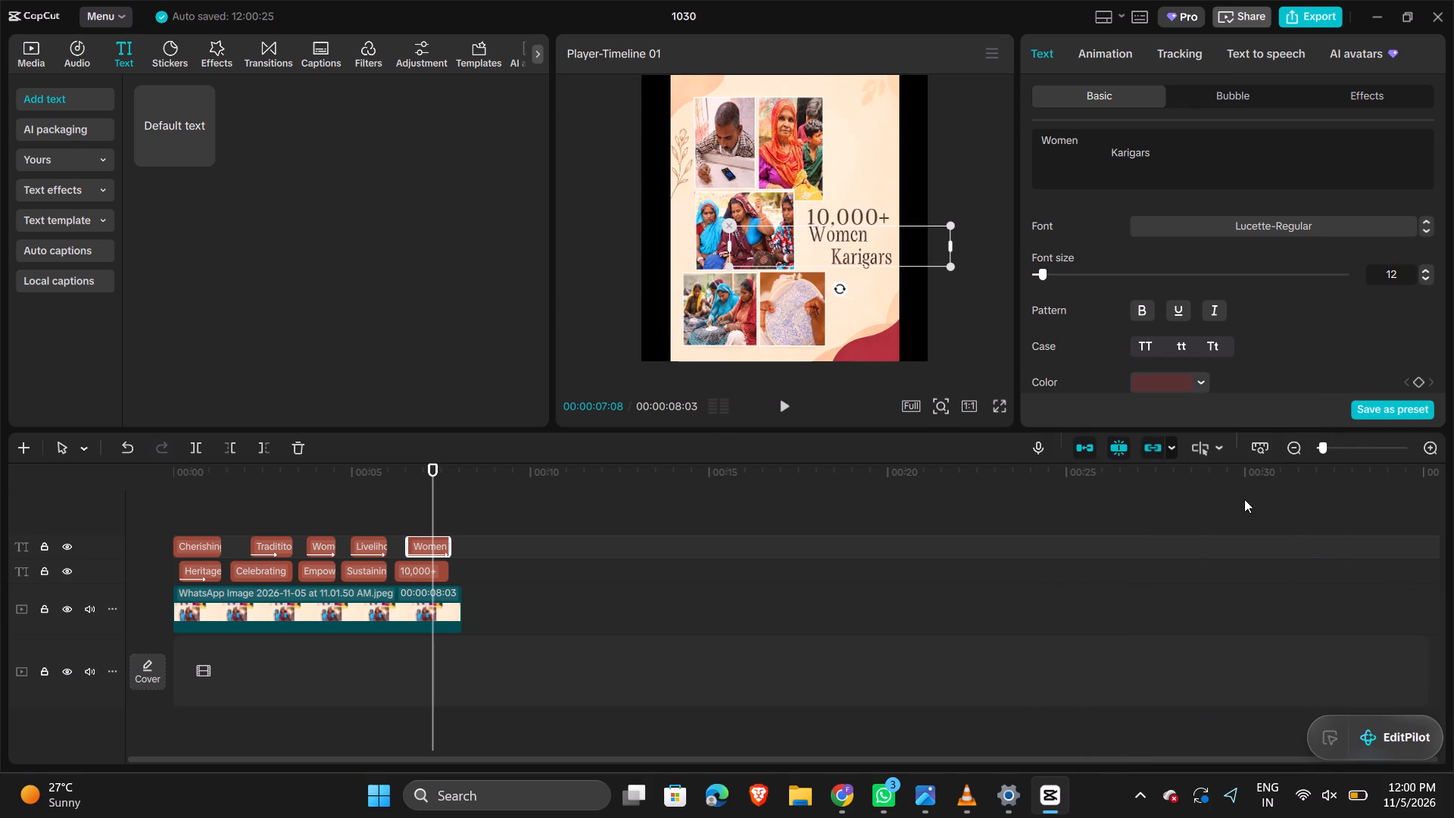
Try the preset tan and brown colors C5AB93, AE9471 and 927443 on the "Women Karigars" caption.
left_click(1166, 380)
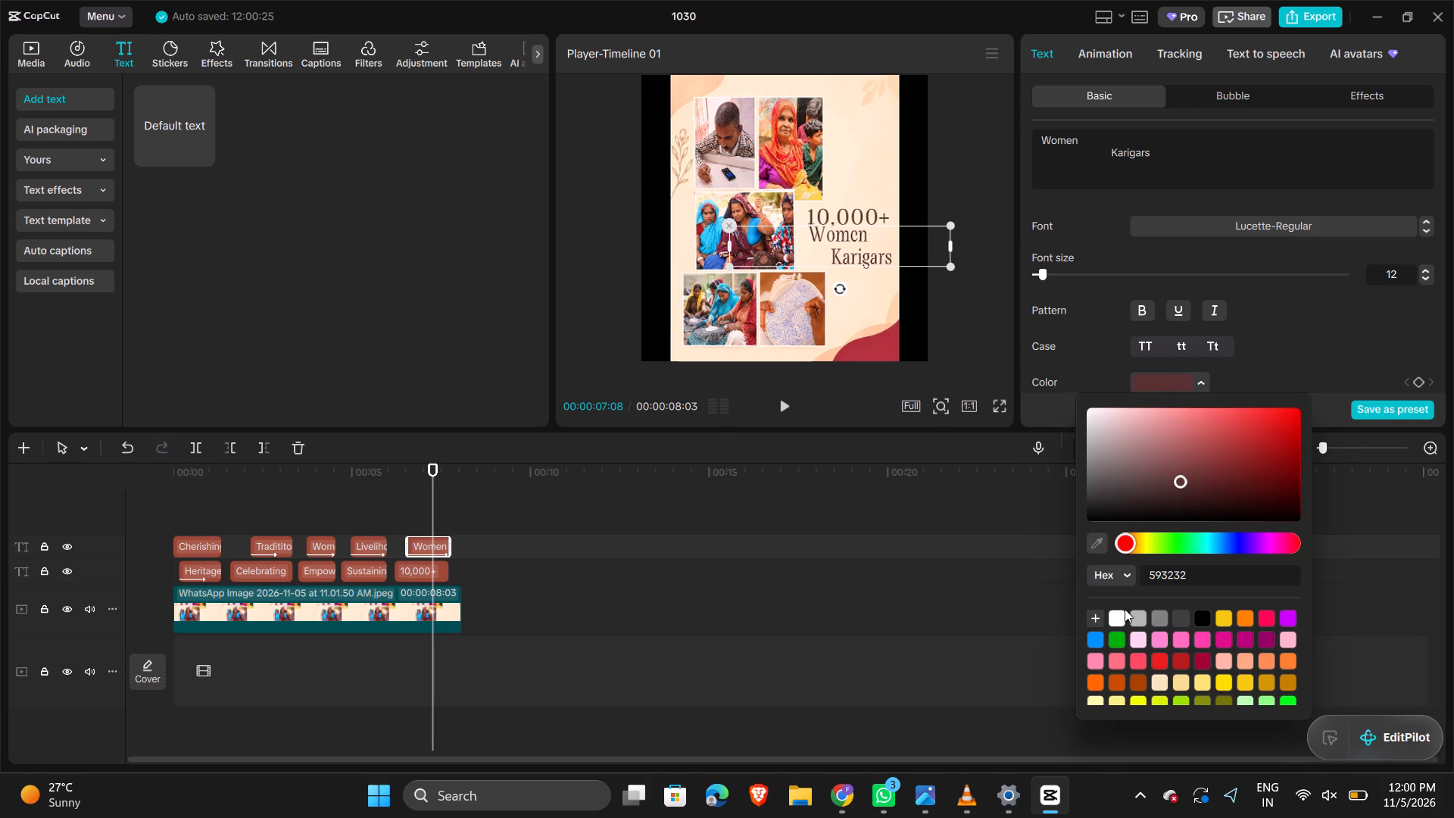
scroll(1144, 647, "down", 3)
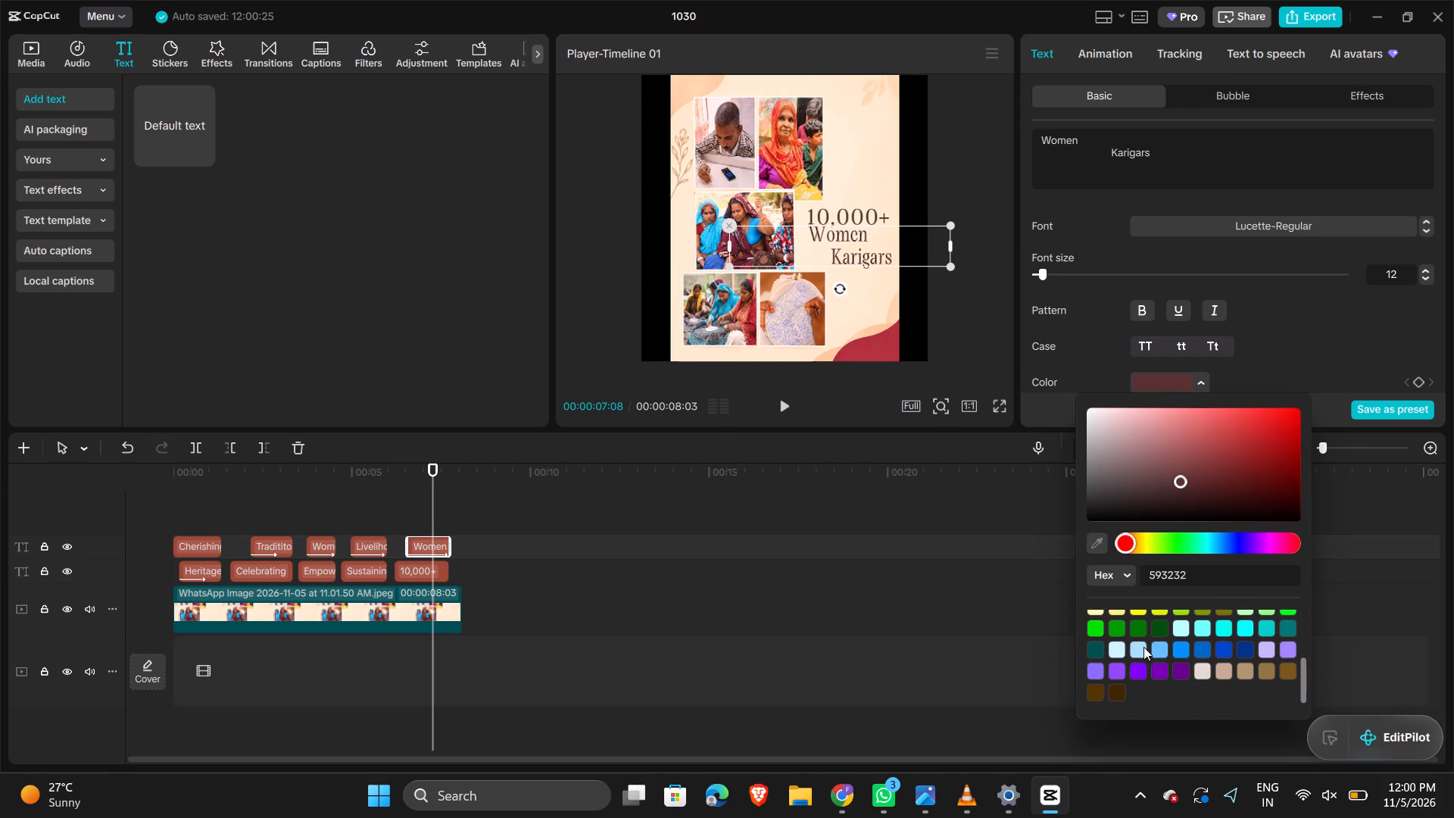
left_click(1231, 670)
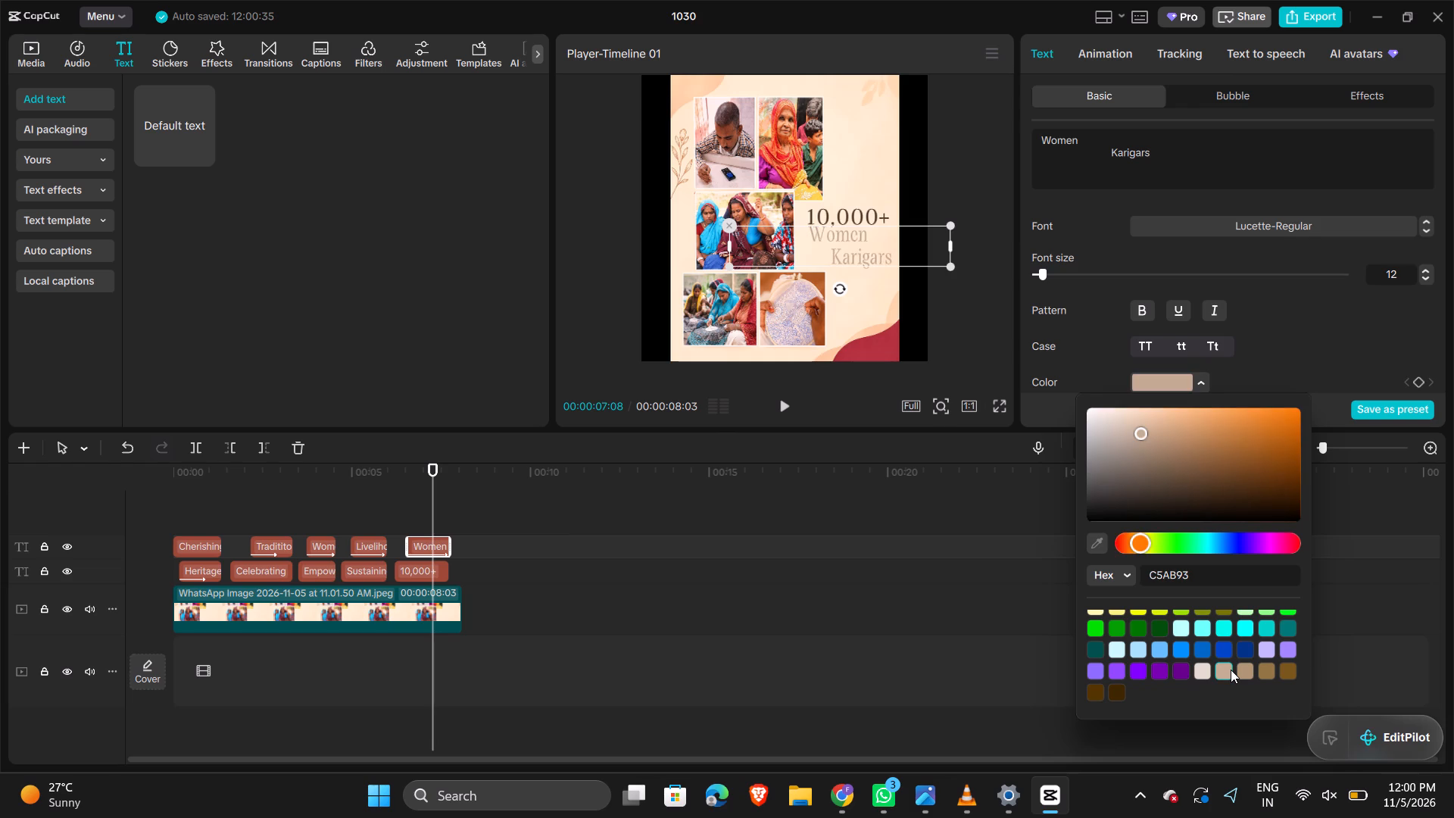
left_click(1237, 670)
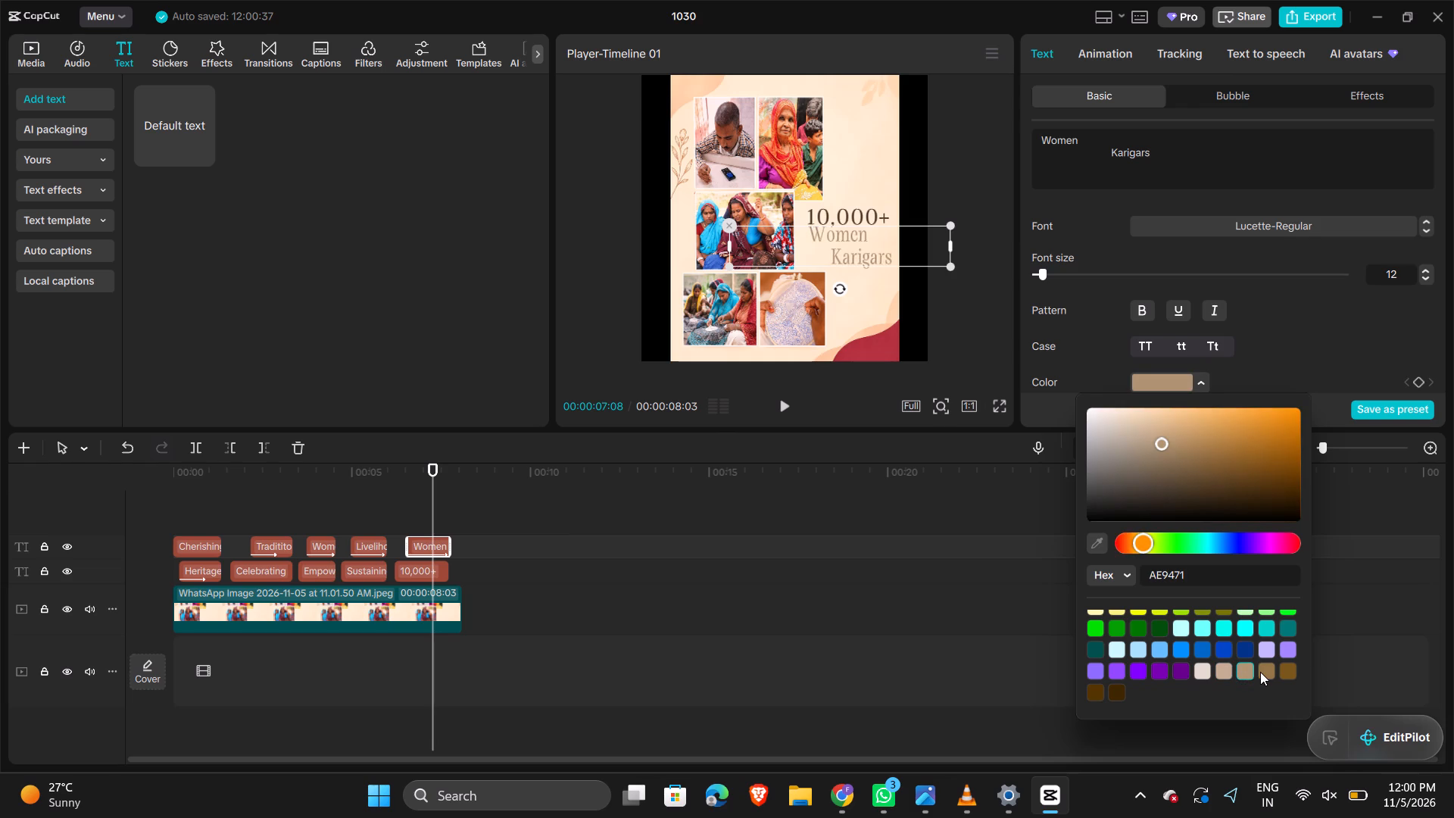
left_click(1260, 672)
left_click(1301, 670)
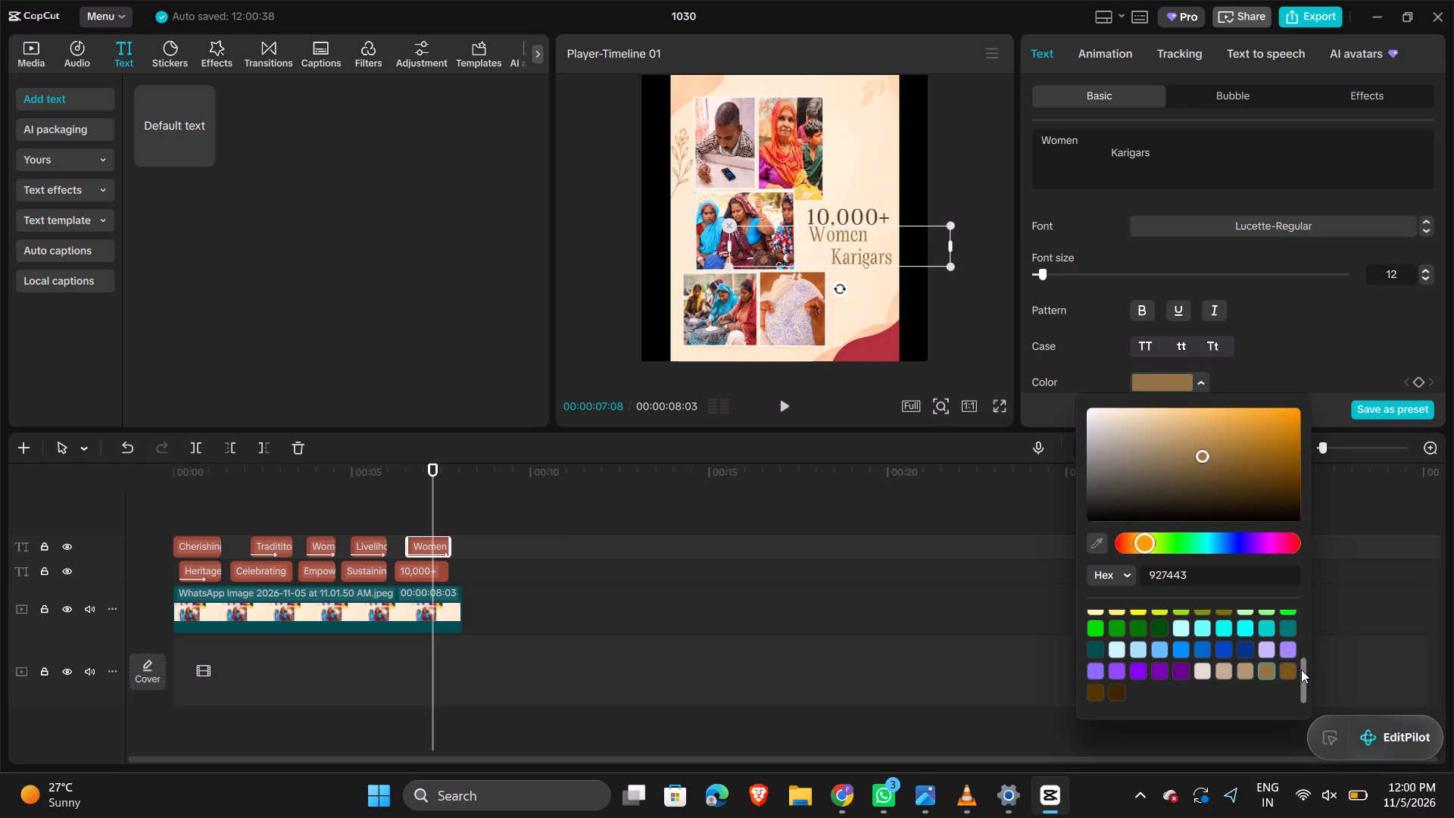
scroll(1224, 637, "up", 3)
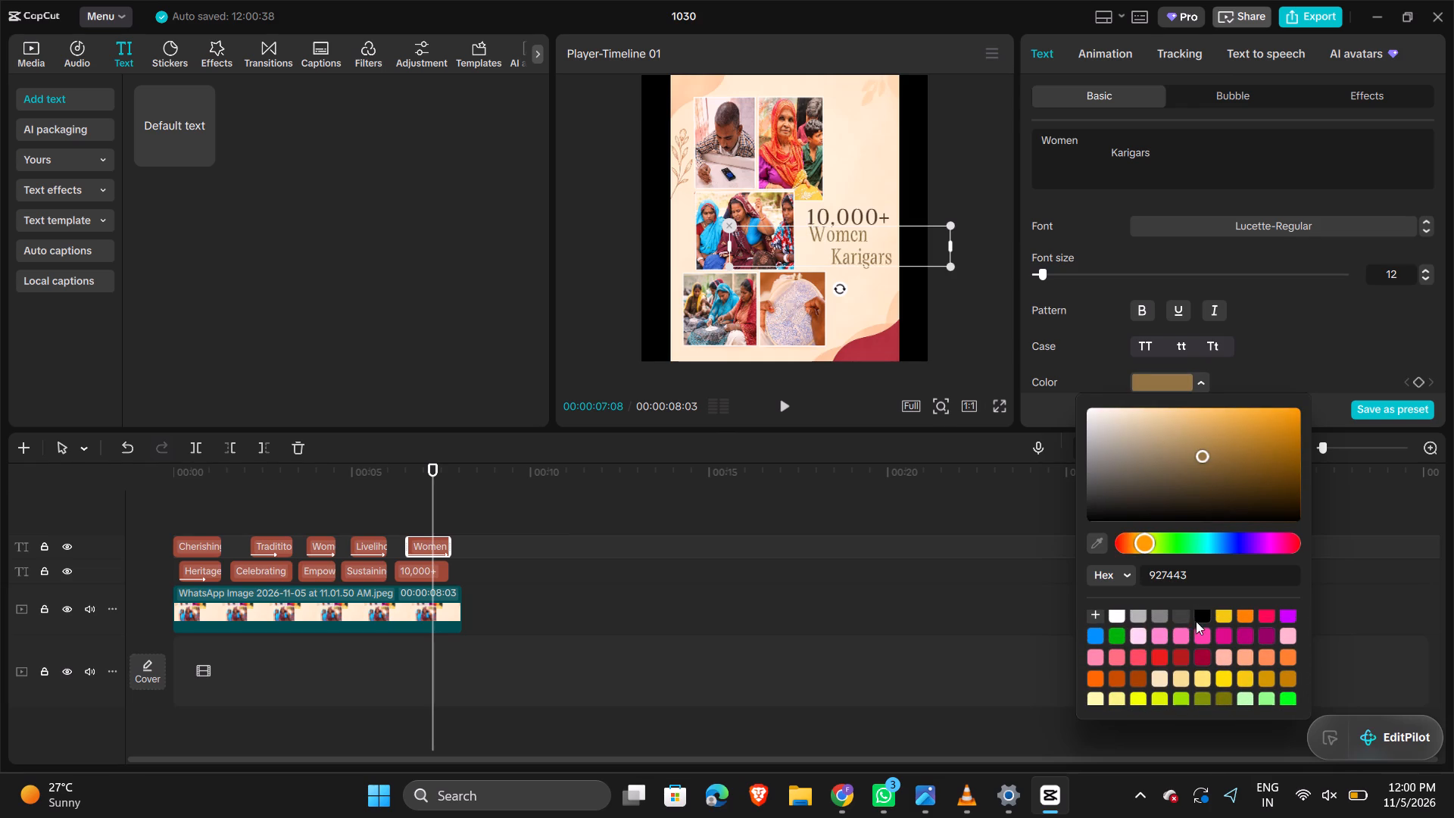
Apply the black preset to the "Women Karigars" caption and adjust its shade to near-black 211F1B.
left_click(1208, 620)
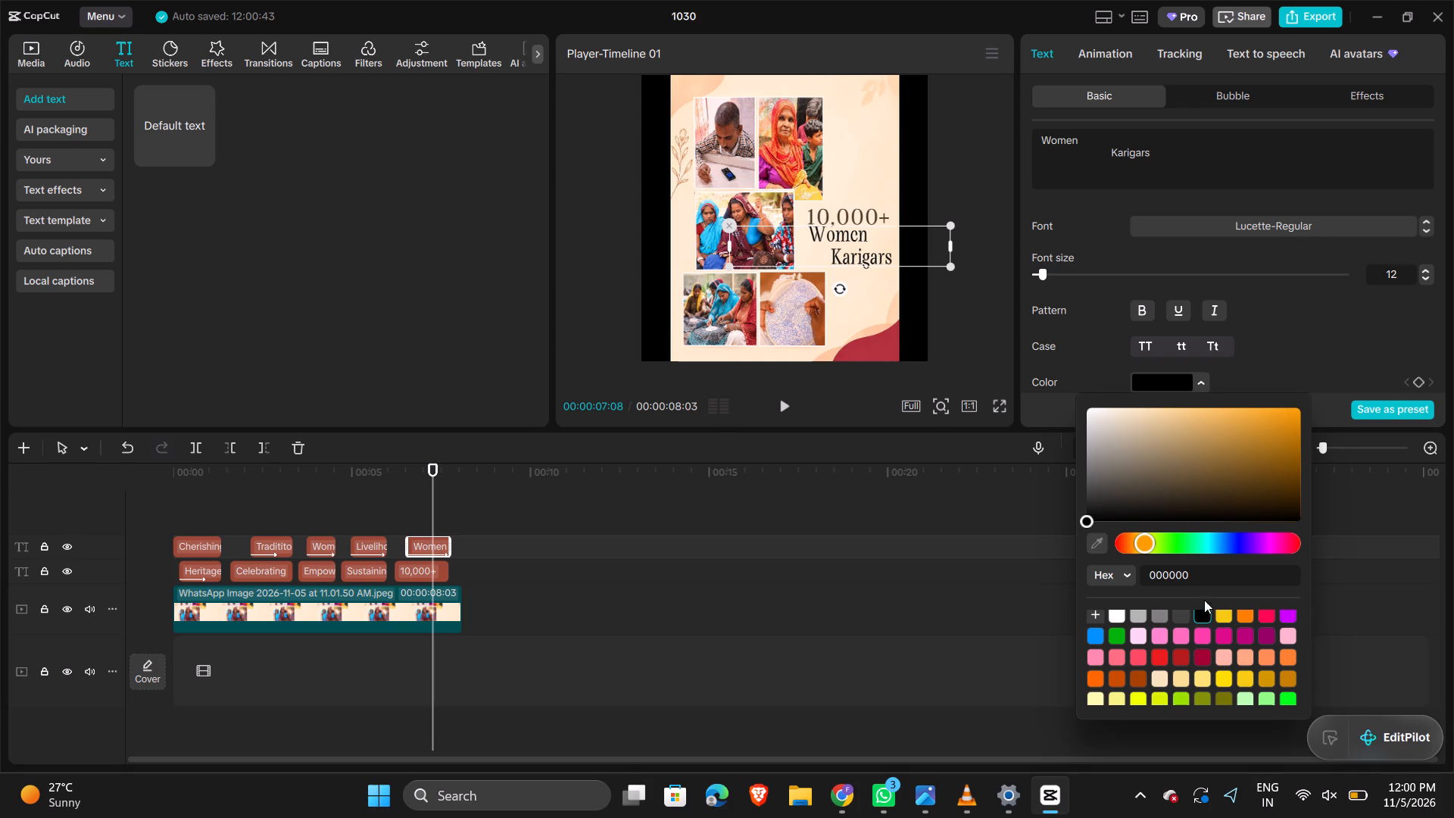
left_click_drag(1087, 517, 1099, 500)
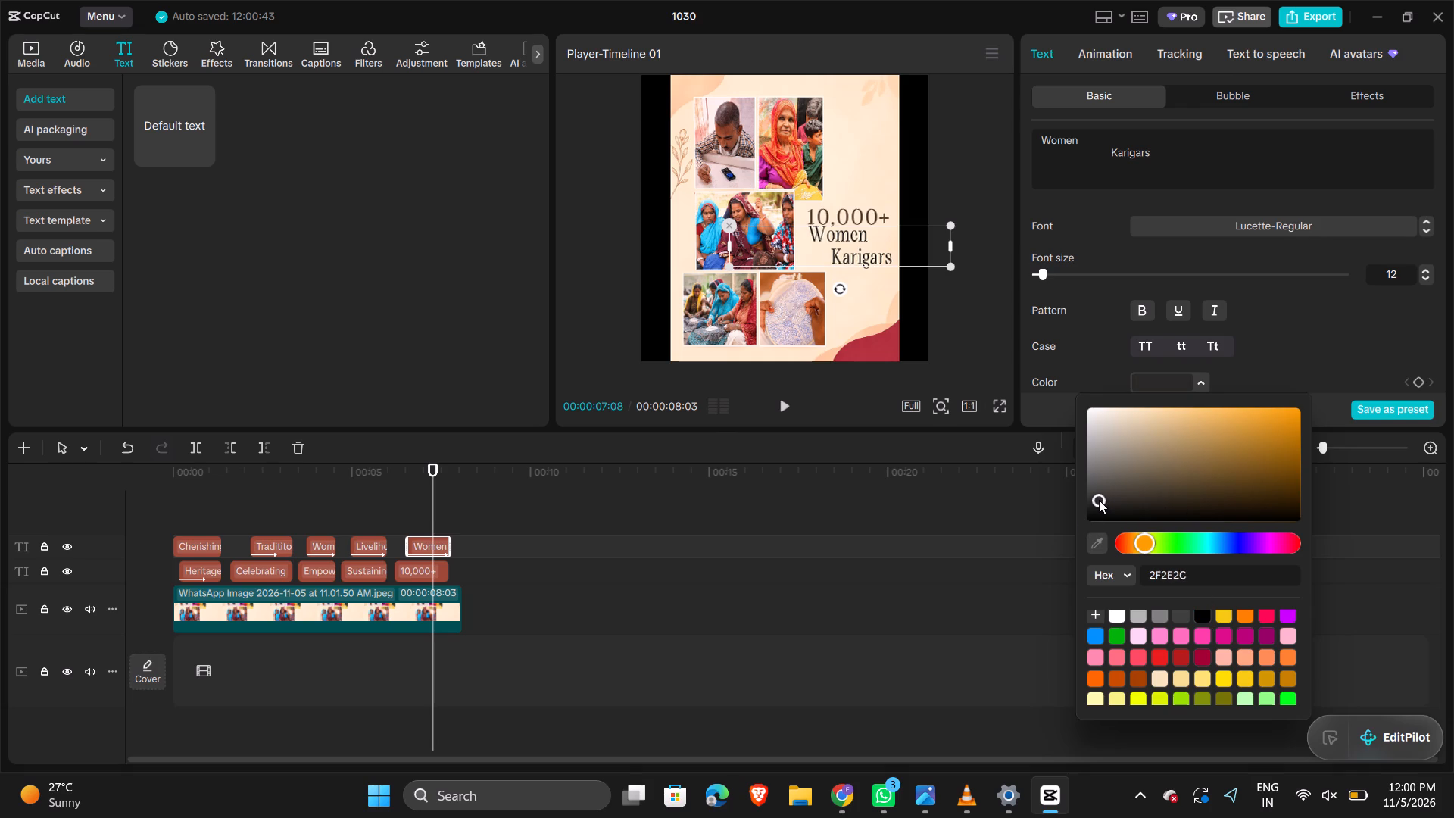
left_click_drag(1099, 500, 1111, 500)
left_click_drag(1111, 500, 1136, 499)
left_click_drag(1136, 499, 1228, 500)
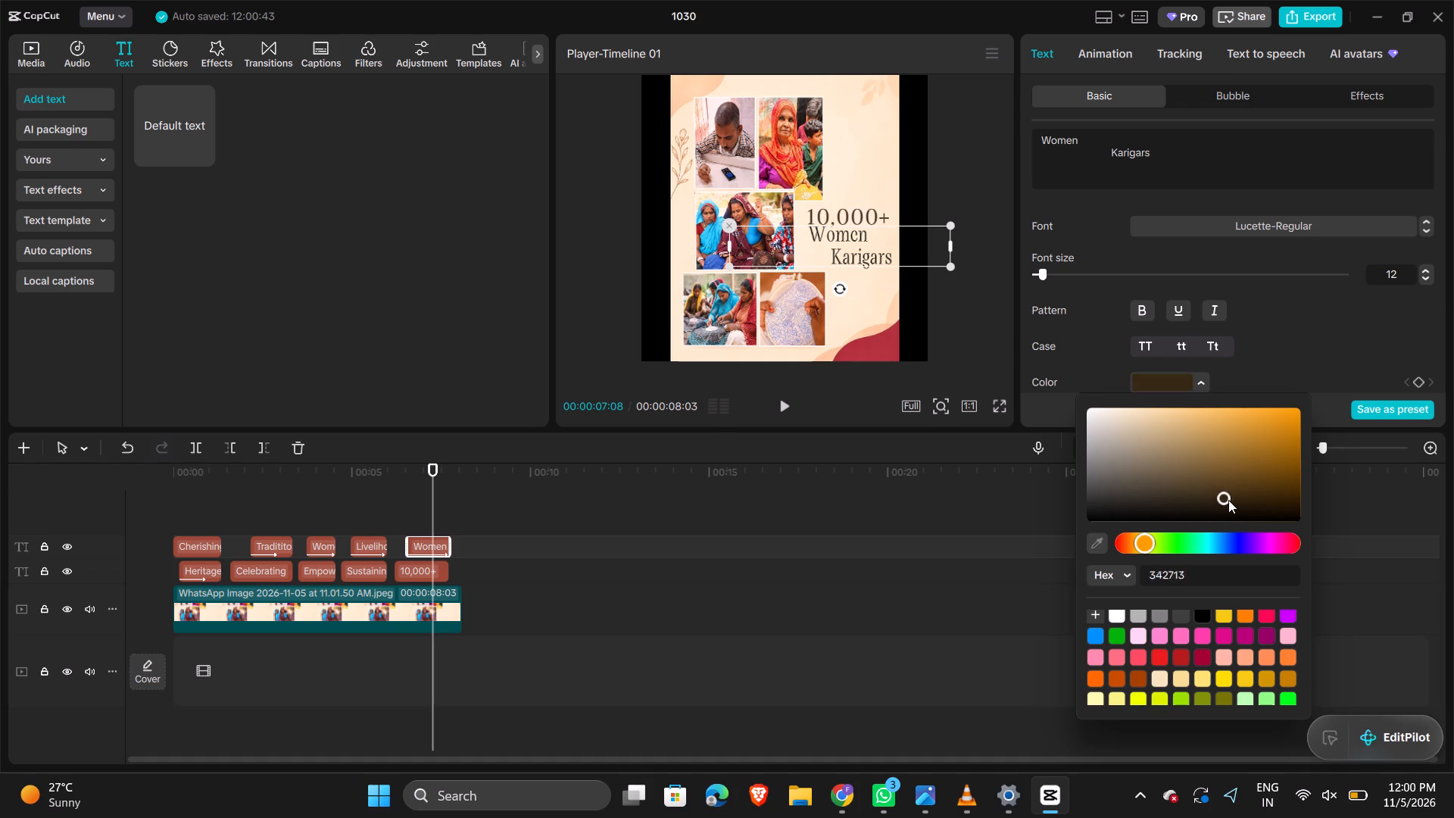
left_click_drag(1228, 500, 1290, 475)
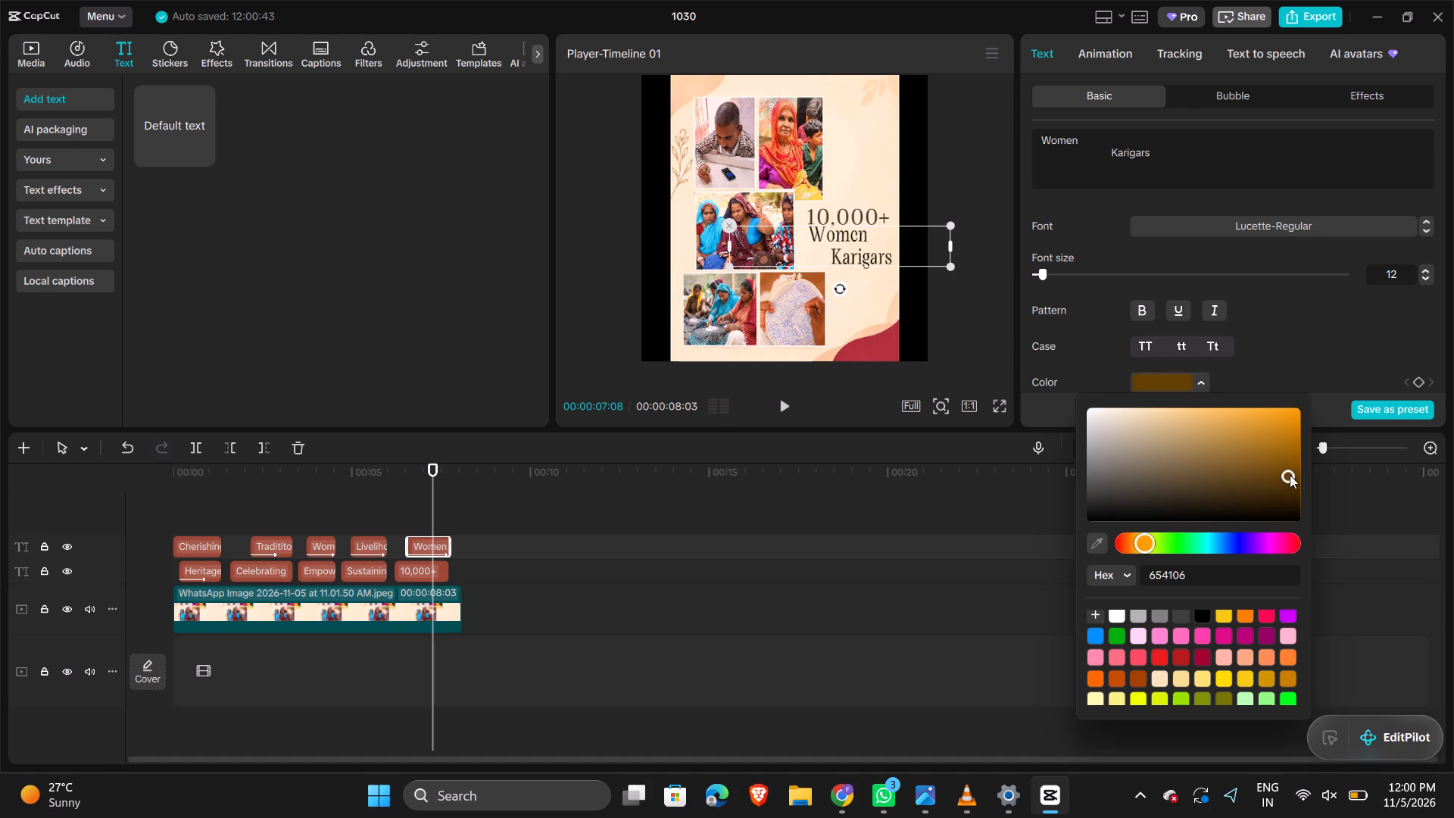
left_click_drag(1290, 475, 1178, 523)
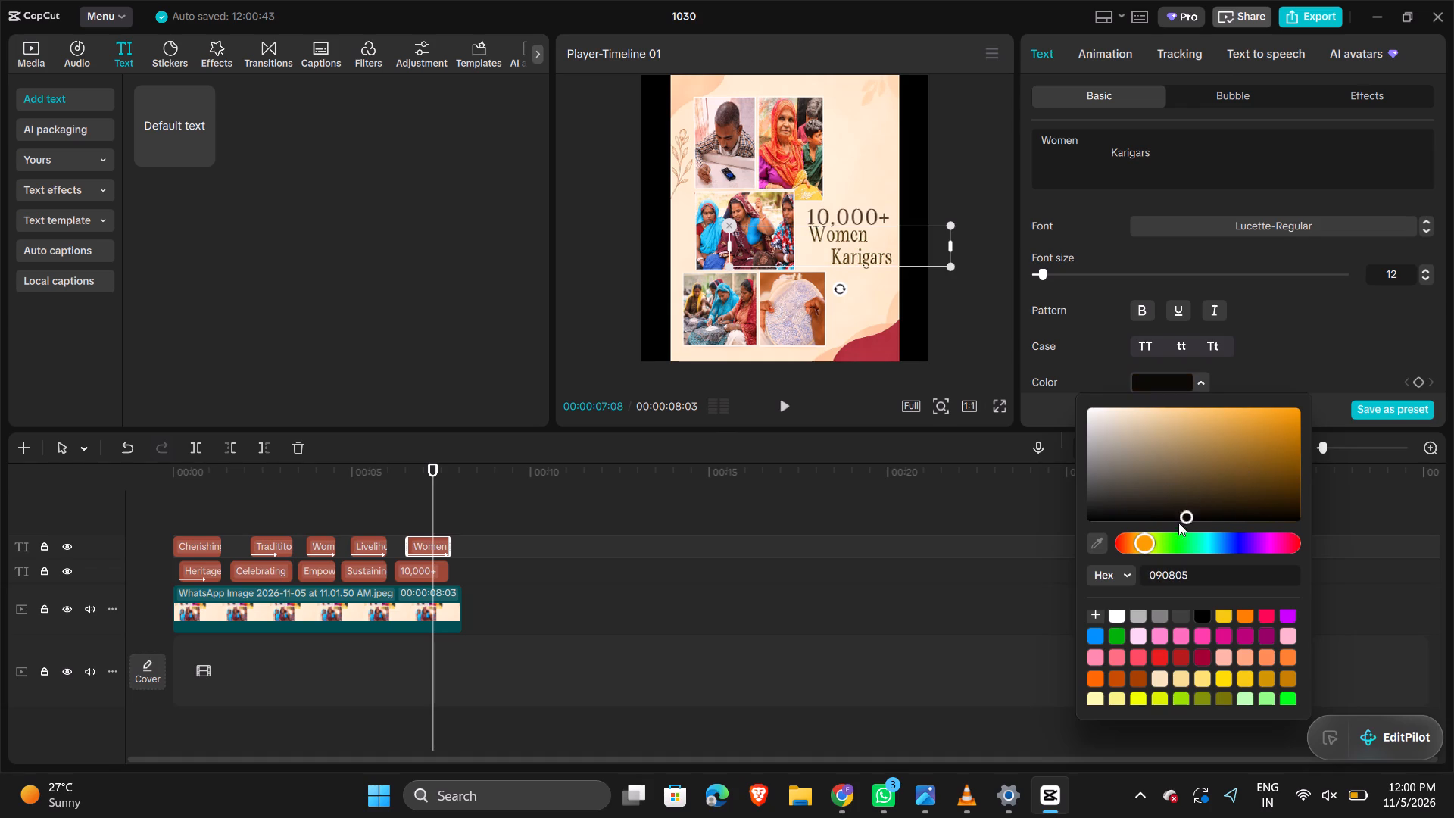
left_click_drag(1178, 523, 1099, 492)
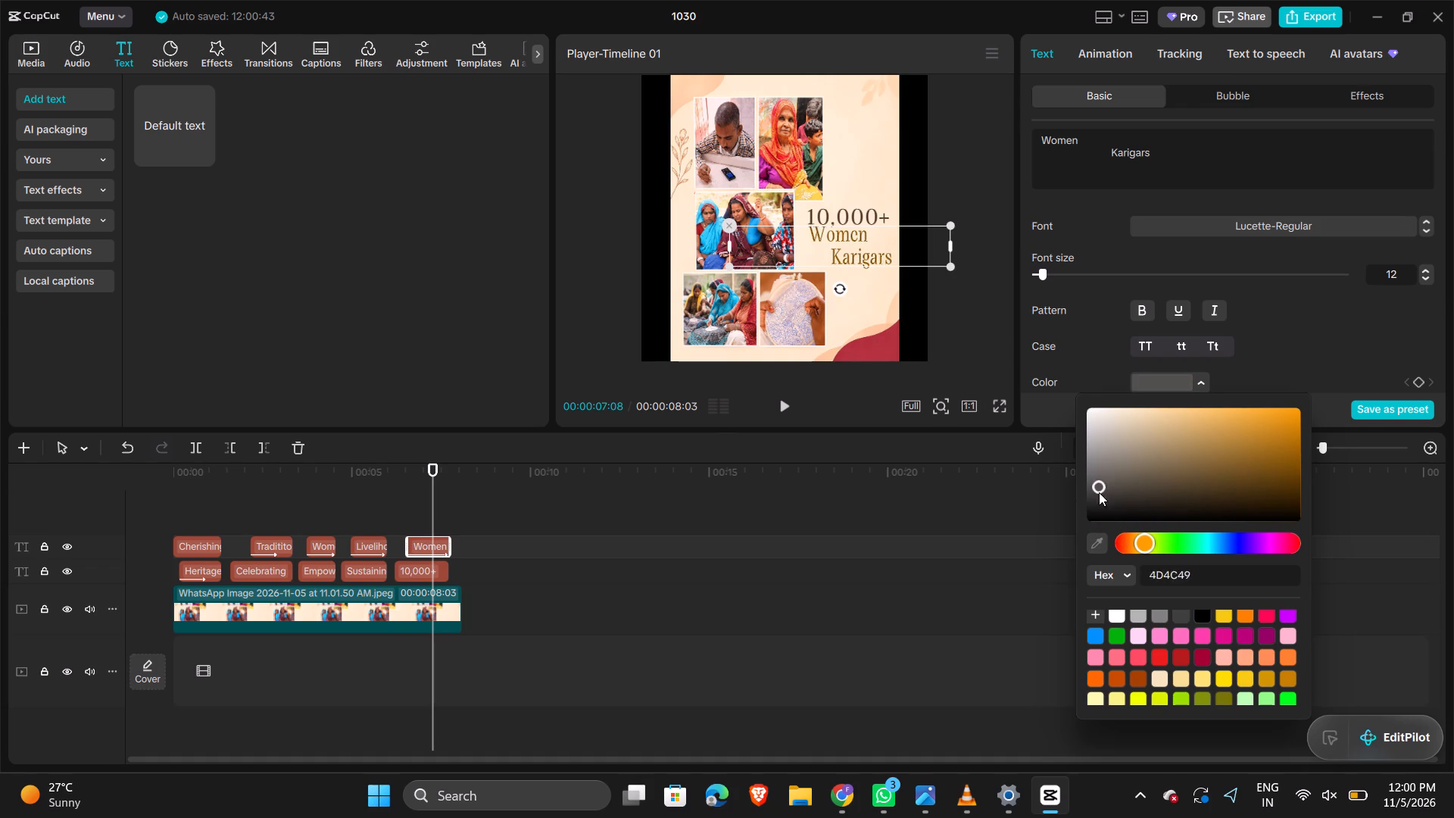
left_click_drag(1099, 492, 1128, 507)
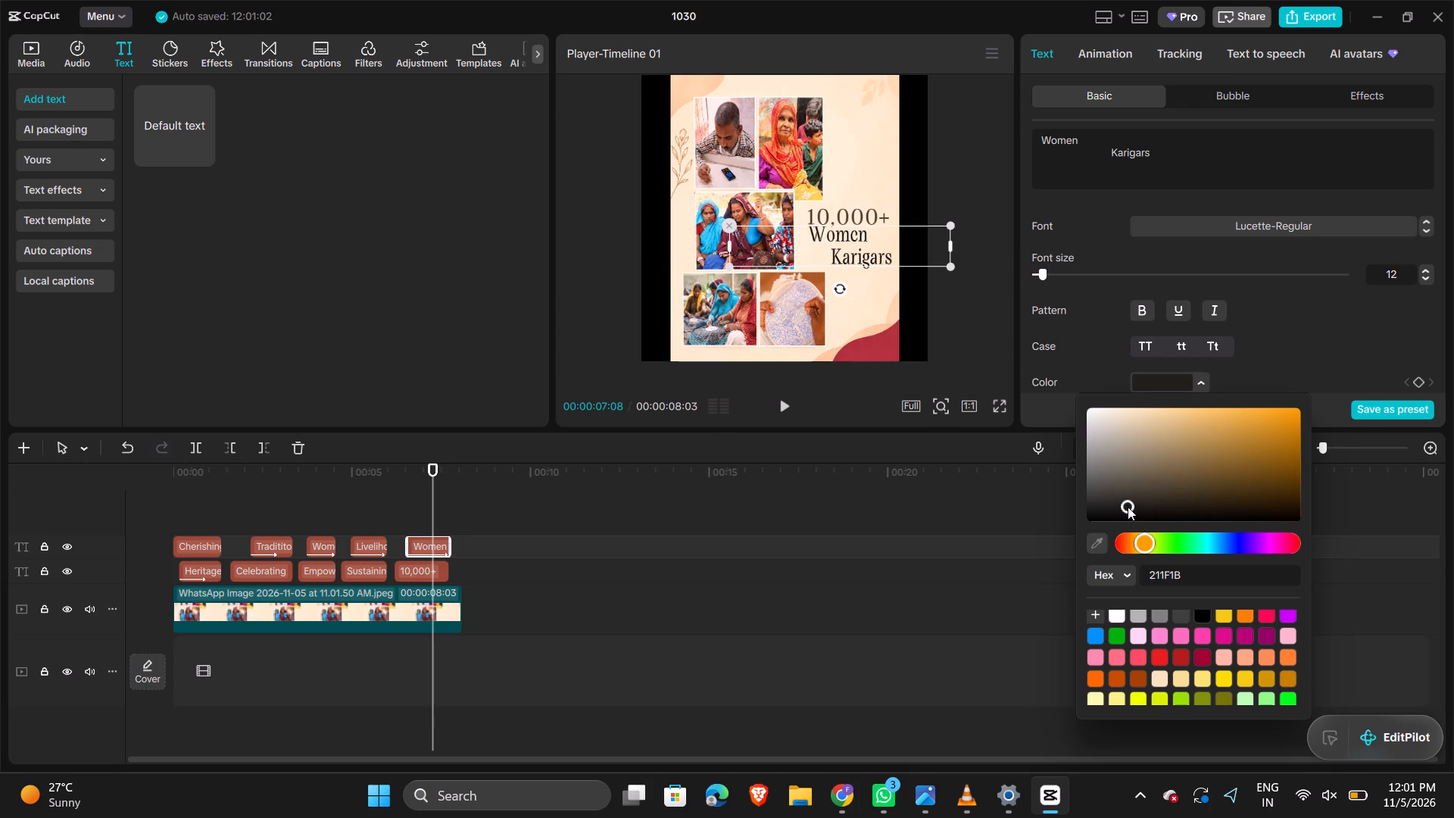
left_click(1293, 350)
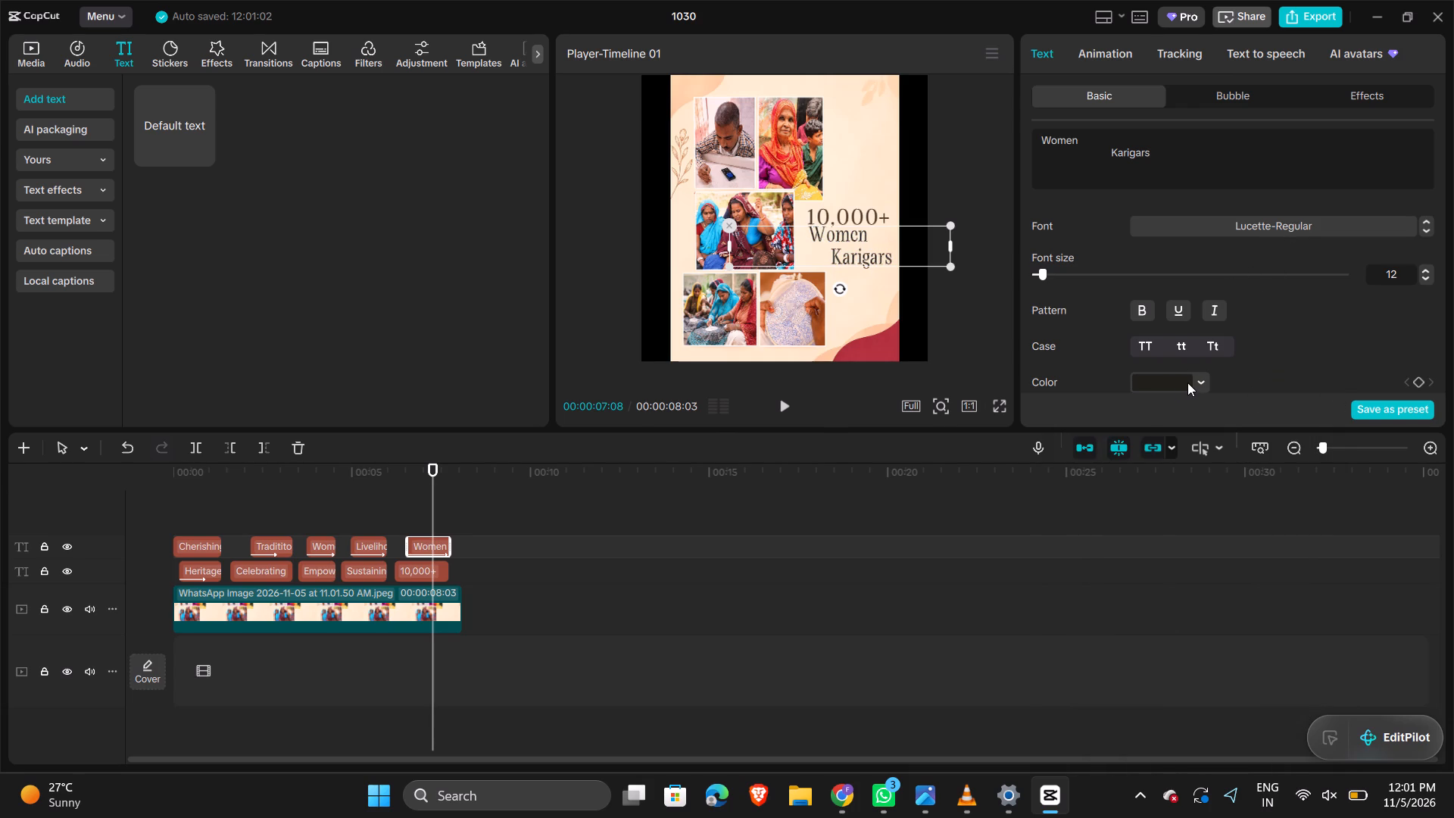
left_click(1158, 383)
scroll(1158, 383, "down", 1)
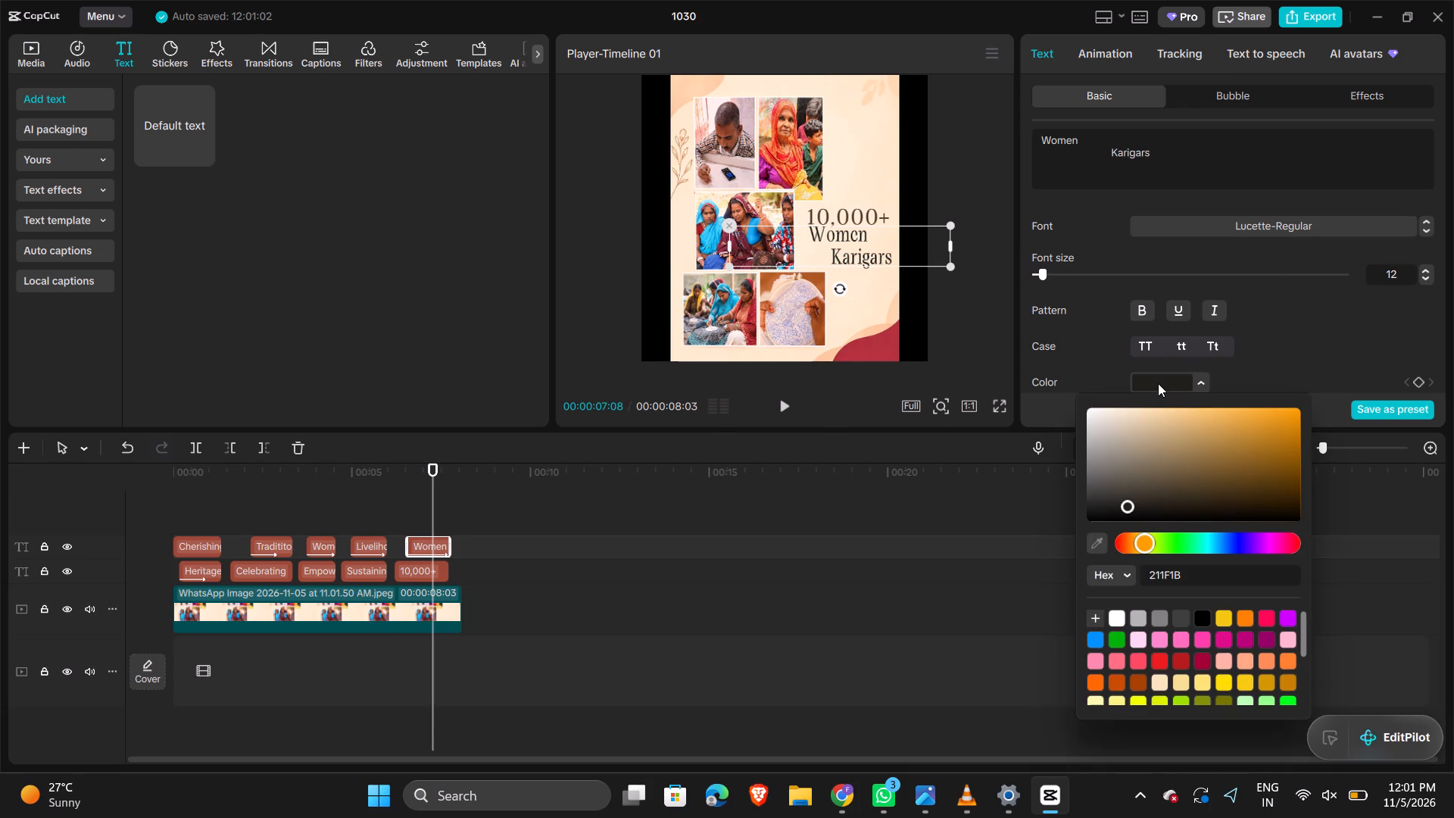
scroll(1158, 383, "down", 1)
left_click(1244, 324)
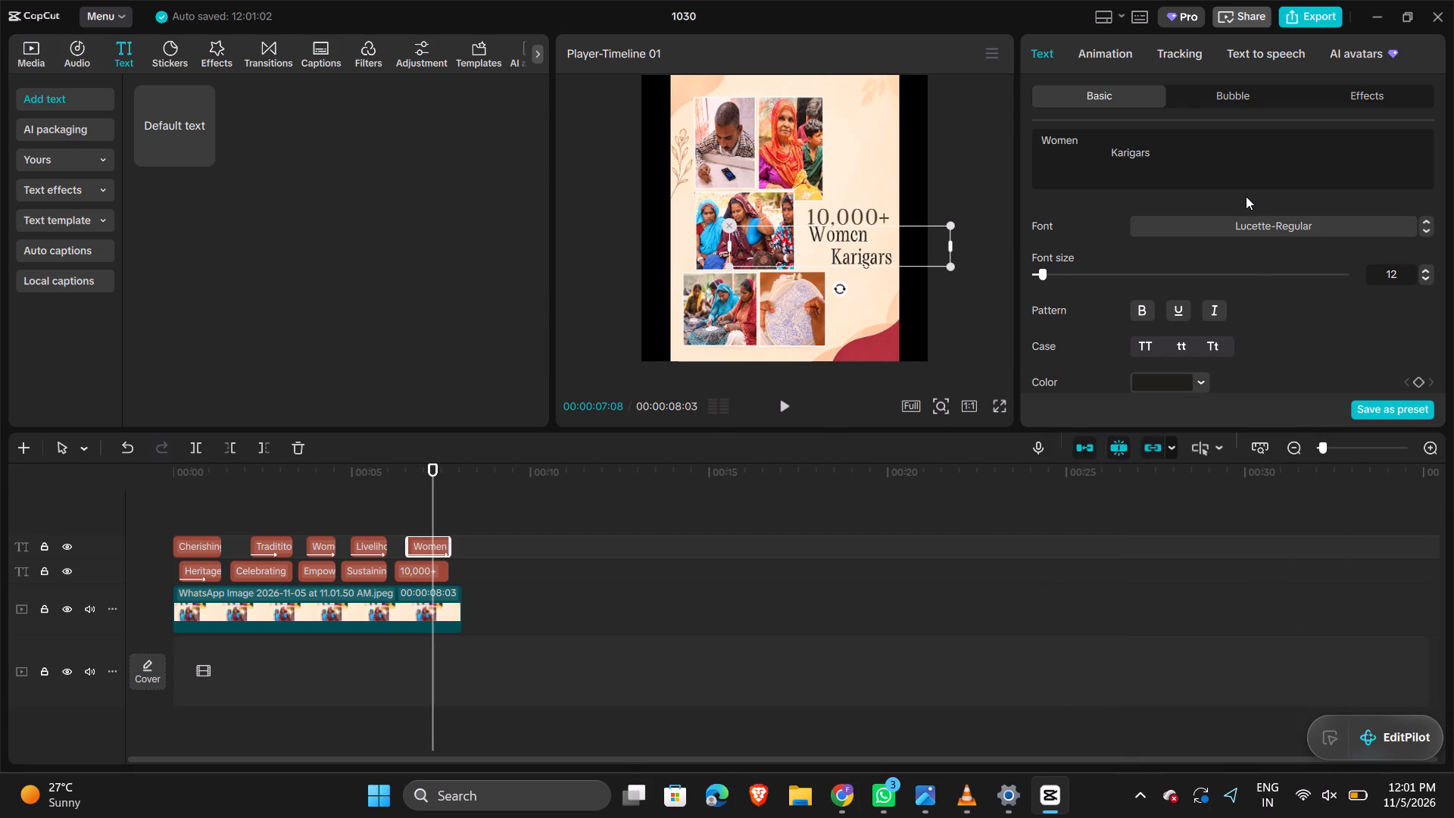
Preview the video full screen to check the recolored "Women Karigars" caption, and return to the editor.
left_click(1000, 406)
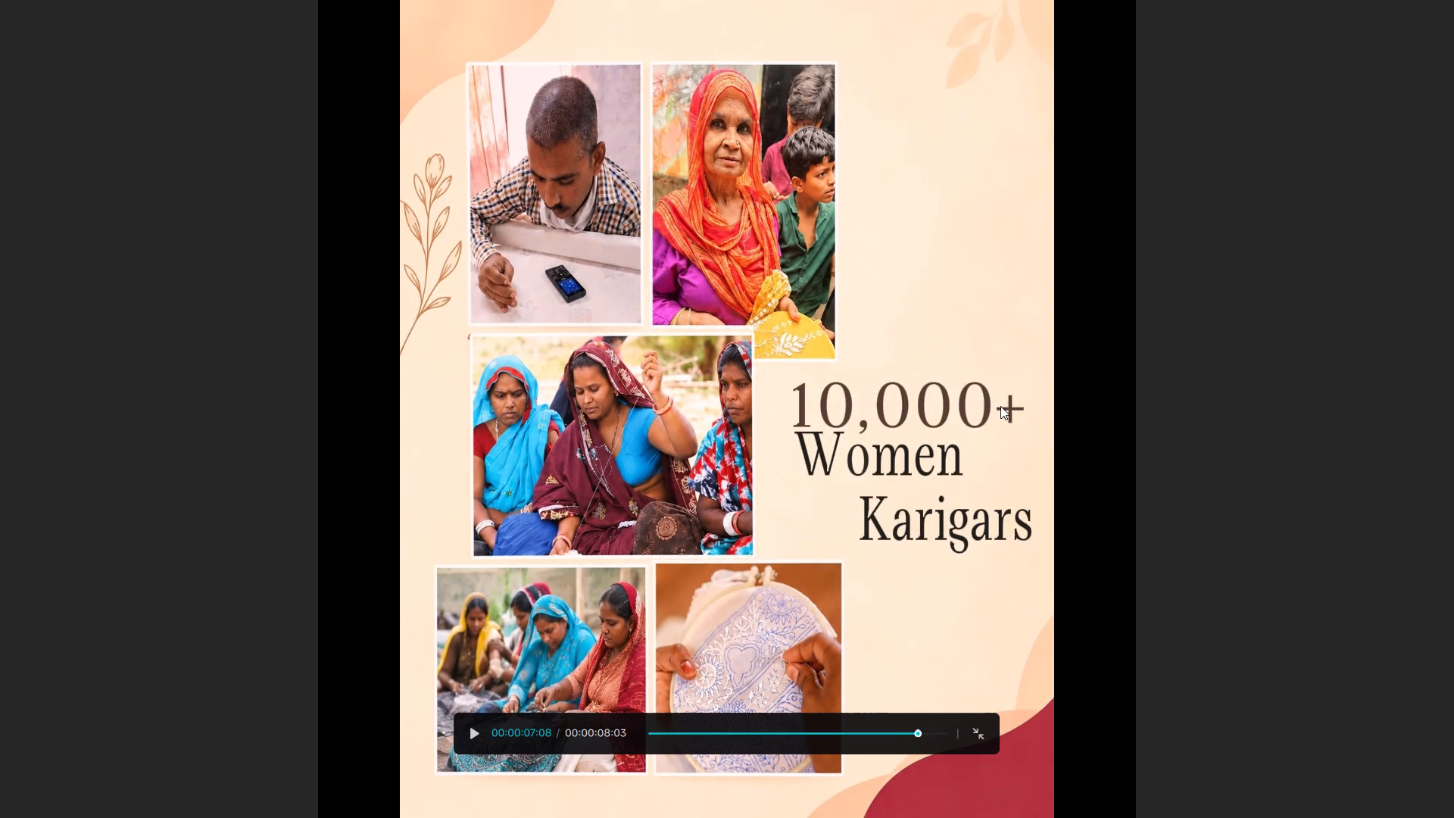
key("space")
key("space")
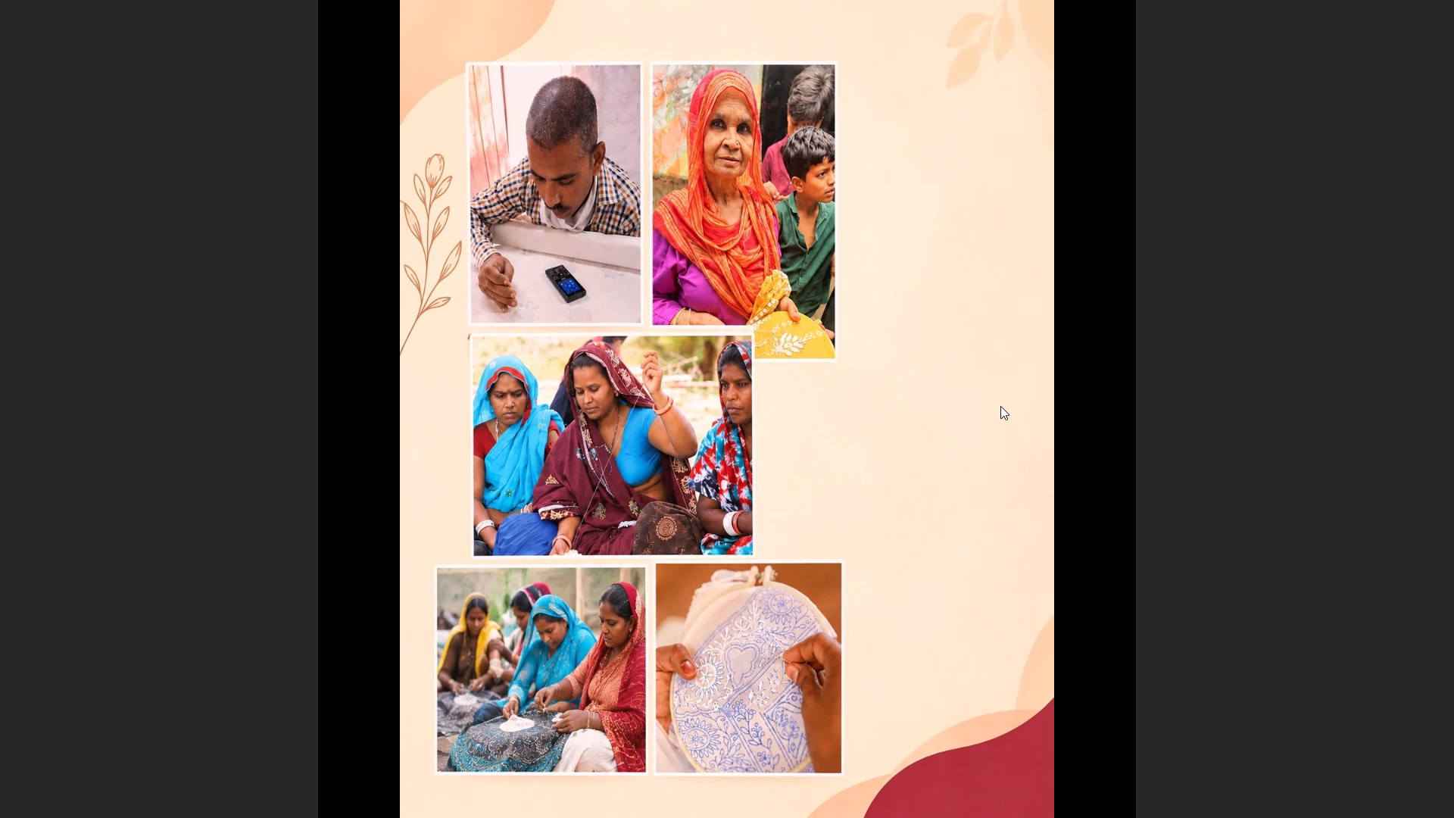
key("space")
key("Escape")
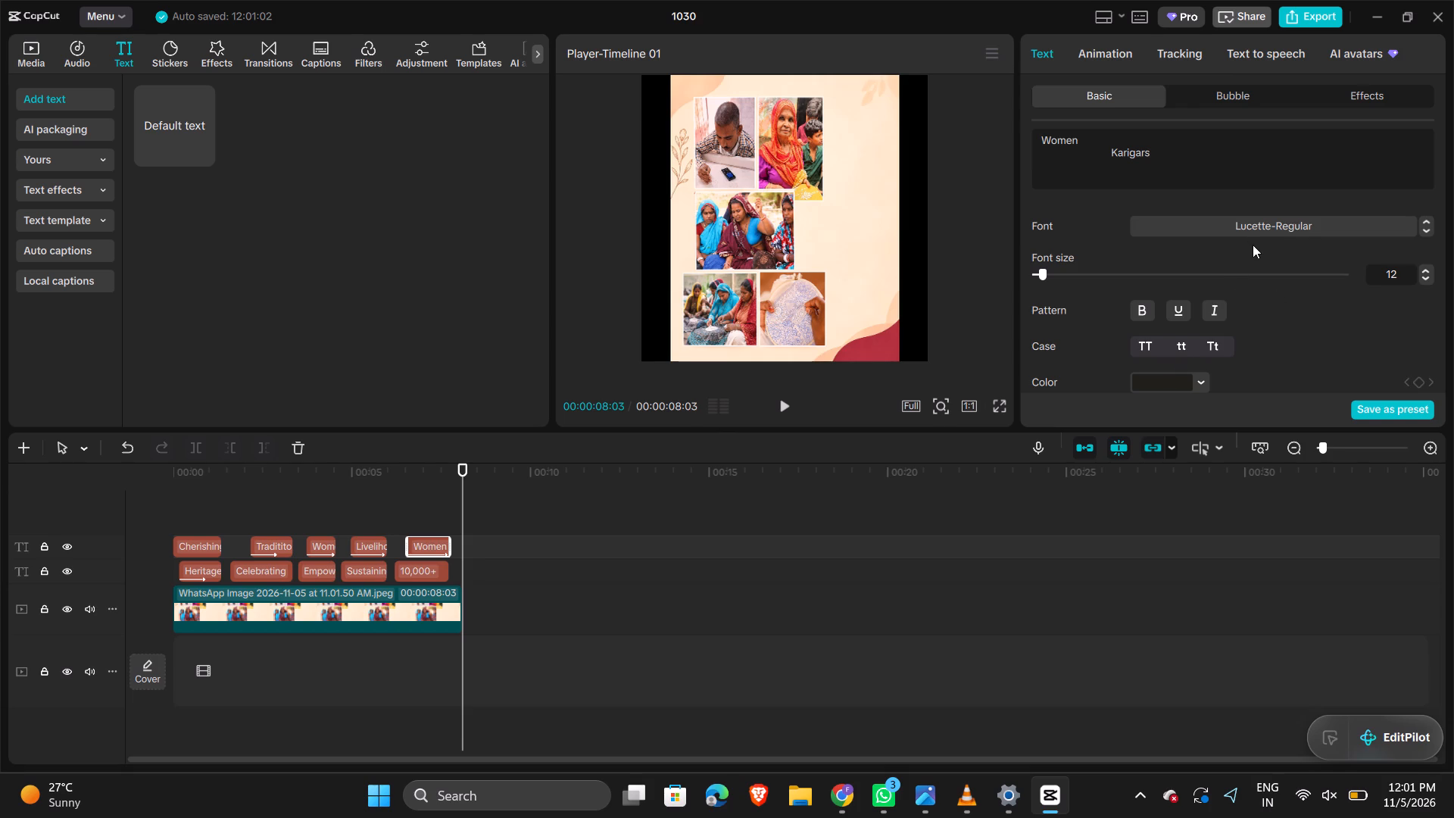
Move the playhead to 00:00:07:11, select the "Women Karigars" caption and open its font choices.
left_click(1235, 234)
left_click(425, 519)
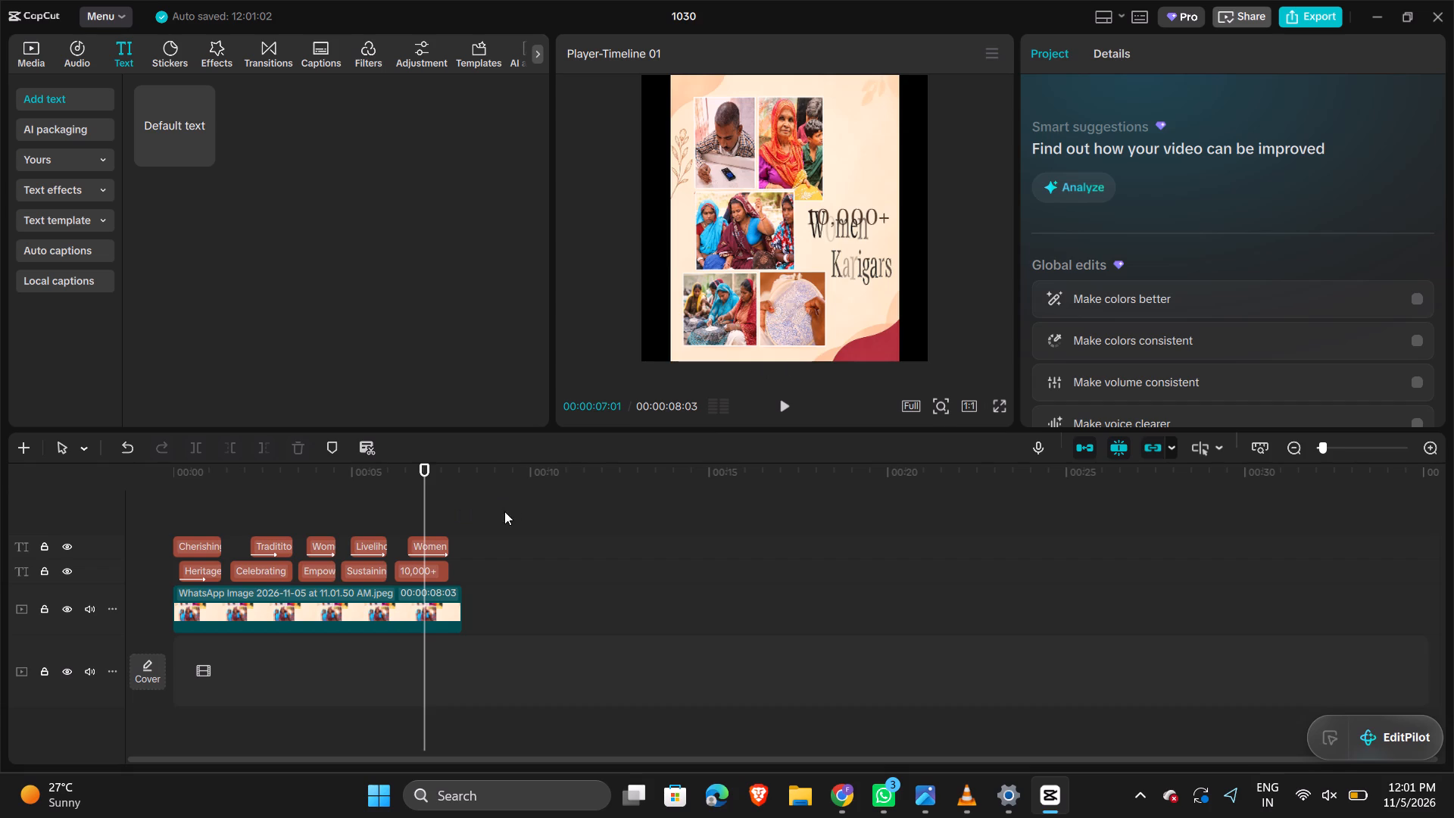
left_click(436, 514)
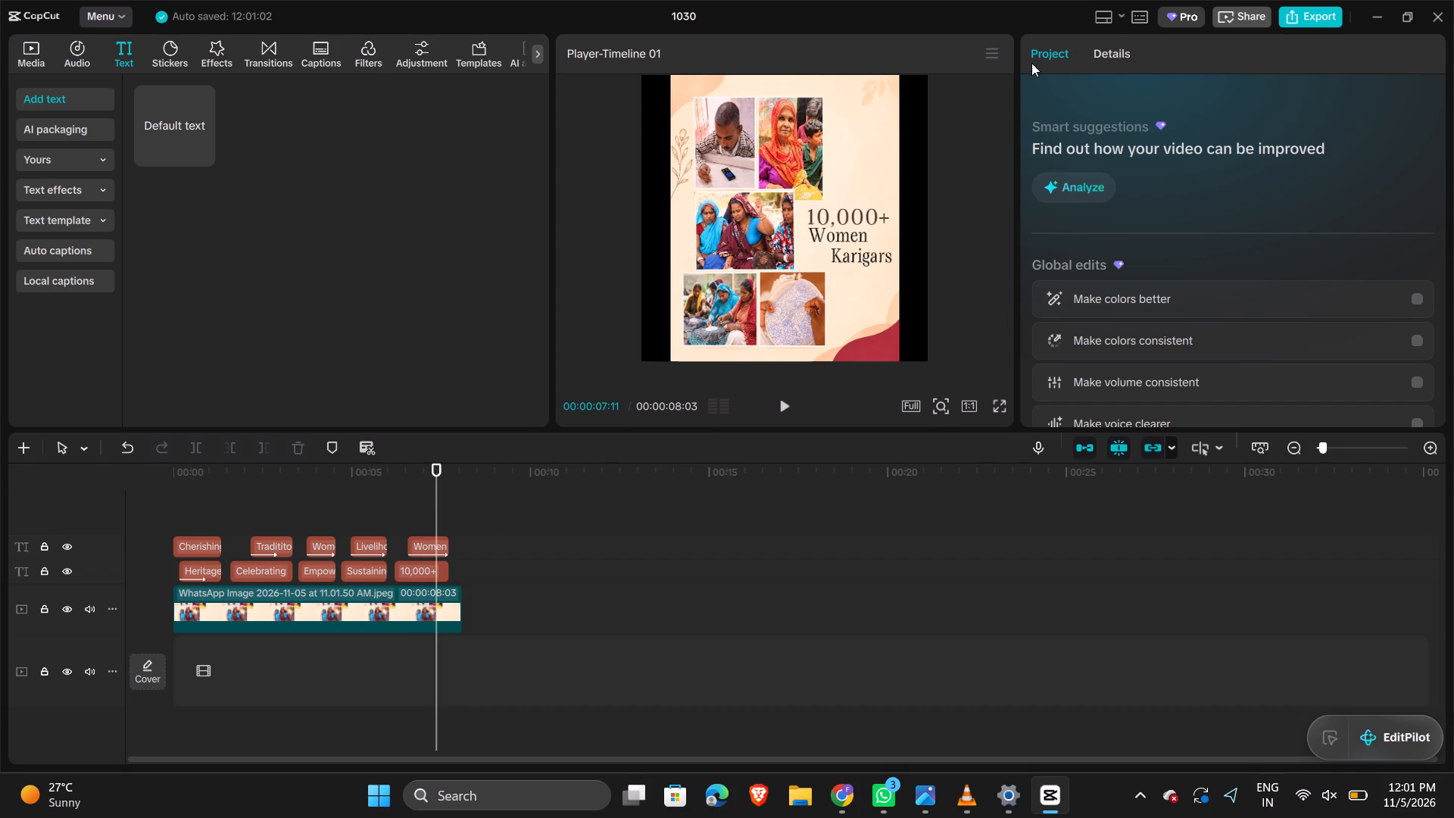
left_click(428, 547)
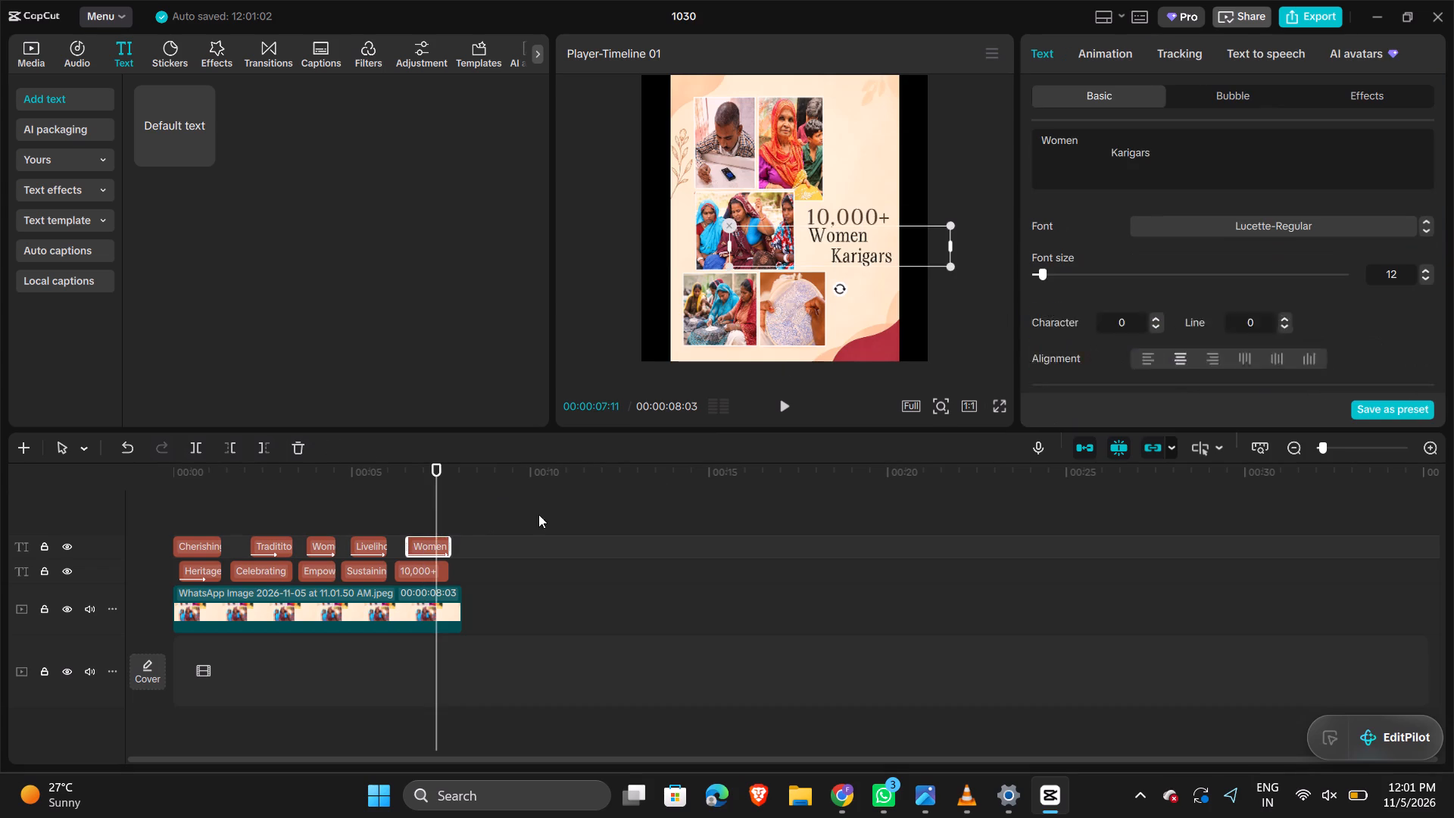
left_click(1206, 226)
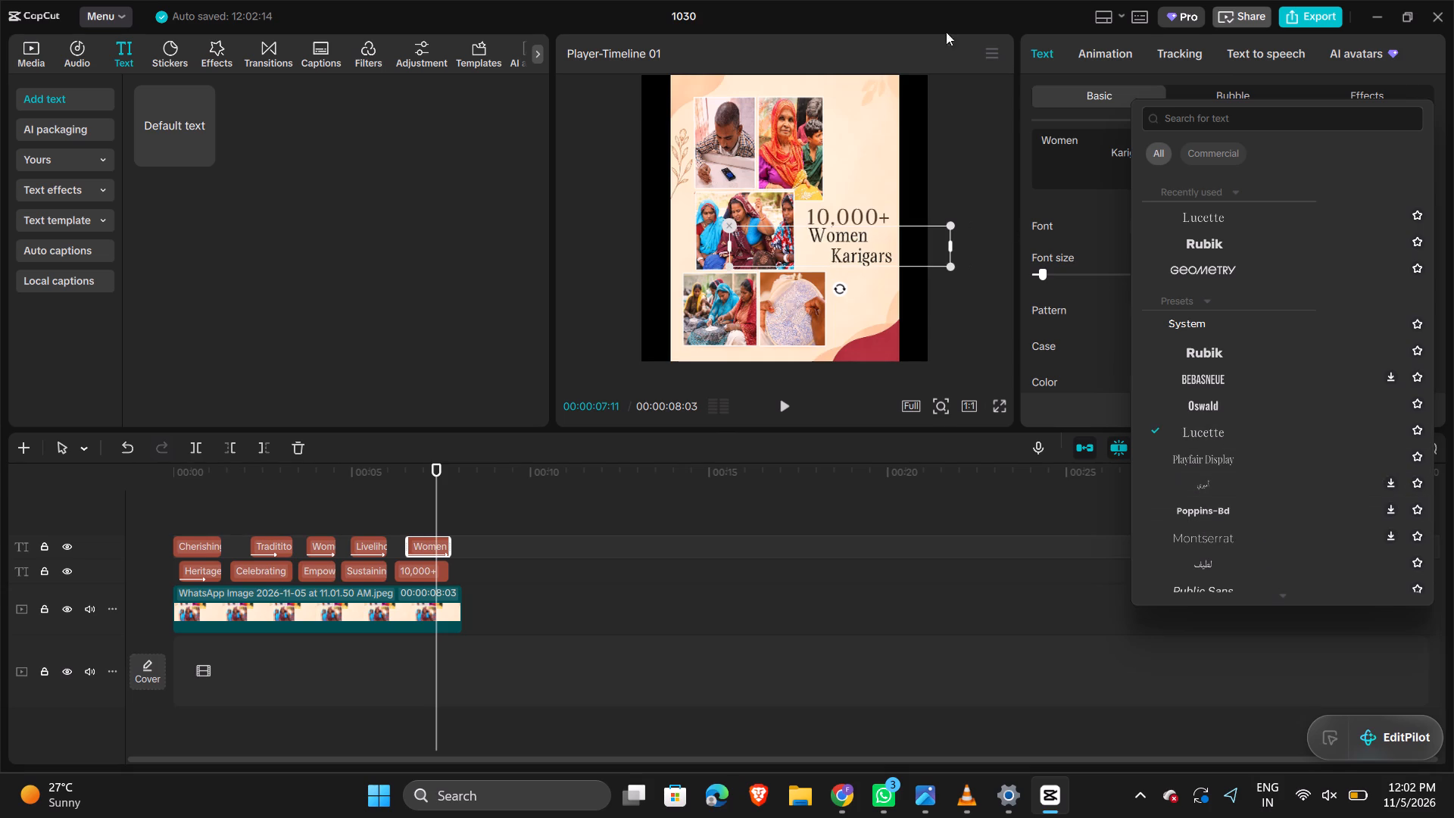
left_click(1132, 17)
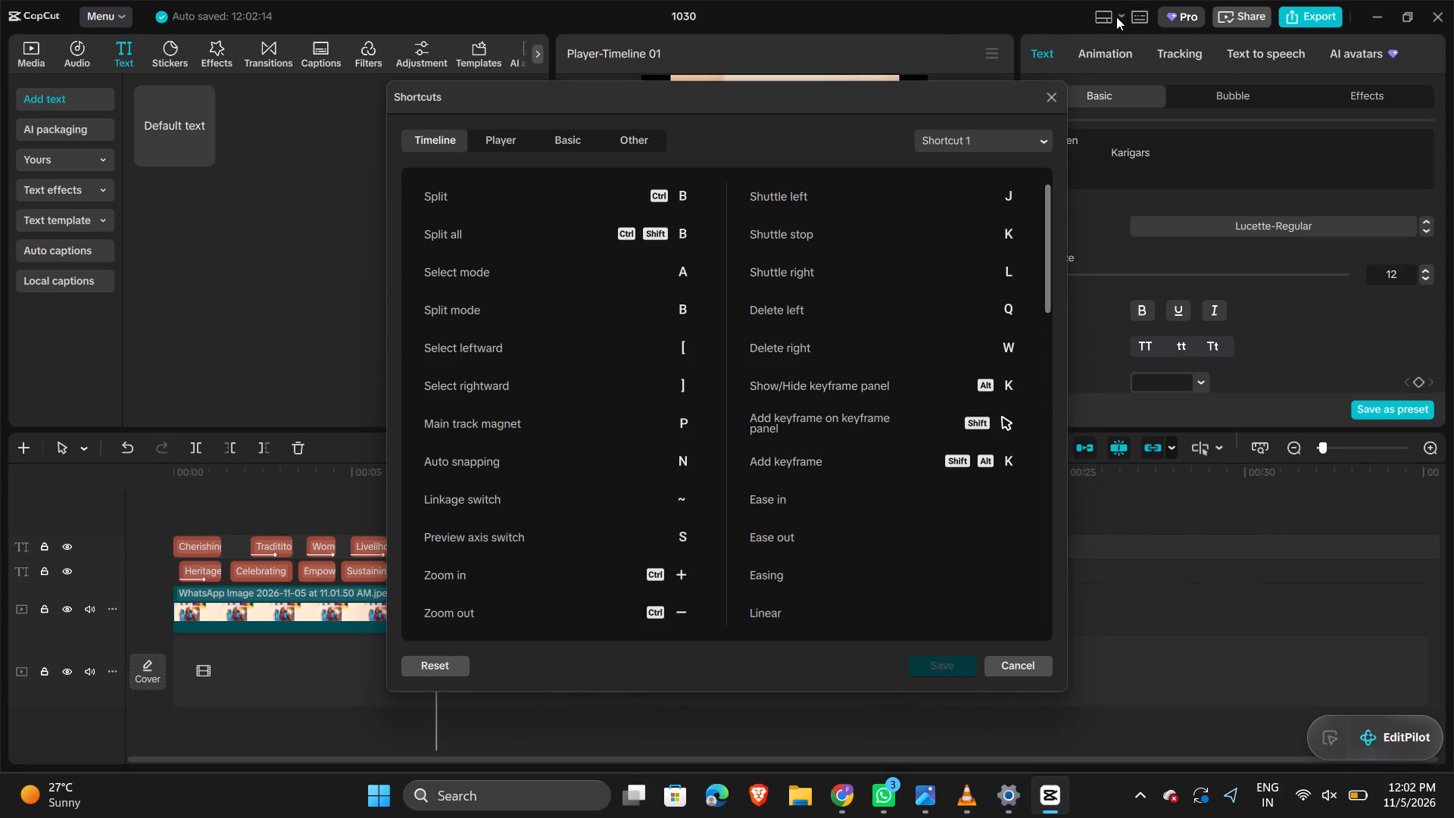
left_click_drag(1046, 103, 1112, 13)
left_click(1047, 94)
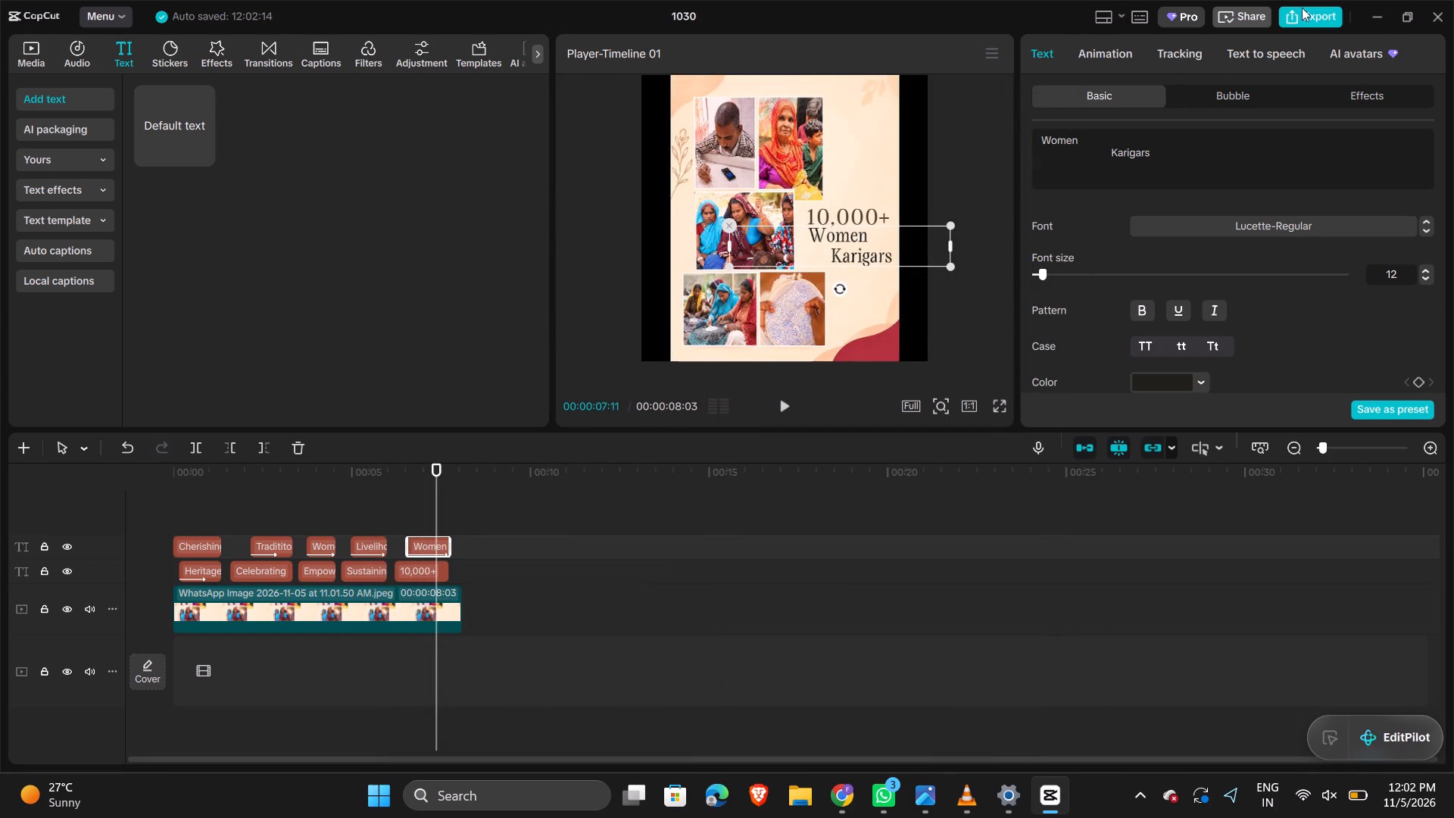
Switch the editor workspace to the Vertical layout.
left_click(1105, 20)
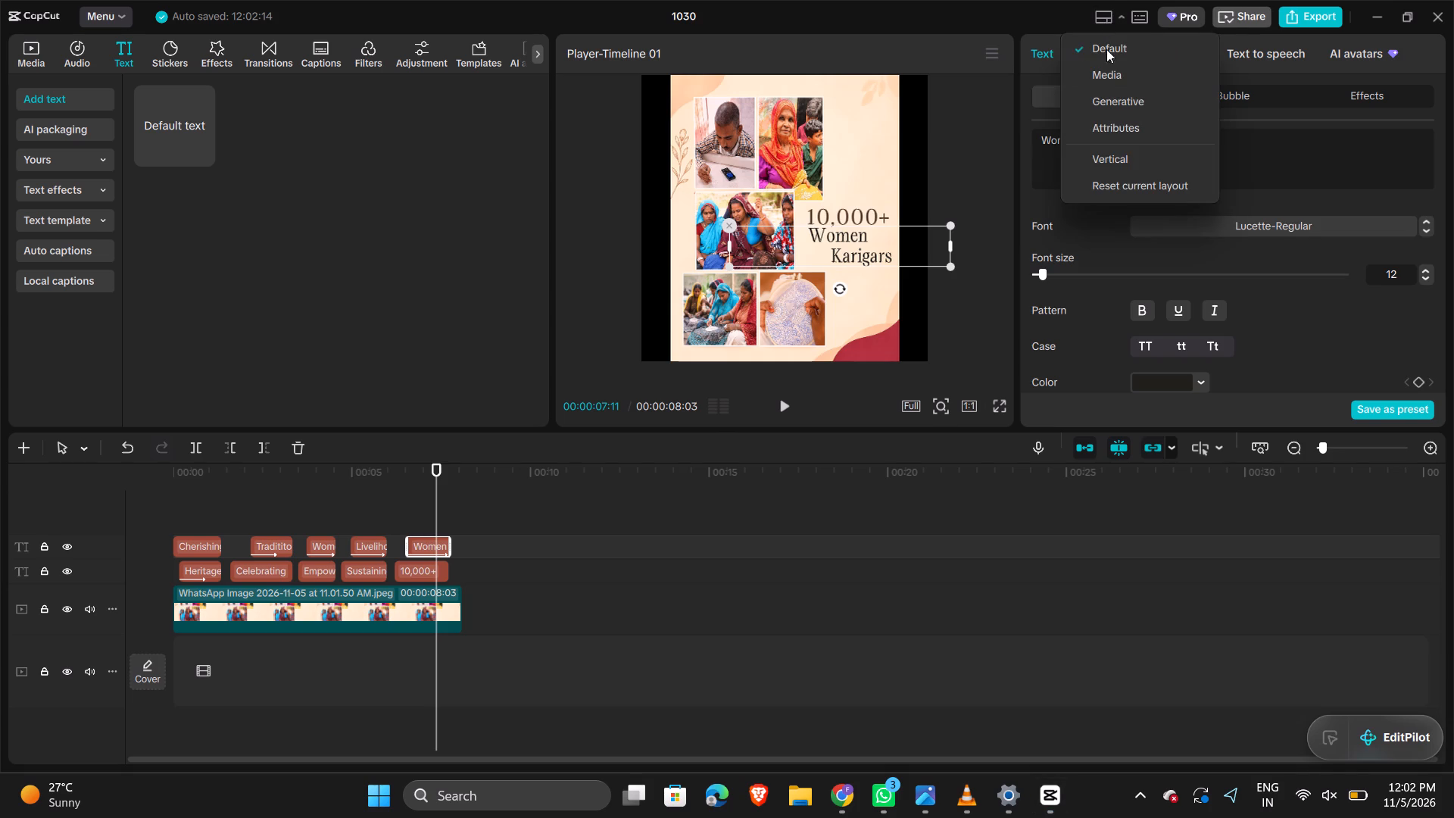
left_click(1124, 153)
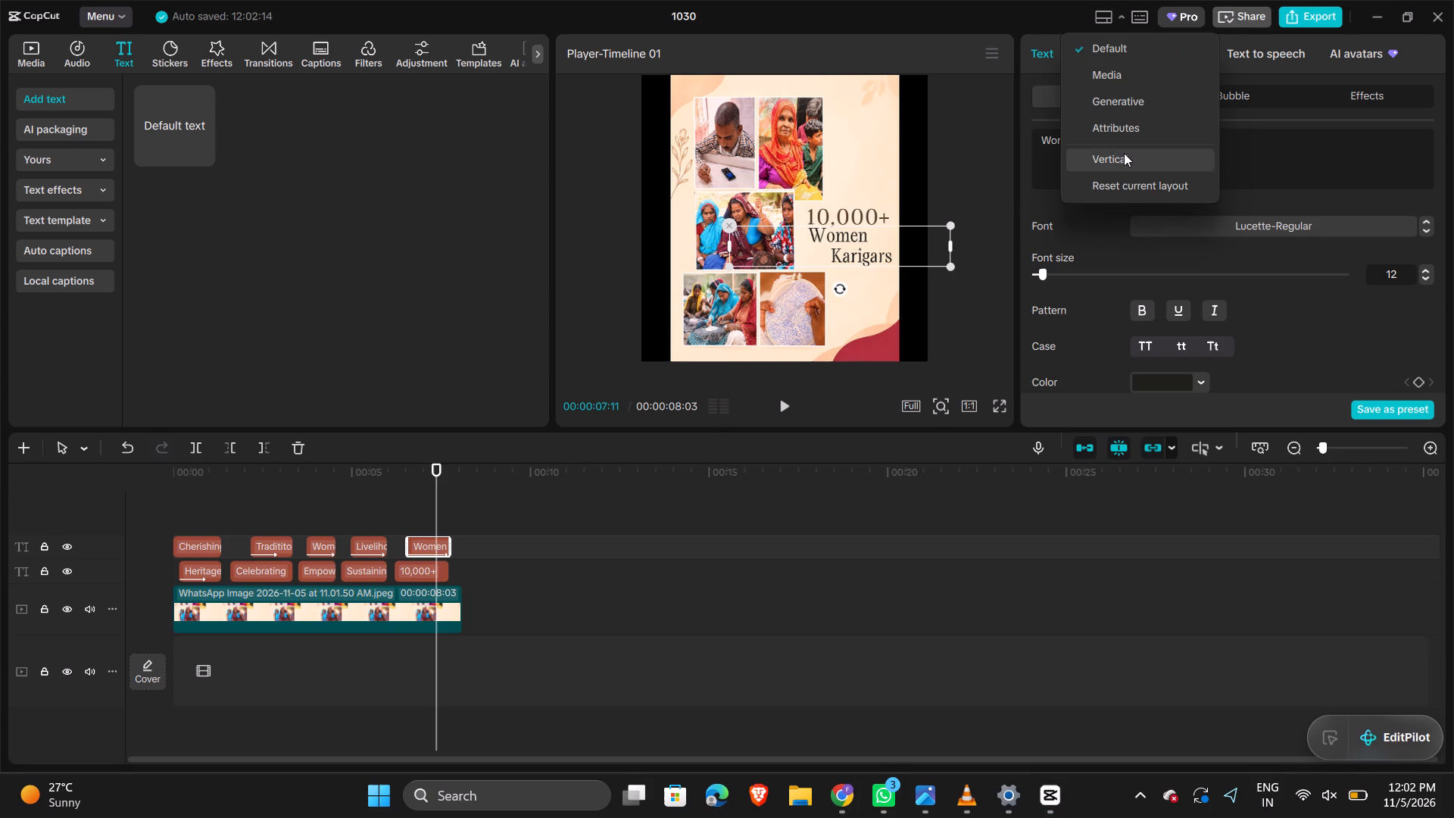
left_click(1124, 153)
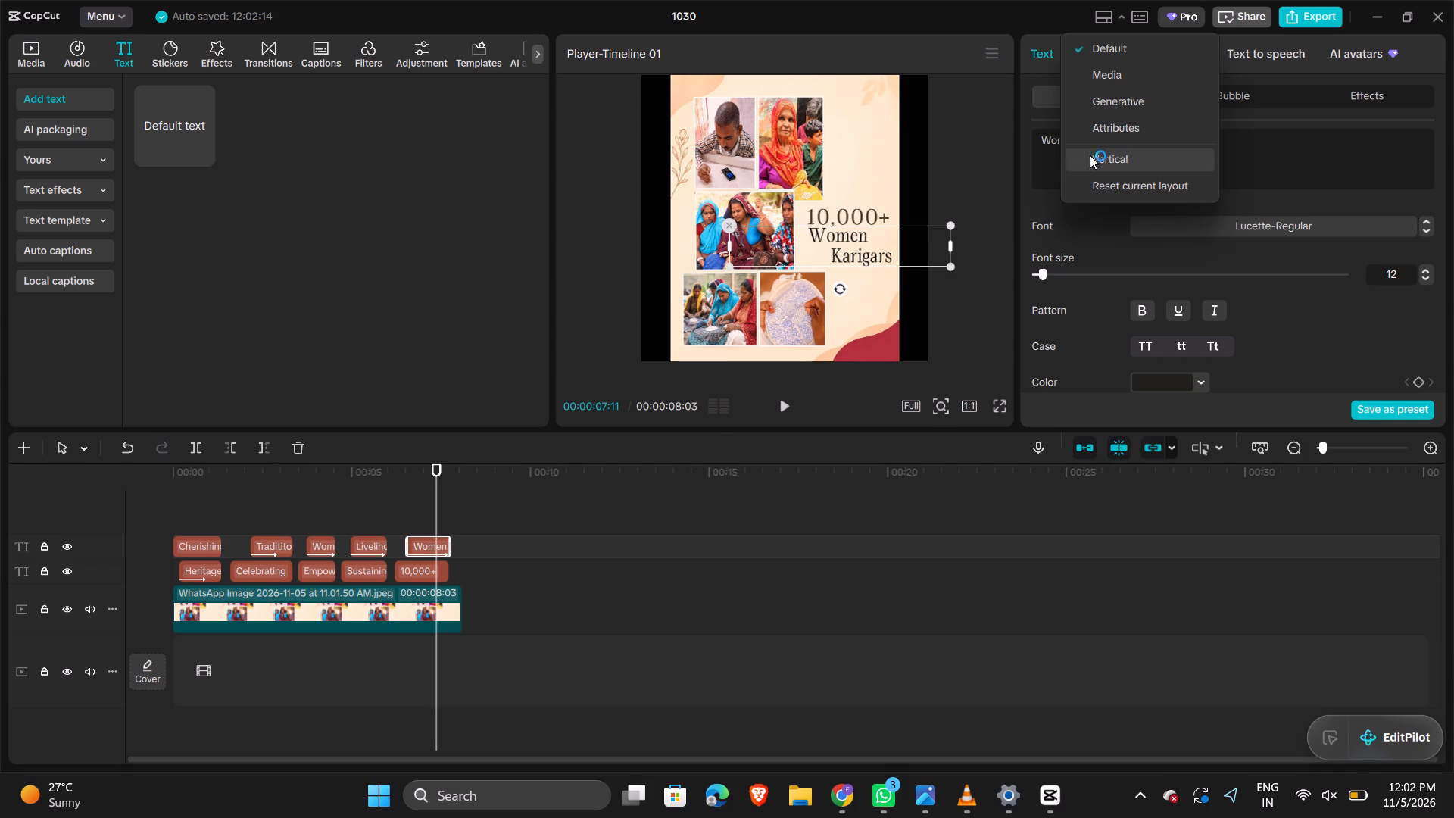
left_click(1090, 155)
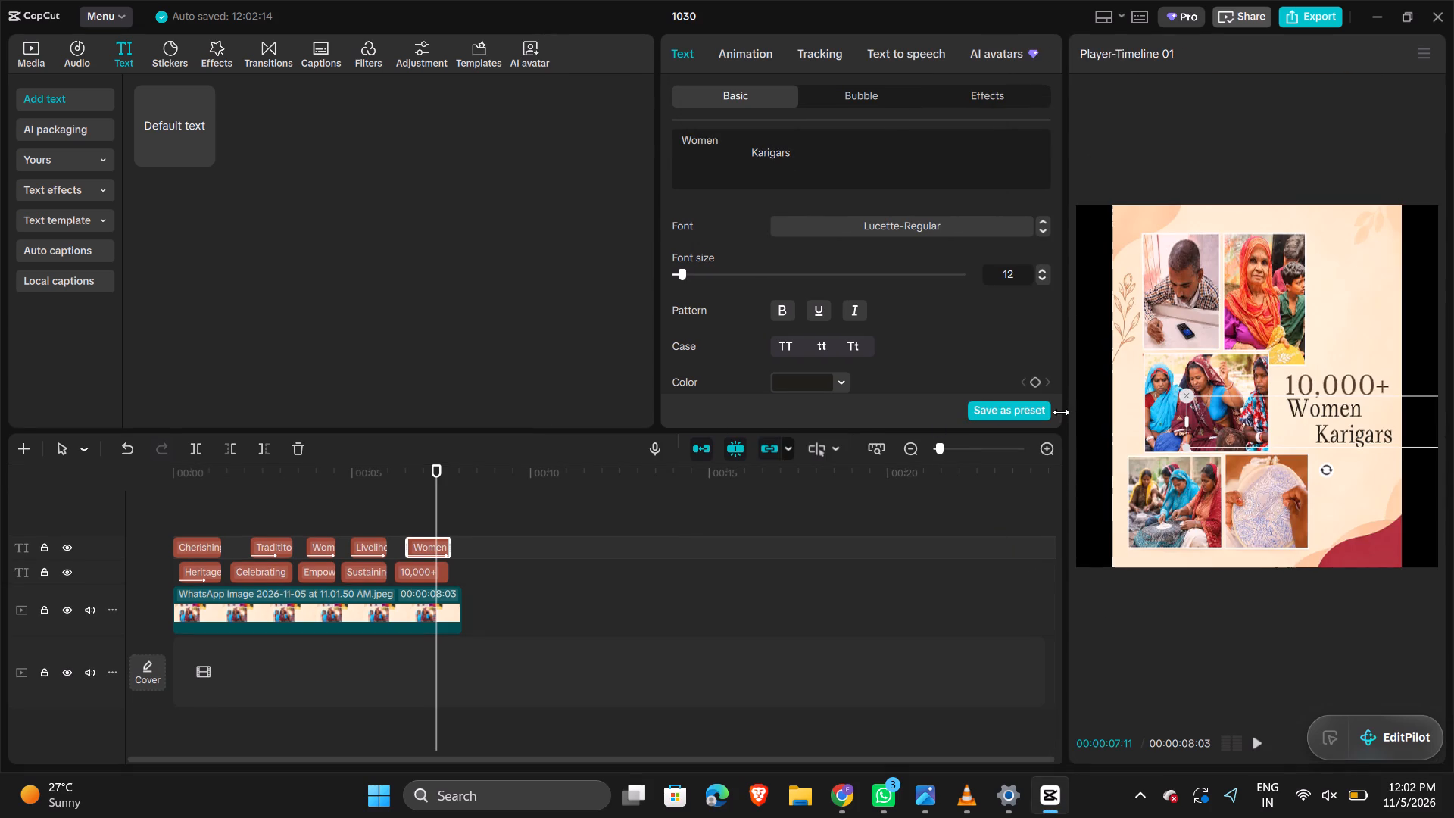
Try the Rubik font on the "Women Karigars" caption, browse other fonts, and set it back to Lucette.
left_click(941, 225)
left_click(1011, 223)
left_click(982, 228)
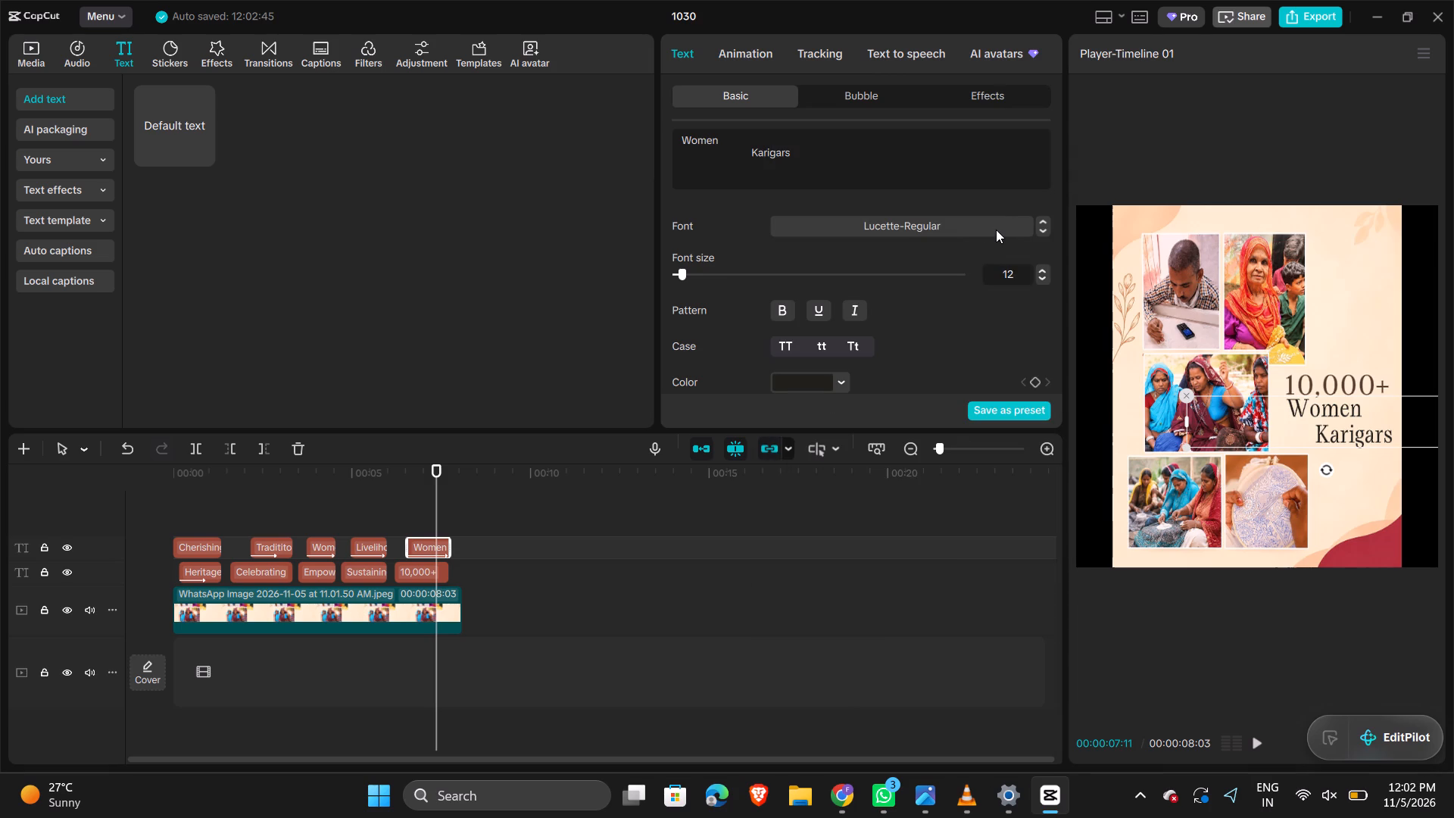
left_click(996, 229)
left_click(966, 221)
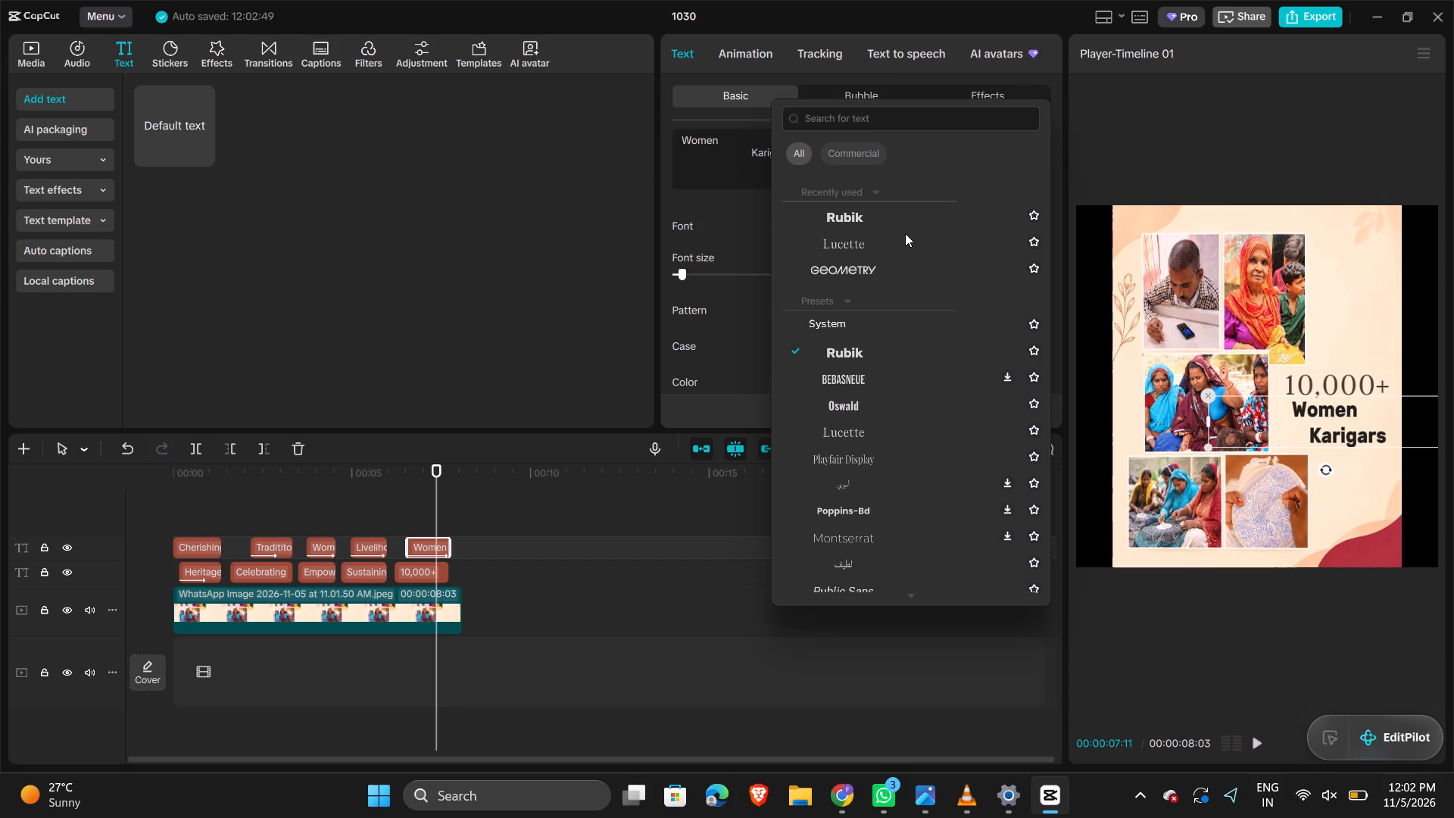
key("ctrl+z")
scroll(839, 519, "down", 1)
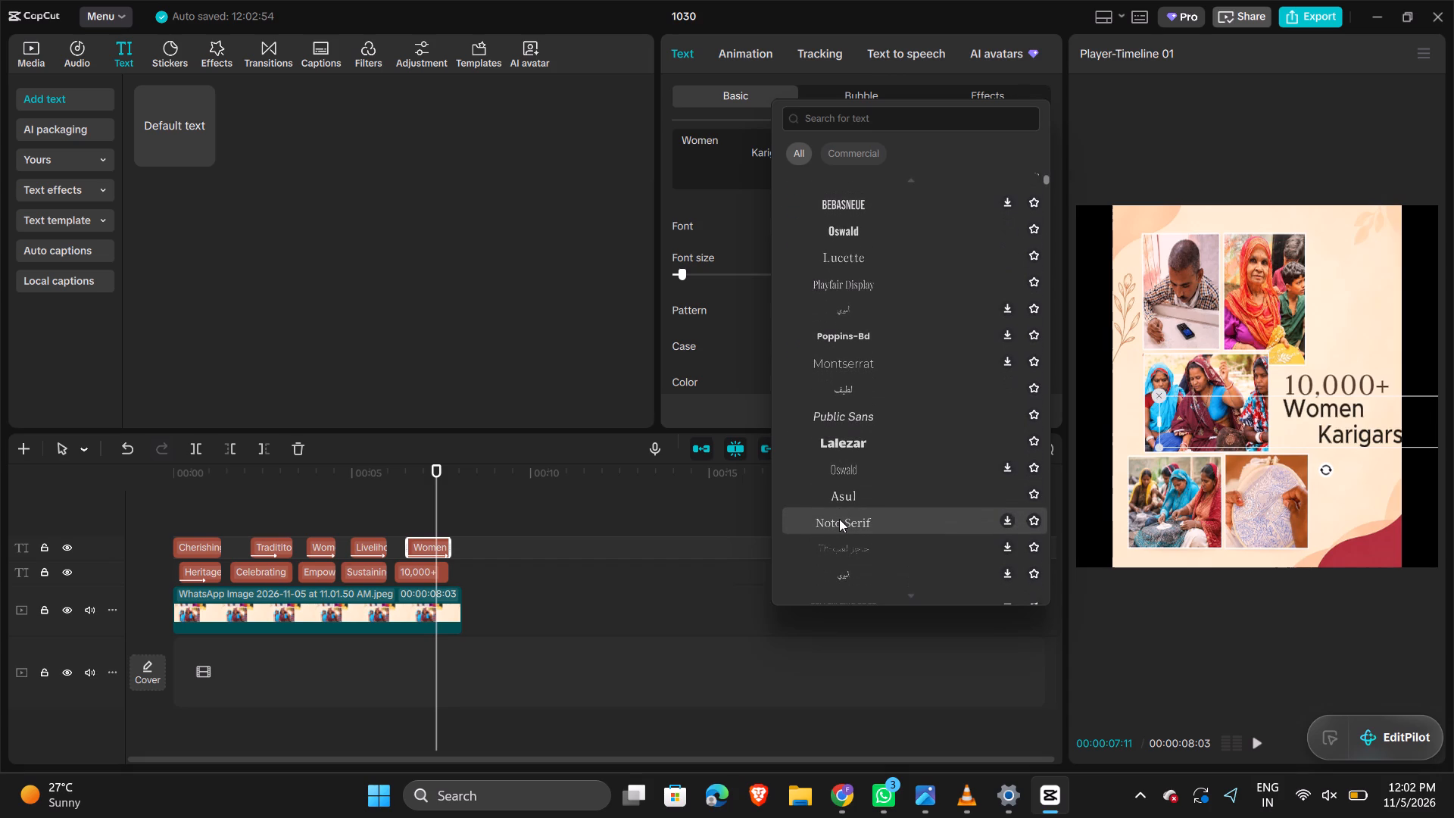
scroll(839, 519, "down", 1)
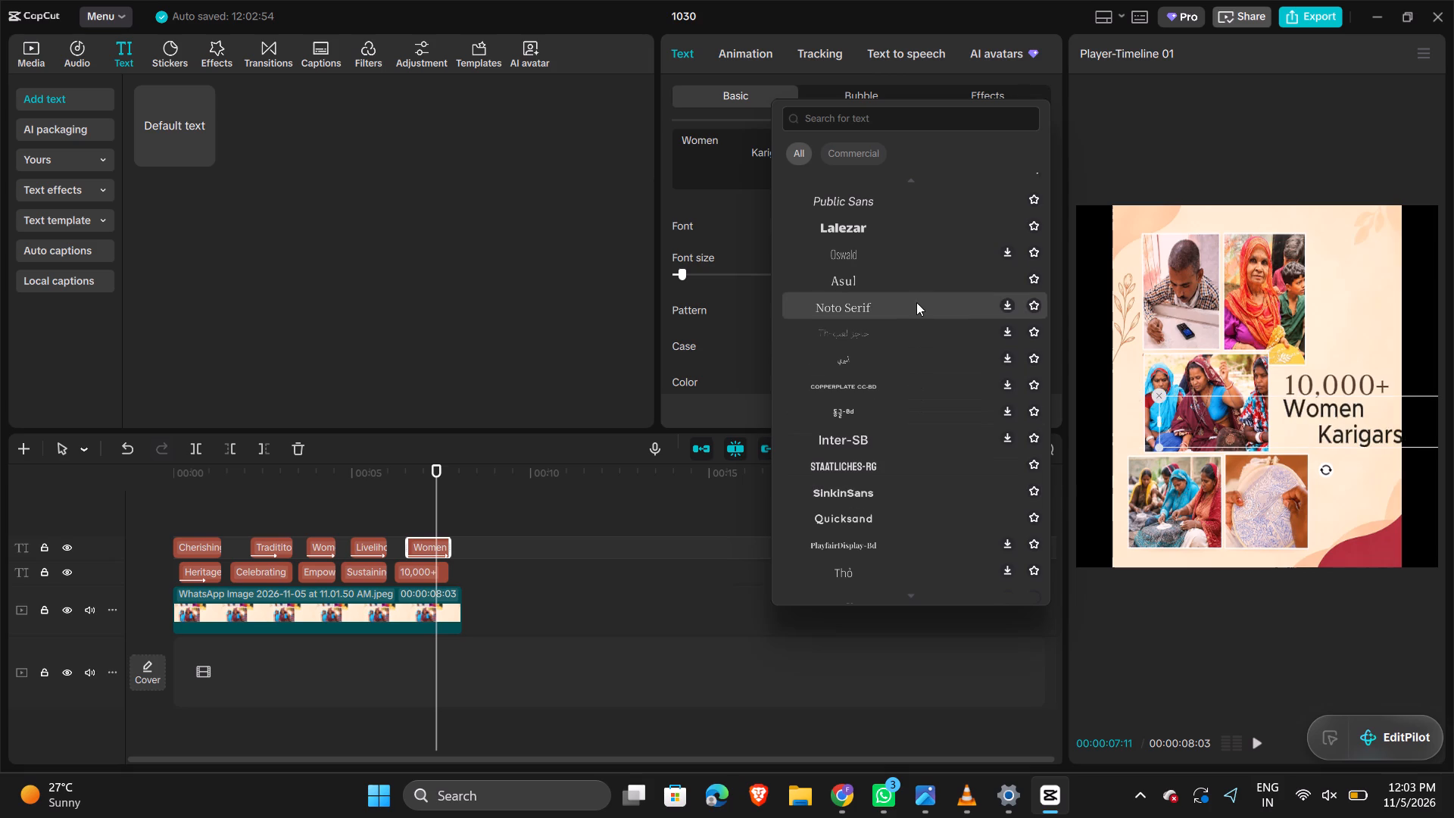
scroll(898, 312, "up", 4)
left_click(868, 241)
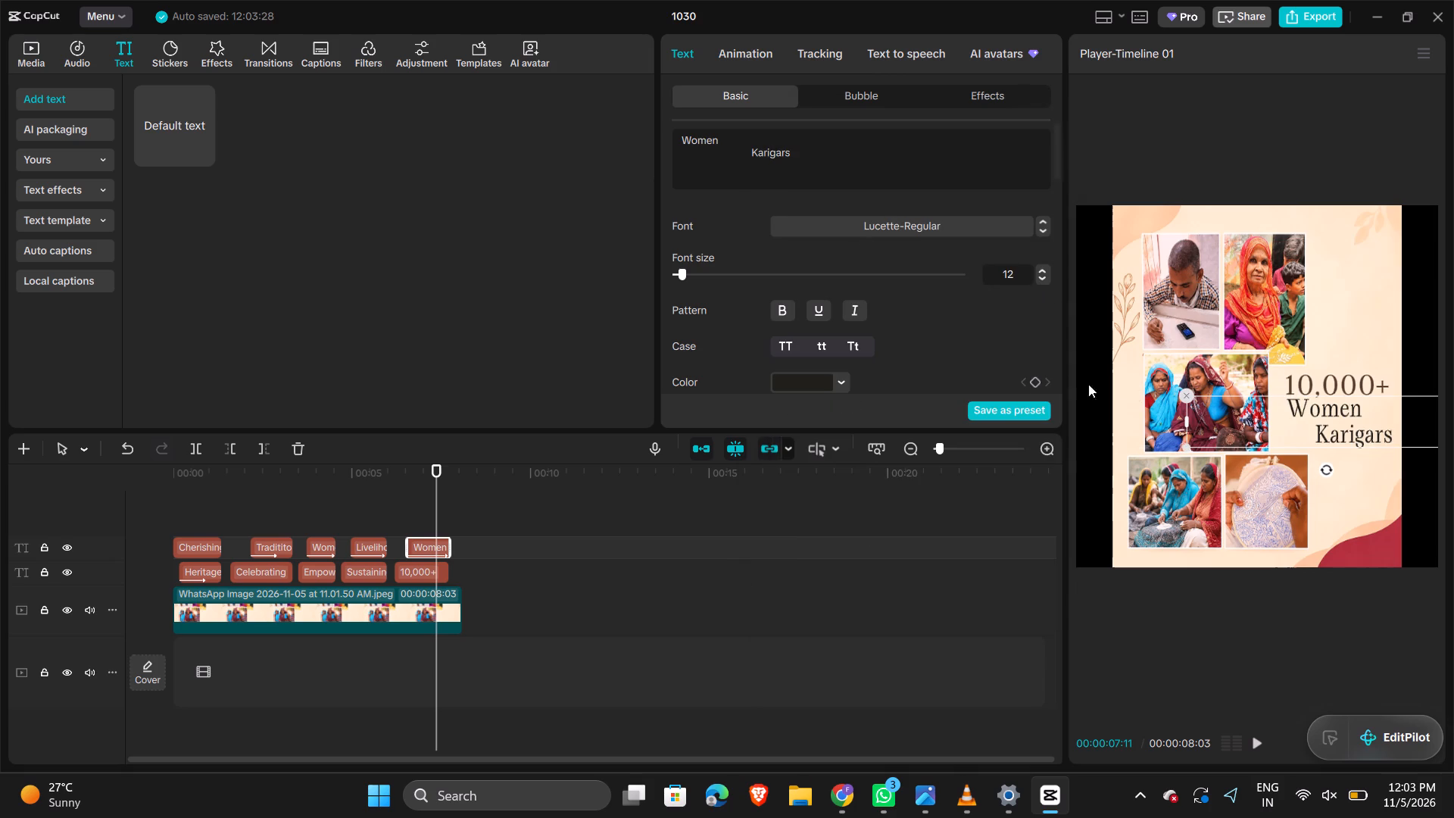
Copy the hex color 211F1B from the "Women Karigars" caption and apply it to the "10,000+" caption.
left_click(816, 377)
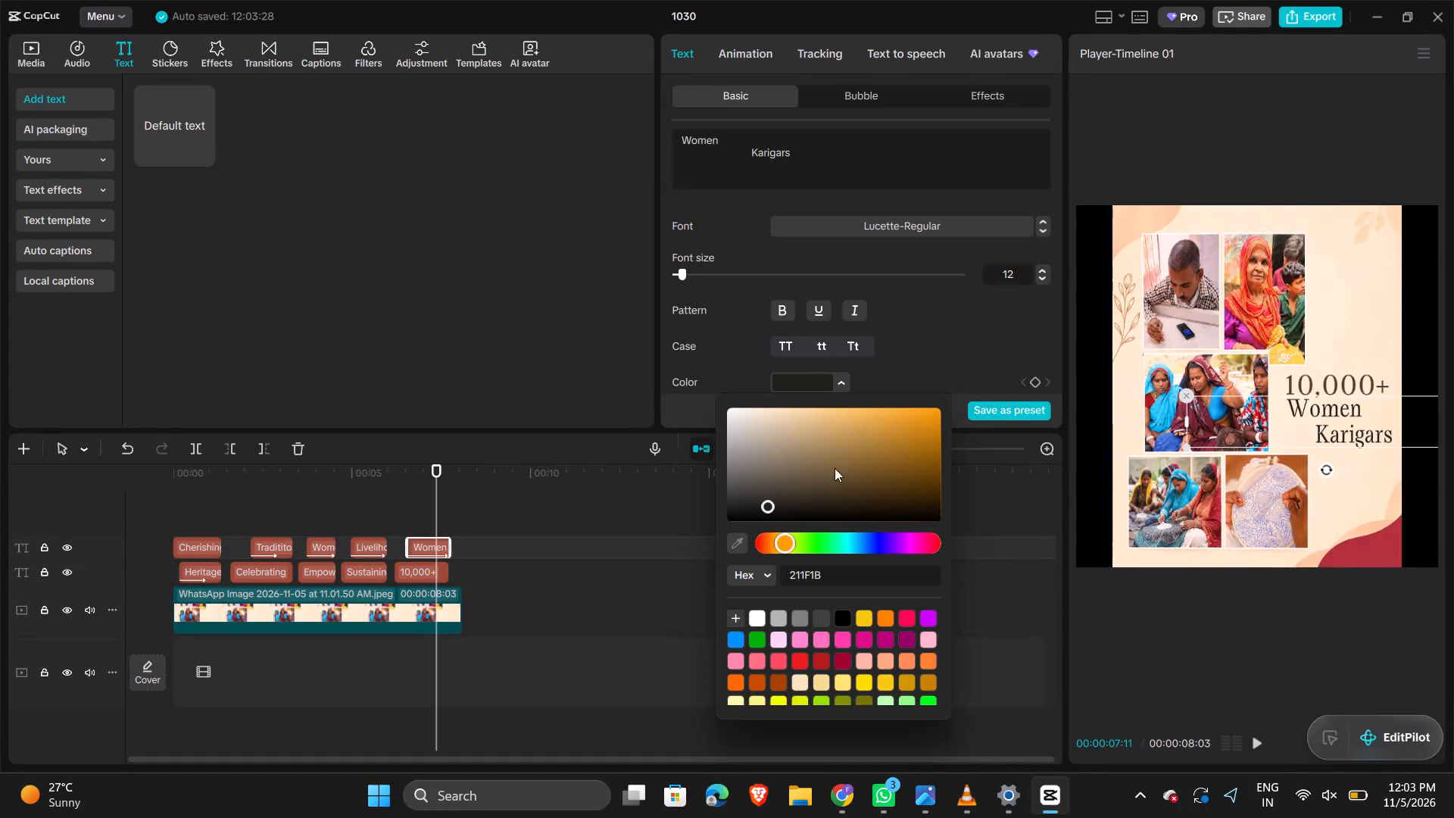
left_click_drag(835, 570, 763, 570)
key("ctrl+c")
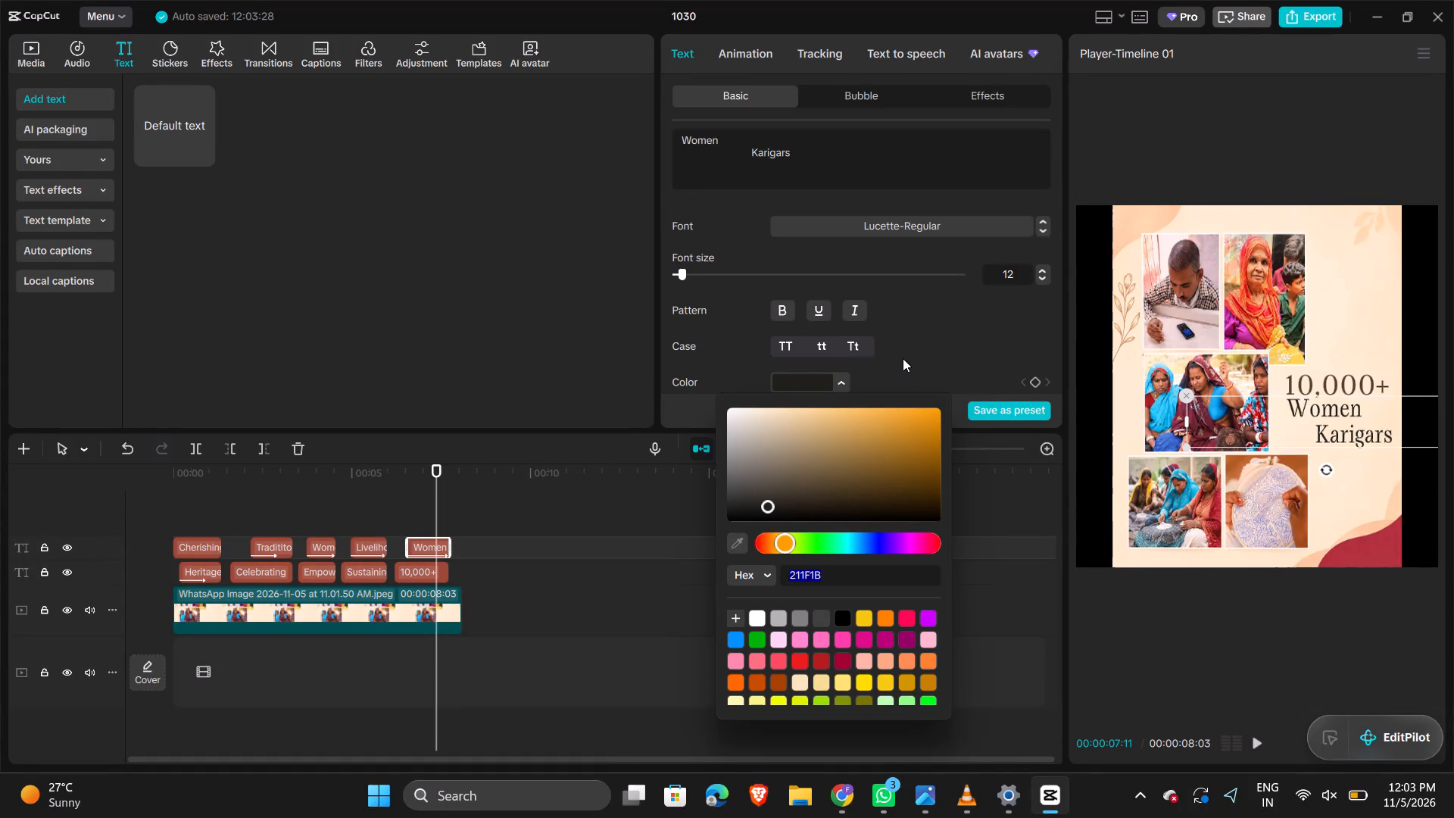
left_click(903, 358)
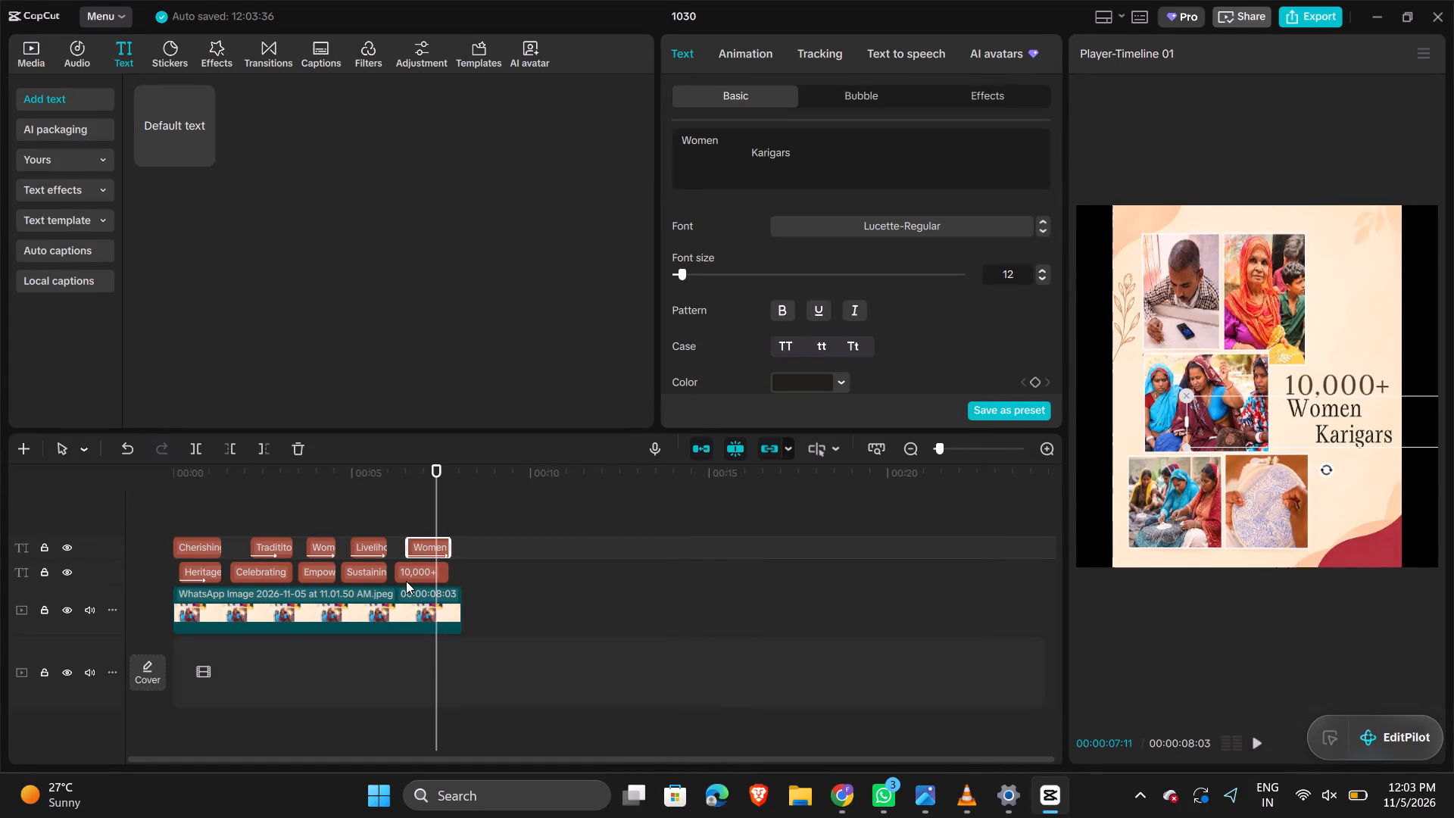
left_click(406, 581)
left_click(801, 383)
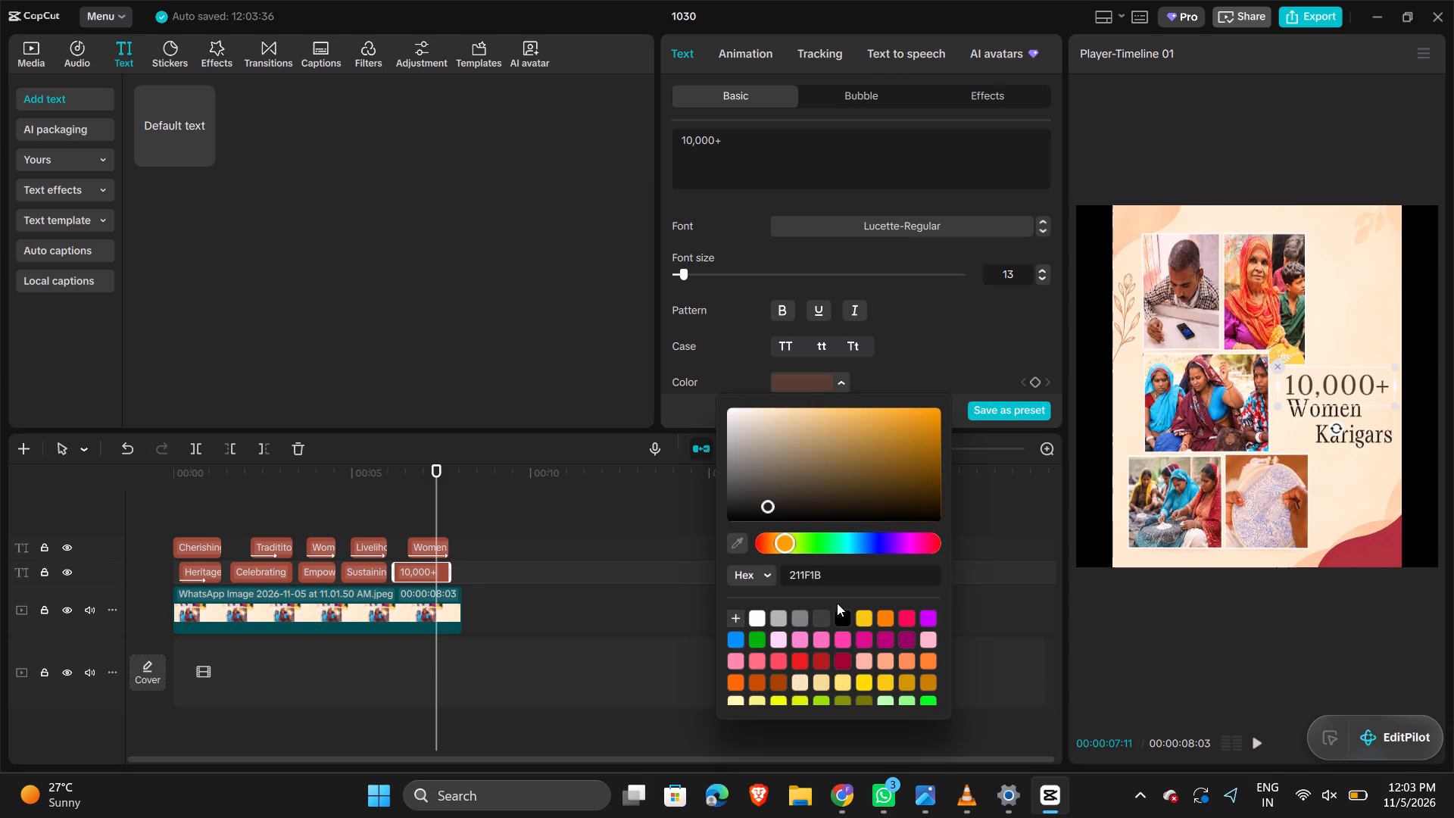
left_click(843, 616)
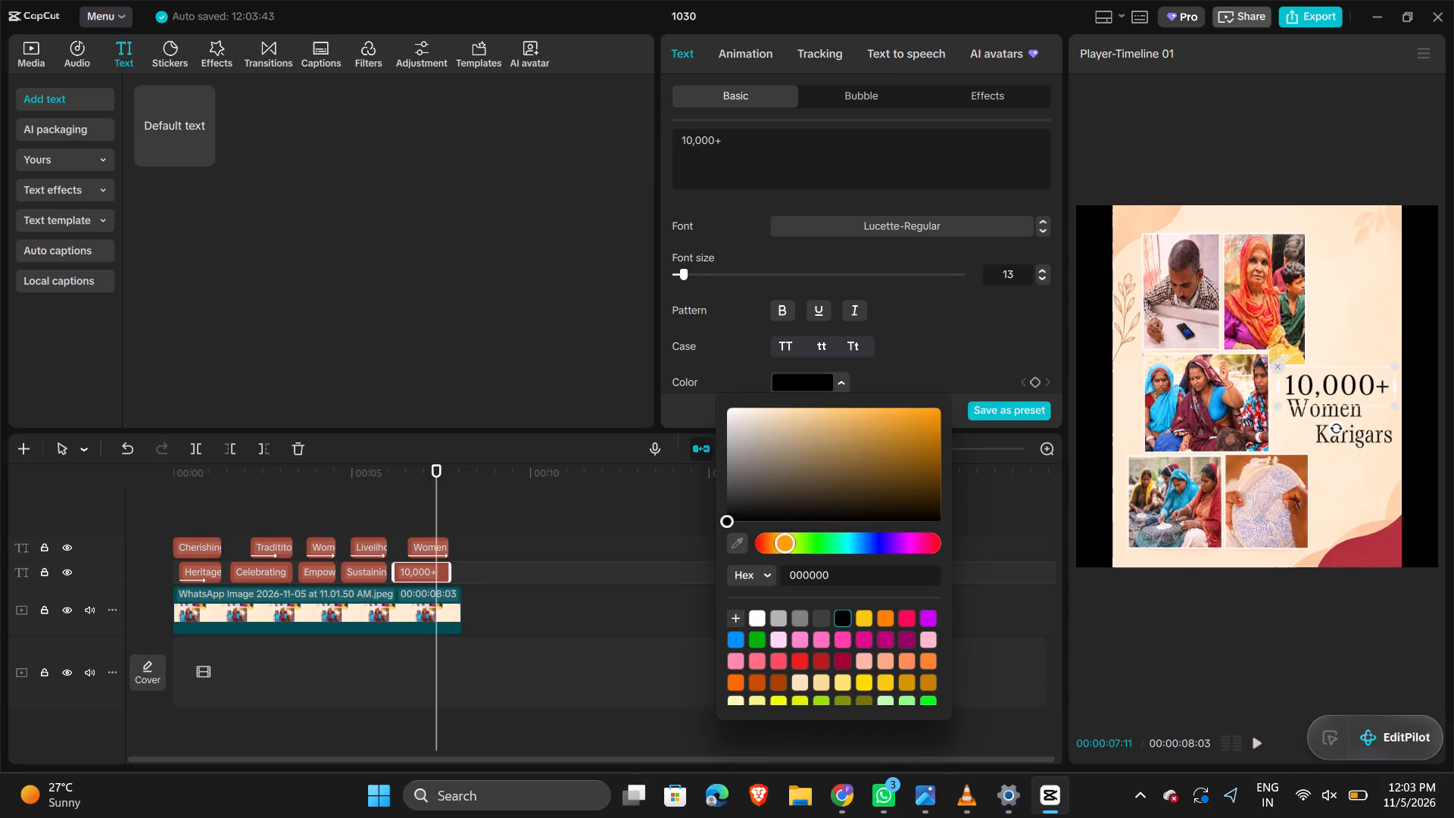
left_click(836, 571)
key("ctrl+v")
key("ctrl+a")
key("ctrl+v")
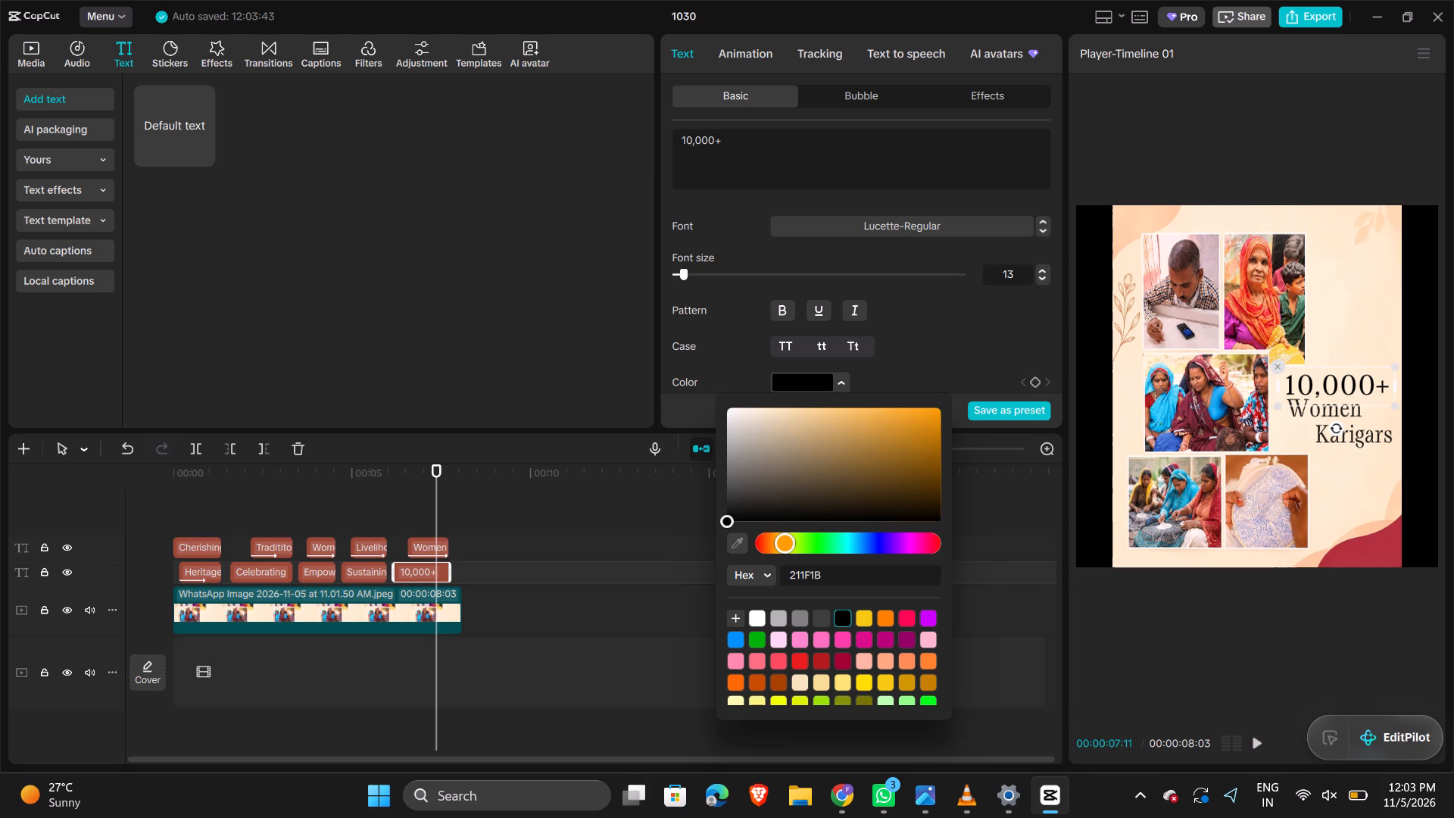
left_click(604, 532)
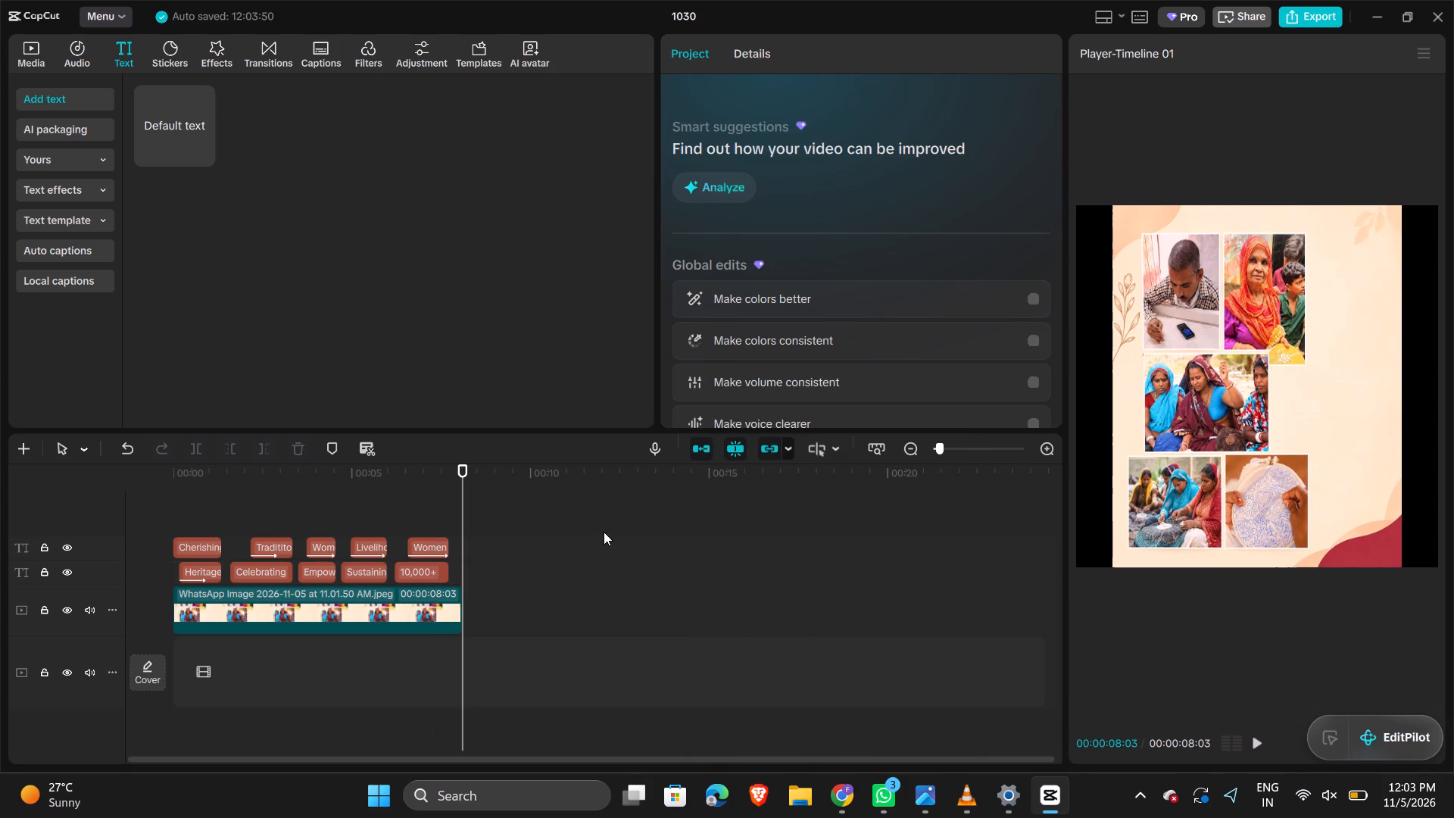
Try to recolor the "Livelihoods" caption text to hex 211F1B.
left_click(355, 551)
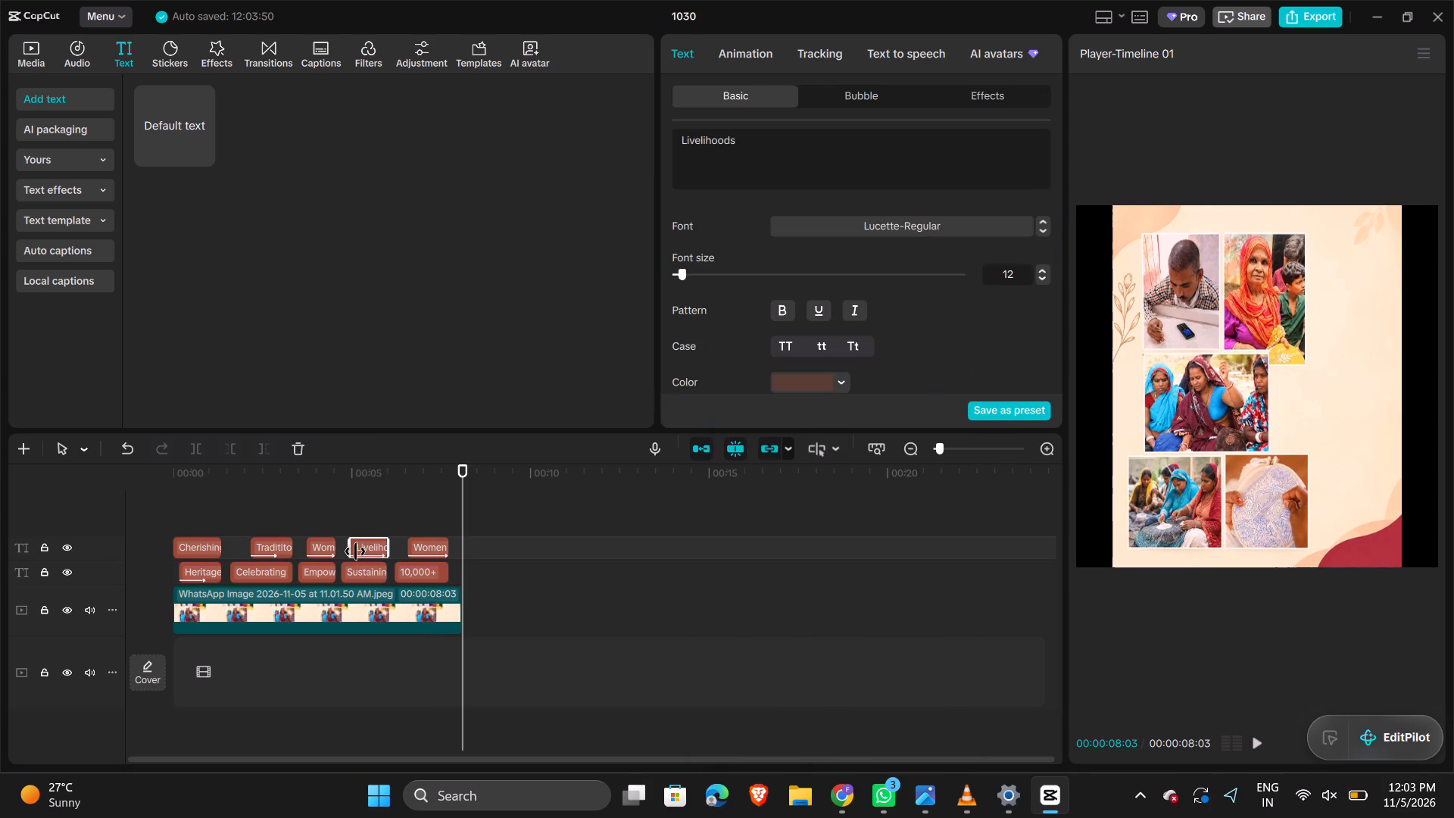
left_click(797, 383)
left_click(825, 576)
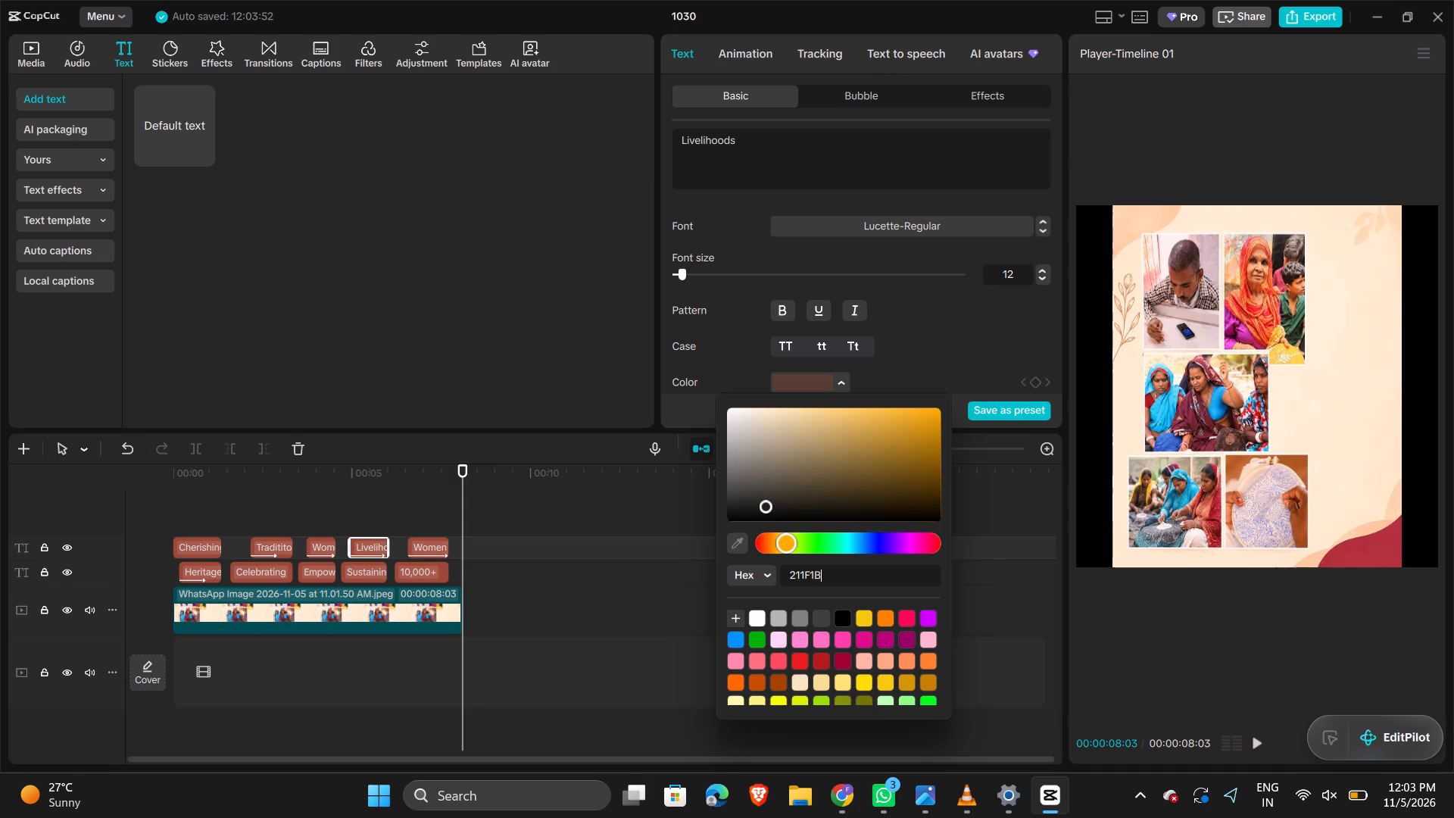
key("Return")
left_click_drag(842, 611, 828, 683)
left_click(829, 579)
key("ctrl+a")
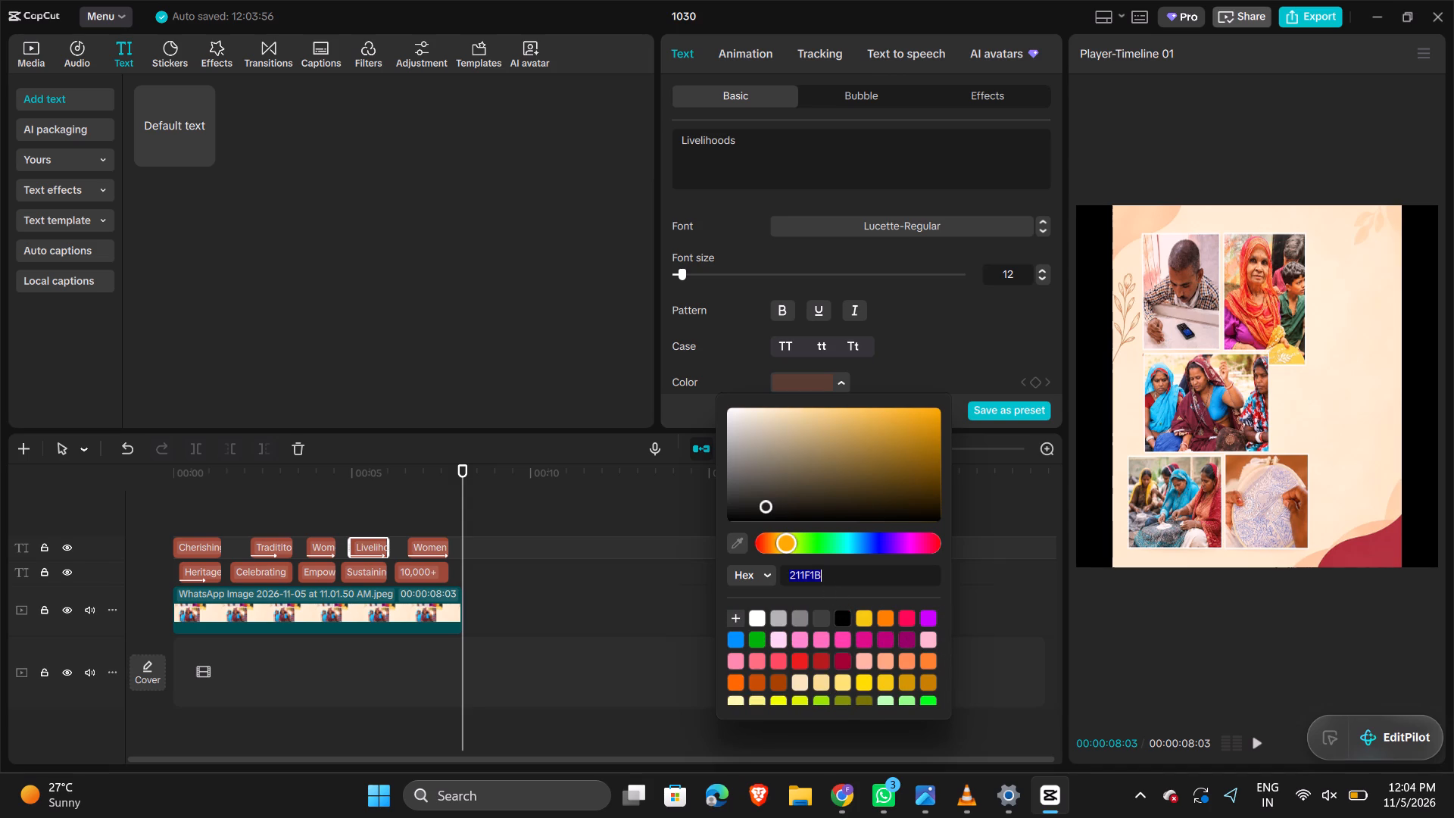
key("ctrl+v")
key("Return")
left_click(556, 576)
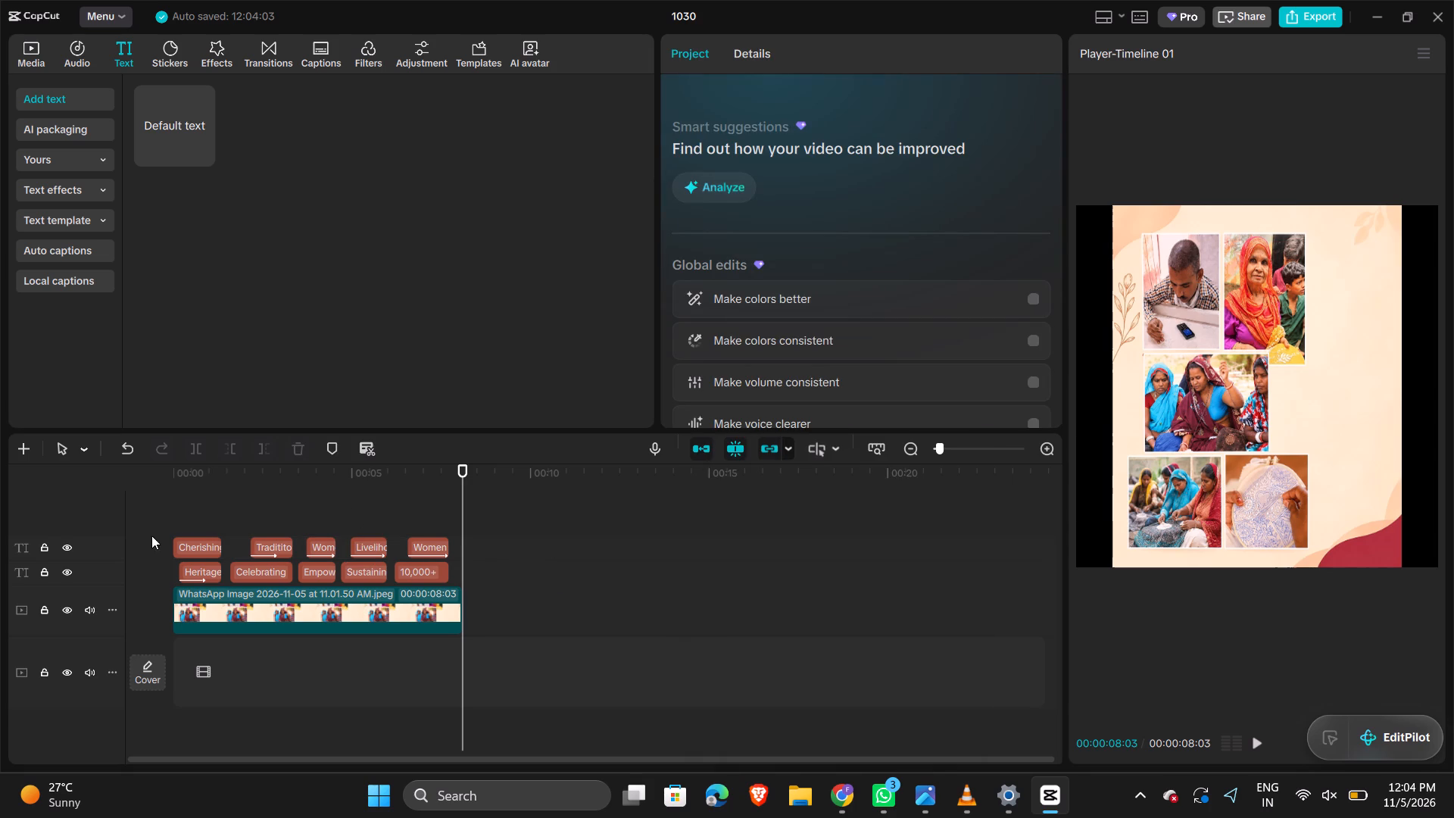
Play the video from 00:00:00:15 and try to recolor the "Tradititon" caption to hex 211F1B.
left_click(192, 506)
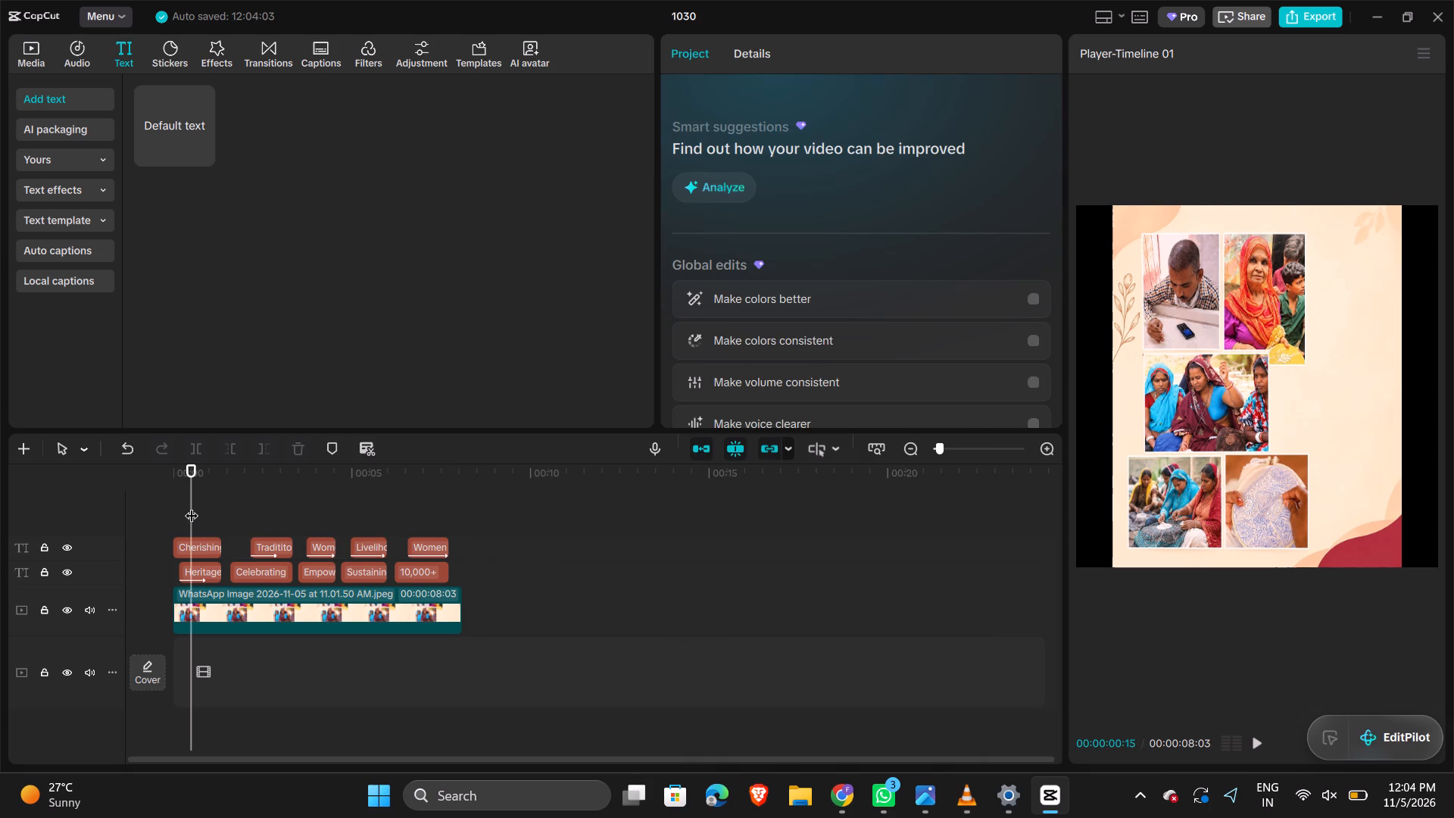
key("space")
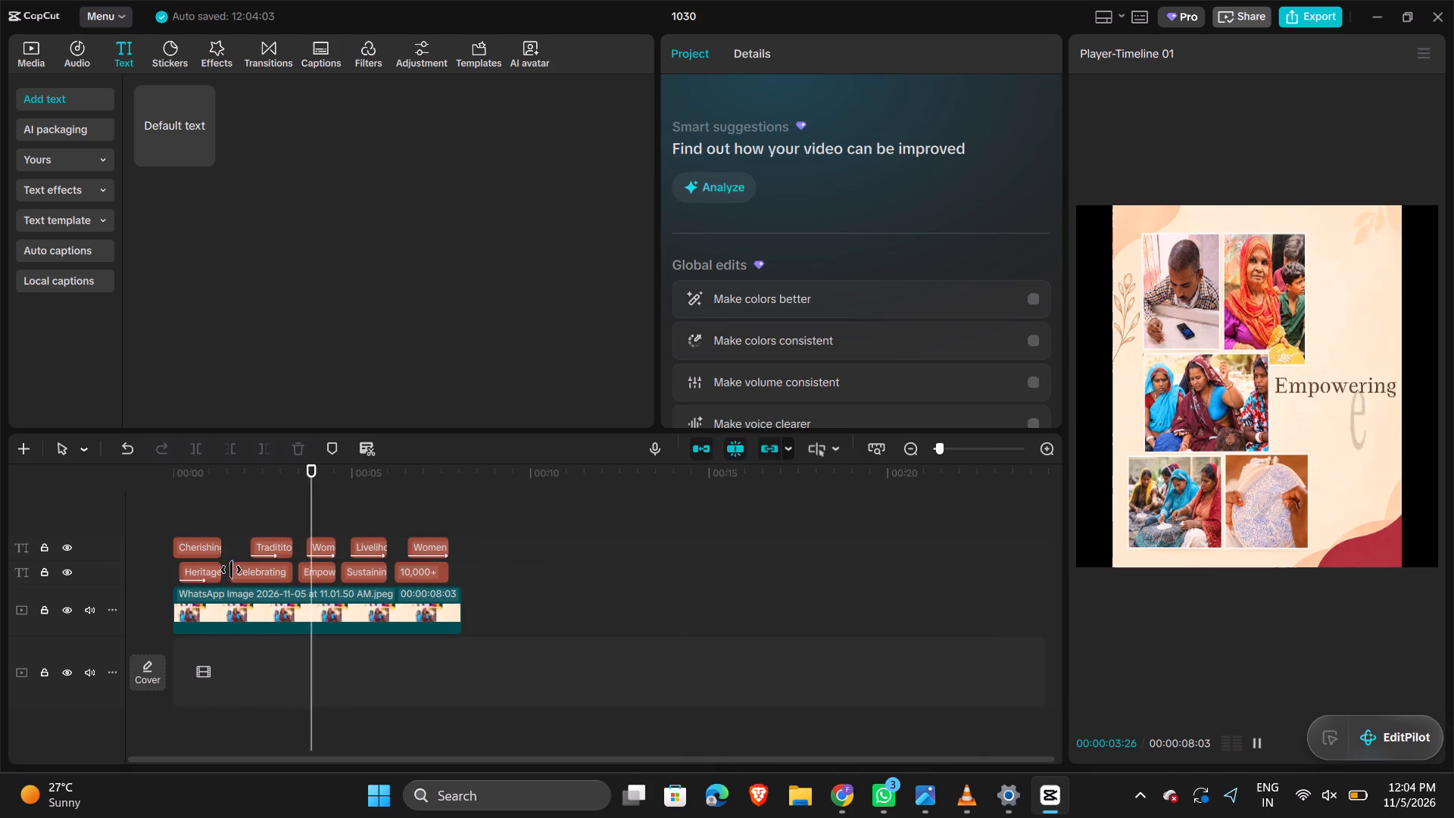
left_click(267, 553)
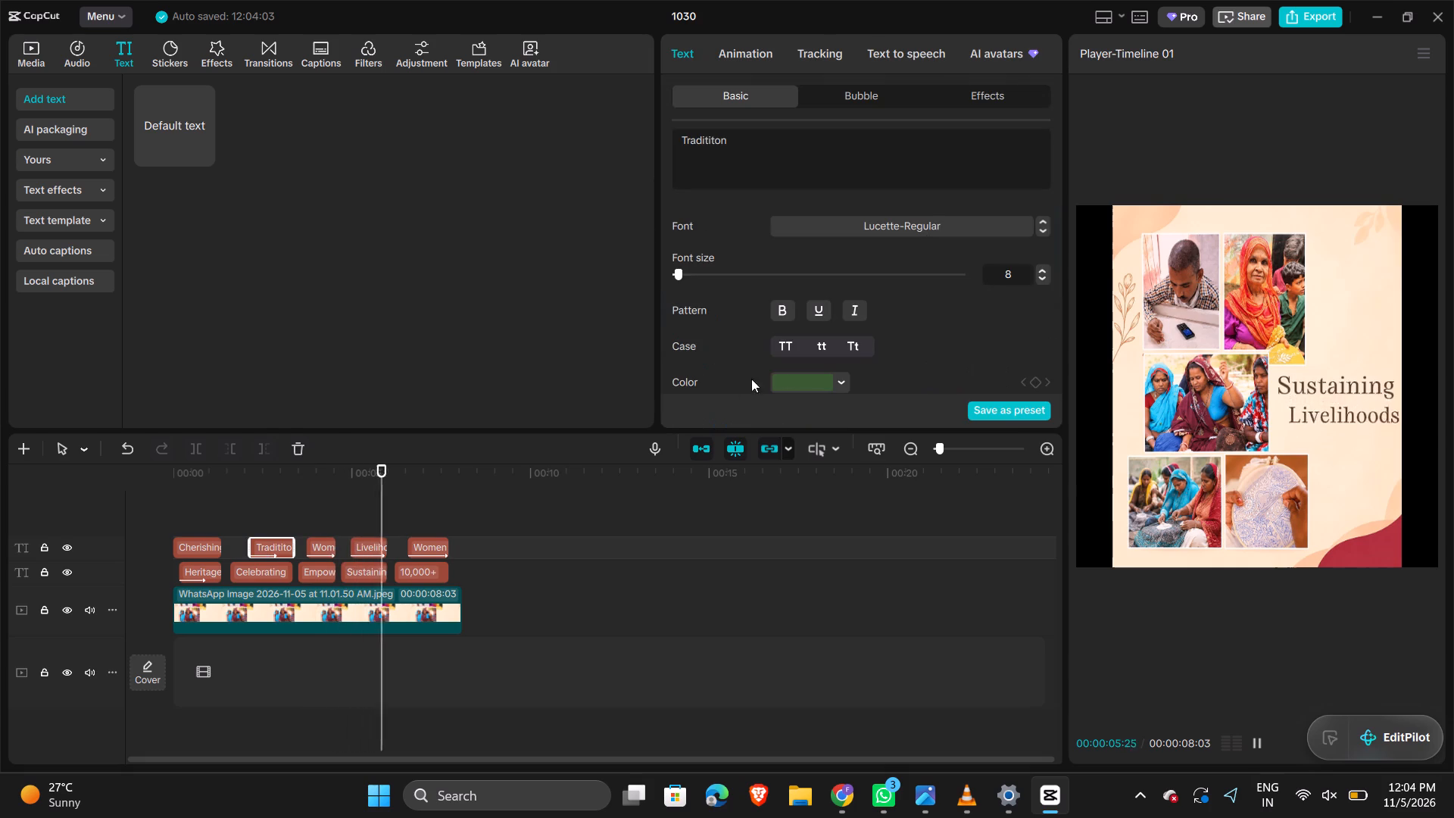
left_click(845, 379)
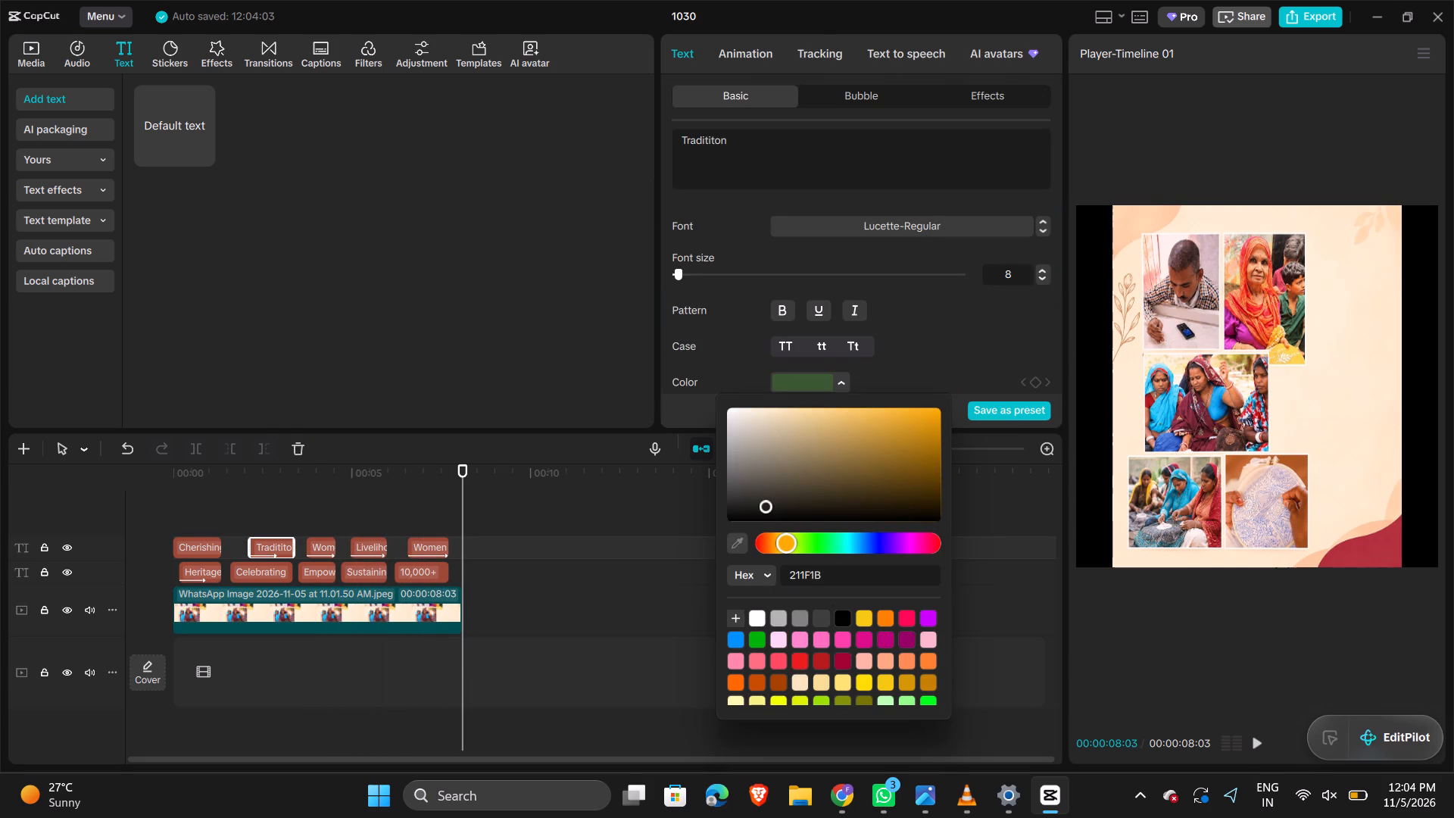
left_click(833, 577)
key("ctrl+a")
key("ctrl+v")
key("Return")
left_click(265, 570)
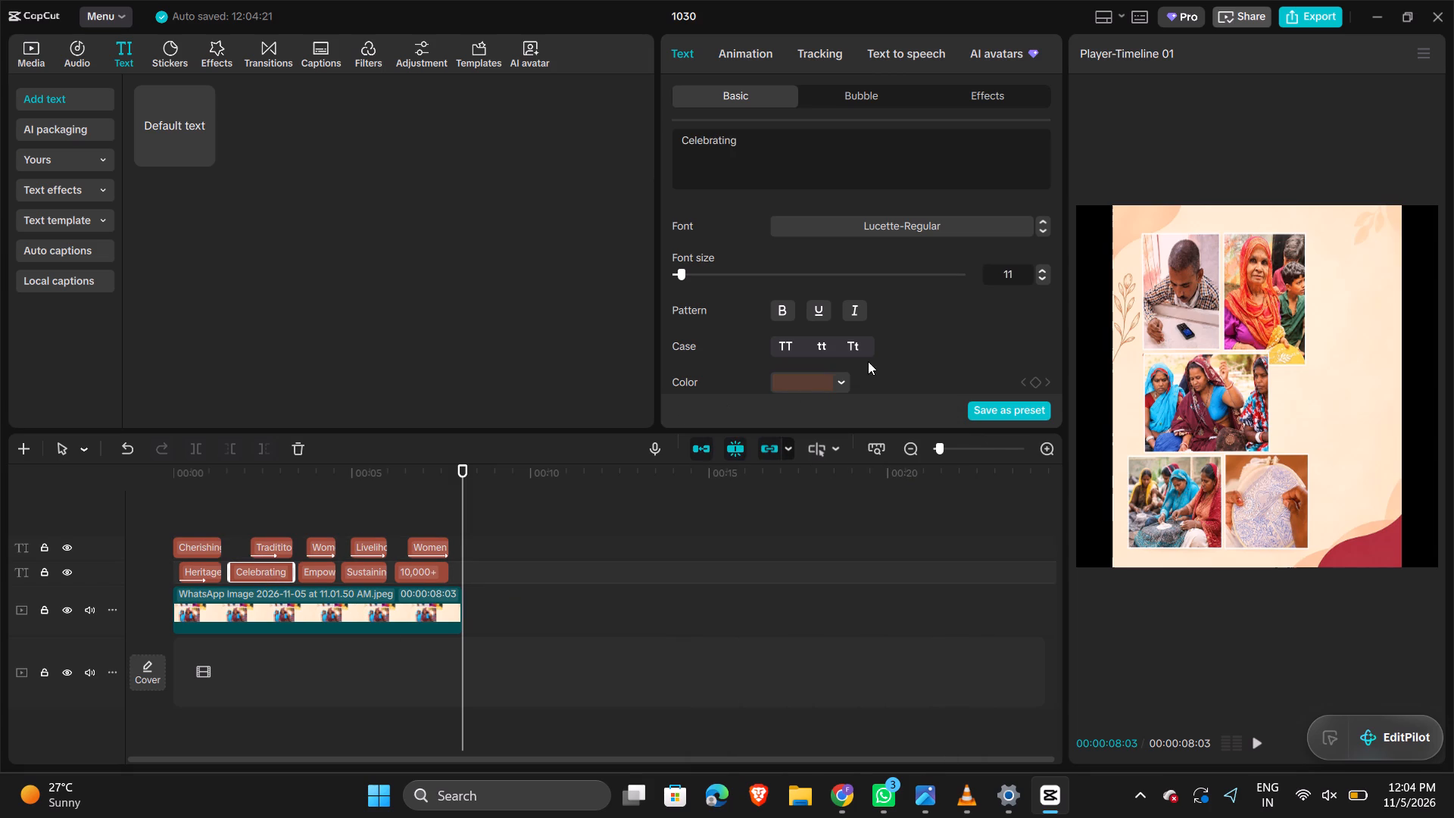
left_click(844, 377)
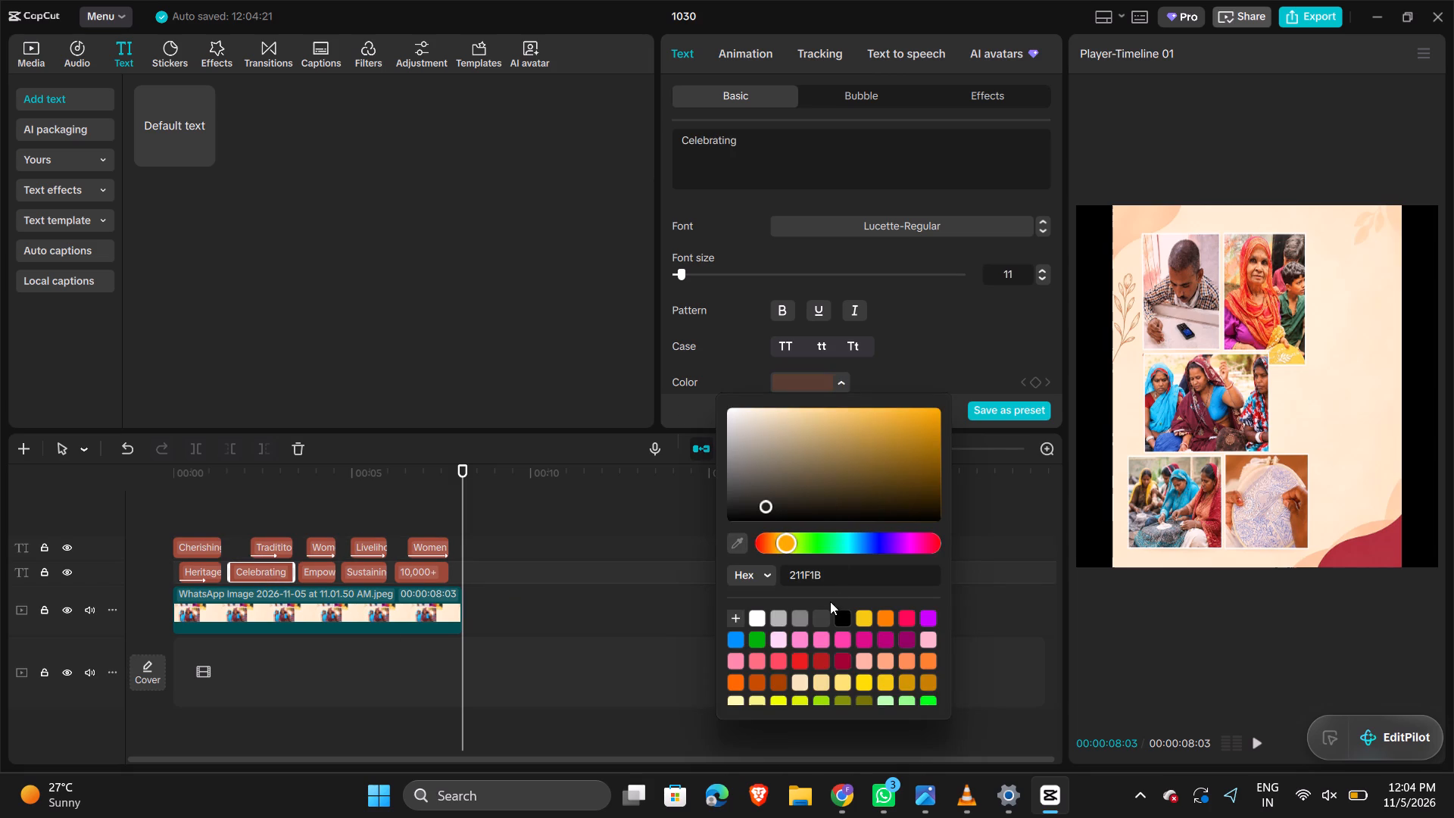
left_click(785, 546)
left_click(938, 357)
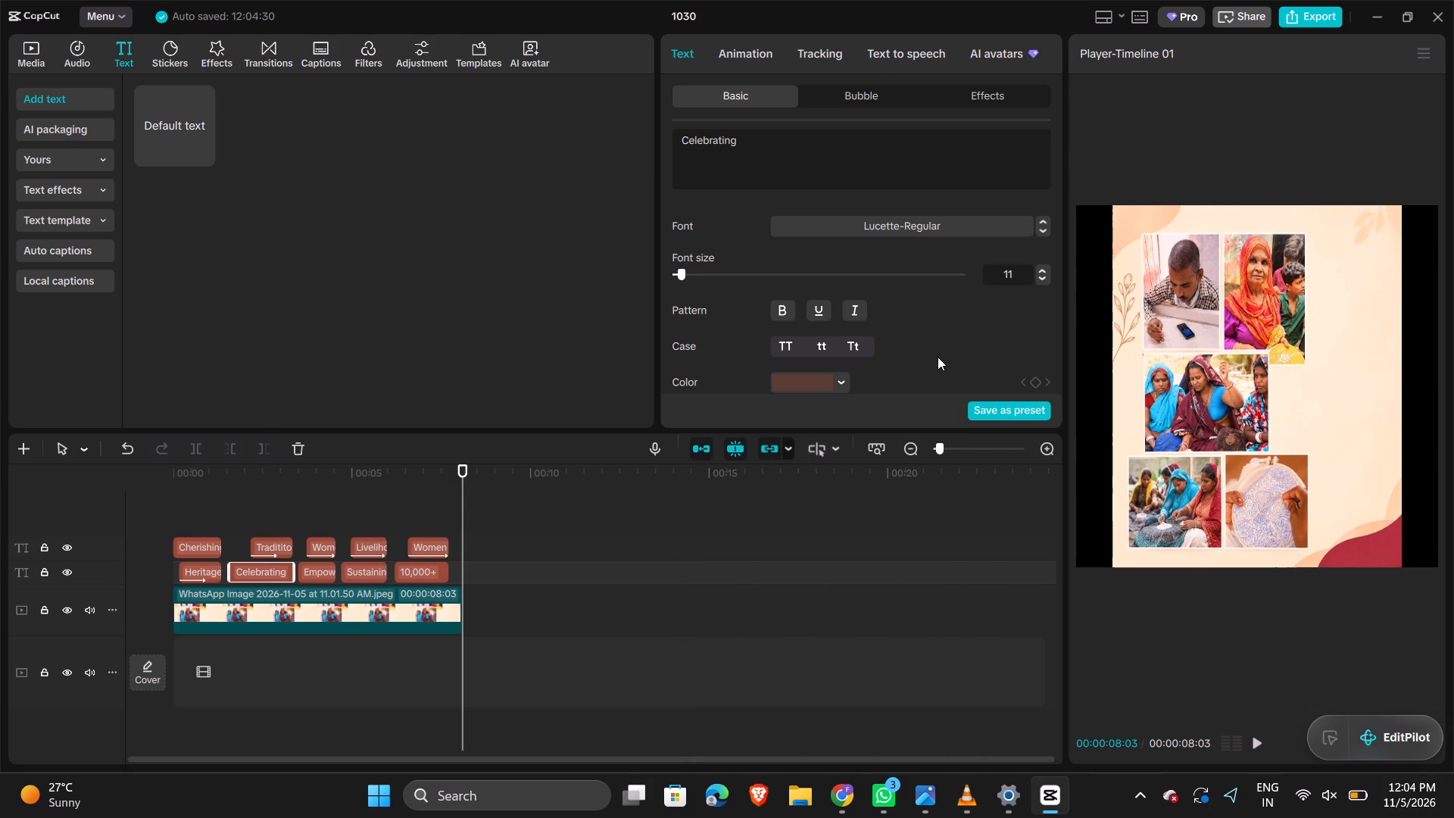
Move the playhead to 00:00:02:23 and recolor the "Tradititon" caption, first with the black preset and finally with hex 211F1B.
key("space")
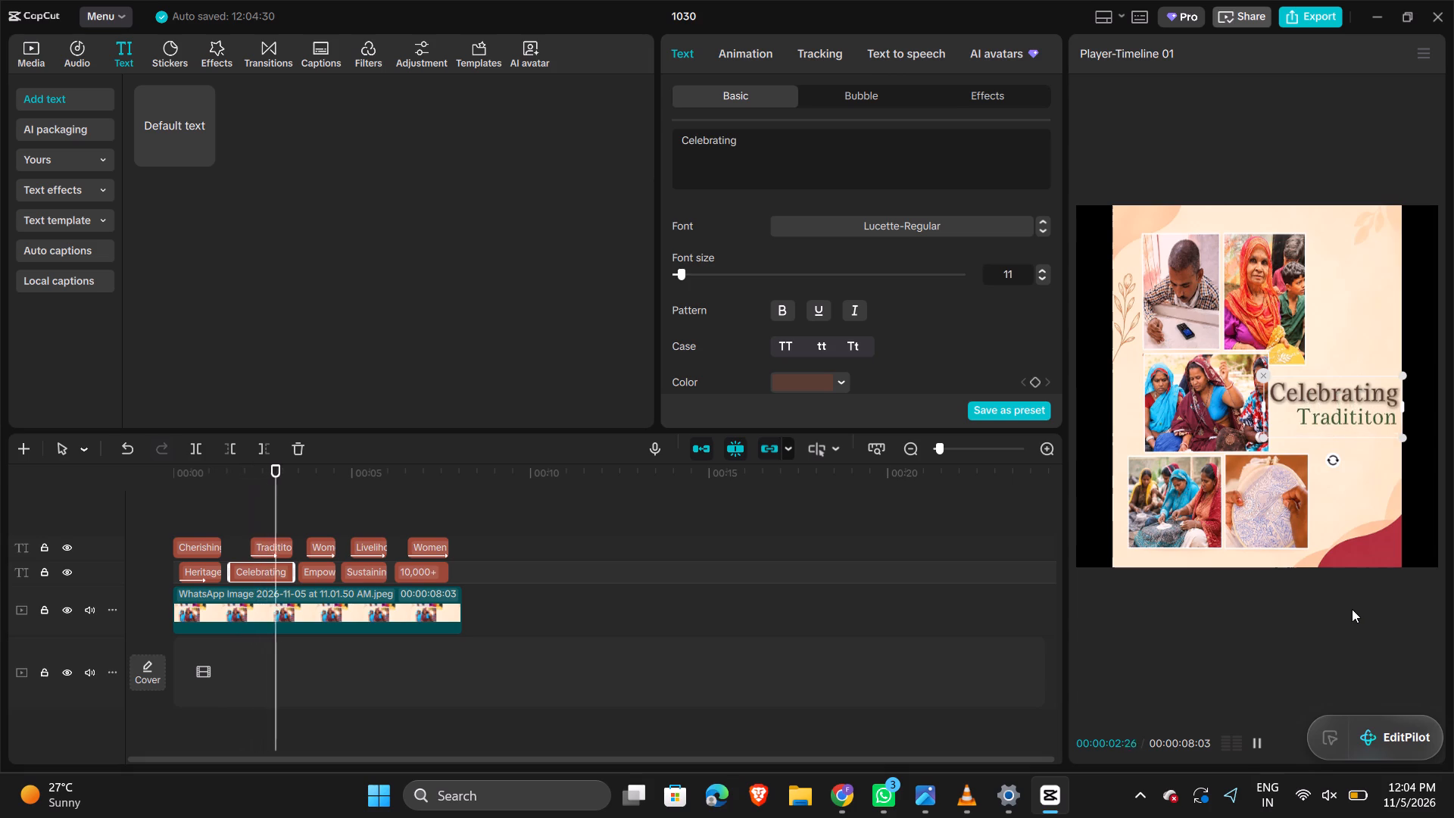
left_click(279, 554)
left_click(272, 528)
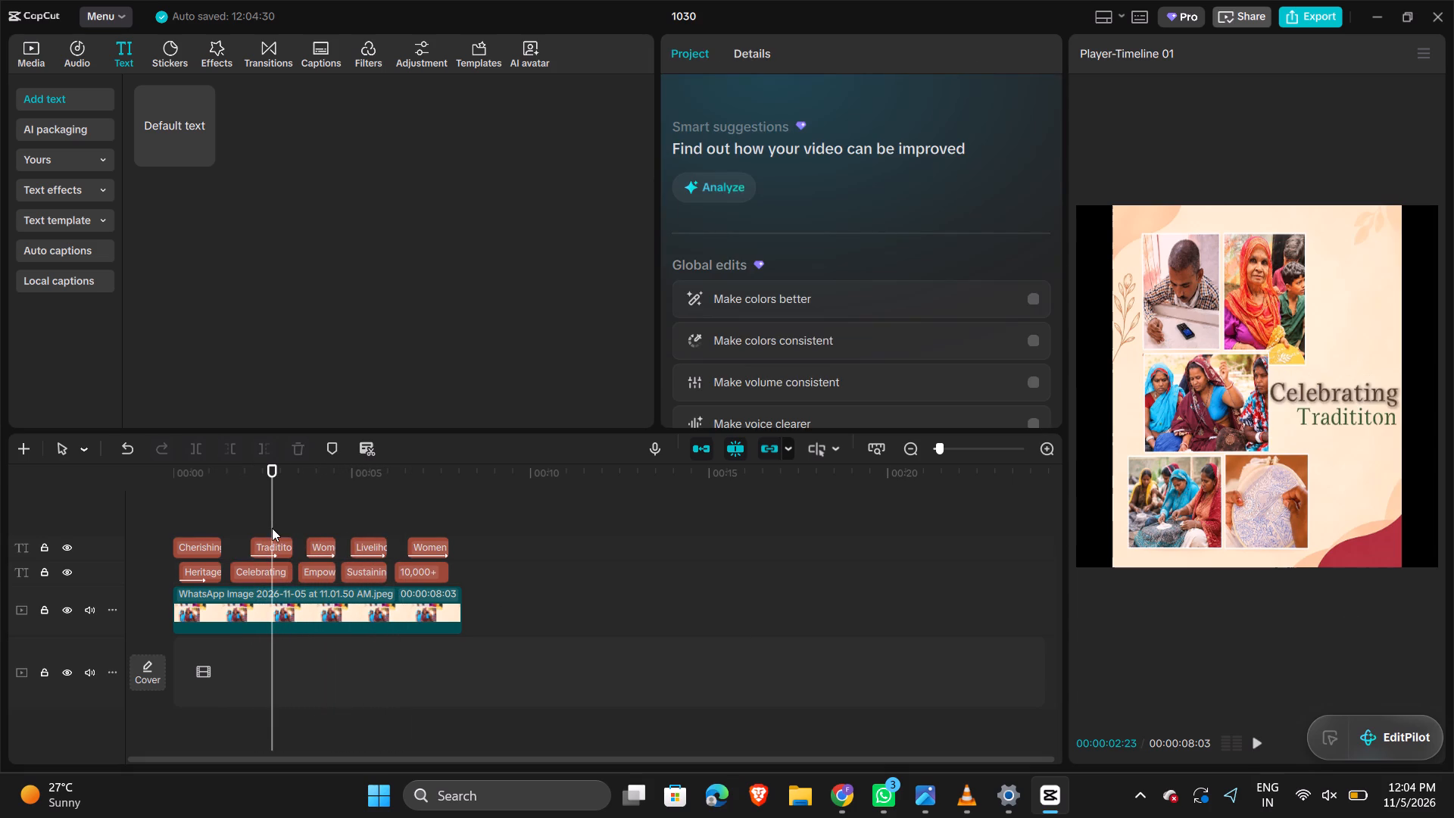
left_click(281, 542)
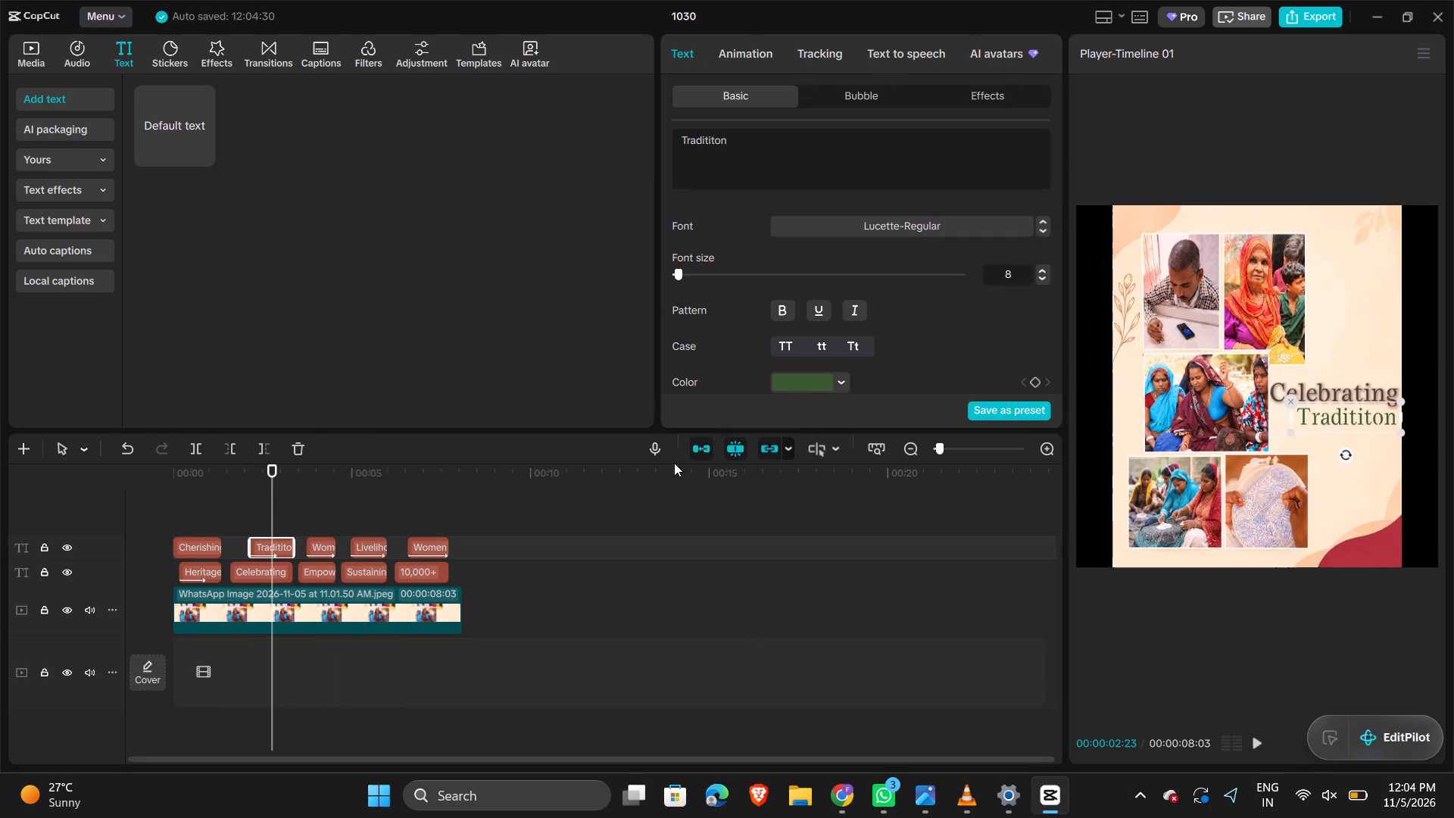
left_click(836, 379)
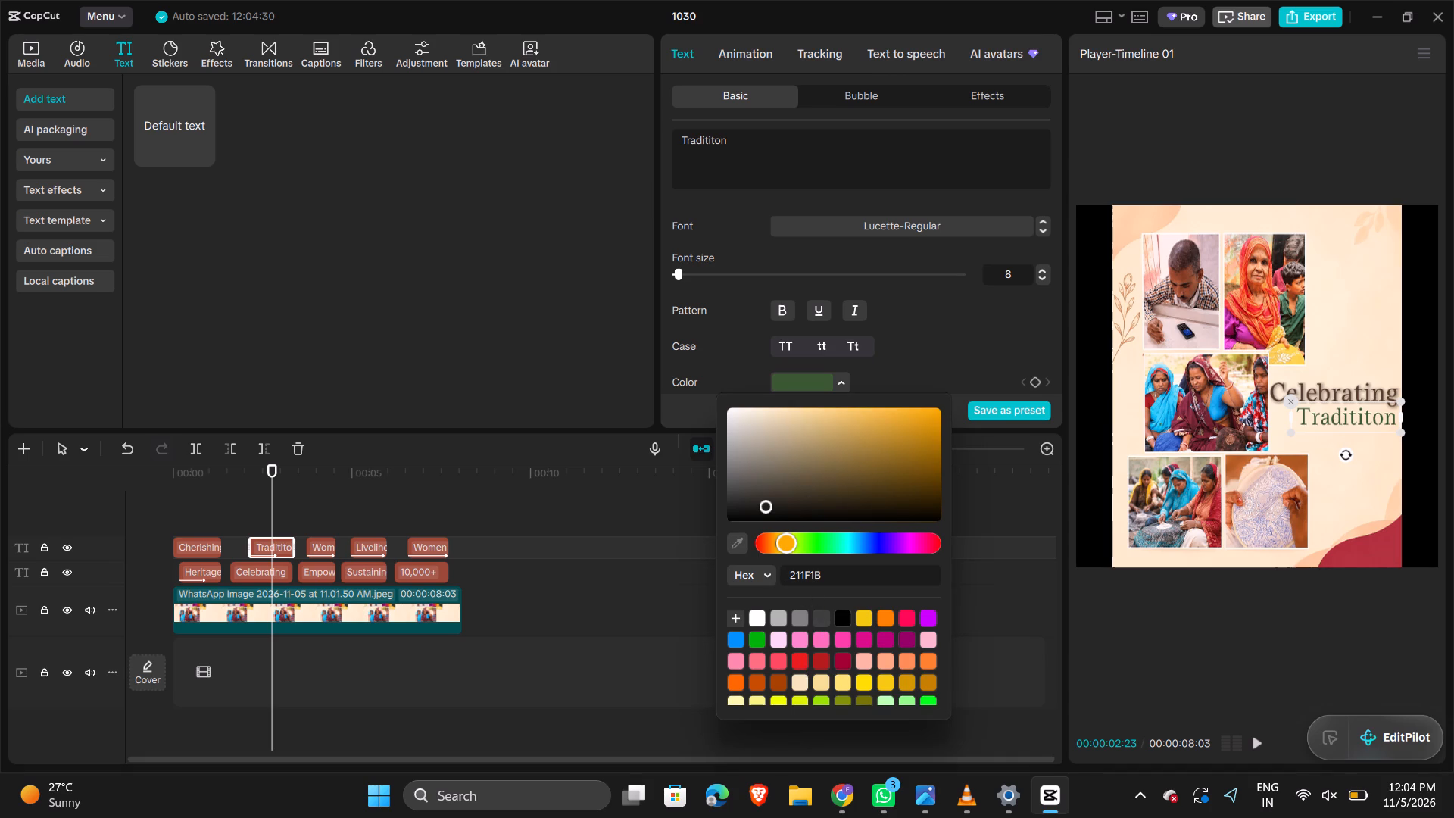
left_click(823, 573)
left_click_drag(822, 573, 769, 571)
left_click(736, 540)
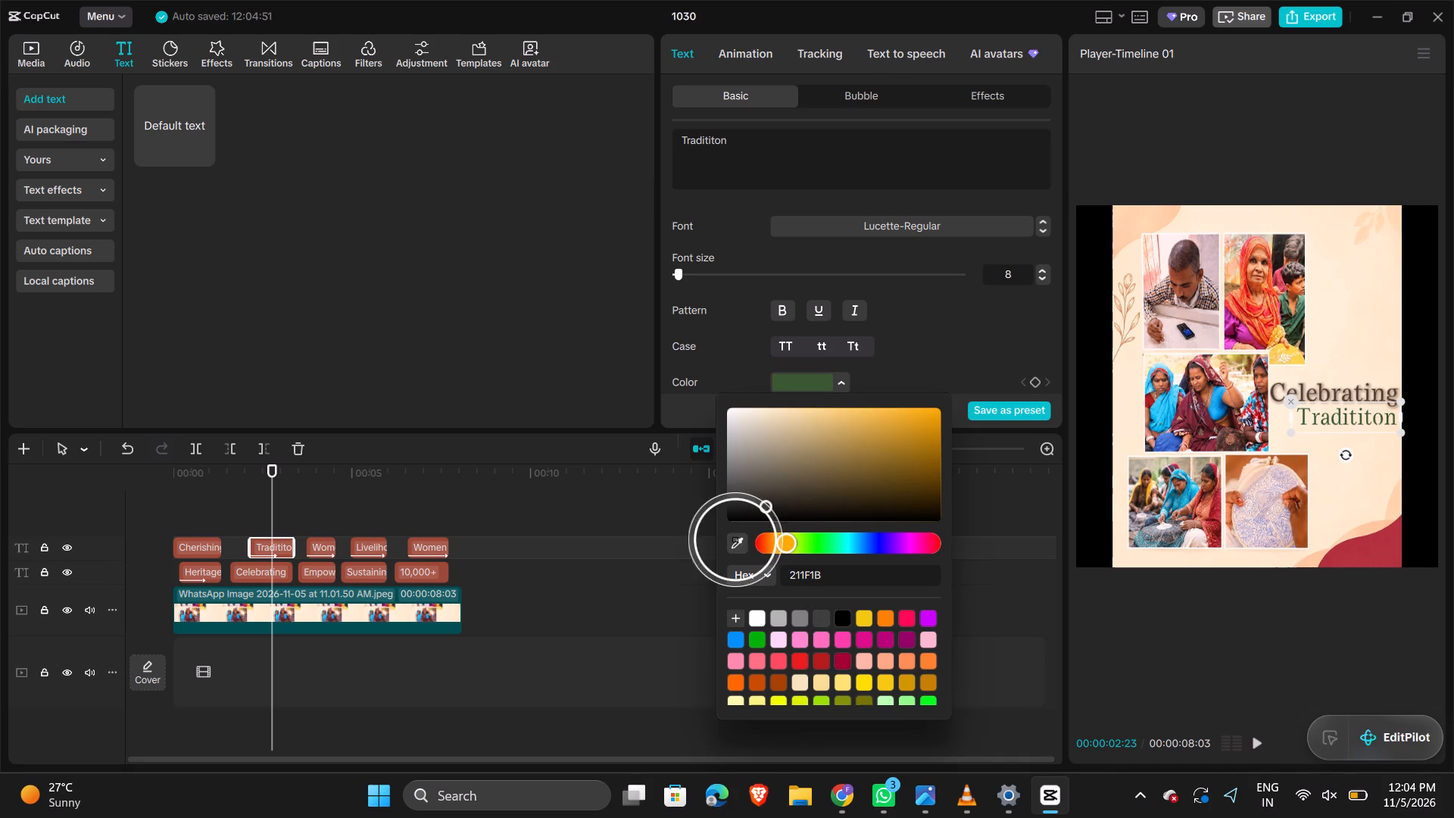
left_click(767, 507)
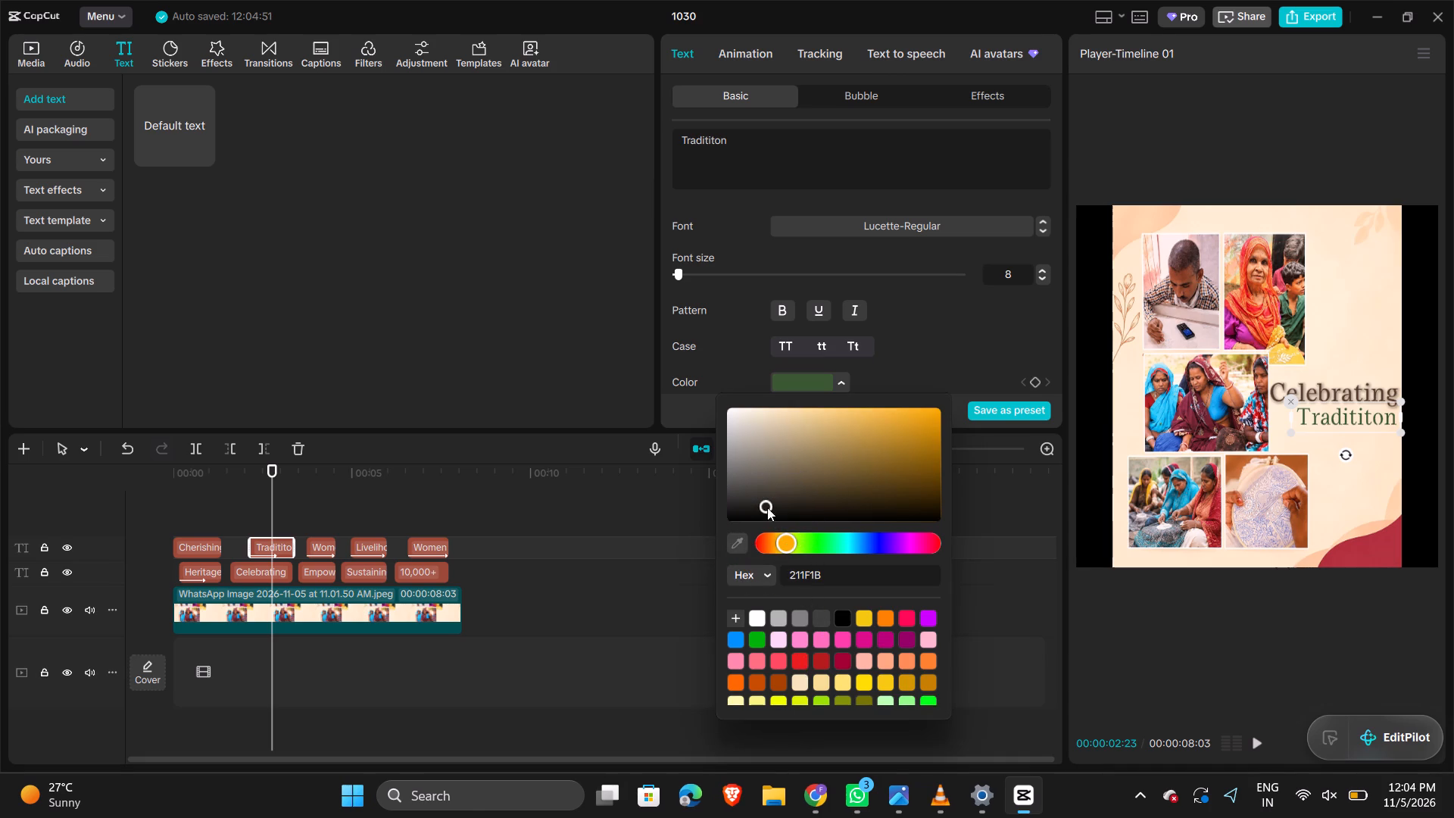
left_click(834, 582)
double_click(834, 582)
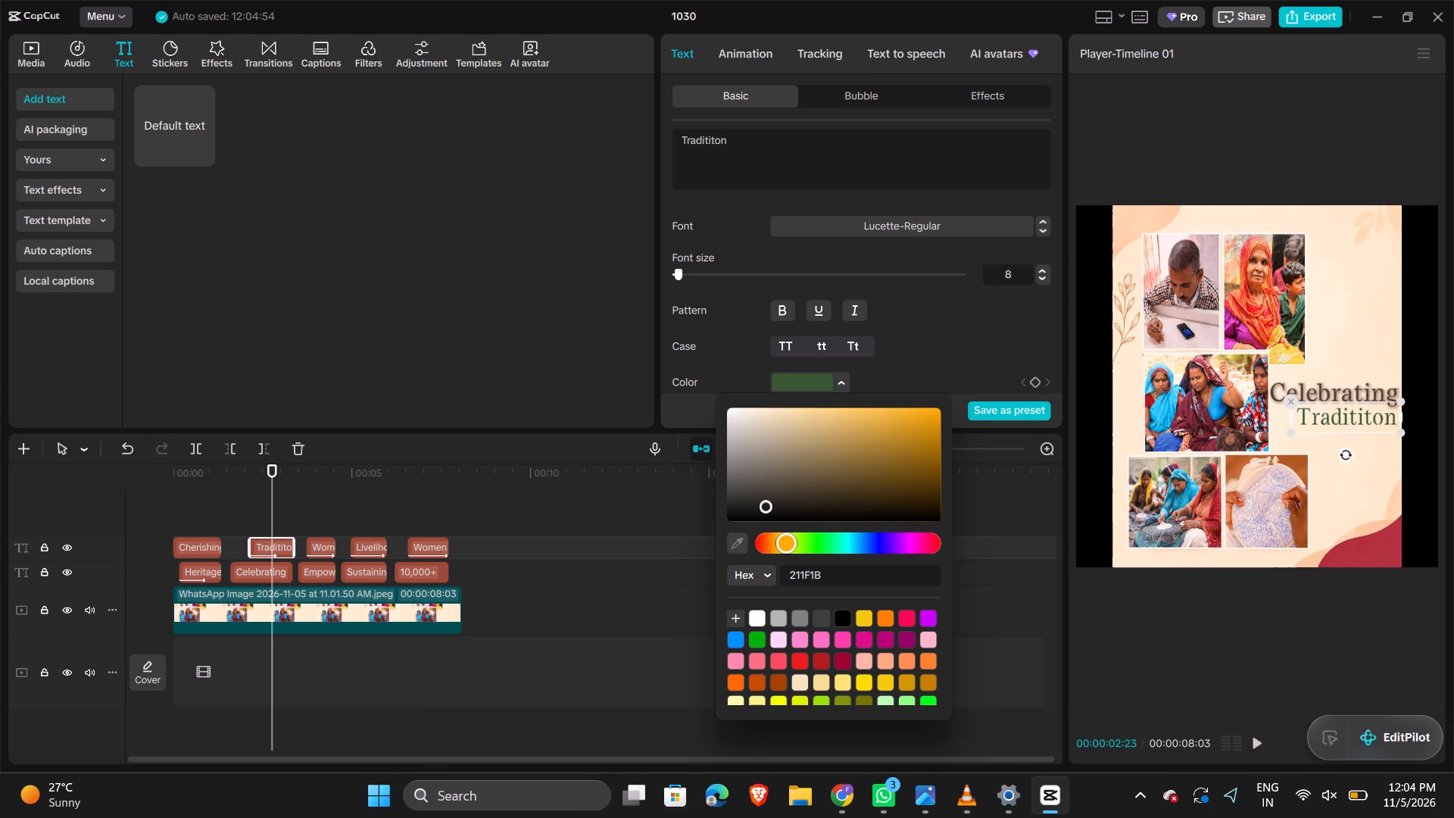
scroll(834, 582, "down", 7)
key("Return")
key("Return")
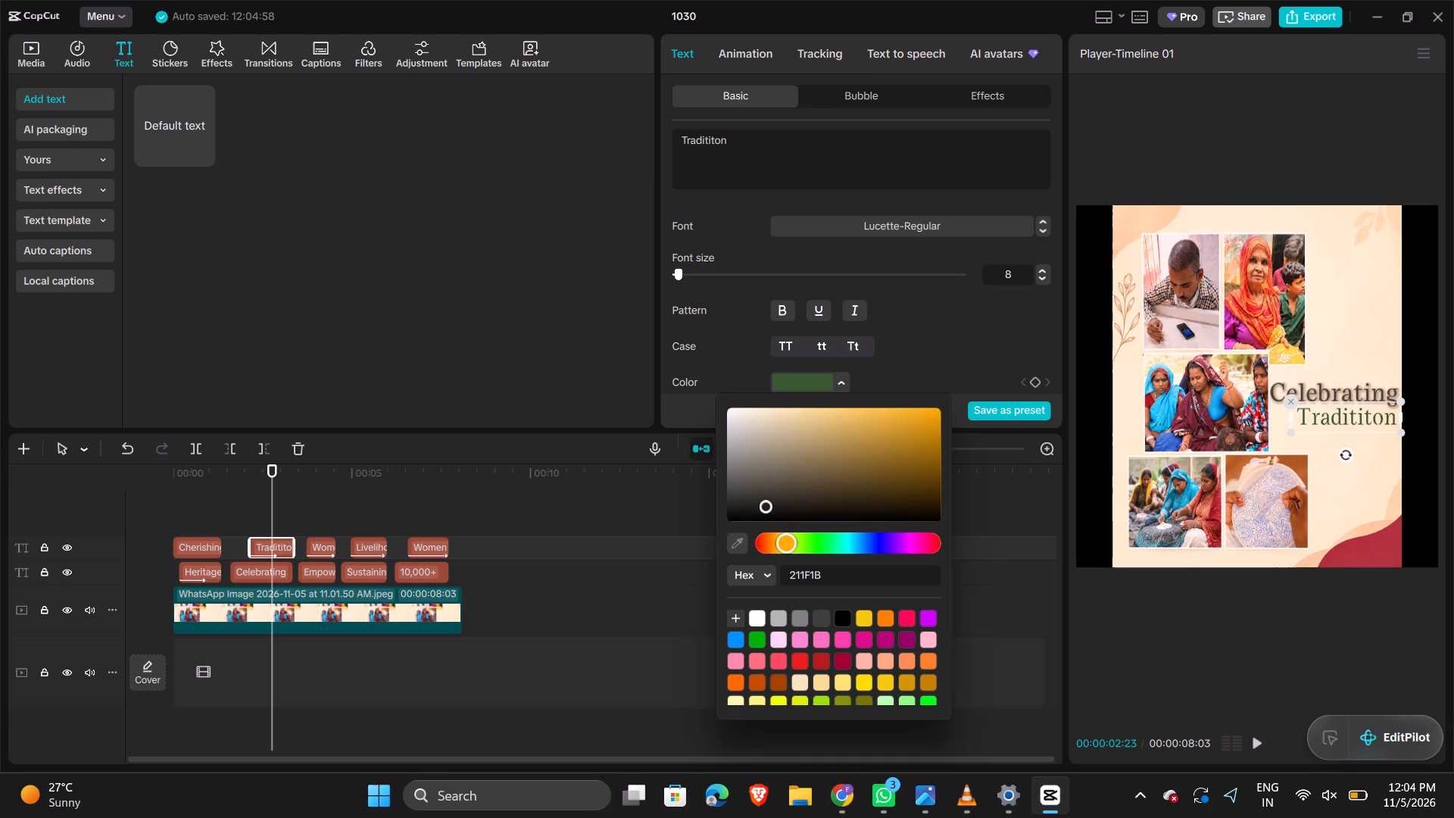
left_click(840, 625)
left_click_drag(829, 572, 797, 567)
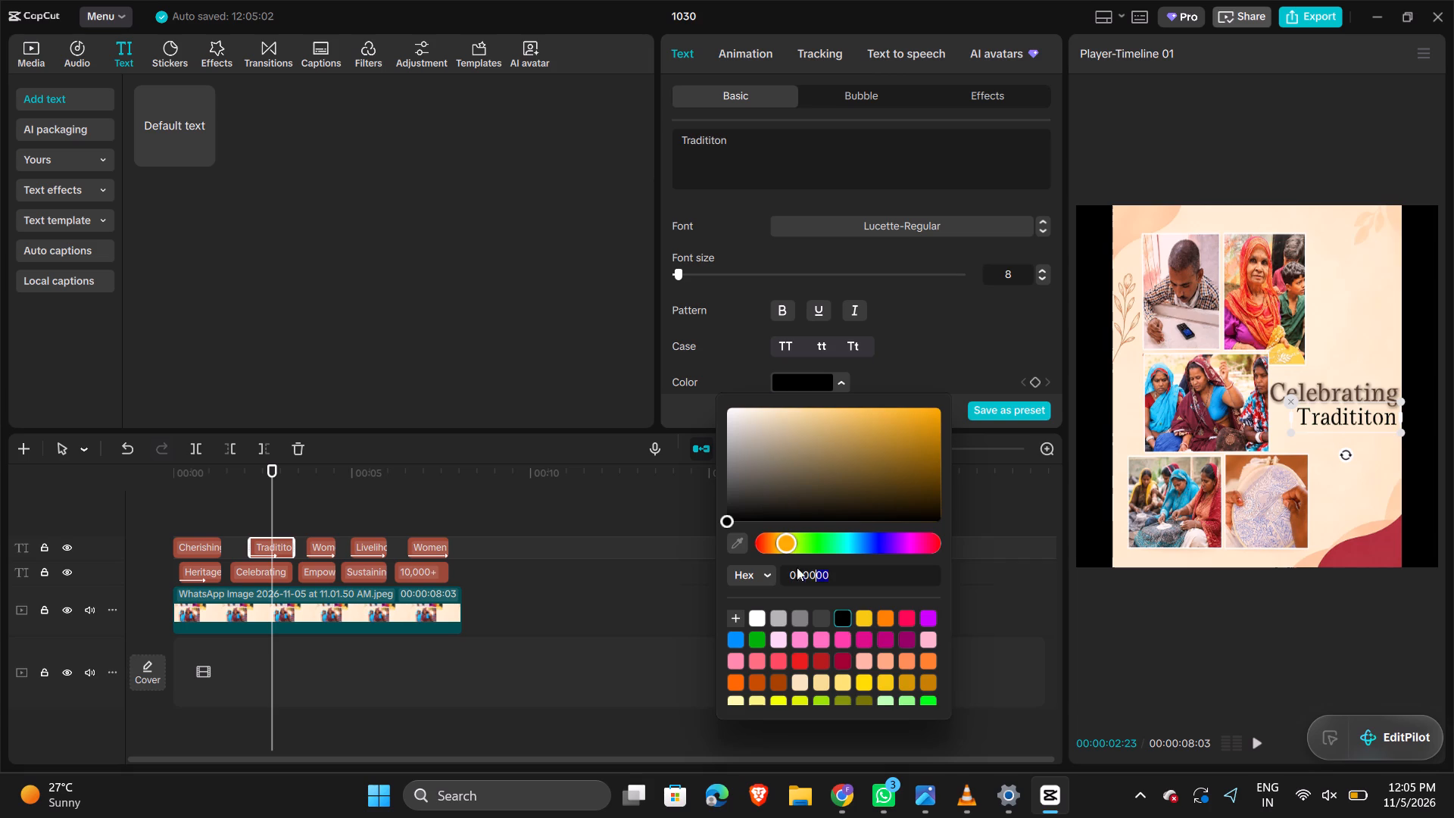
left_click_drag(797, 567, 714, 554)
key("ctrl+v")
key("Return")
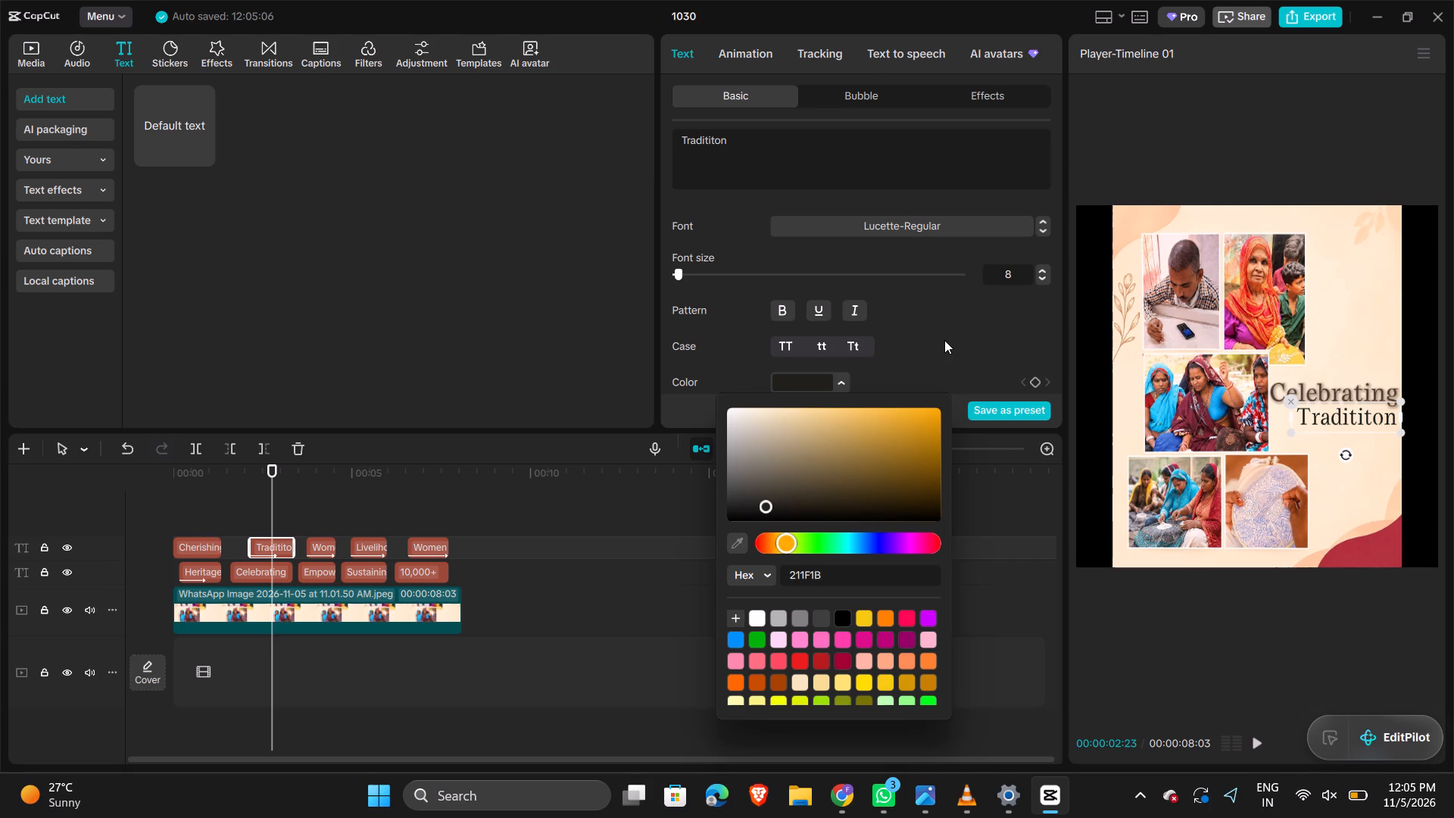
left_click(944, 340)
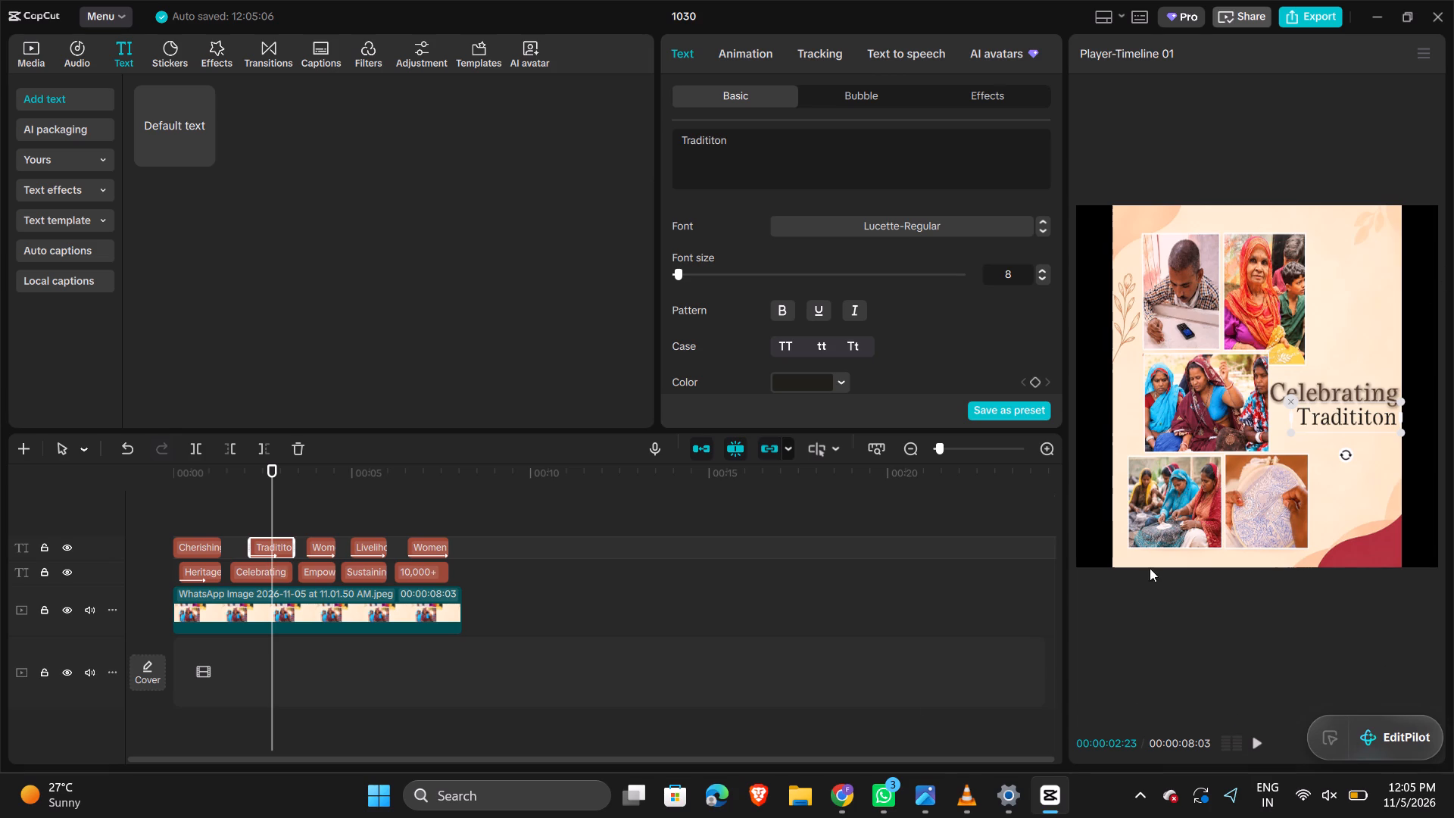
Switch the editor workspace to the Default layout.
left_click(1106, 6)
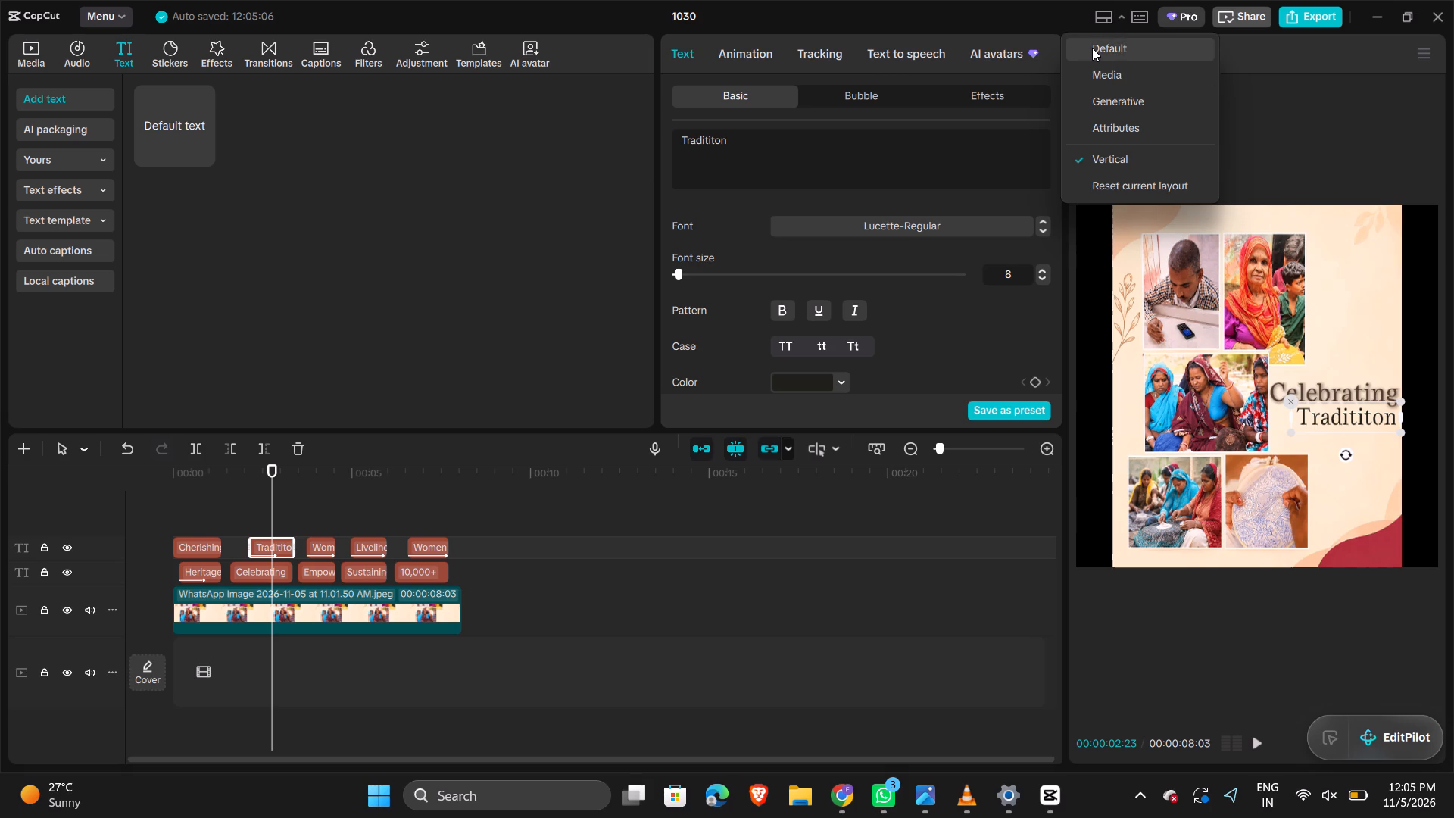
left_click(1092, 48)
left_click(1090, 52)
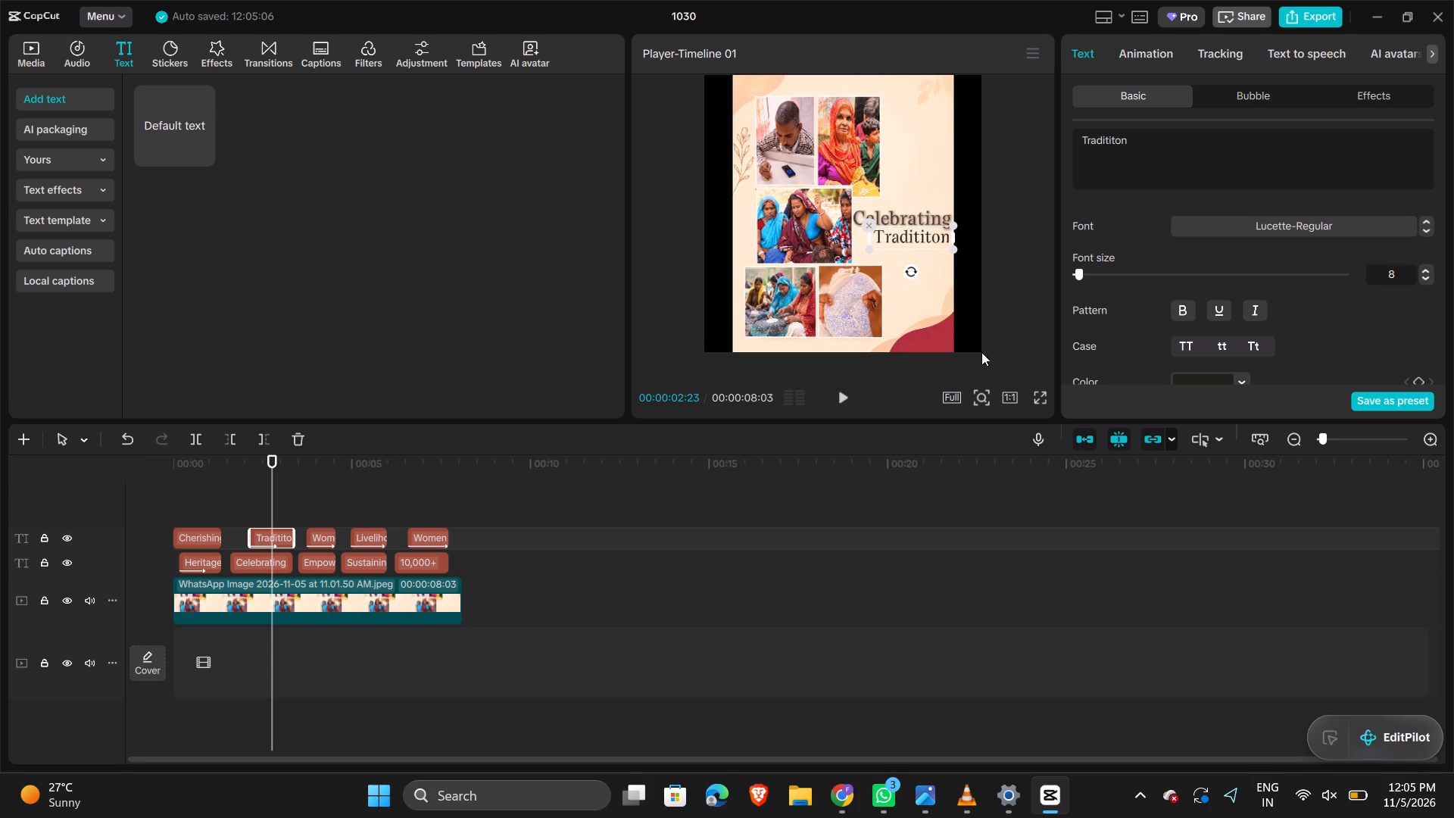
Preview the whole video in full screen, replaying it from the start to examine the captions, and return to the editor.
left_click(1028, 394)
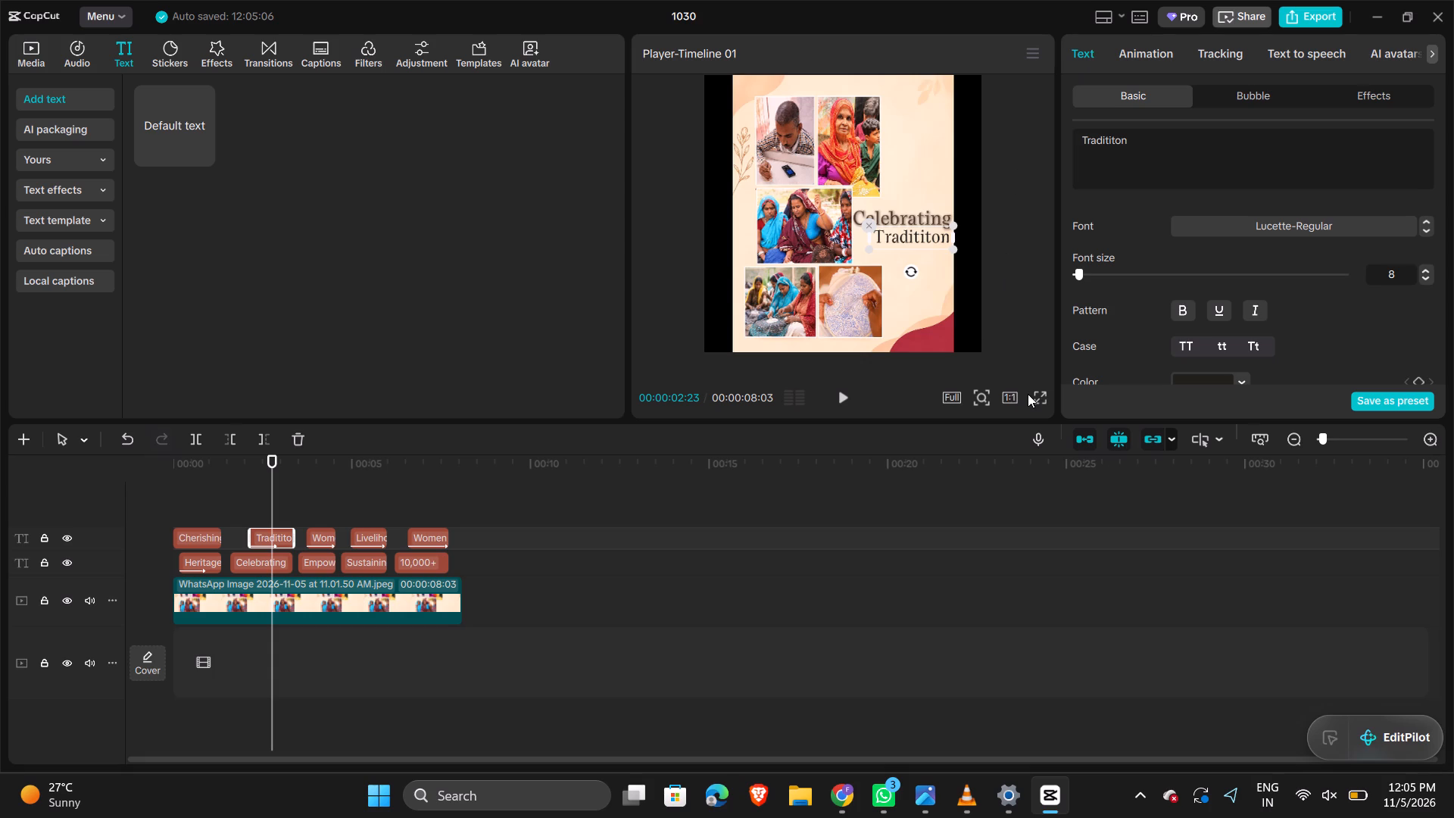
left_click(1035, 395)
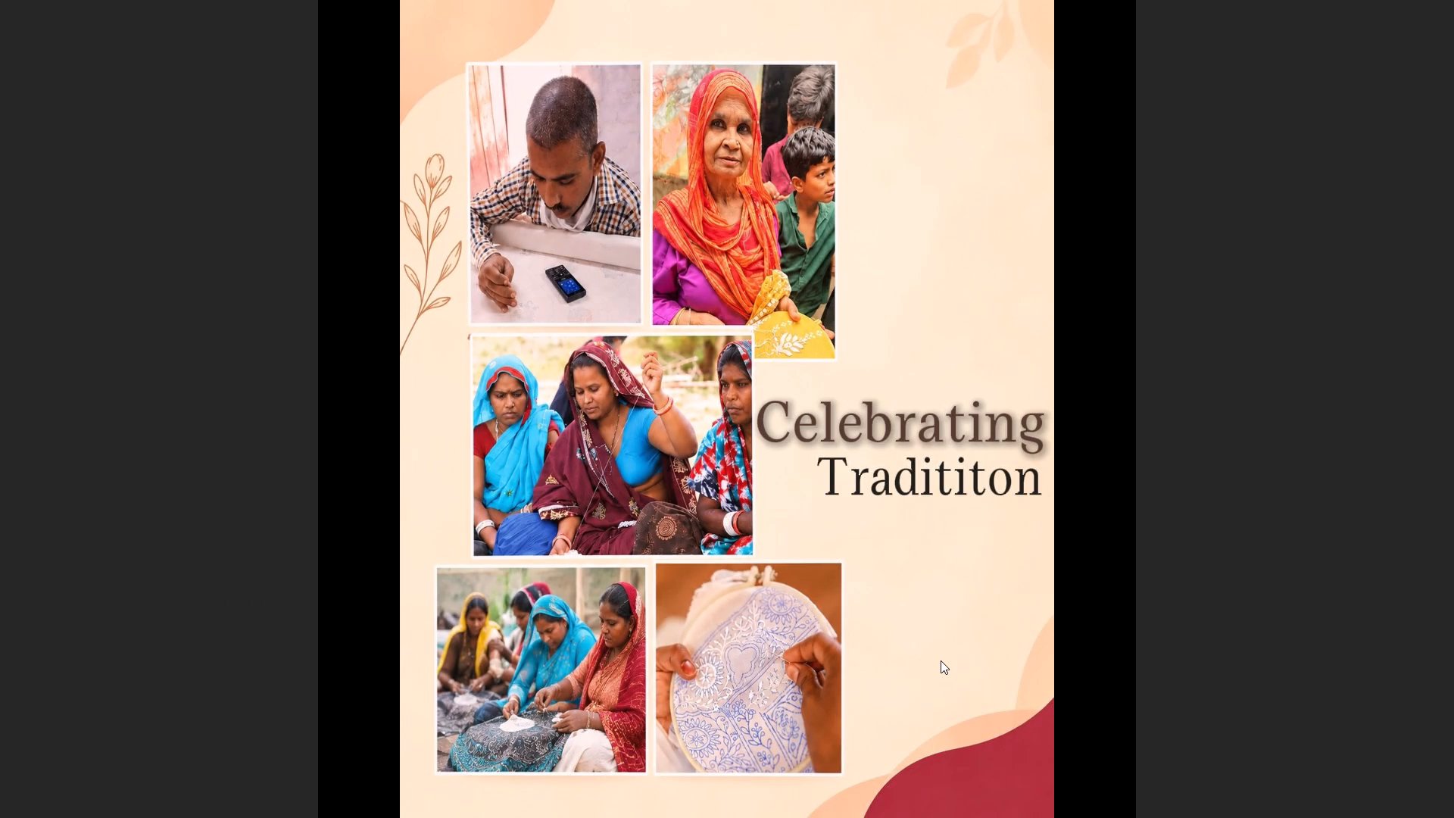
left_click(990, 655)
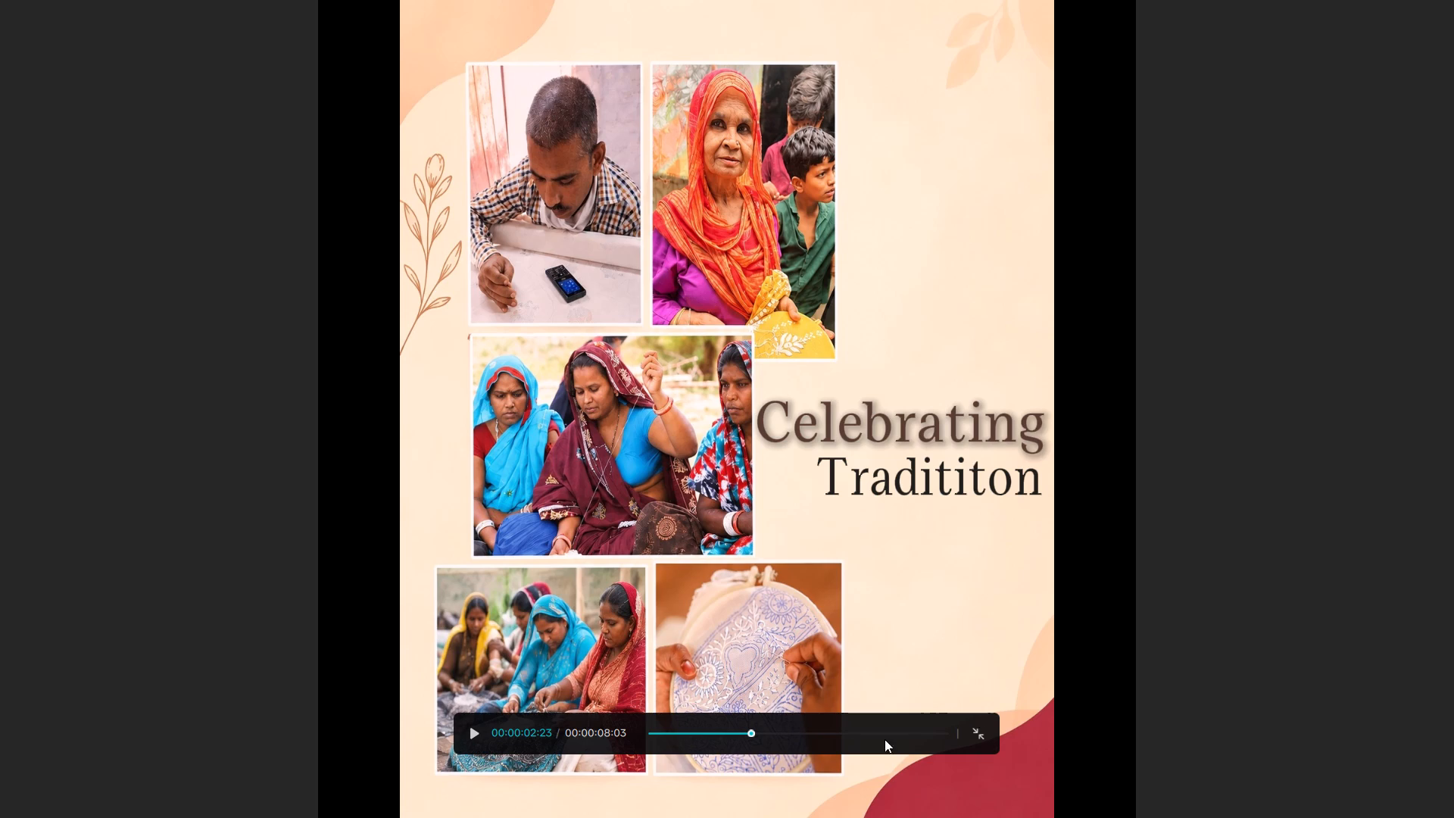
left_click(468, 726)
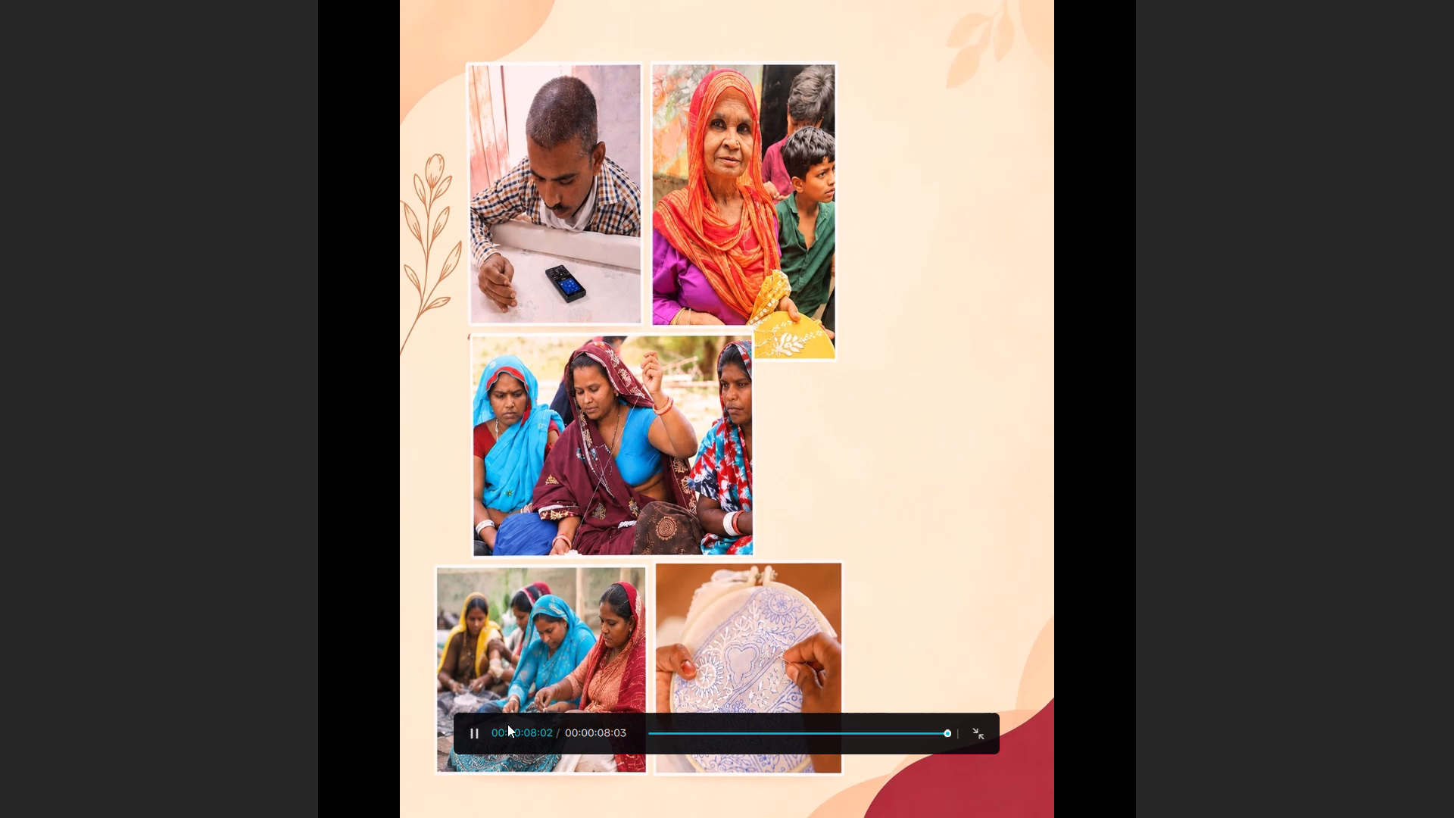
left_click(504, 733)
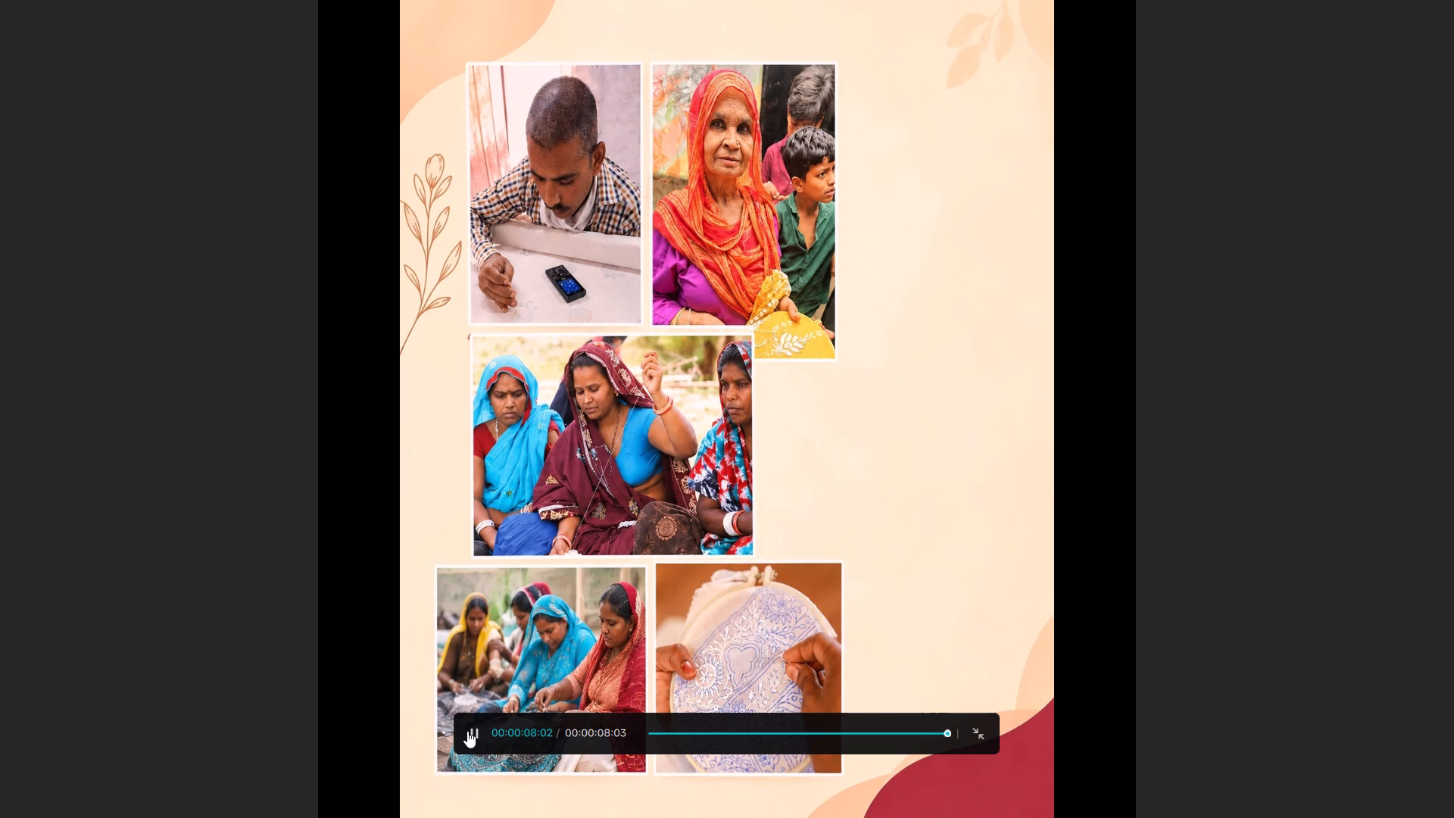
left_click(467, 731)
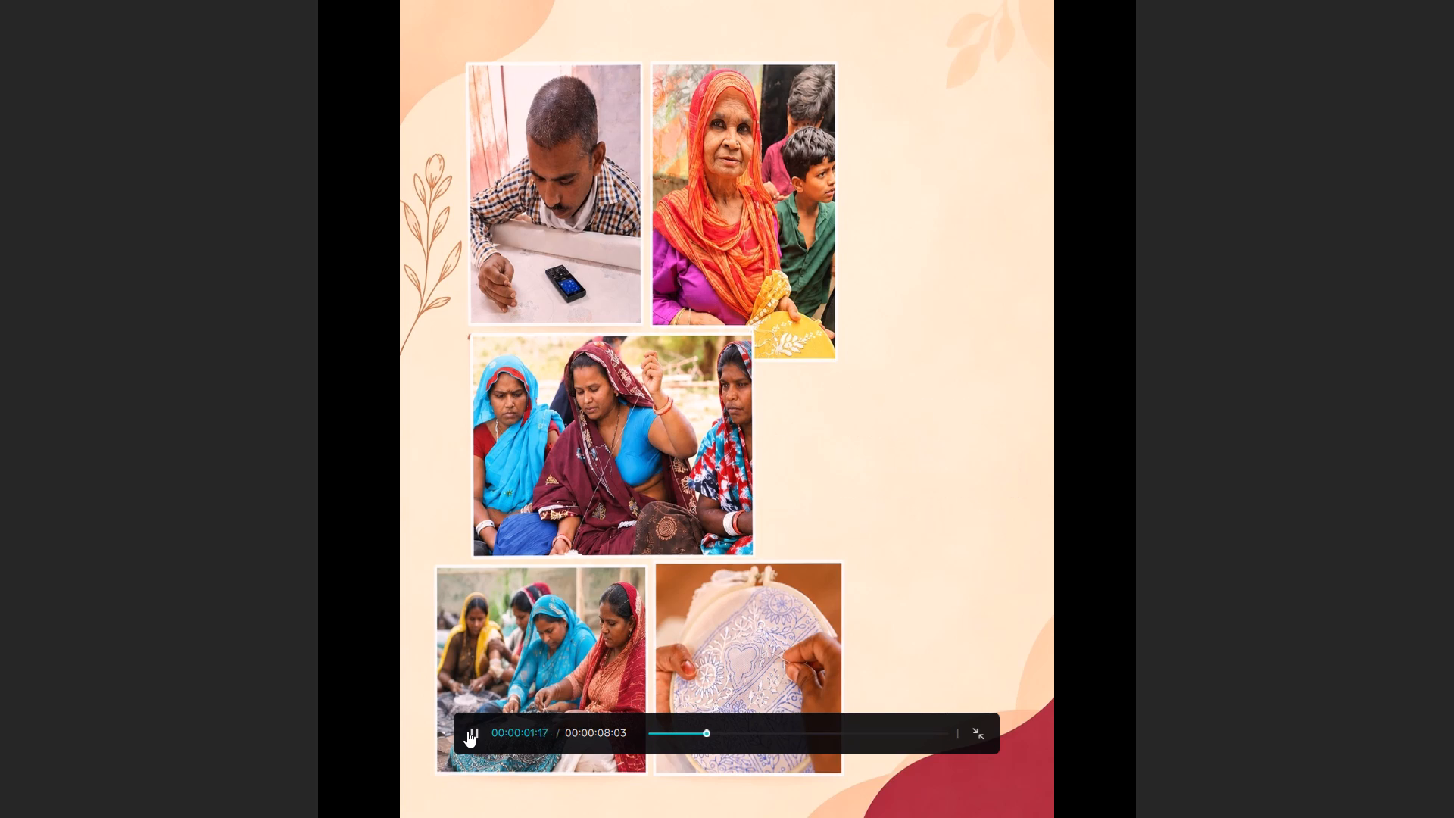
left_click(467, 731)
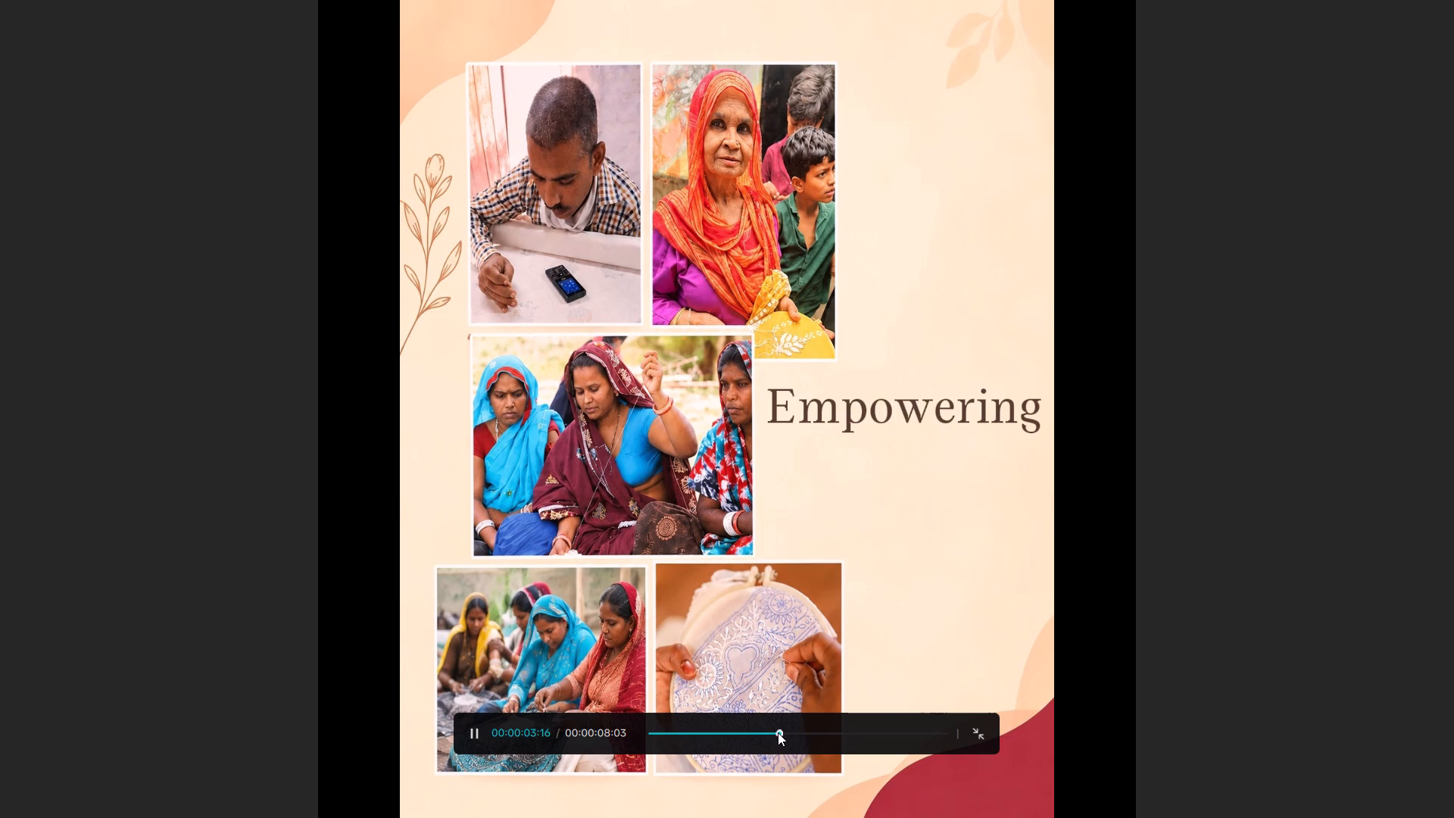
left_click_drag(779, 734, 565, 735)
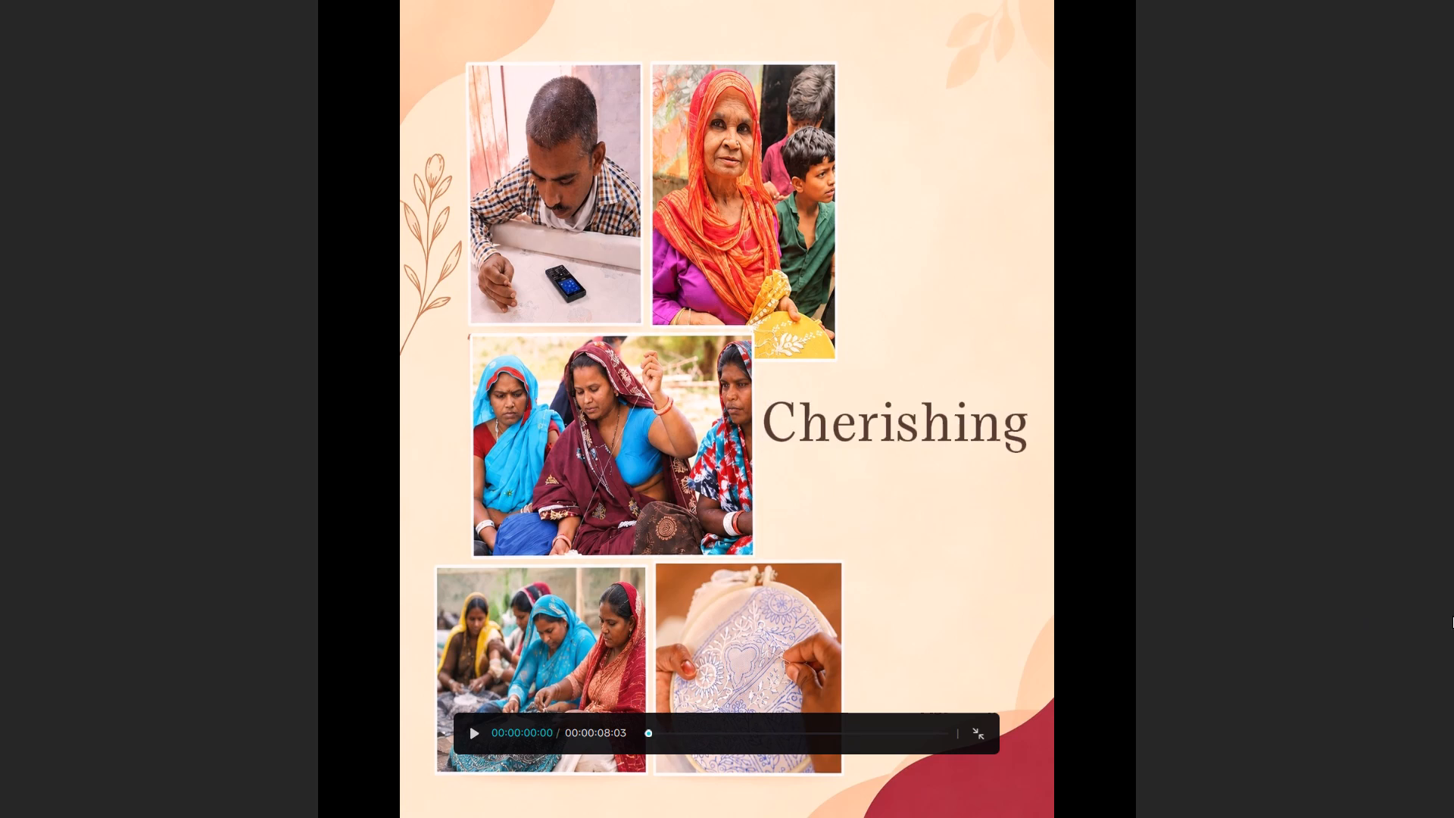
left_click(1452, 616)
left_click(1364, 624)
key("space")
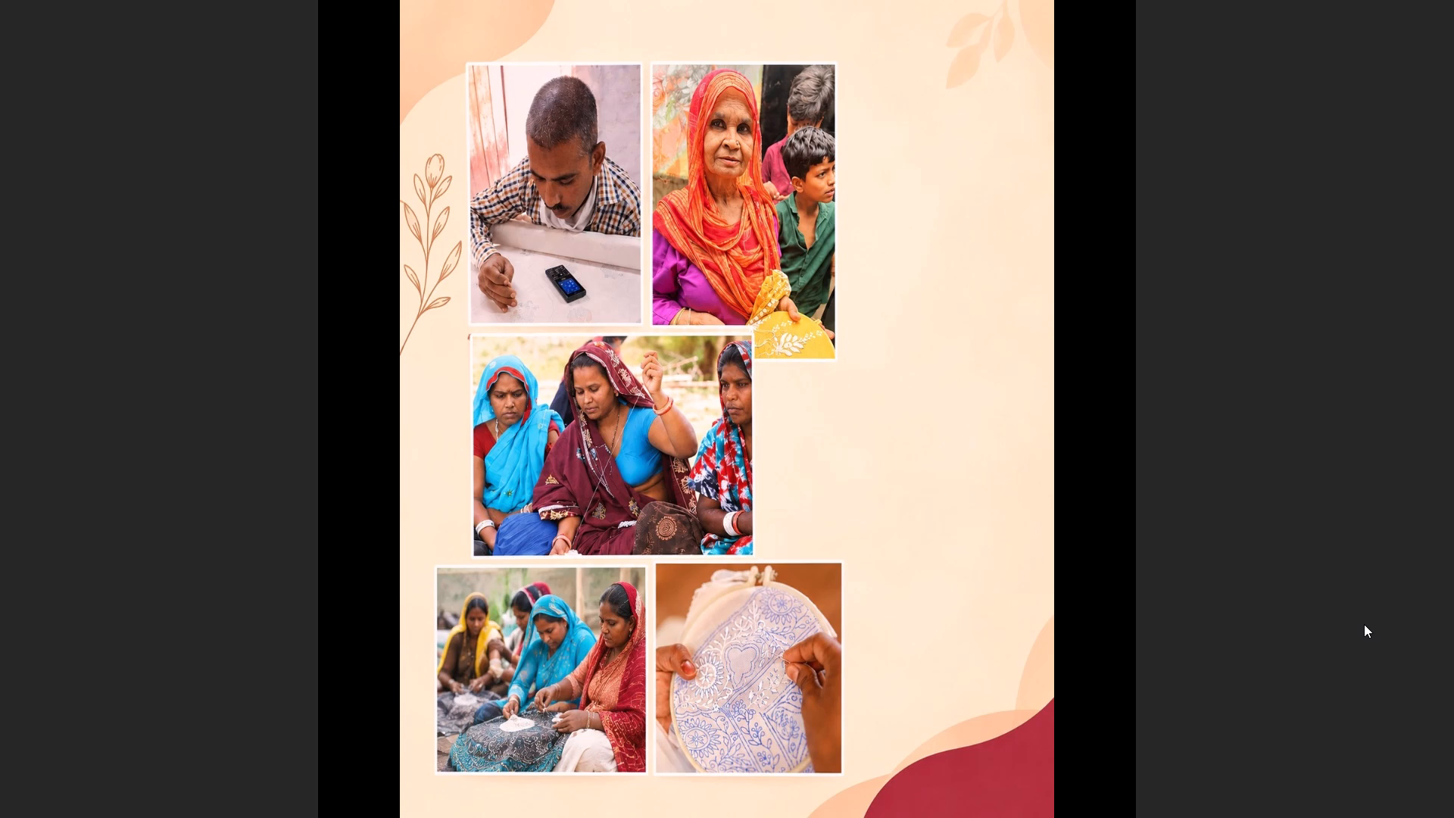
key("space")
key("ctrl+z")
key("Escape")
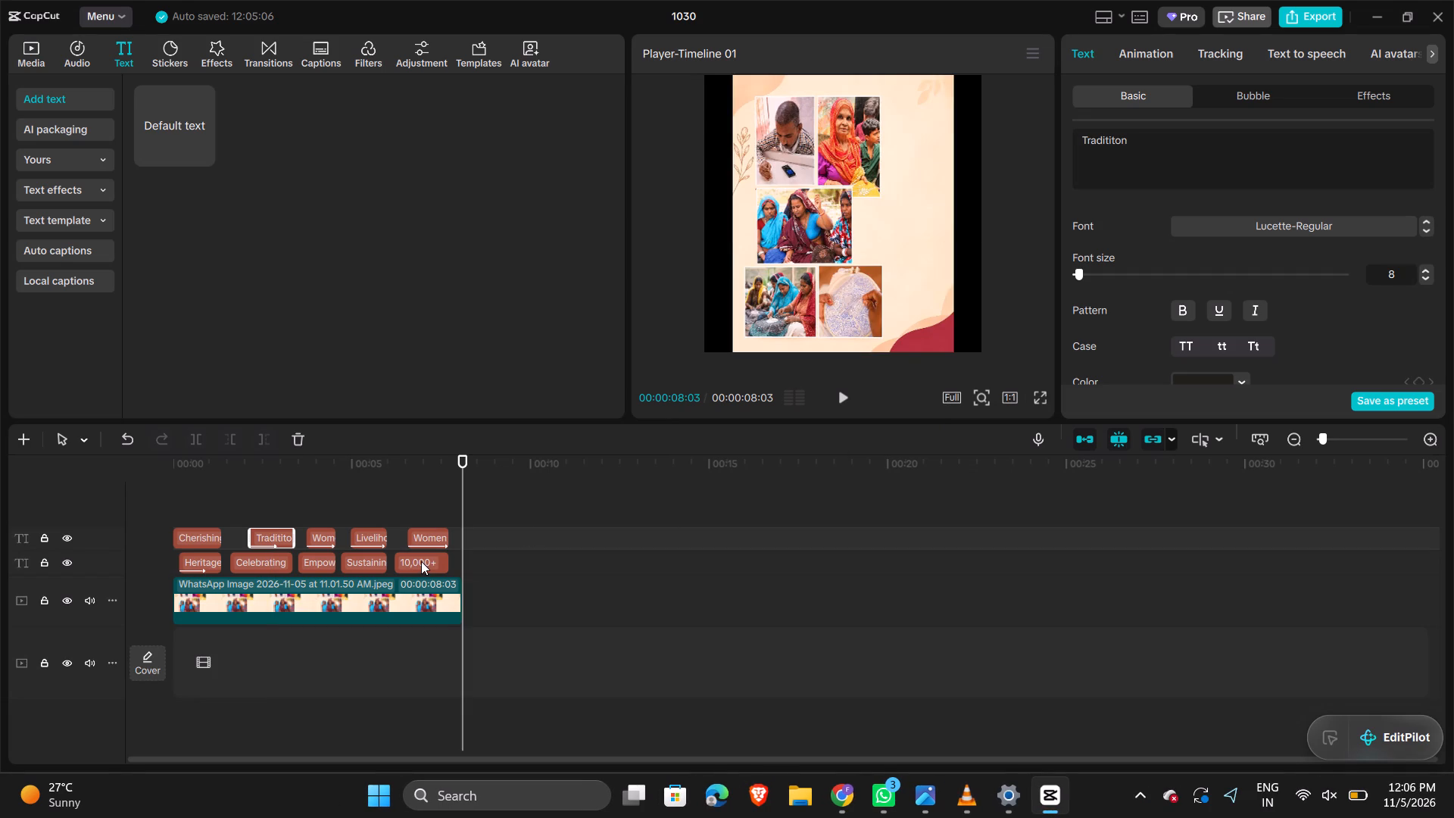
Inspect the text settings of the "10,000+" and "Women Karigars" captions.
left_click(421, 561)
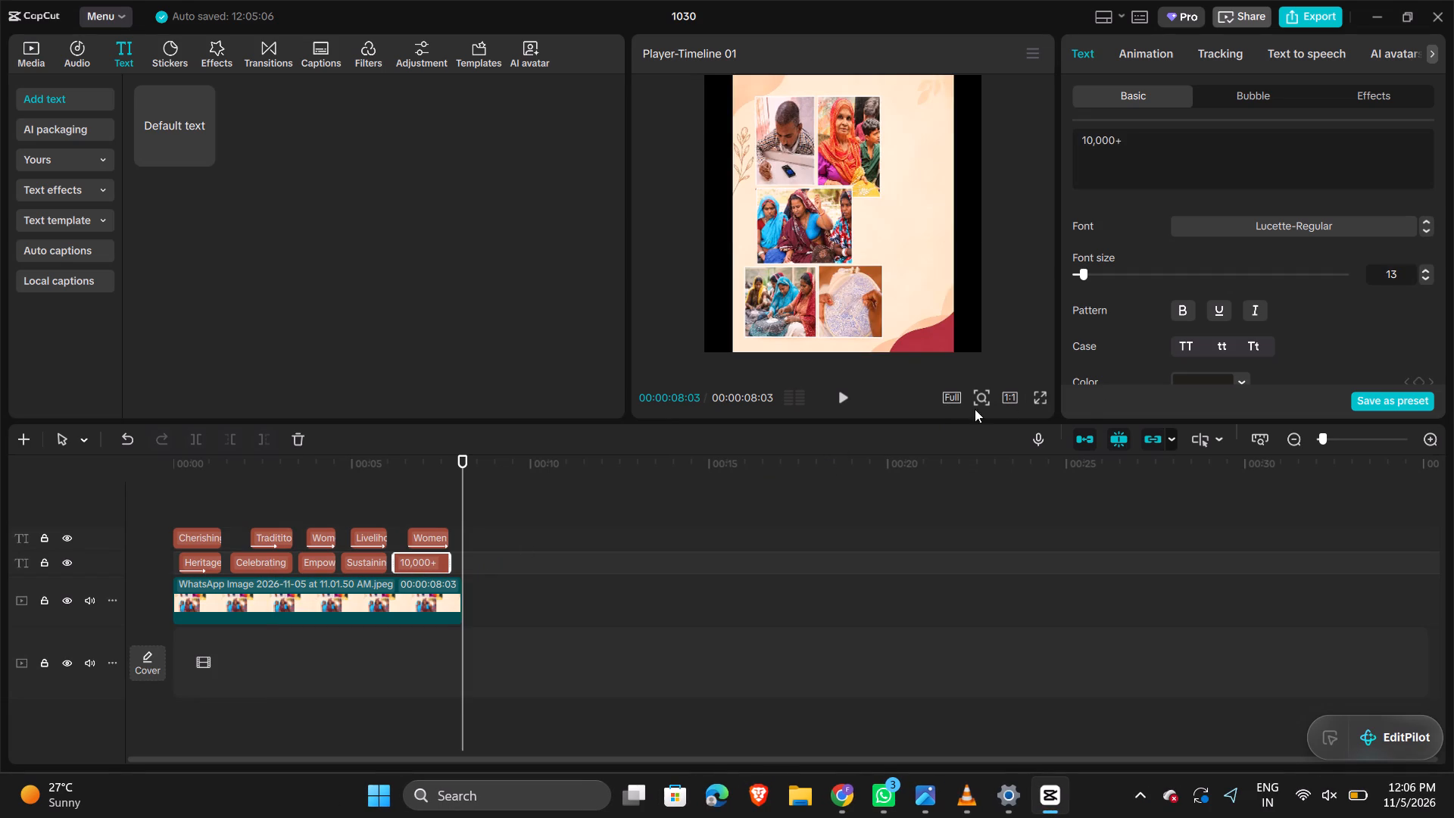
left_click(413, 539)
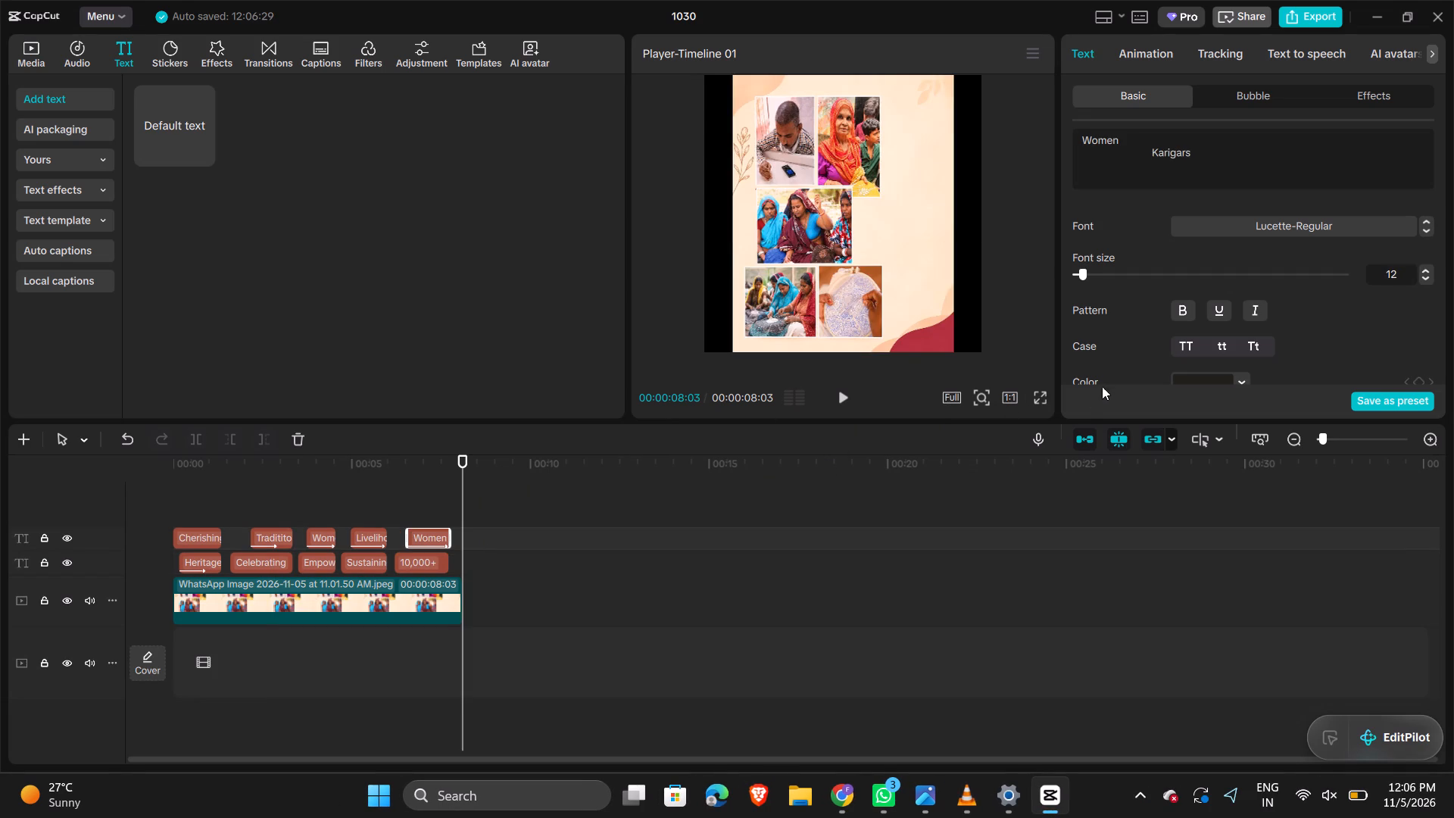
left_click(1191, 372)
scroll(1191, 372, "down", 1)
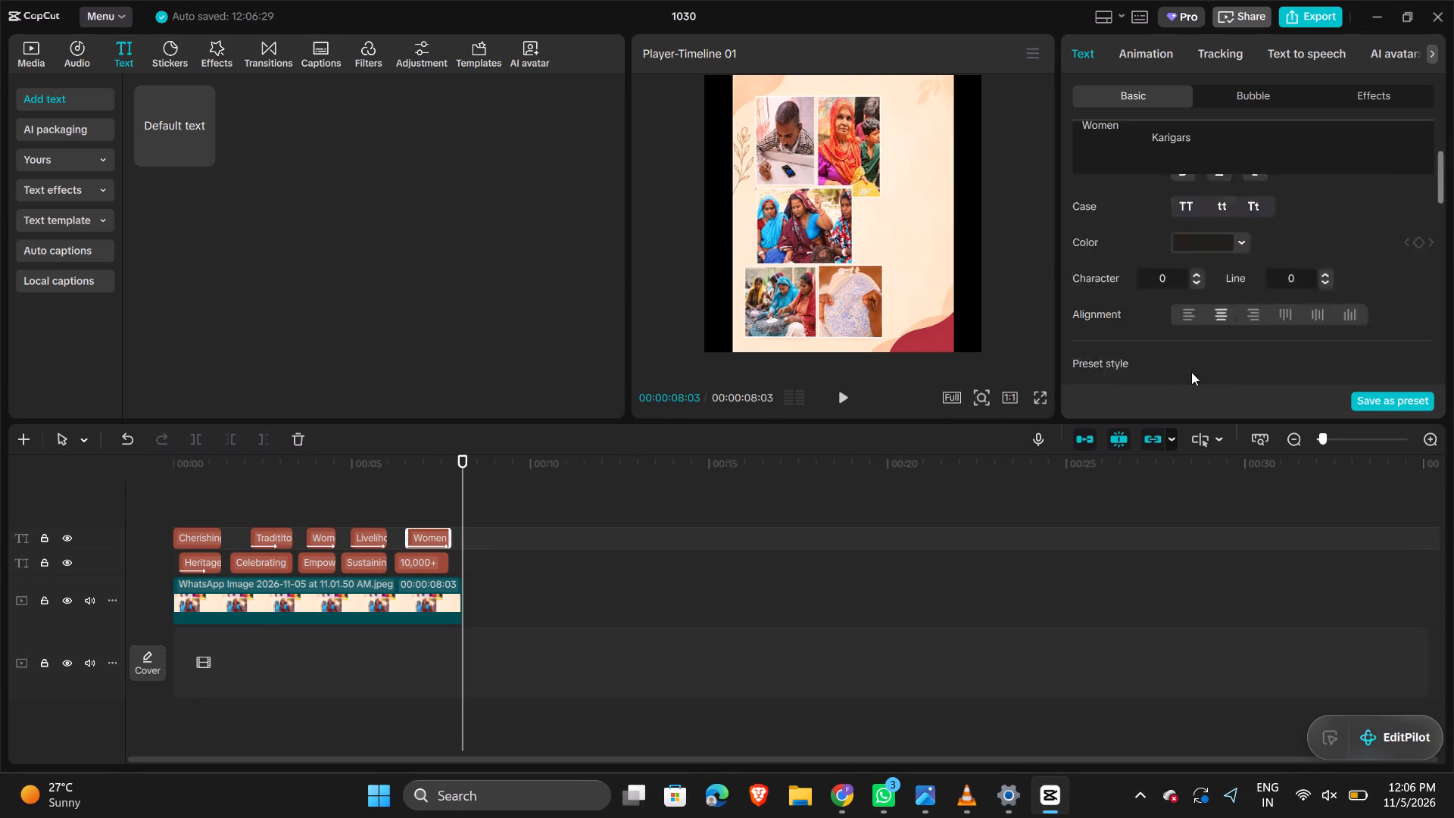
scroll(1191, 372, "down", 1)
scroll(1191, 372, "up", 2)
scroll(1218, 277, "up", 1)
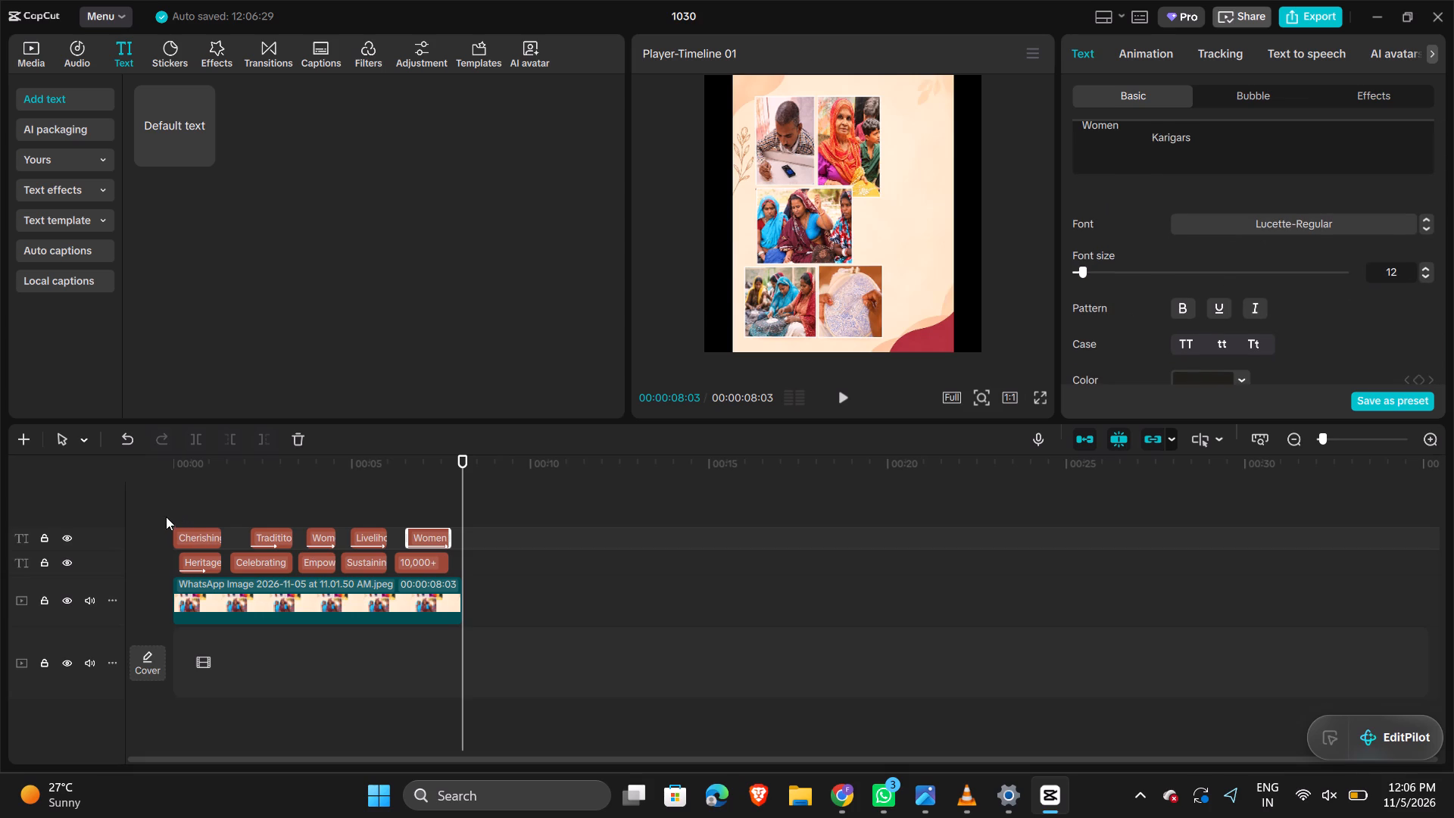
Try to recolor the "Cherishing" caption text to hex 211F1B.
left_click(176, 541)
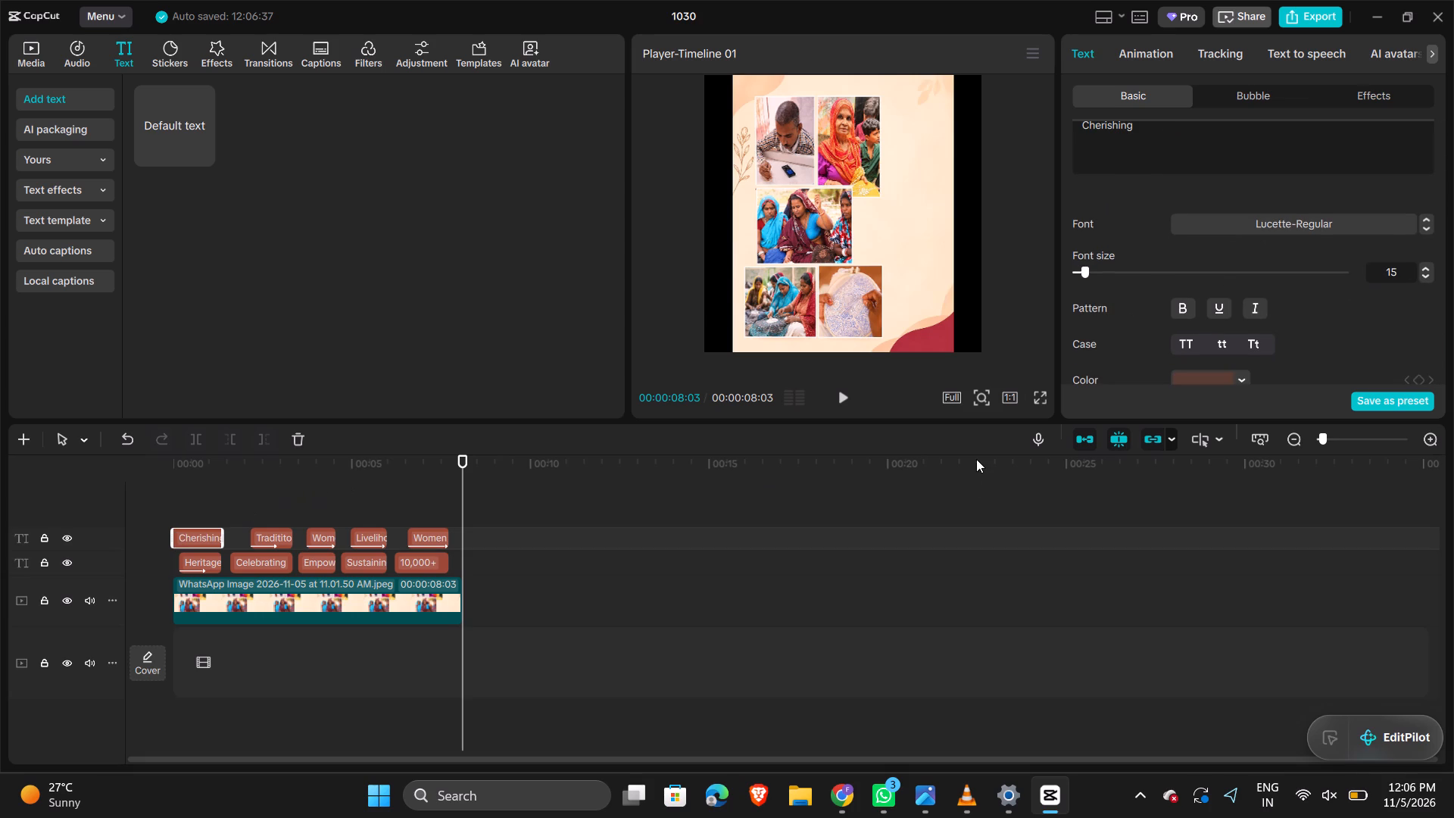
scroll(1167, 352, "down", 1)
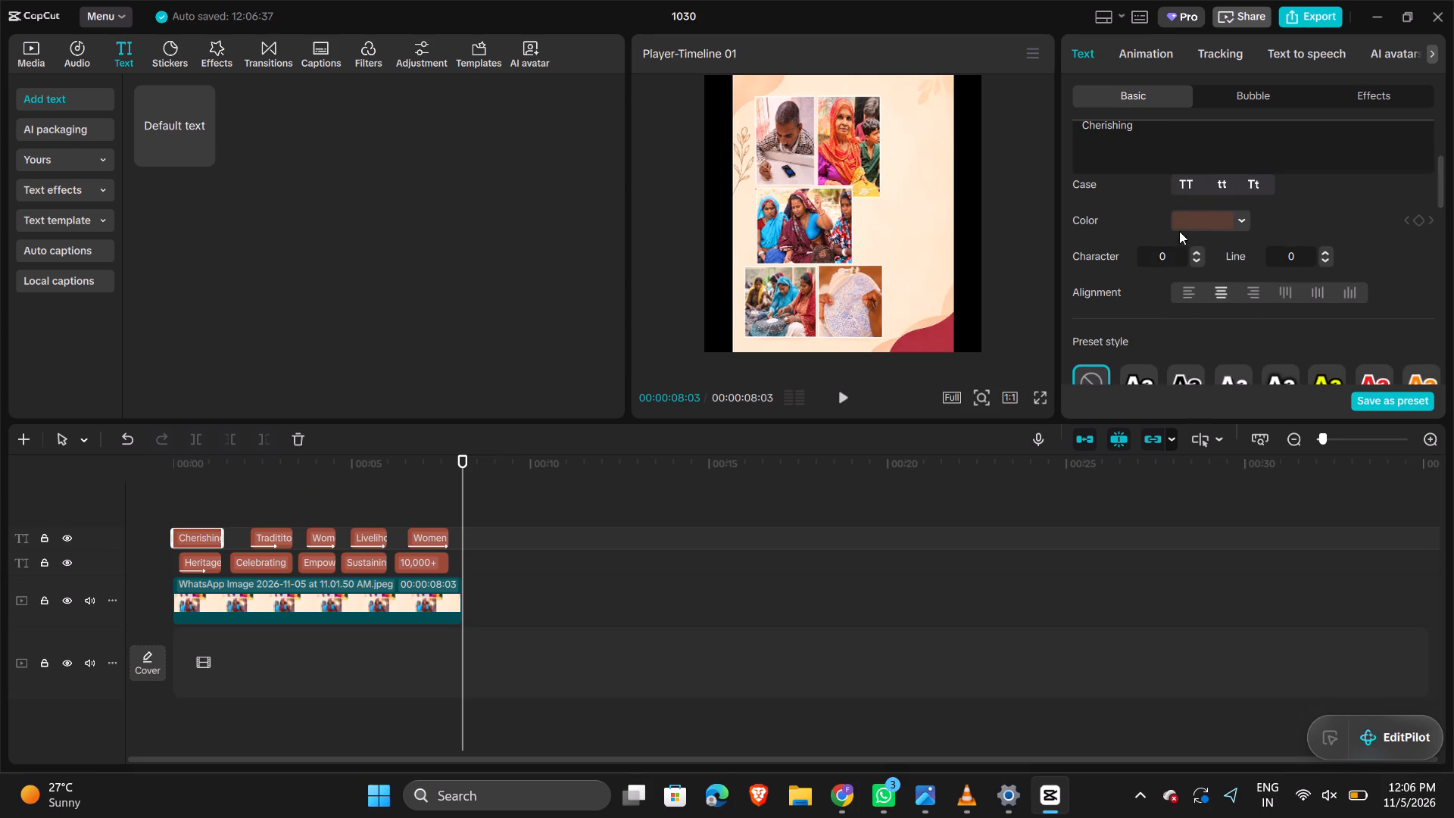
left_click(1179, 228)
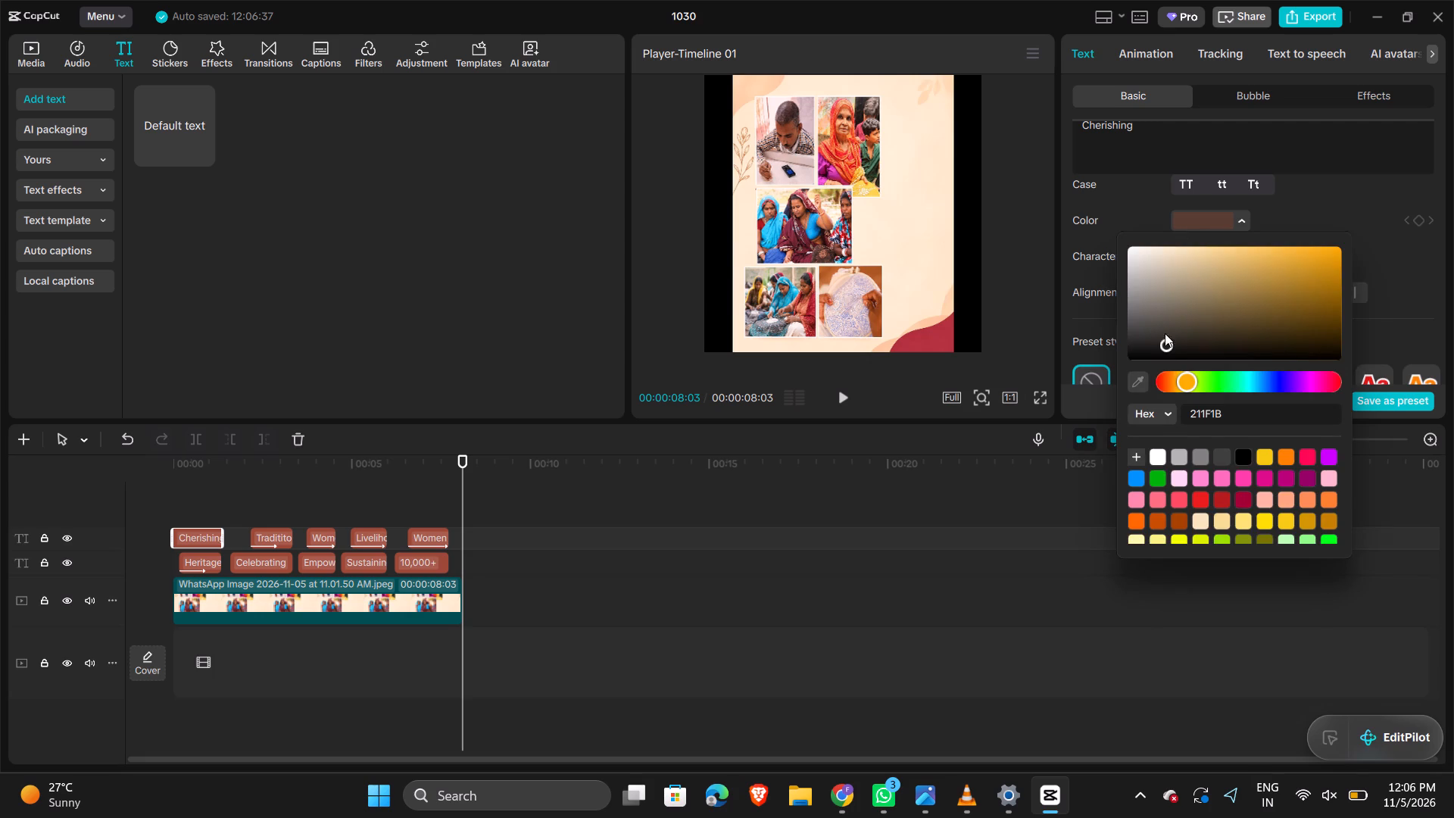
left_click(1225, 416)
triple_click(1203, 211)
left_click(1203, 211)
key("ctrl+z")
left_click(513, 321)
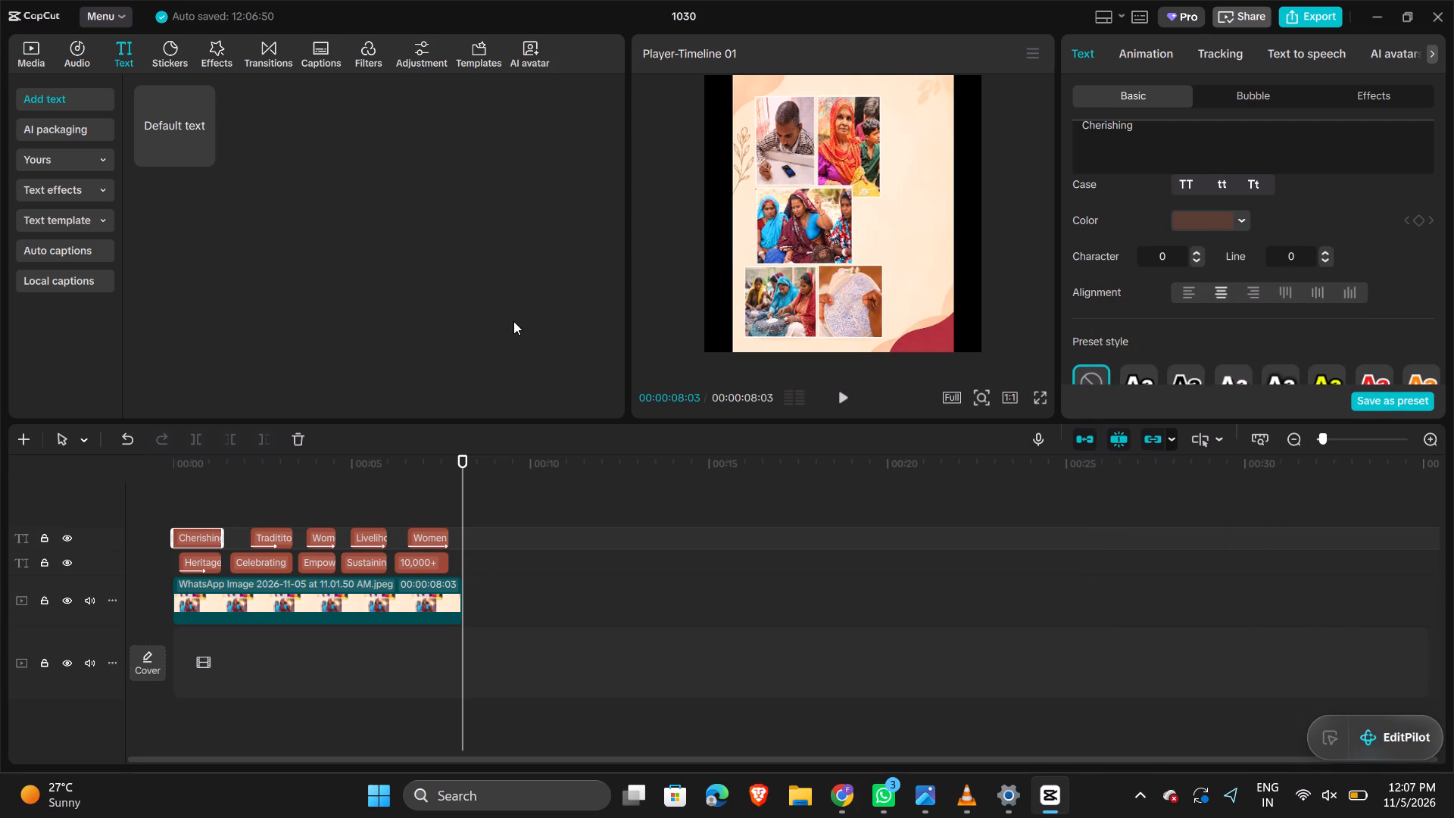
Undo the recent caption edits one after another, playing the video between undos to compare the captions.
key("ctrl+z")
key("ctrl+z")
key("ctrl+z")
key("ctrl+z")
key("ctrl+z")
key("space")
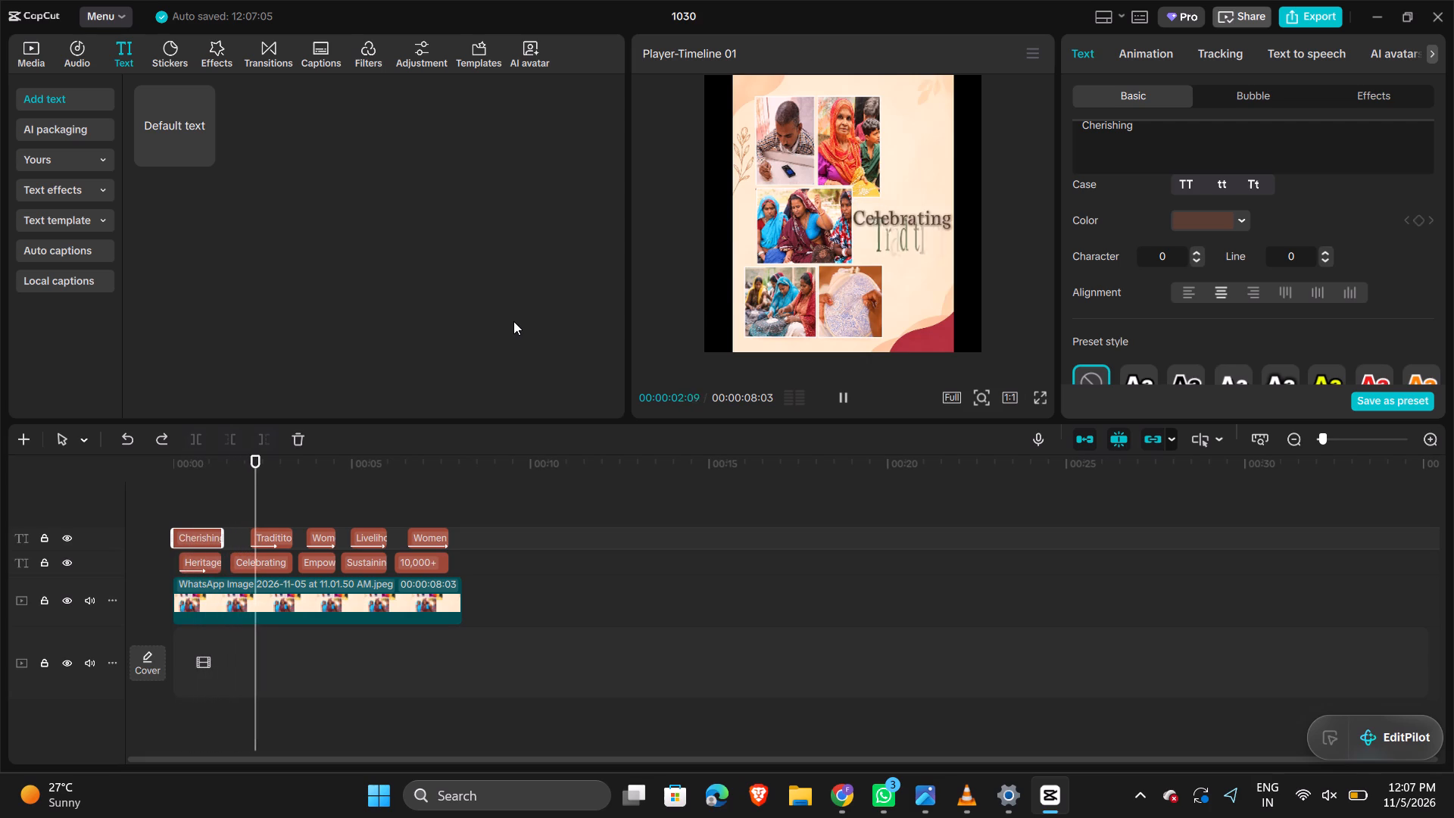
key("ctrl+z")
key("ctrl+z")
key("ctrl+z")
key("ctrl+z")
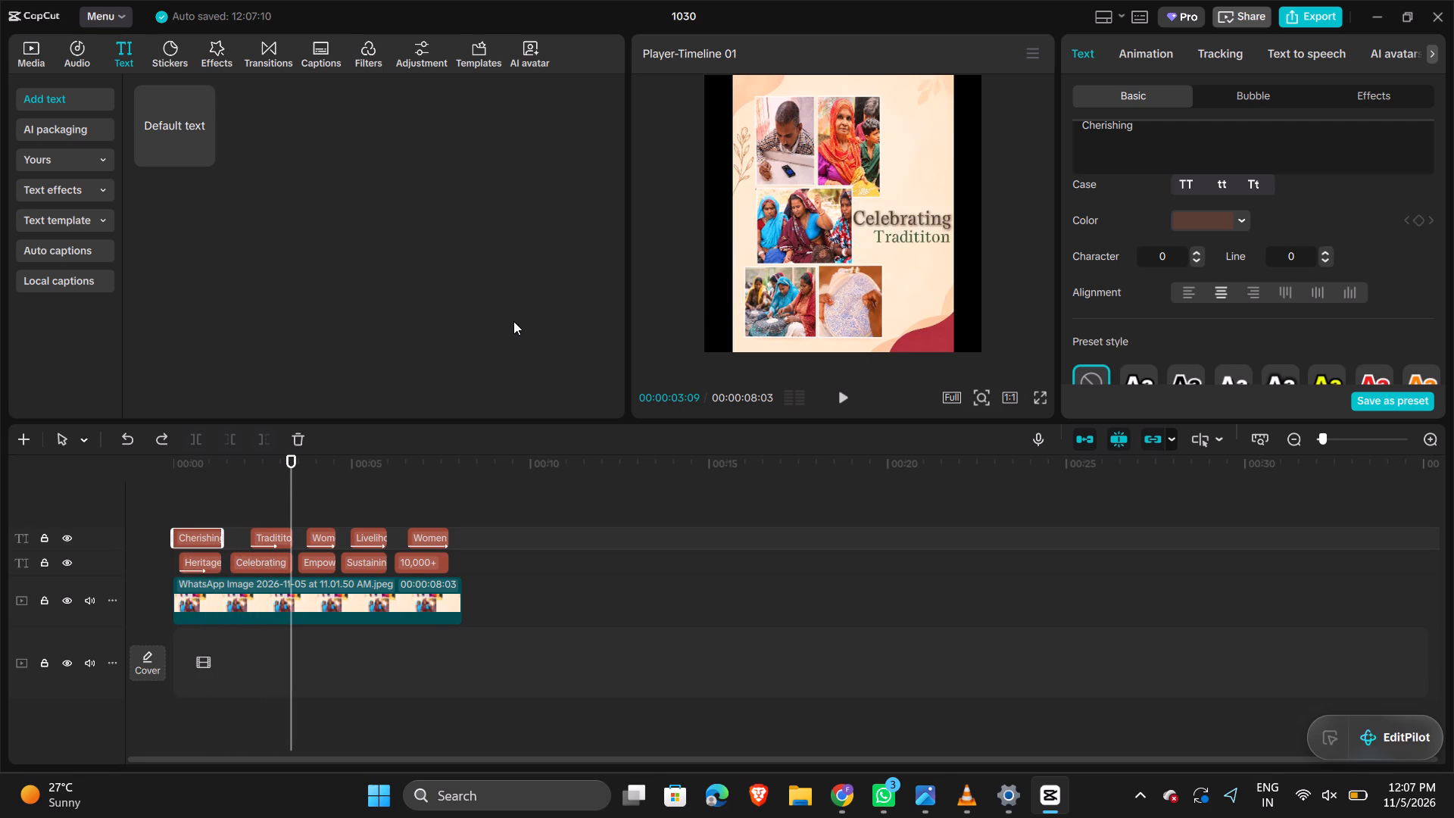
key("ctrl+z")
key("ctrl+z")
key("space")
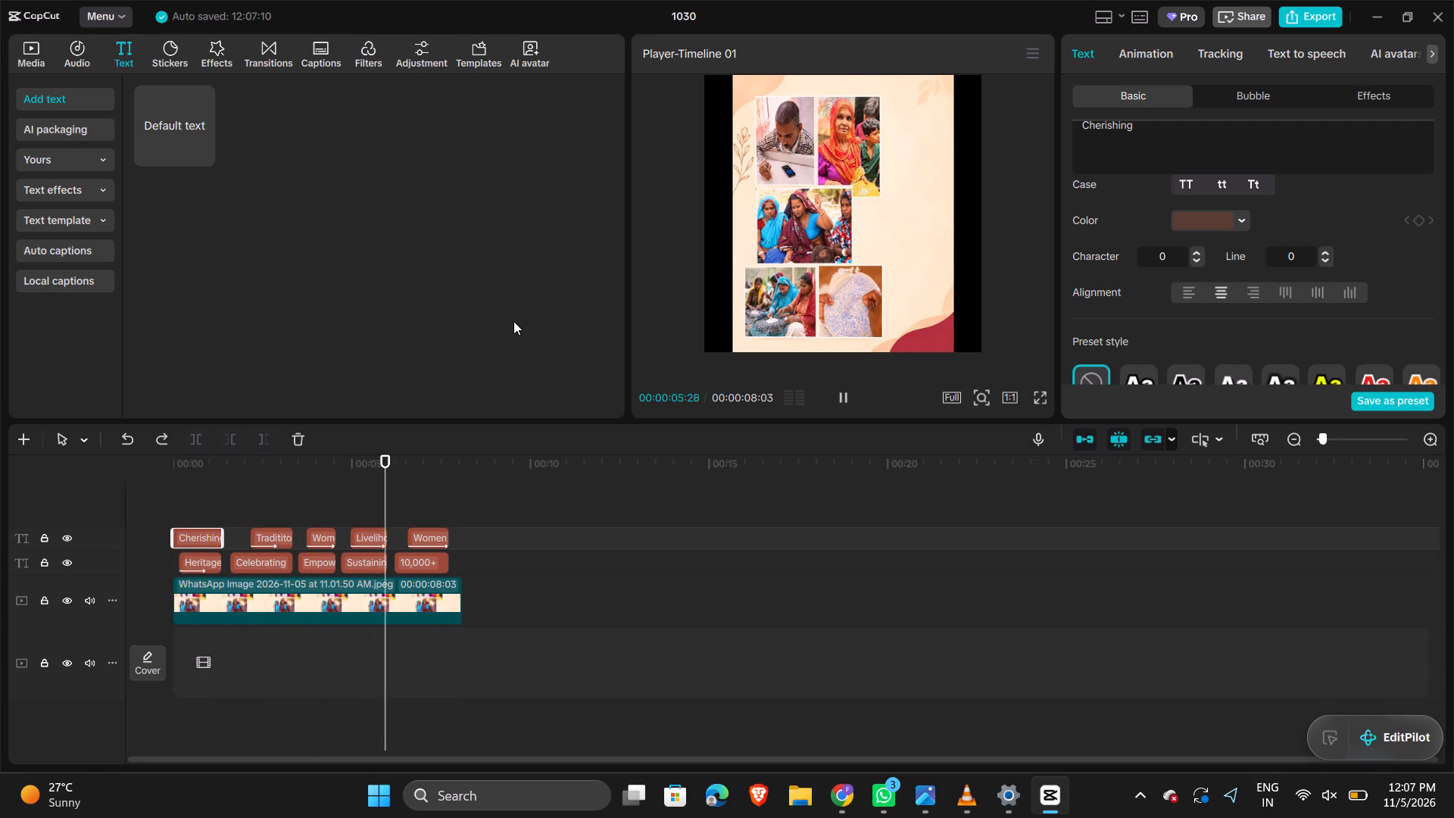
key("ctrl+z")
key("ctrl+z")
Play the video to its end and again from the start to check the captions.
key("ctrl+space")
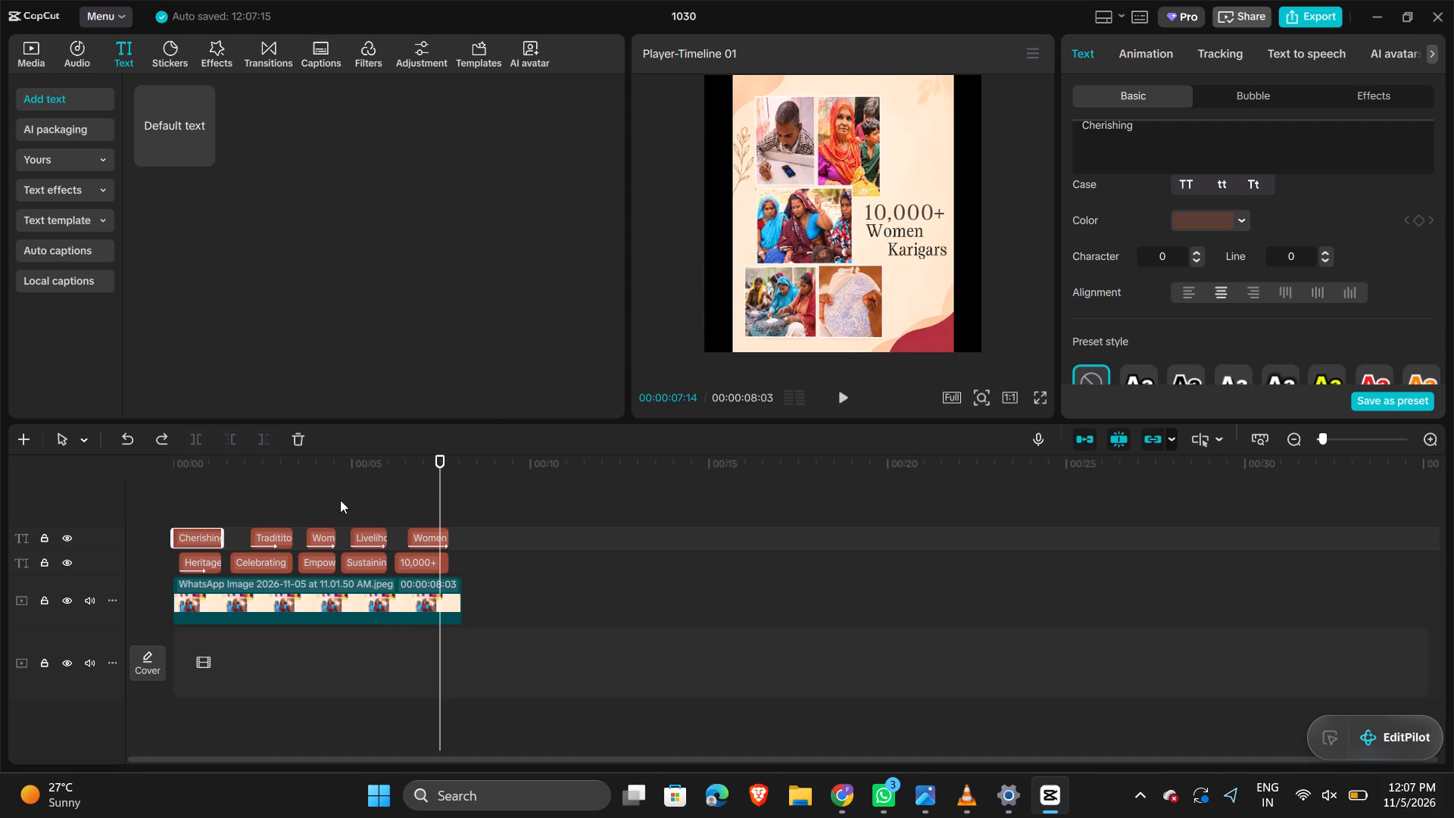
key("space")
key("space")
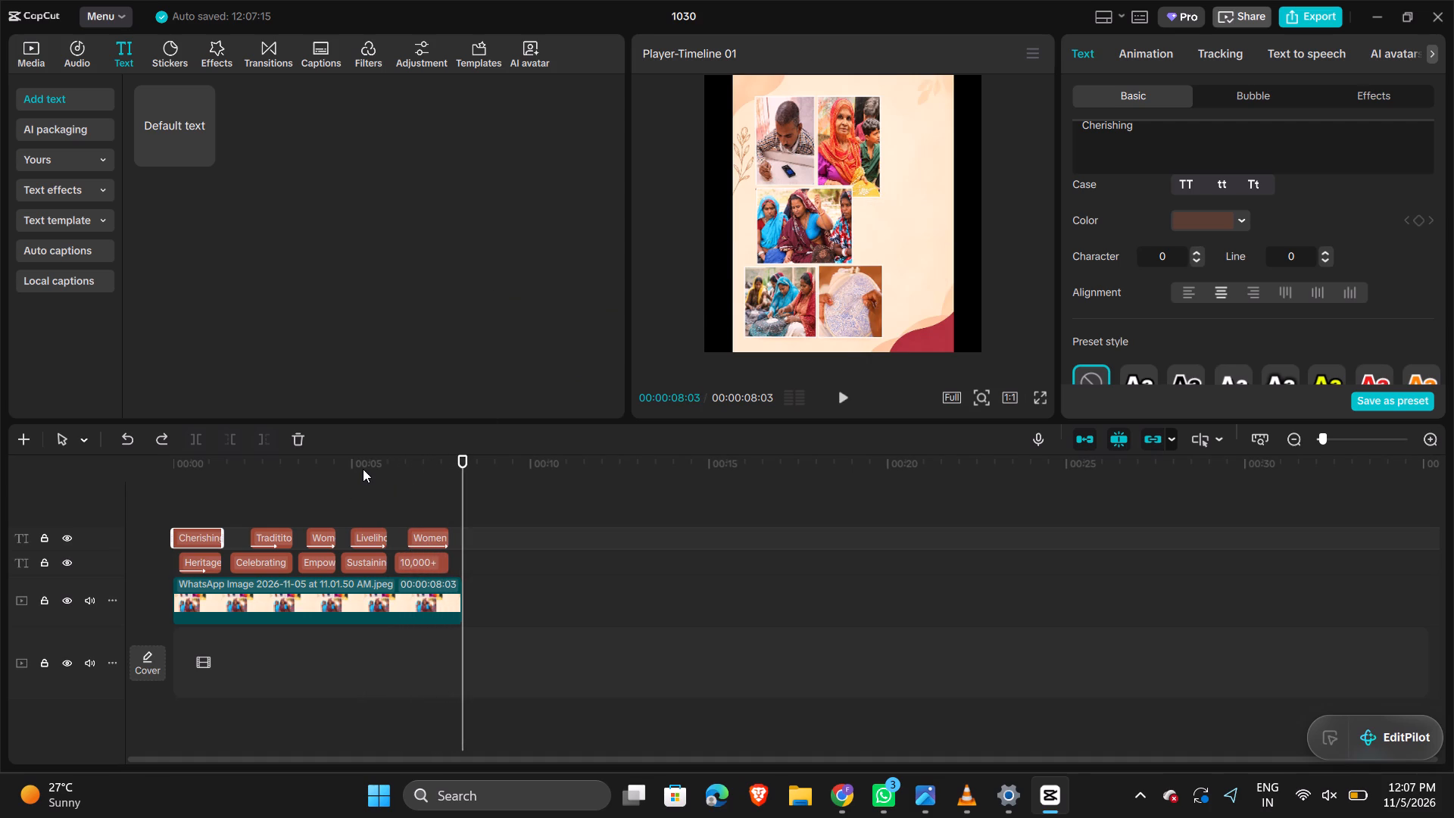
key("space")
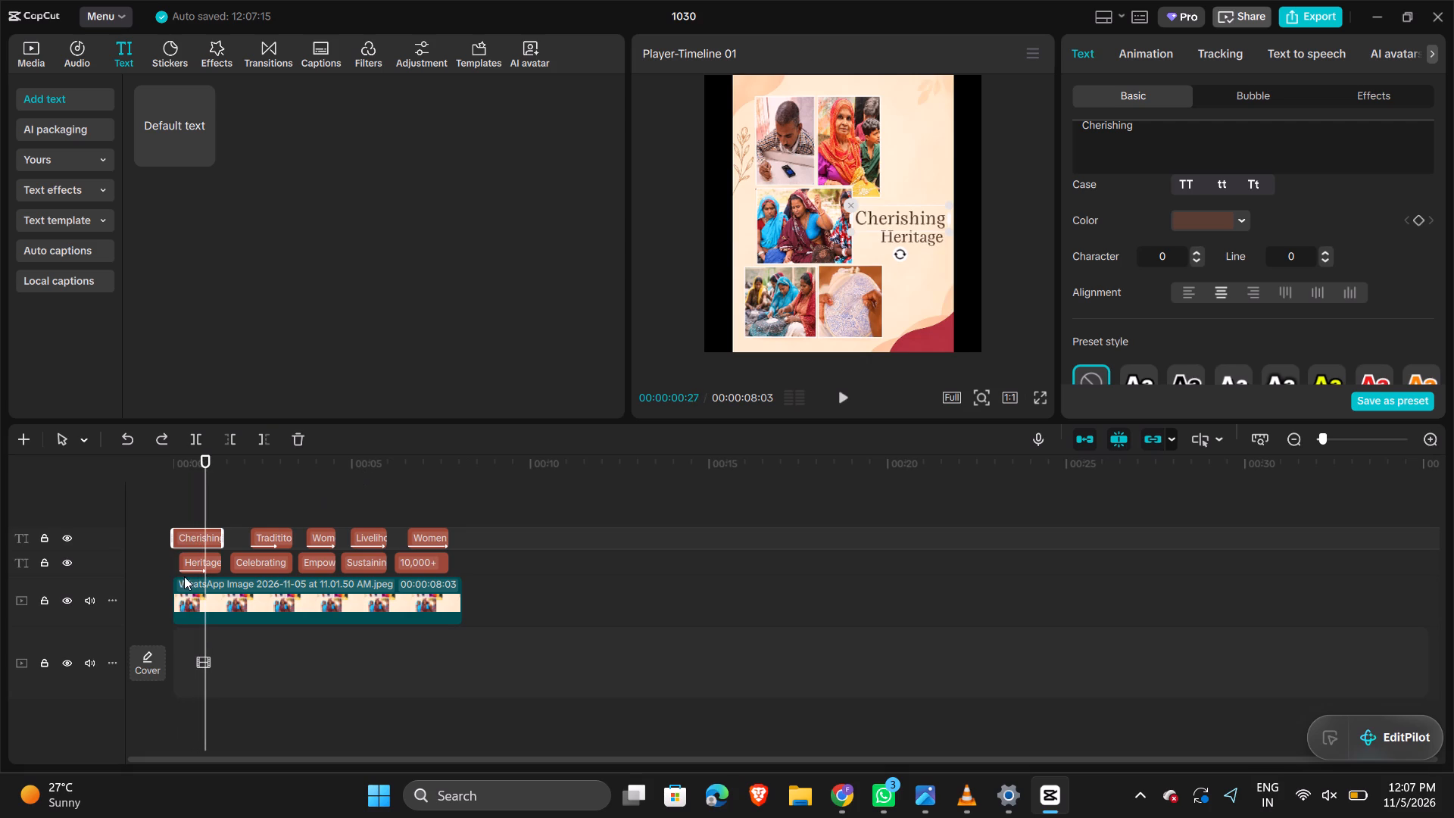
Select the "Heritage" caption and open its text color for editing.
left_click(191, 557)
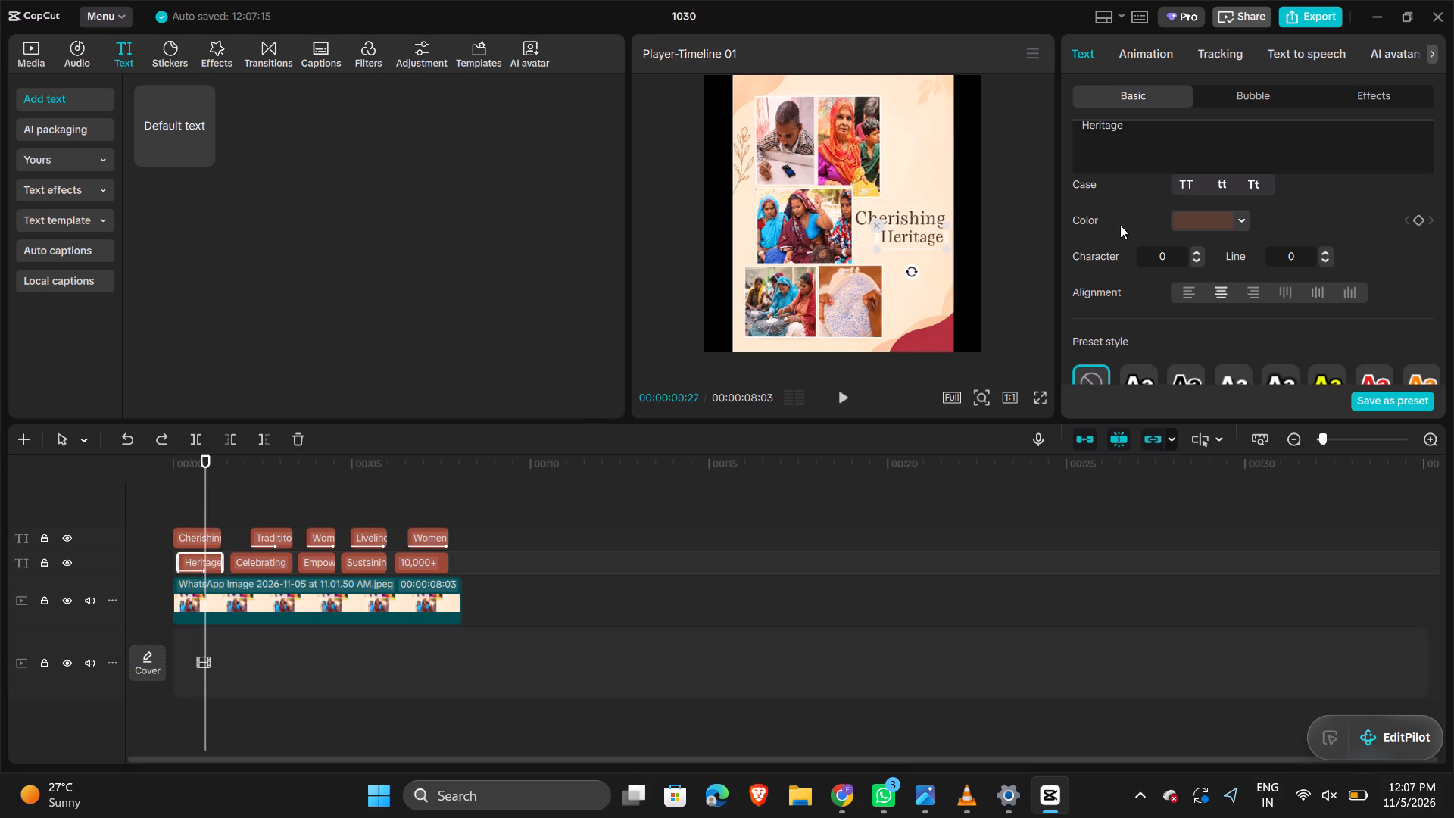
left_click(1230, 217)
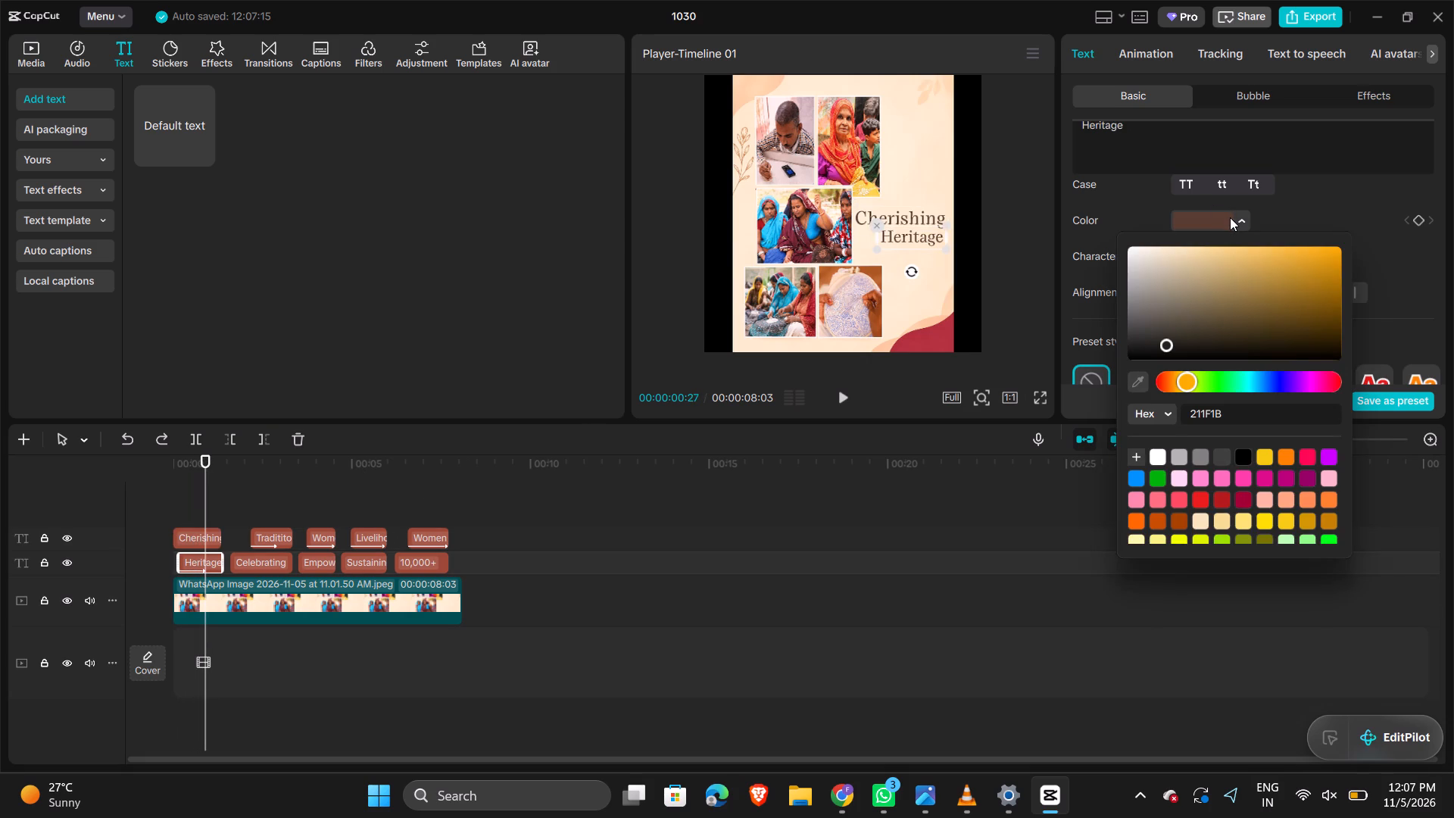
Export the video as 1030 to the Downloads folder at 1080P, recommended bit rate, H.264, mp4 and 30fps.
left_click(1315, 17)
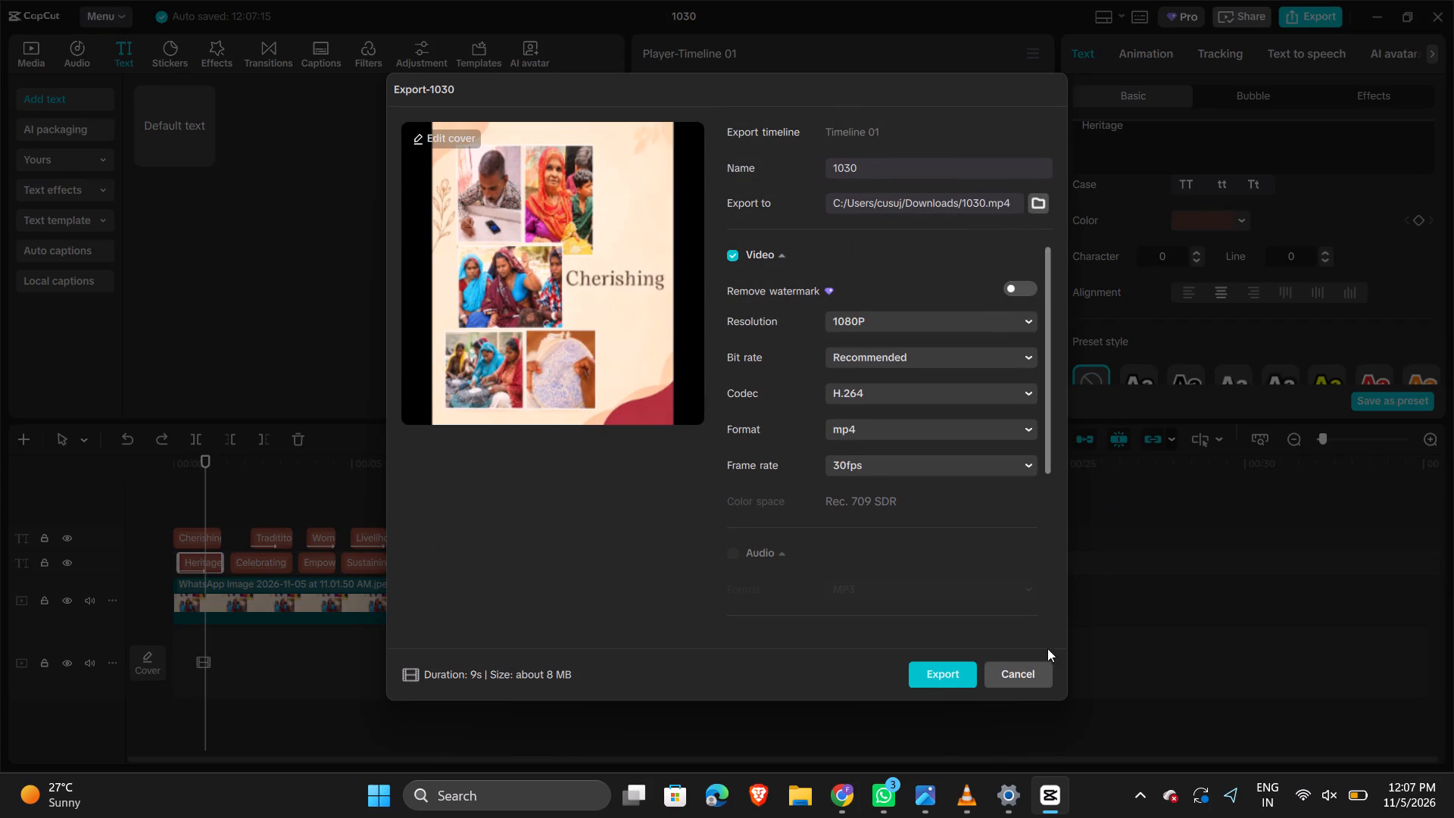
left_click(948, 678)
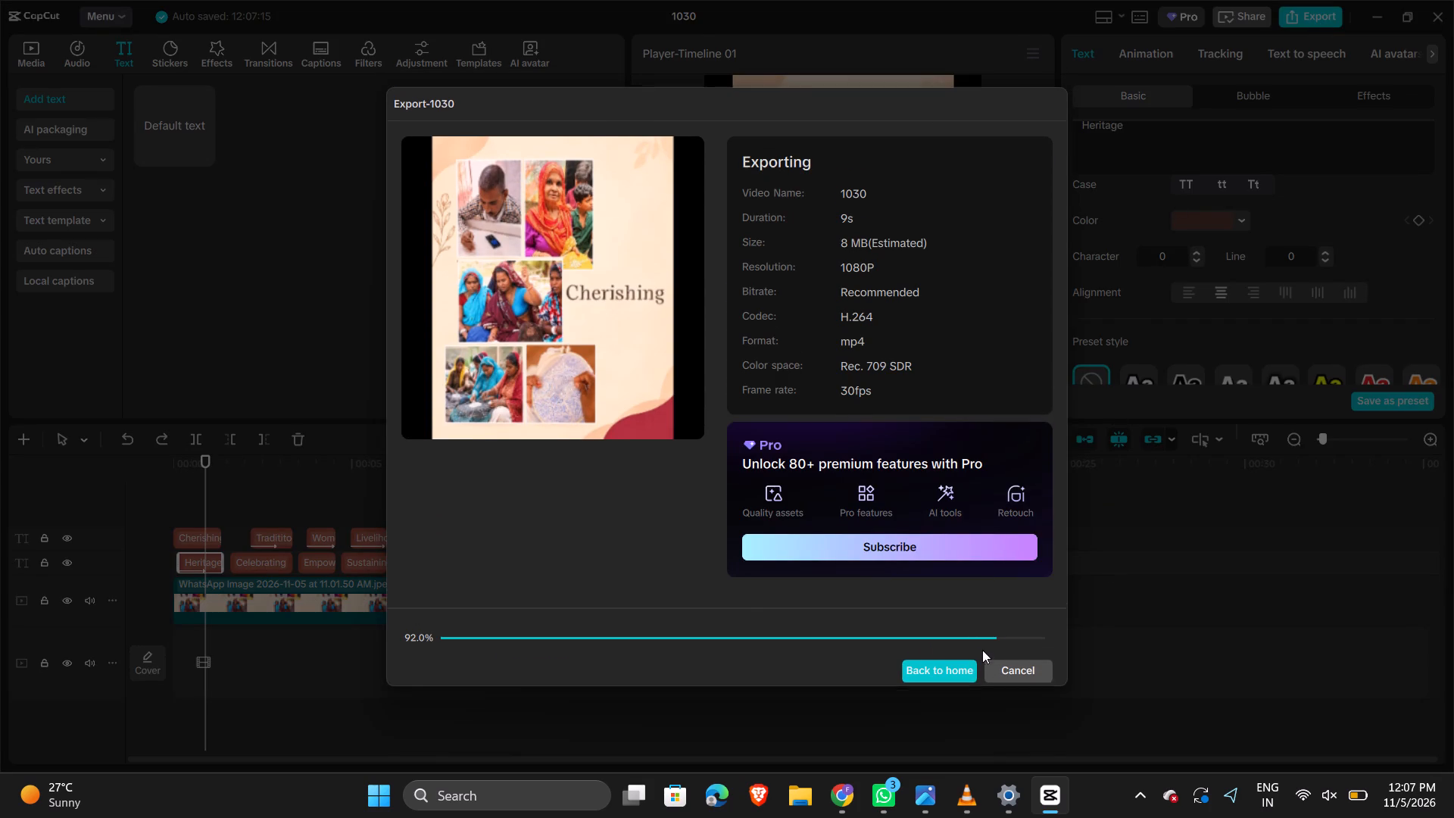
Open the exported video's Downloads folder and copy the 1030 video file.
left_click(418, 660)
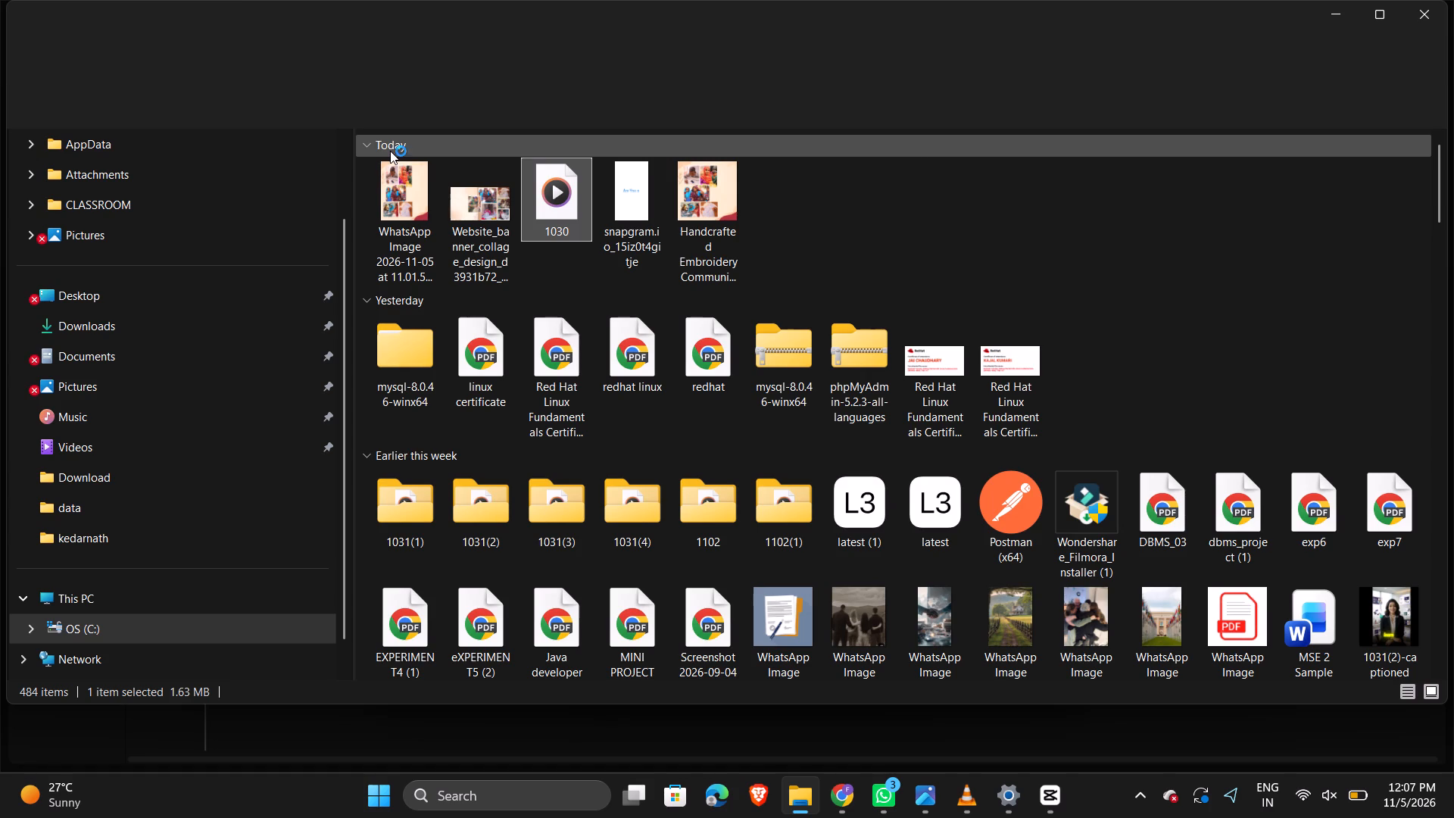
left_click(173, 115)
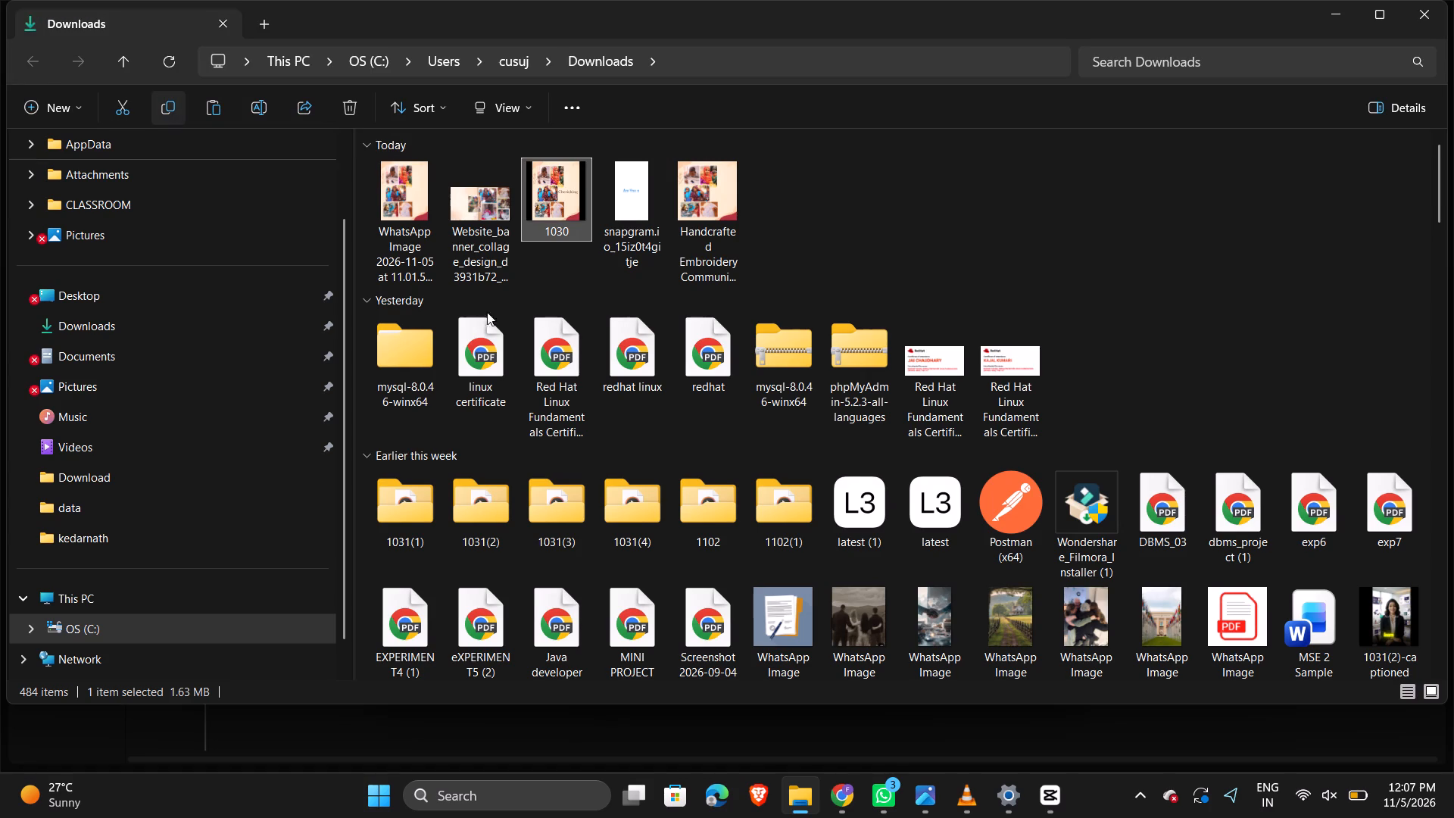
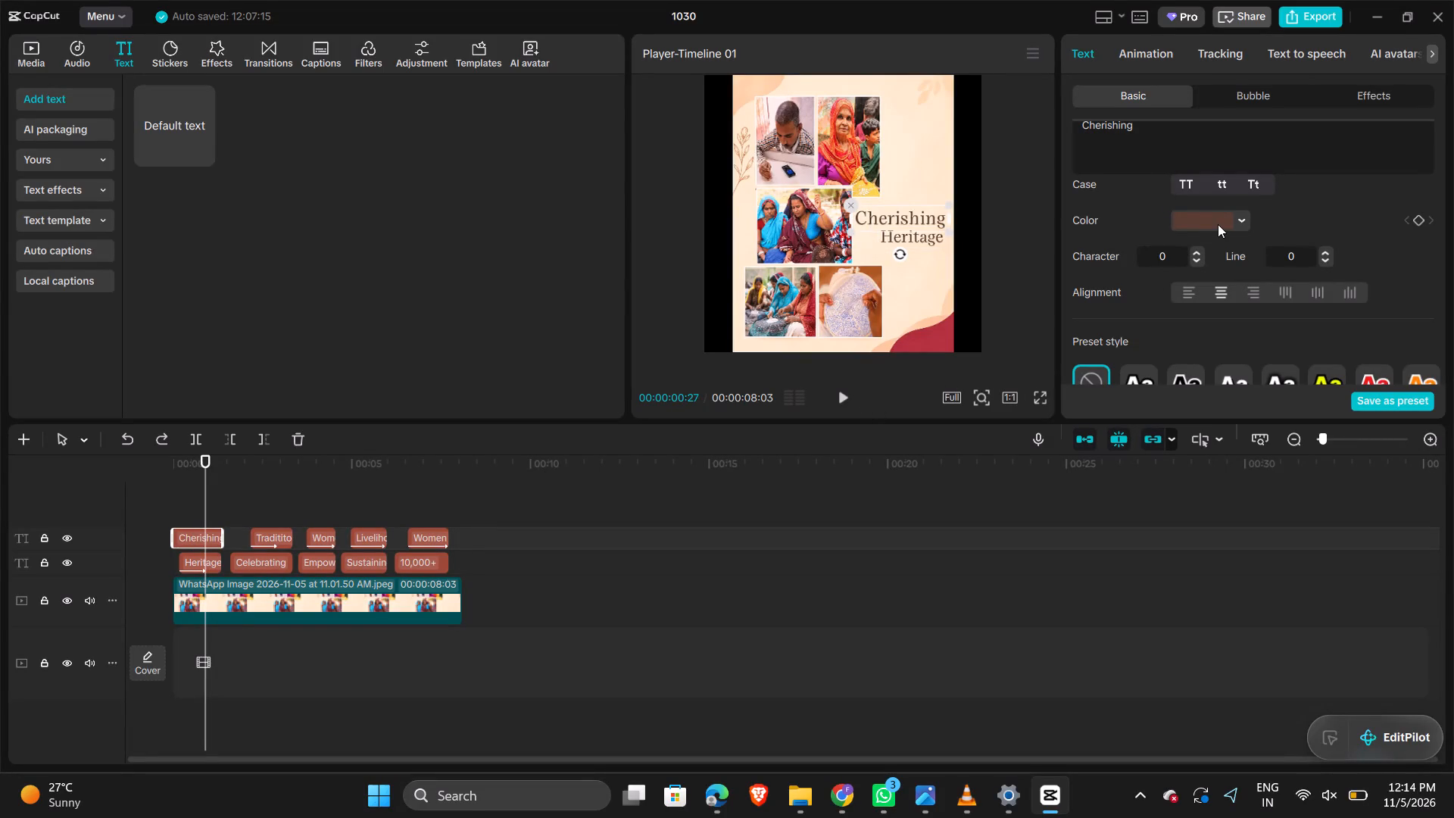
Copy the text color hex code 211F1B from the "Women Karigars" caption.
left_click(316, 568)
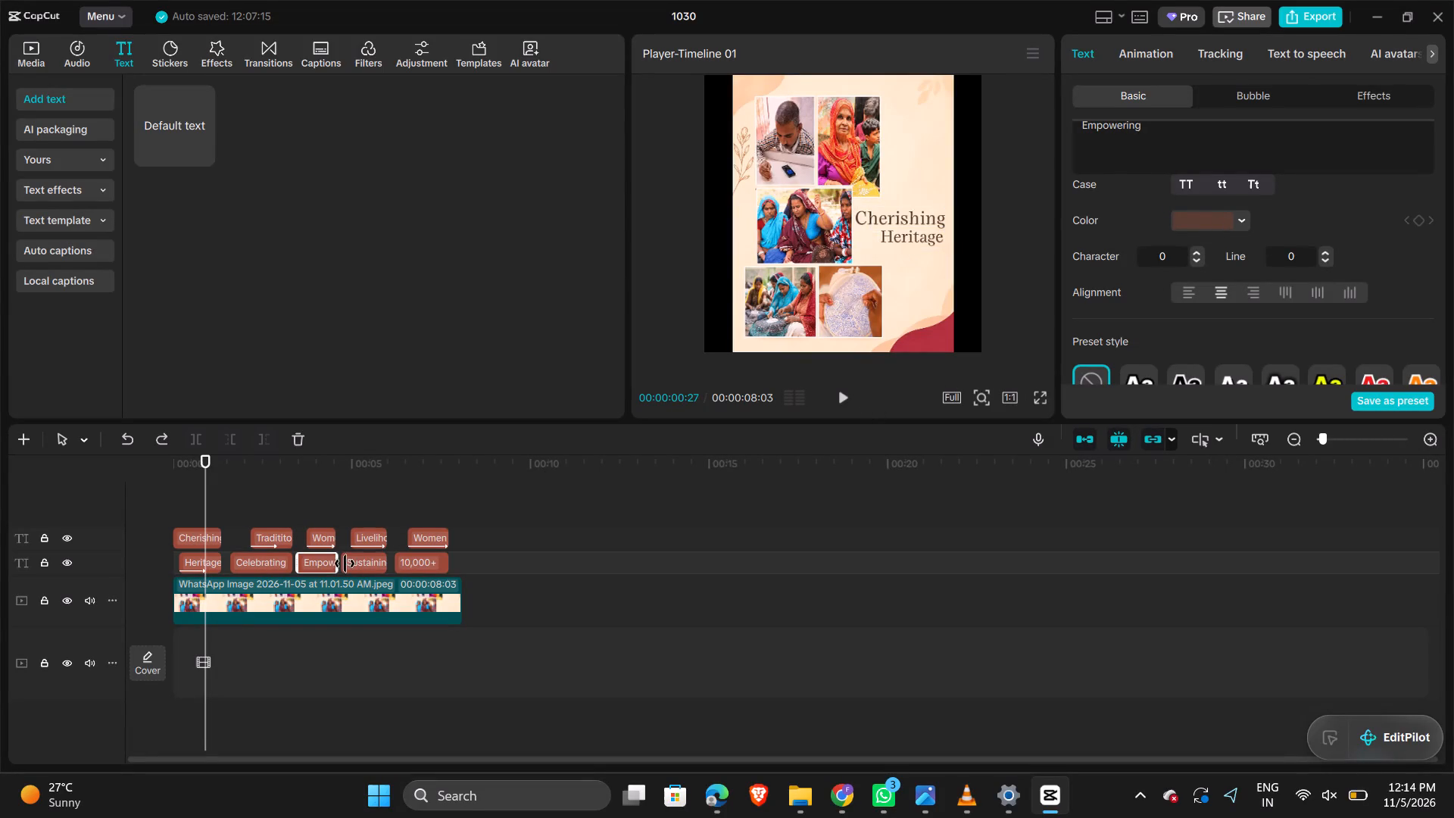
left_click(426, 543)
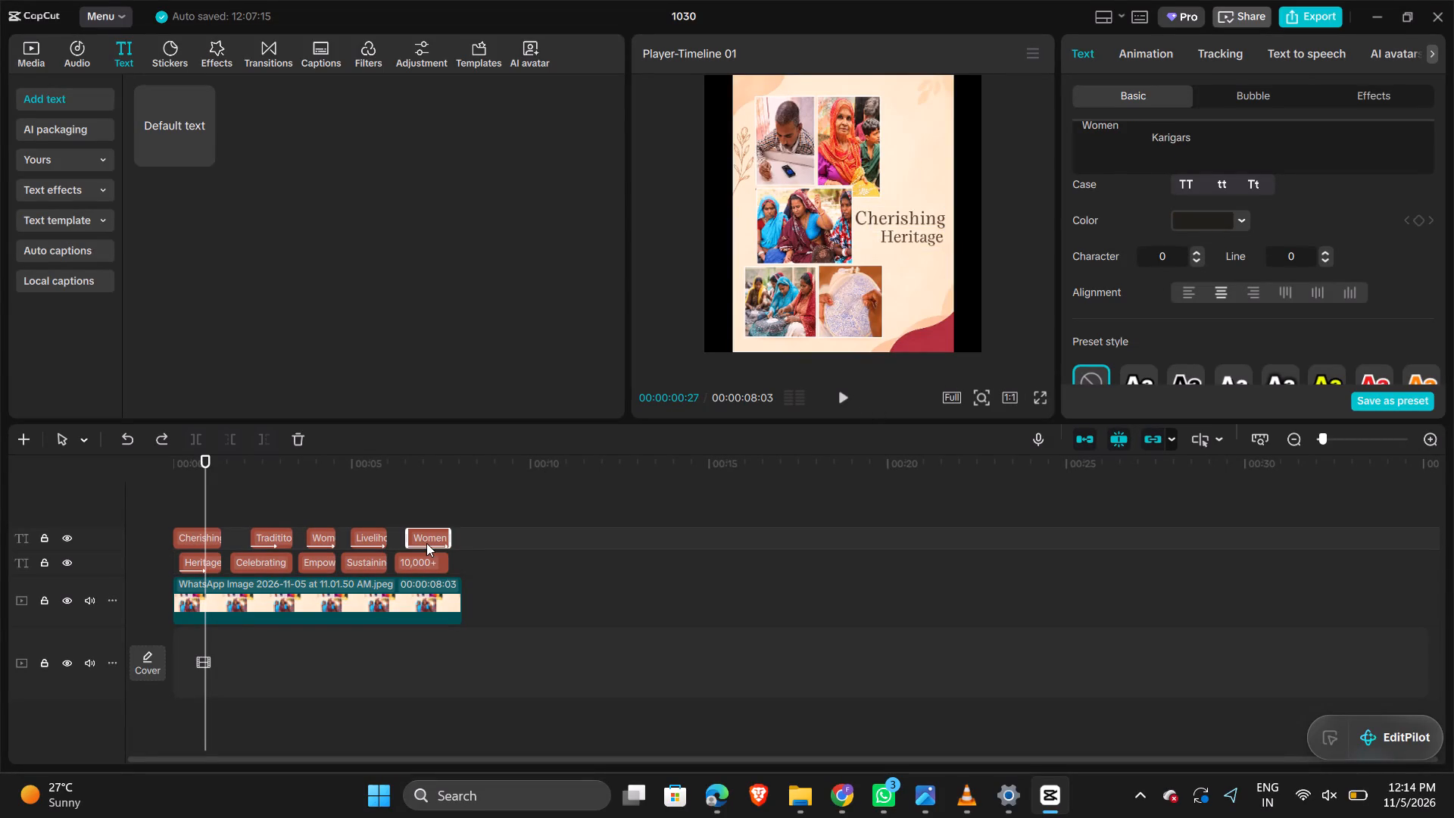
left_click(425, 513)
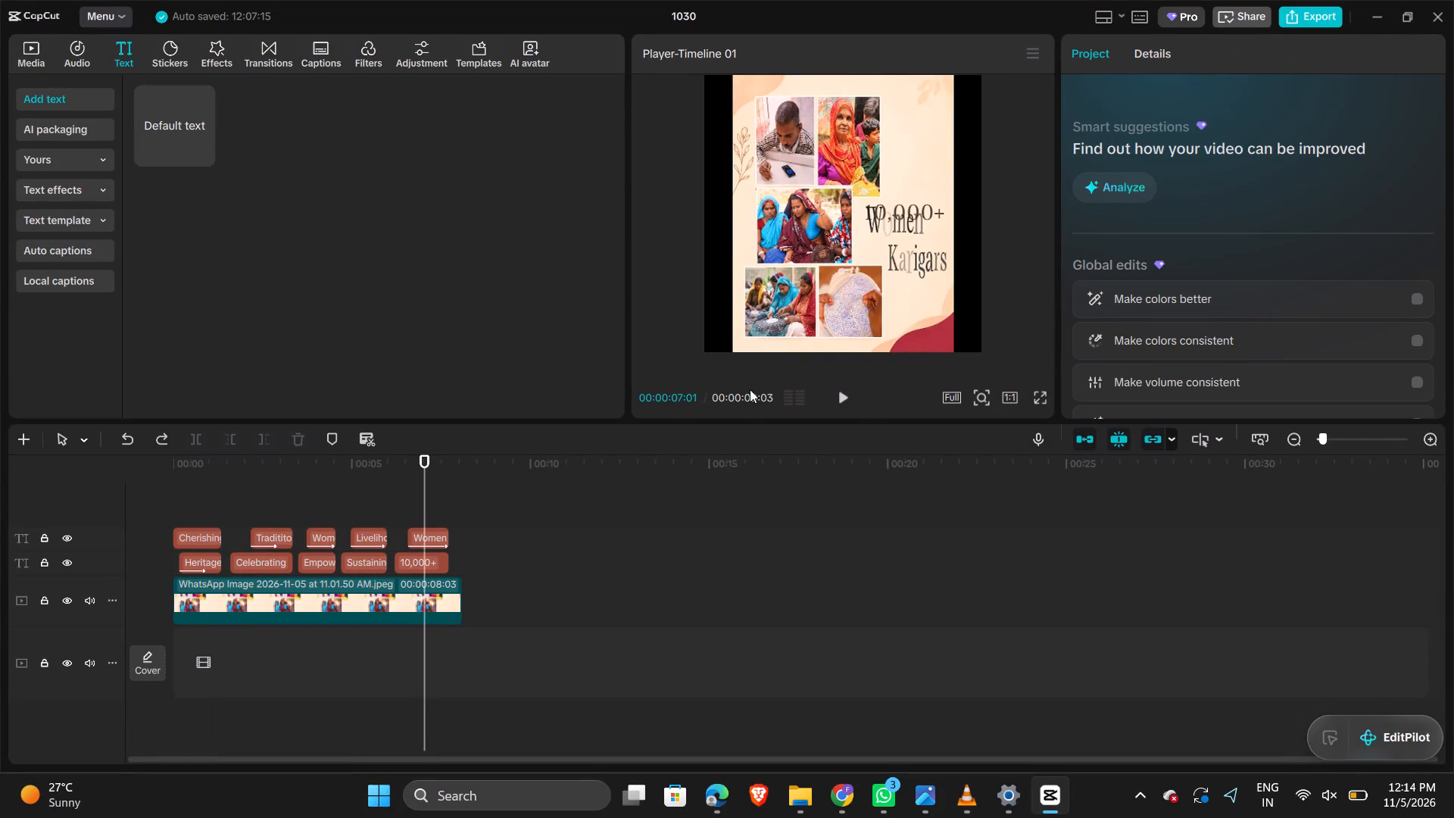
left_click(925, 252)
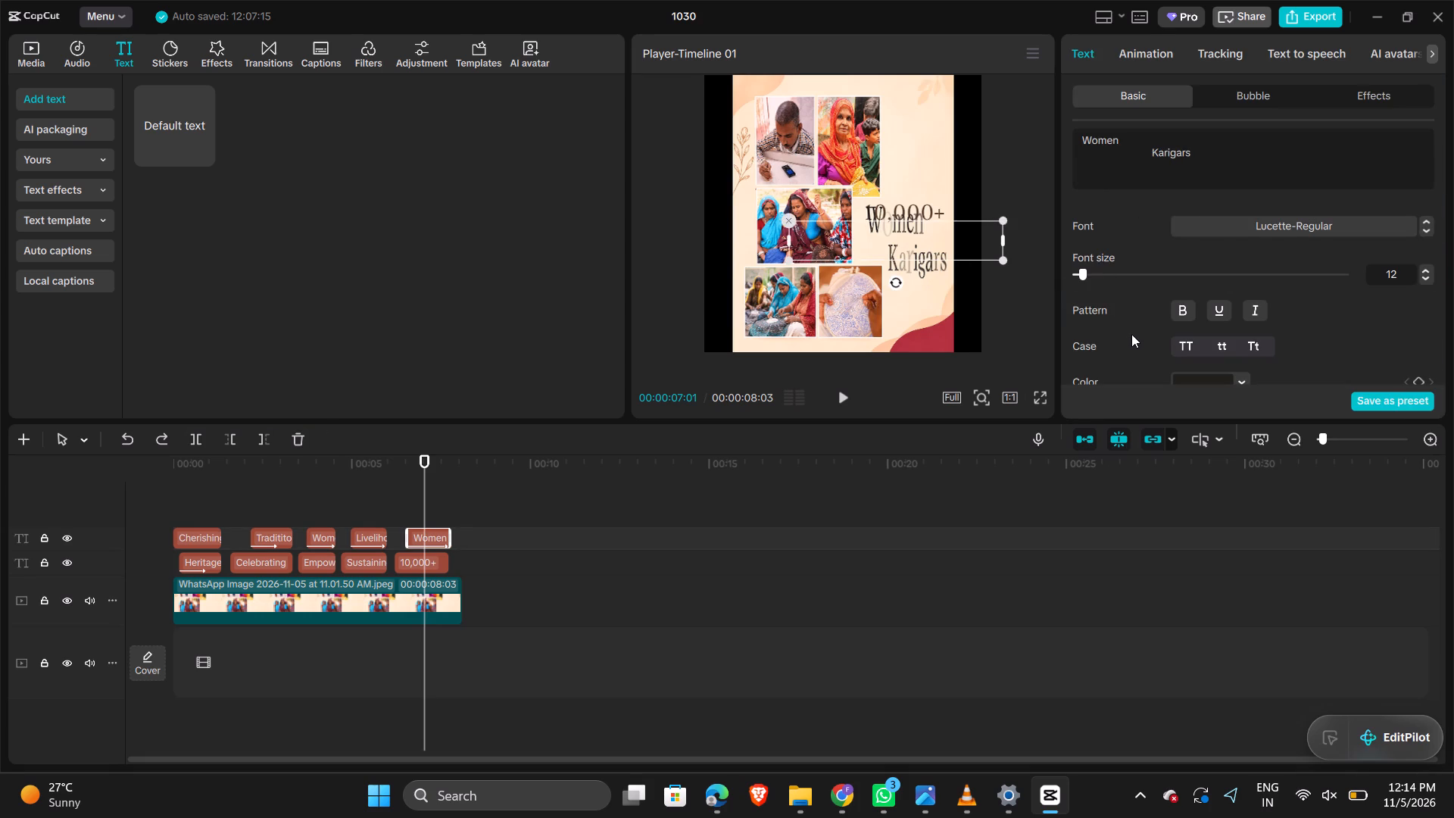
scroll(1129, 339, "down", 1)
scroll(1227, 195, "up", 1)
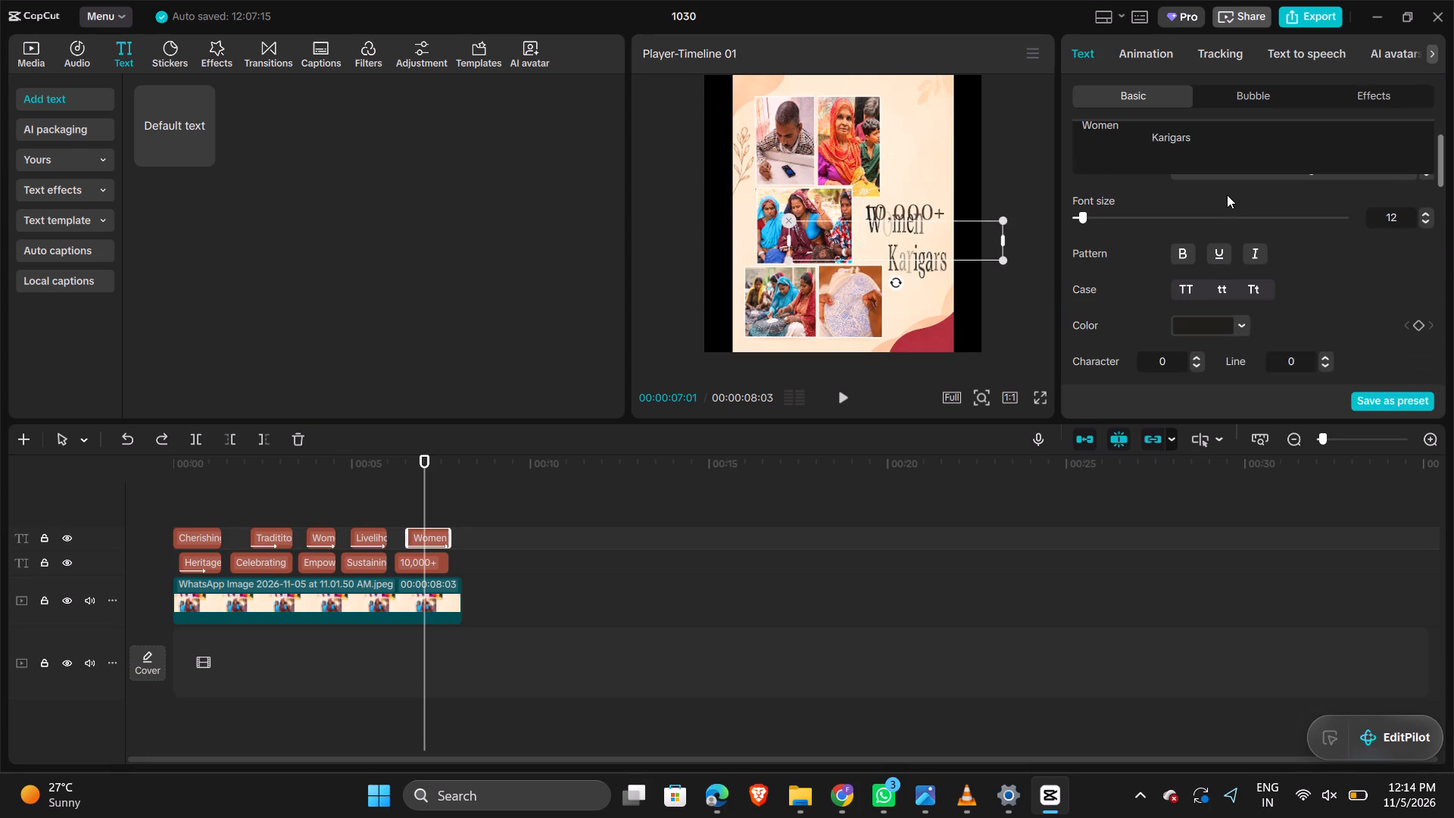
left_click(1209, 331)
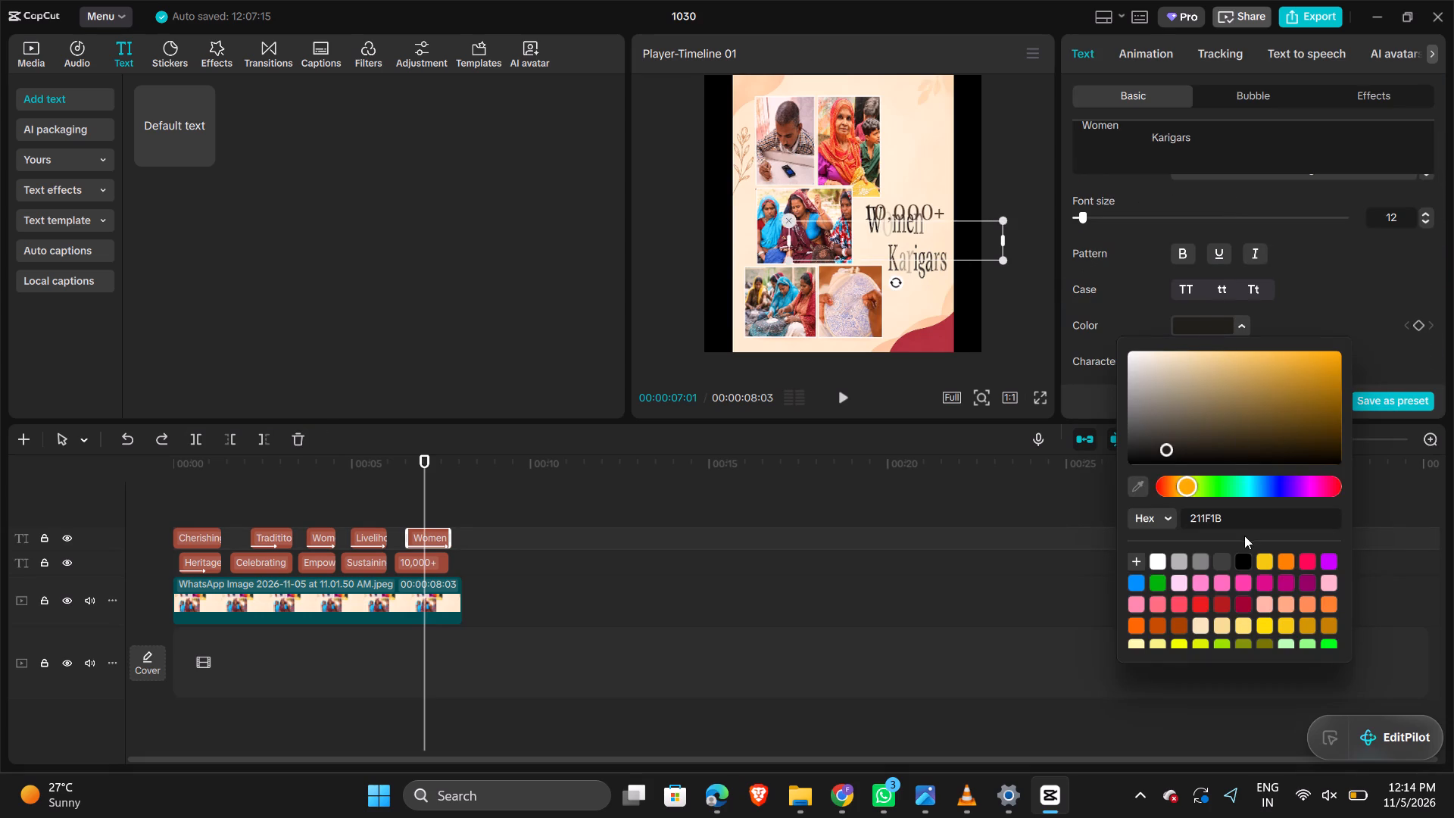
left_click_drag(1232, 523, 1155, 516)
key("ctrl+c")
scroll(1155, 516, "down", 5)
left_click(1399, 485)
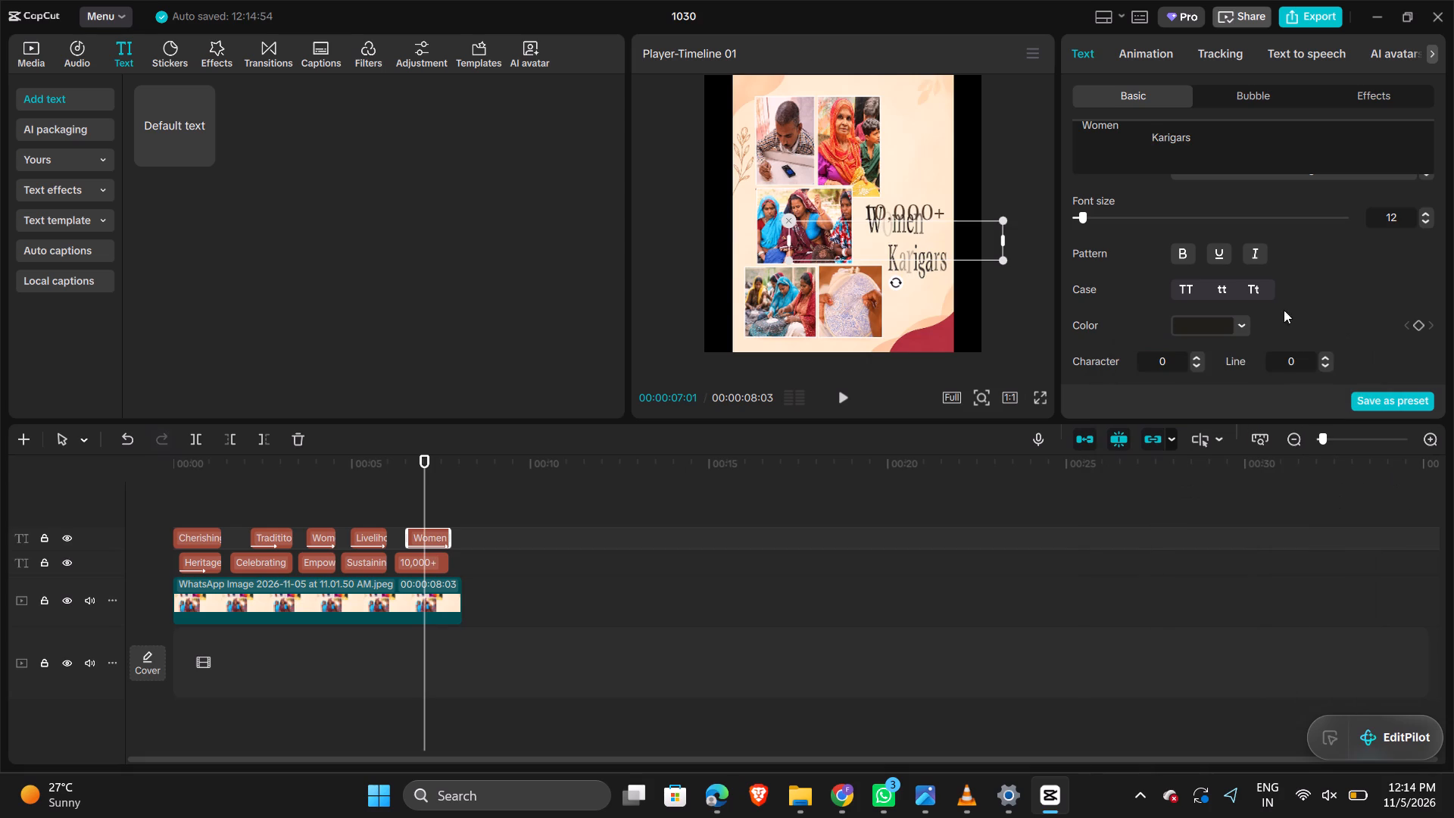
Add a color keyframe to the "Women Karigars" caption at 00:00:07:01 and play the video from there.
left_click(1424, 323)
key("space")
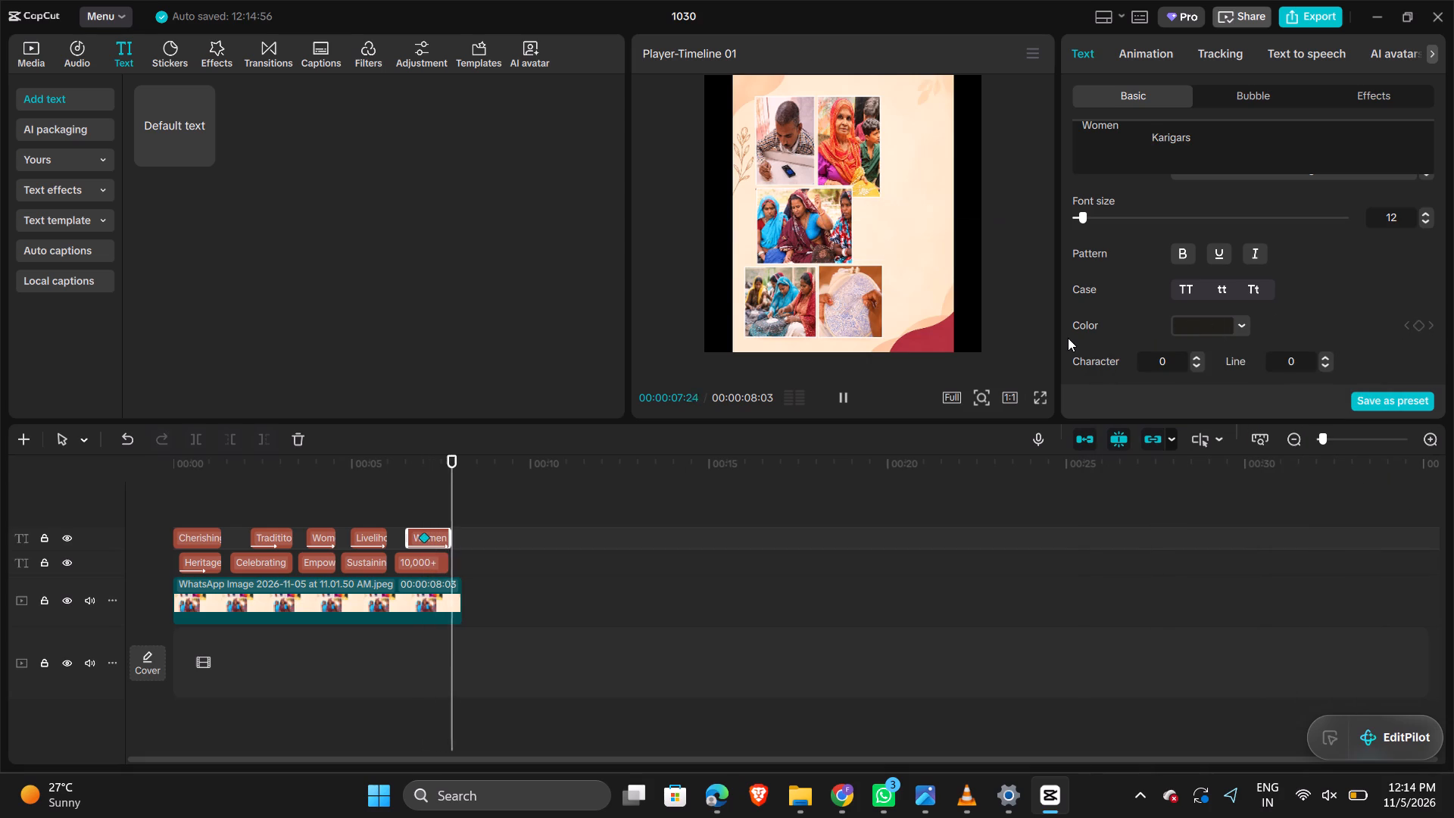
key("space")
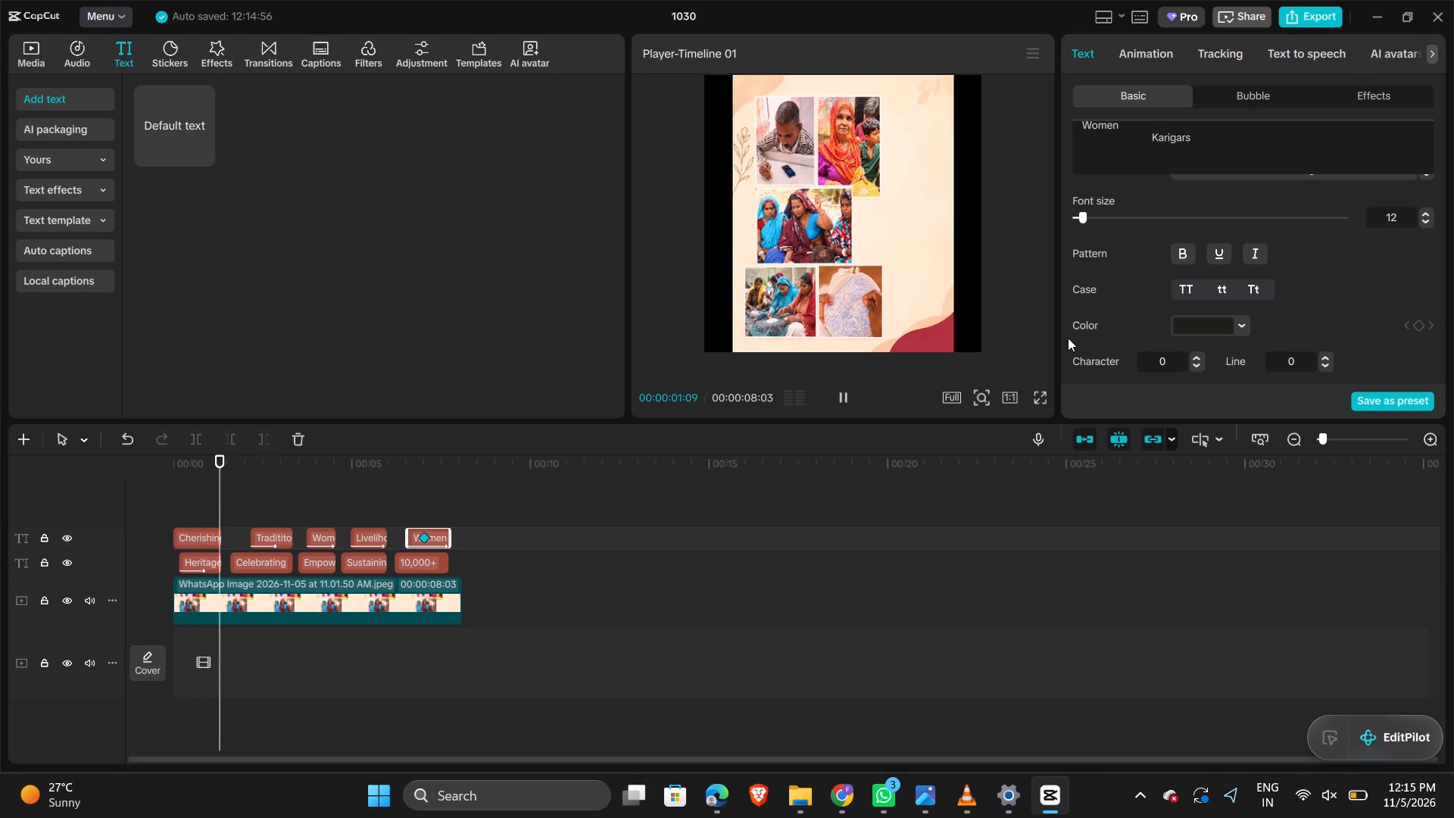
key("space")
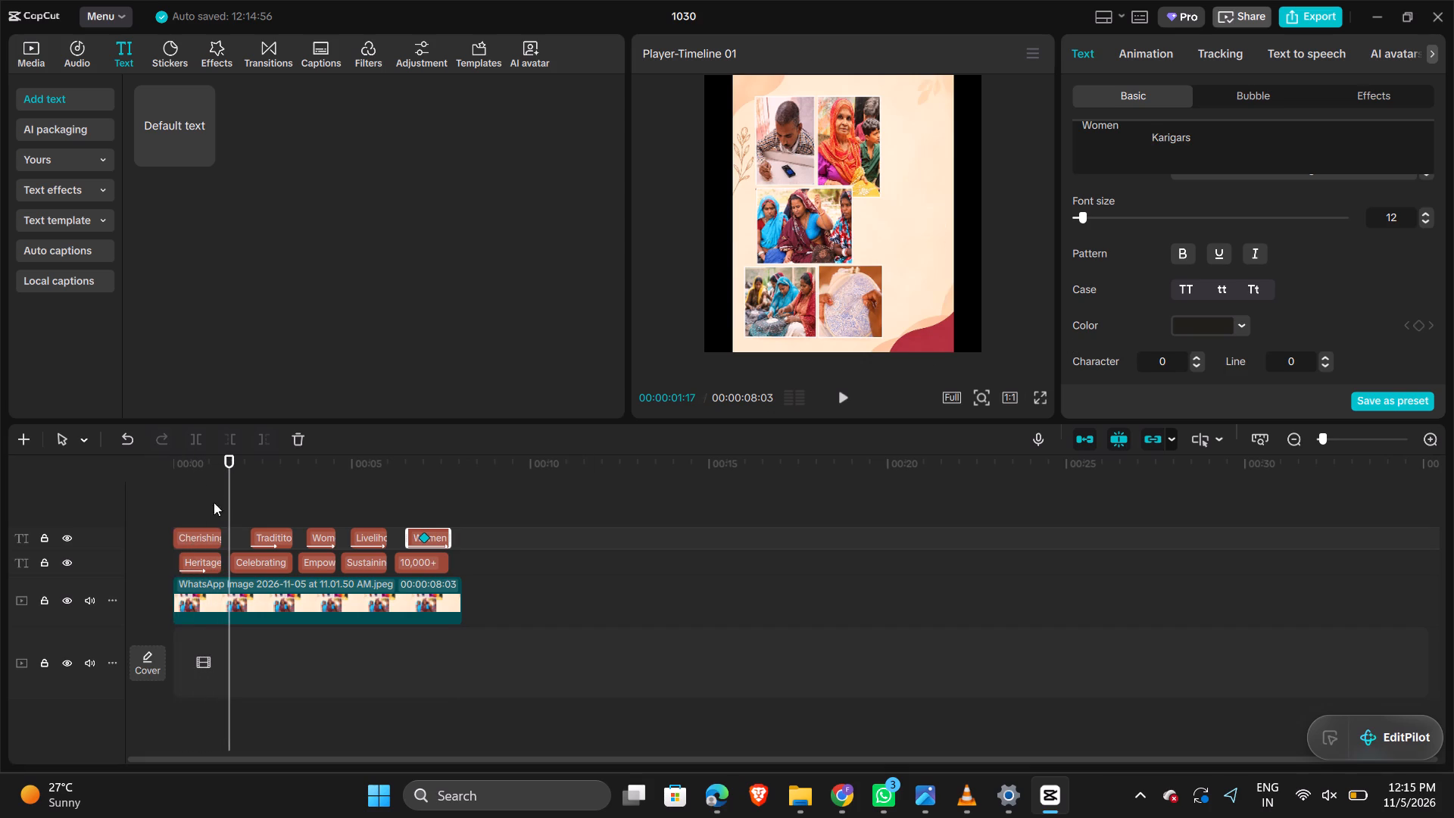
Set the "Cherishing" caption's text color to the copied hex value 211F1B.
left_click(195, 535)
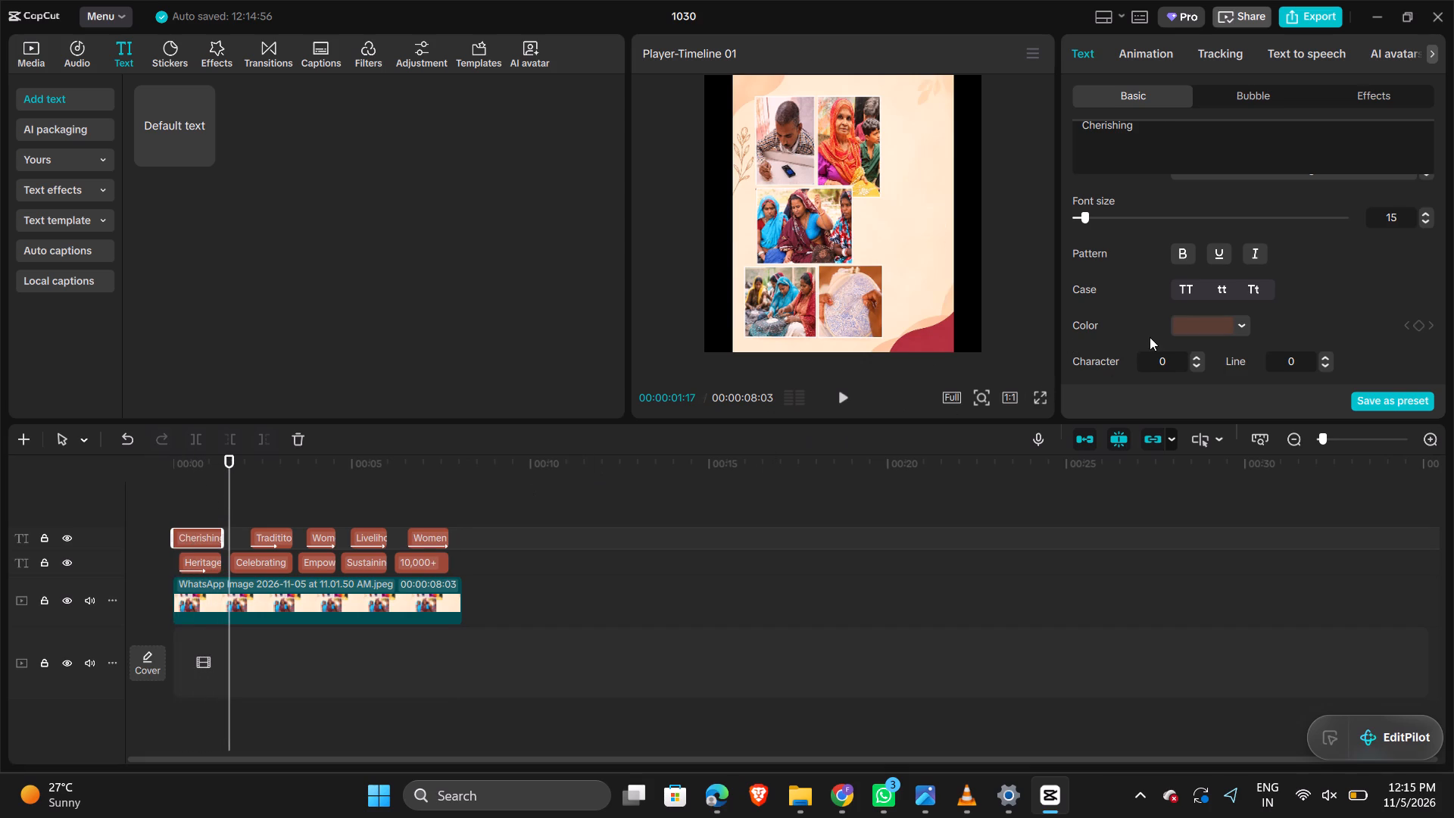
left_click(1225, 330)
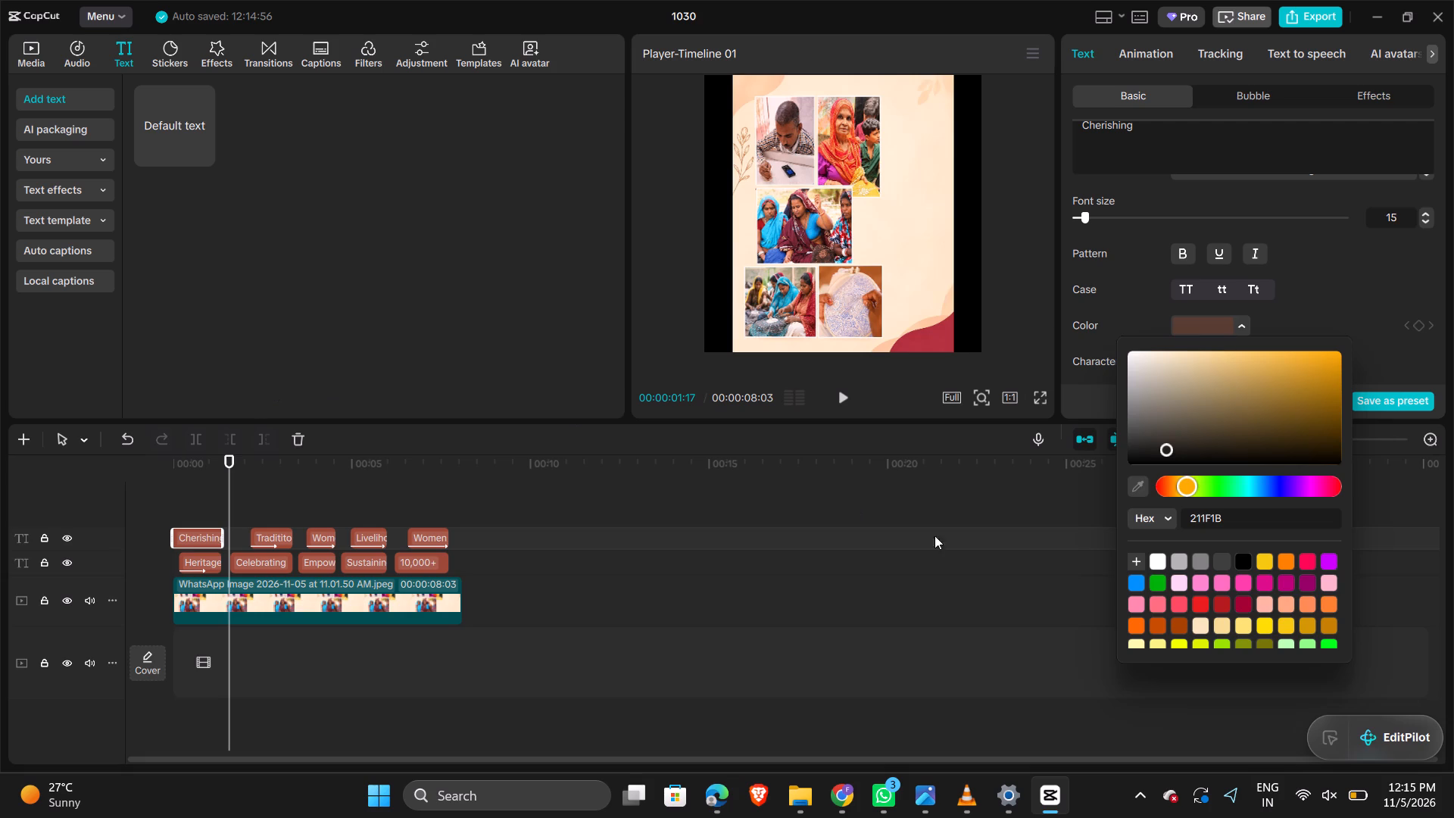
left_click(1237, 518)
left_click(1245, 562)
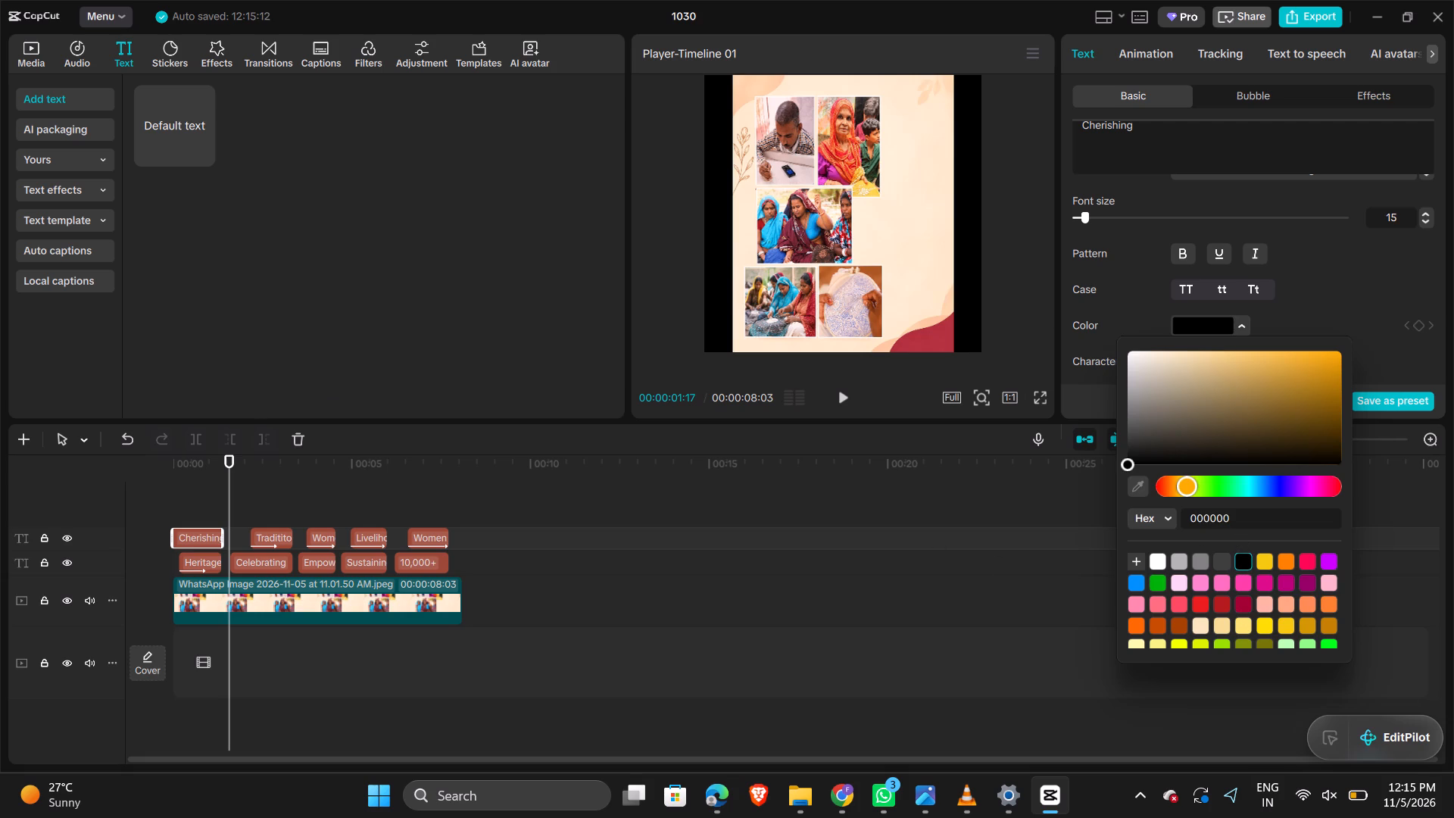
left_click(1254, 518)
key("ctrl+a")
key("ctrl+v")
key("Return")
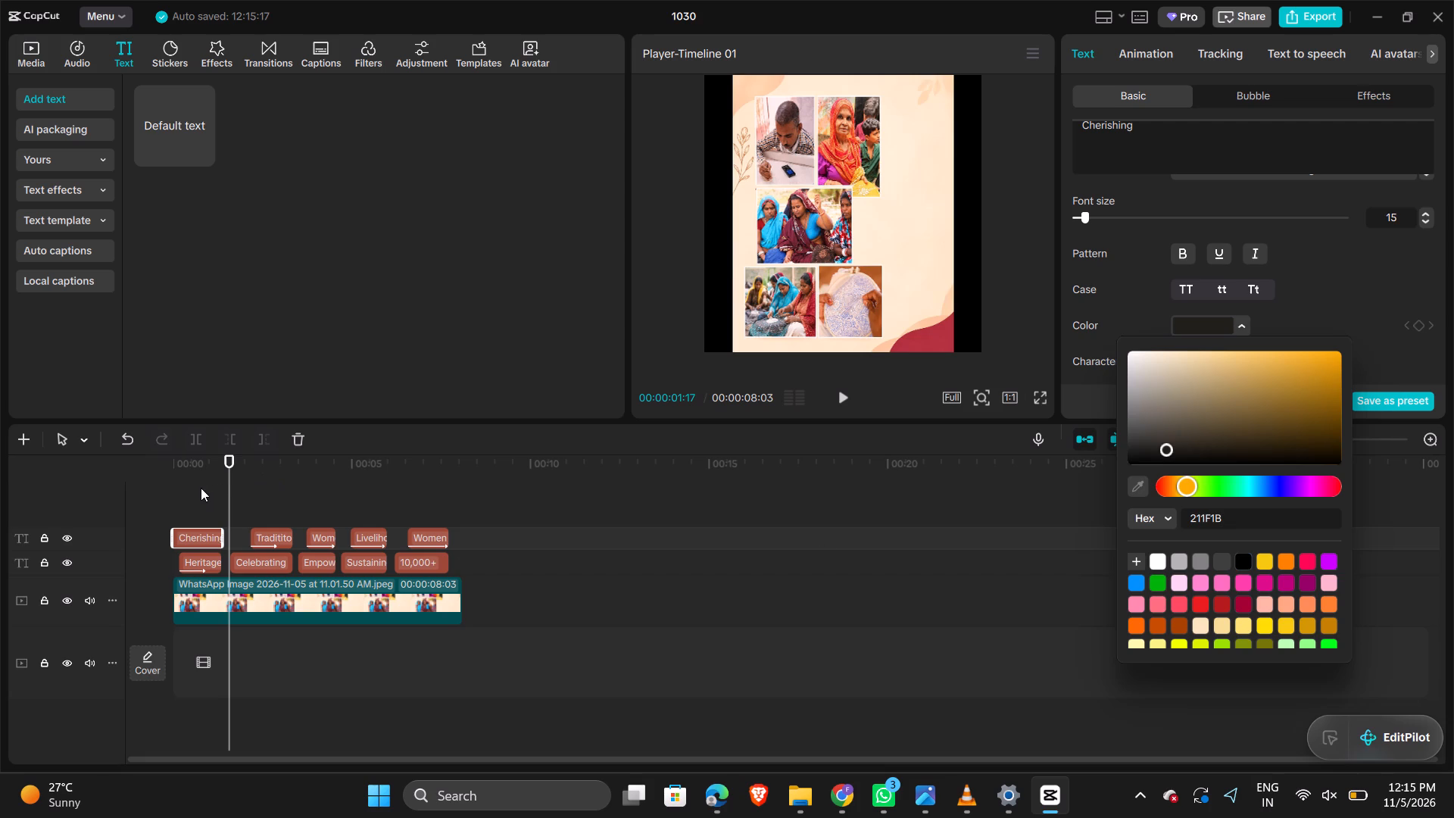
Set the "Heritage" caption's text color to the copied hex value 211F1B.
left_click(196, 507)
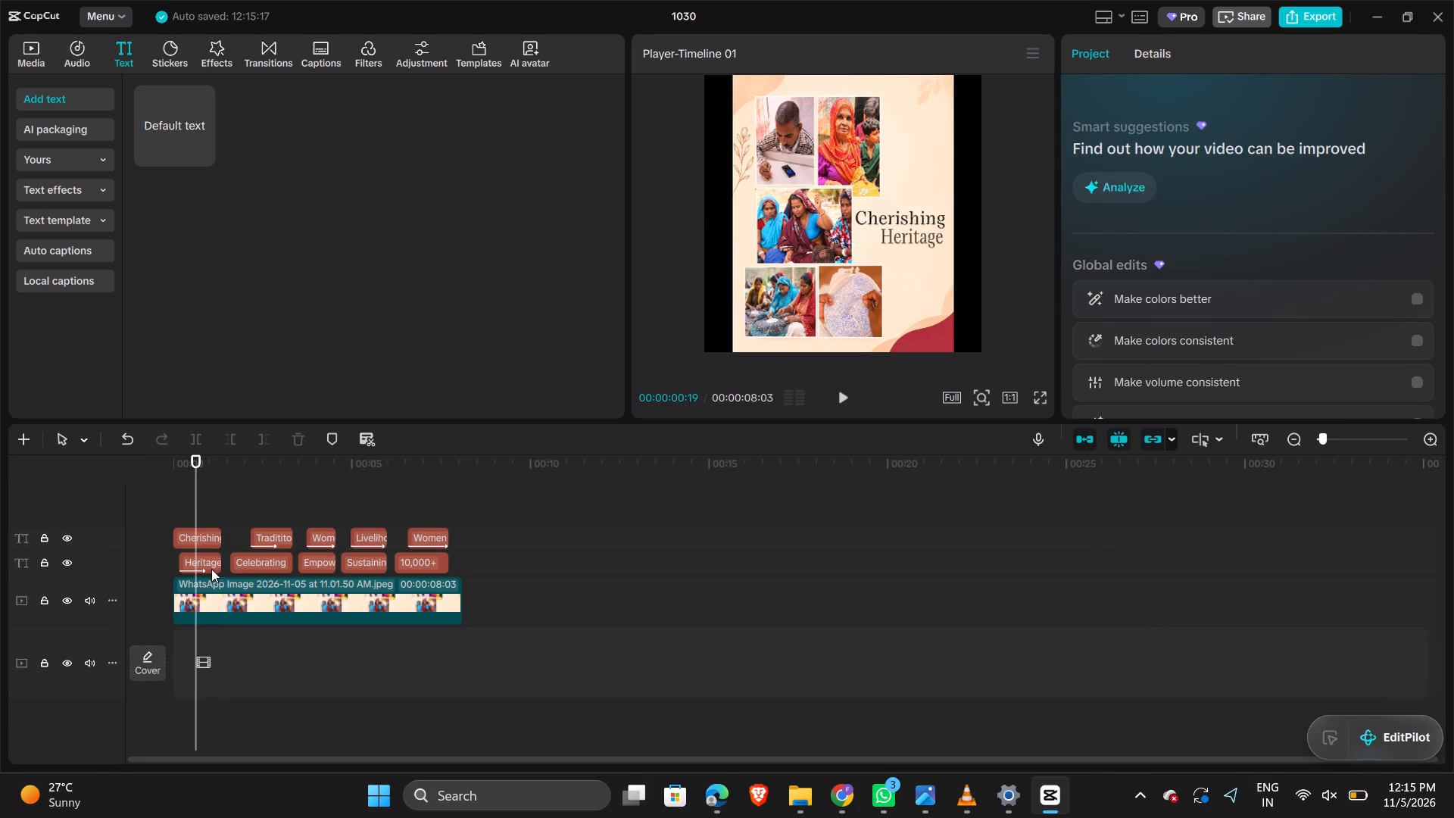
left_click(212, 566)
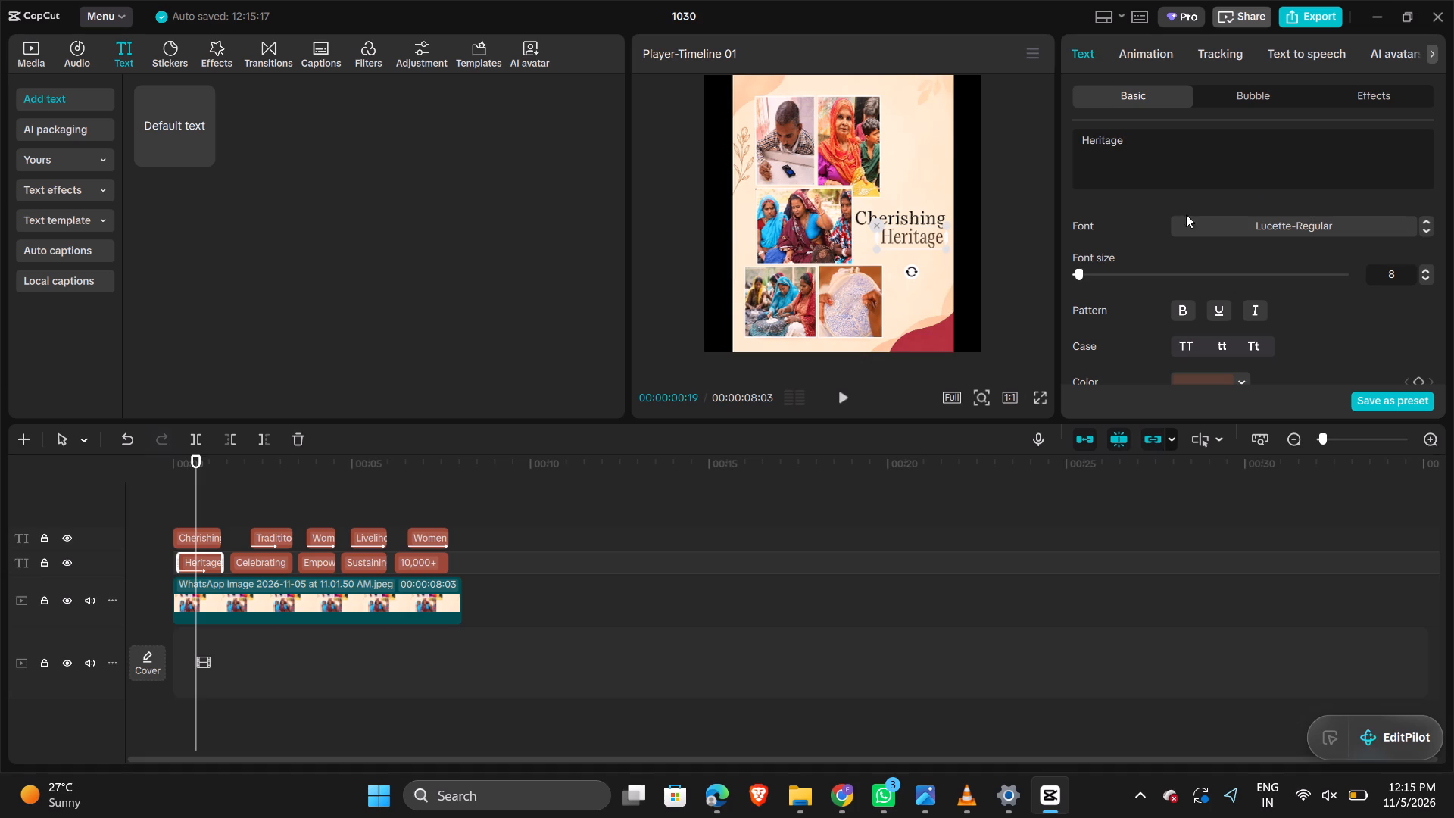
scroll(1196, 278, "down", 1)
scroll(1212, 233, "up", 1)
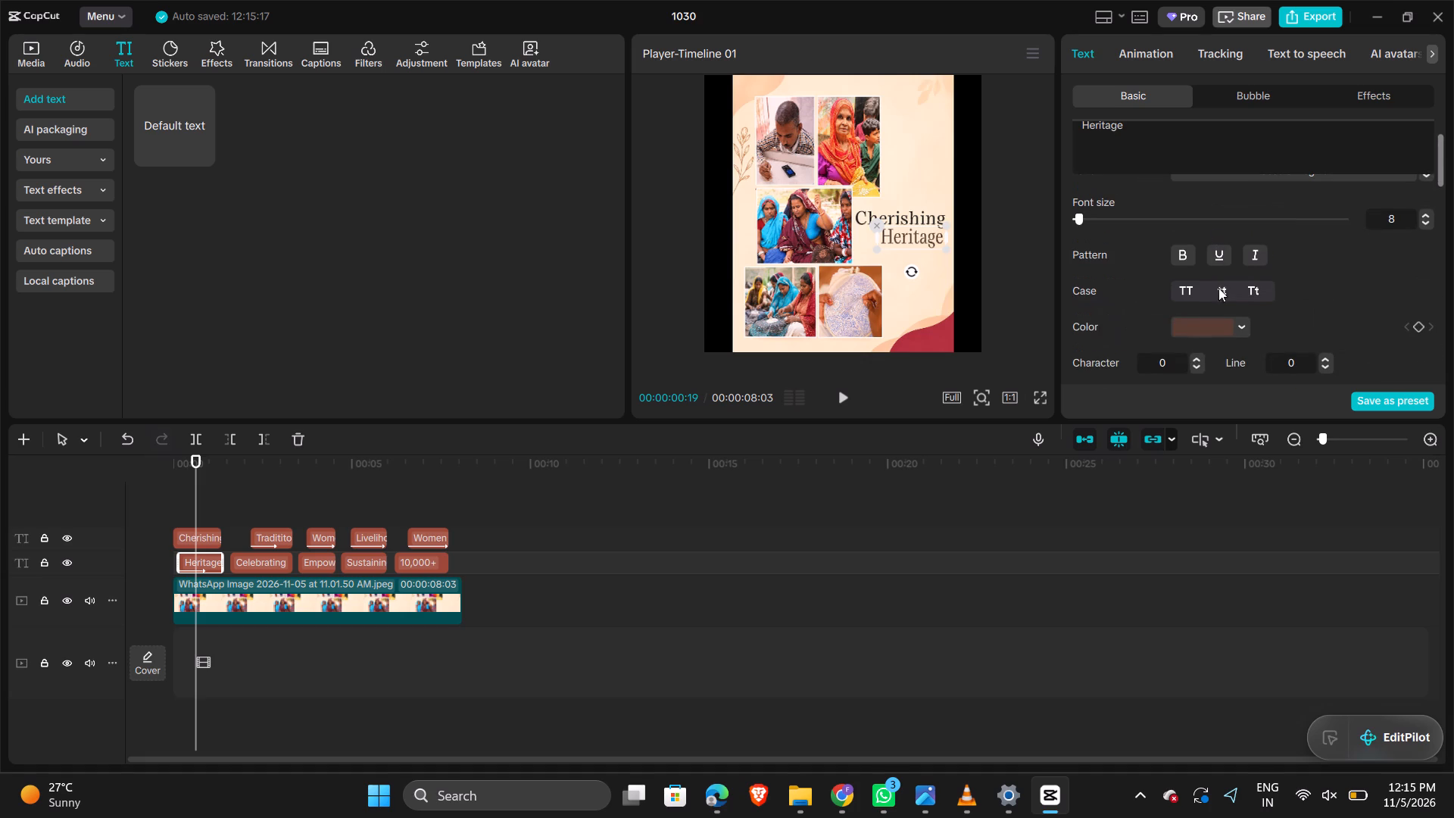
left_click(1227, 320)
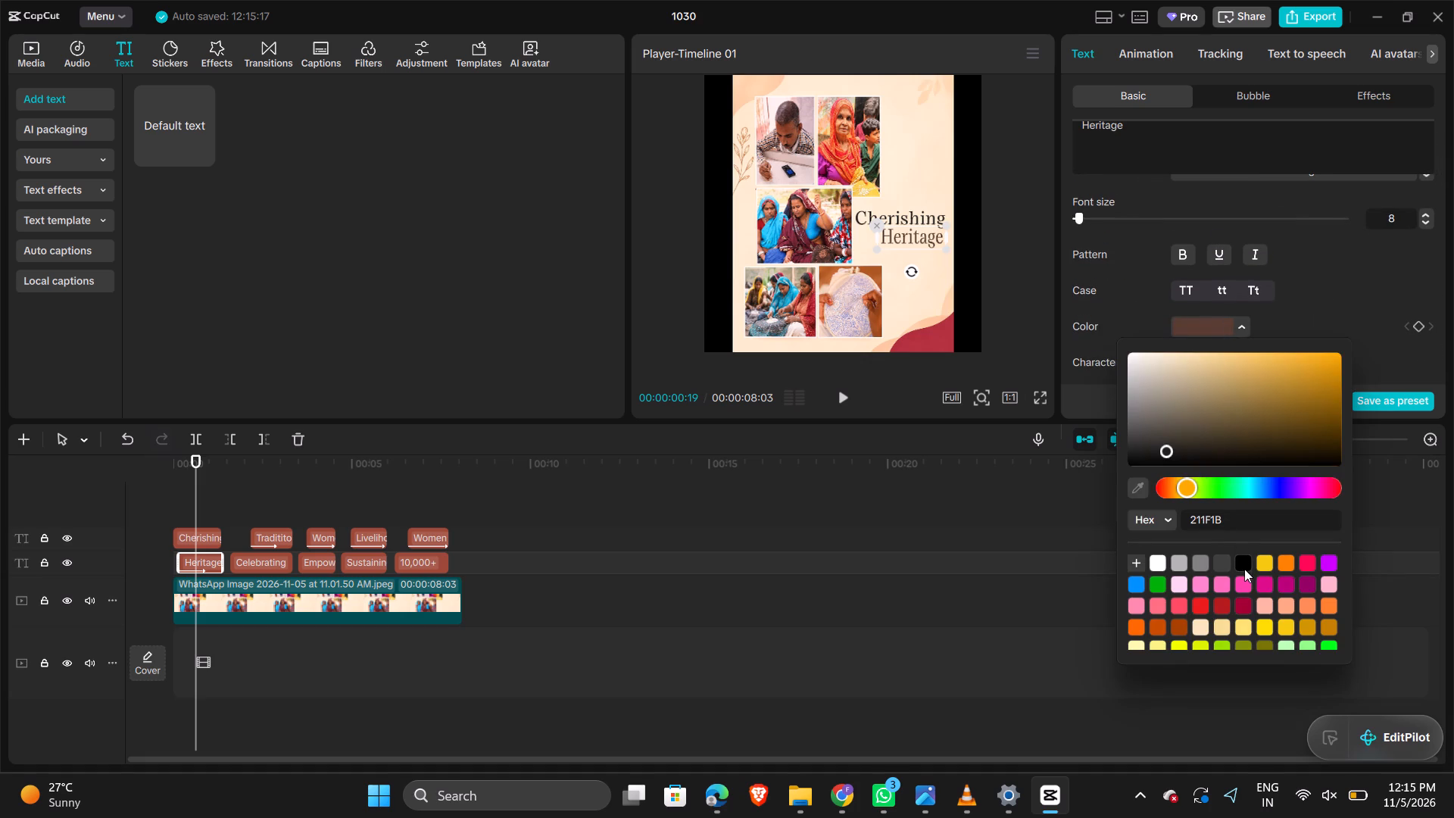
left_click(1243, 569)
left_click(1245, 522)
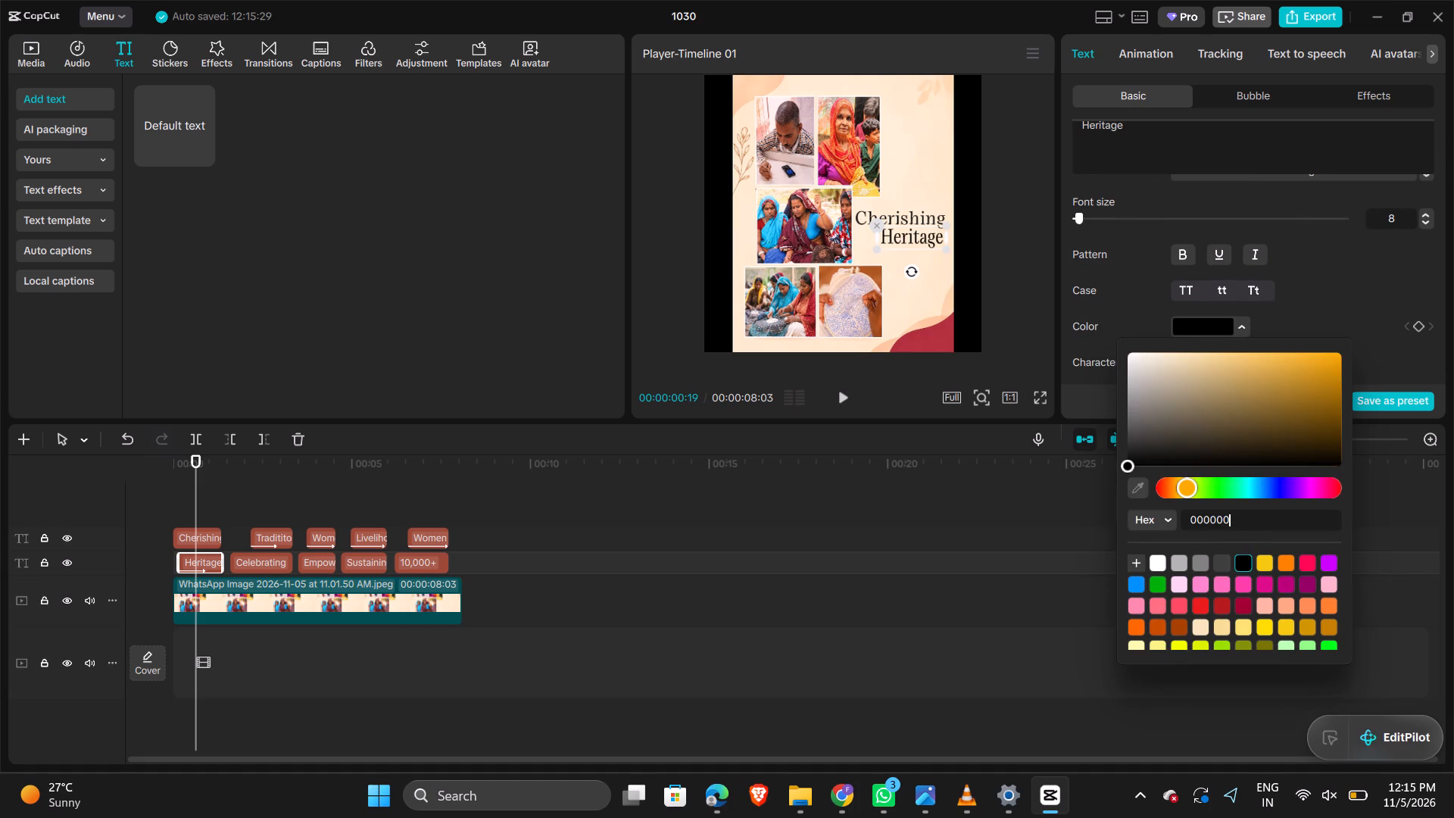
key("ctrl+a")
key("ctrl+v")
key("Return")
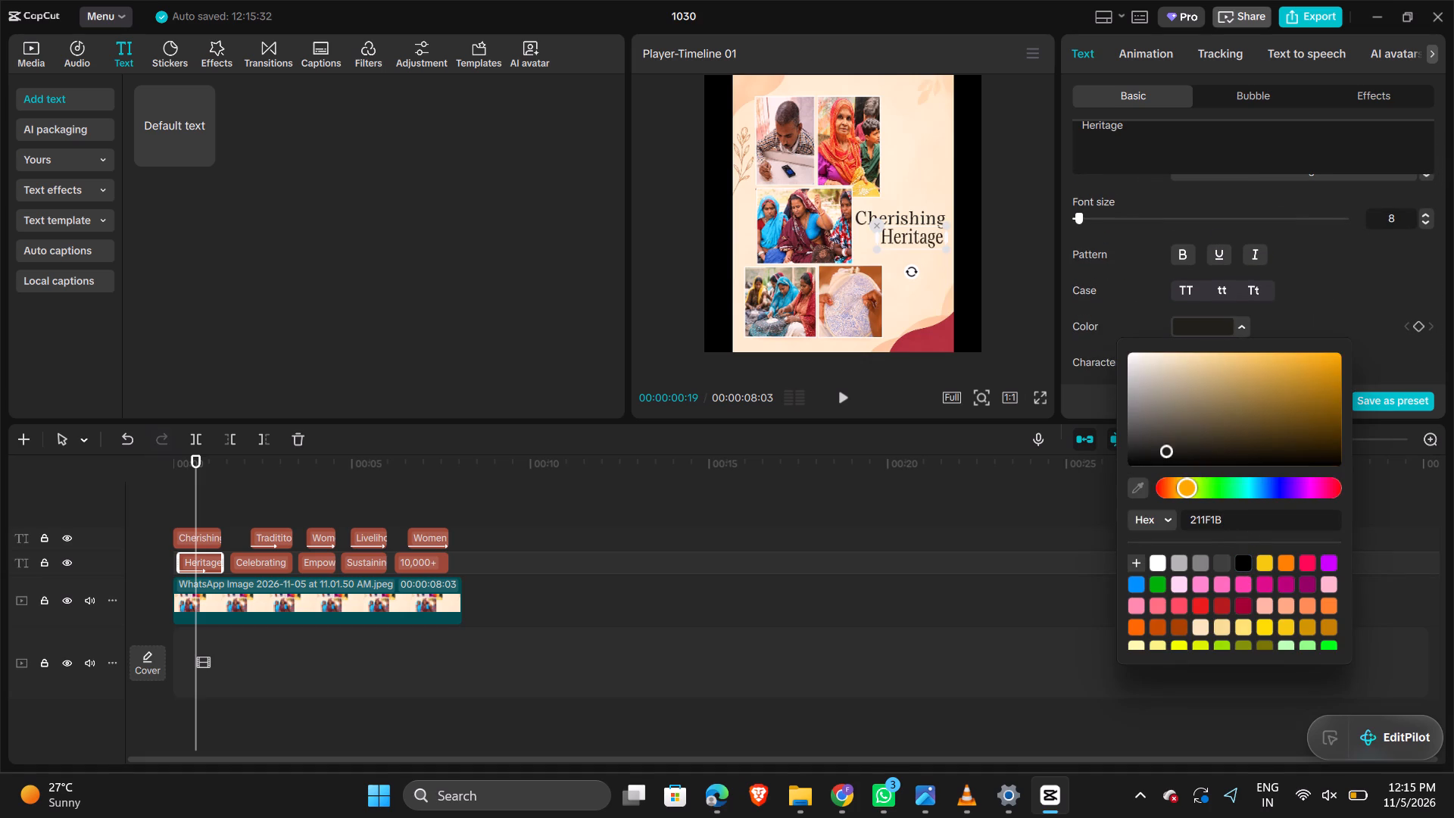
left_click(691, 491)
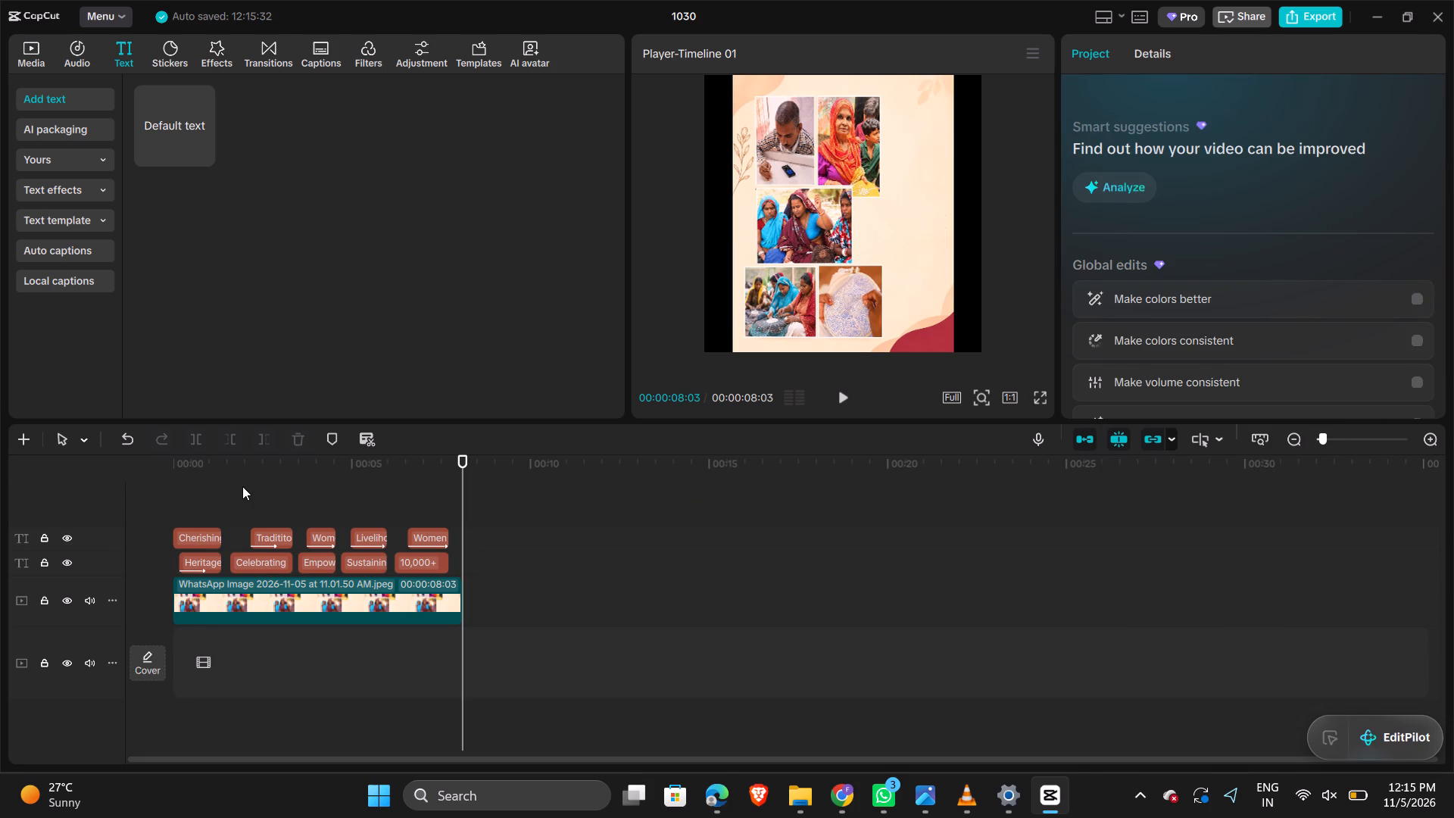
Set the "Tradititon" caption's text color to the copied hex value 211F1B.
left_click(272, 495)
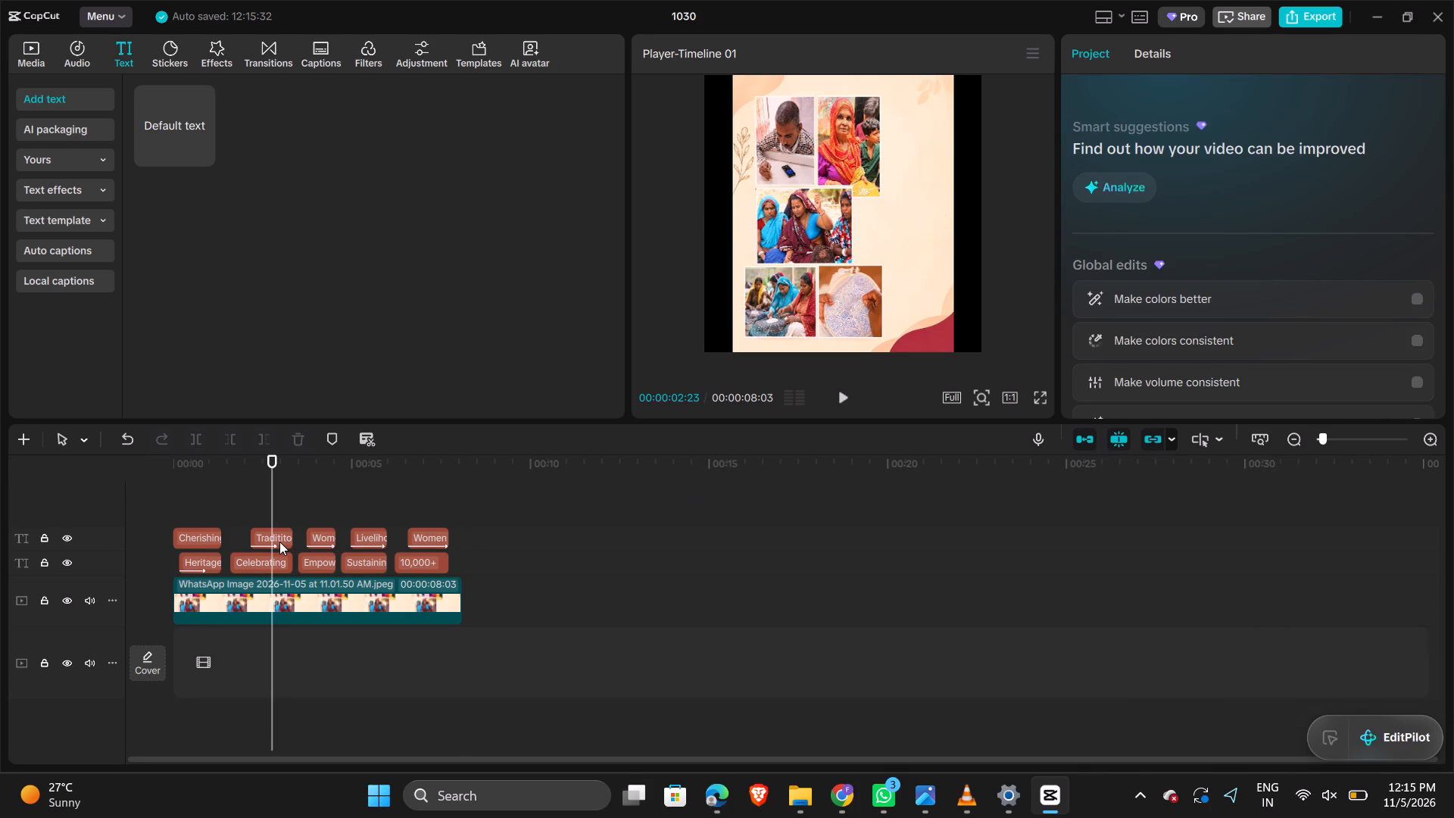
left_click(280, 542)
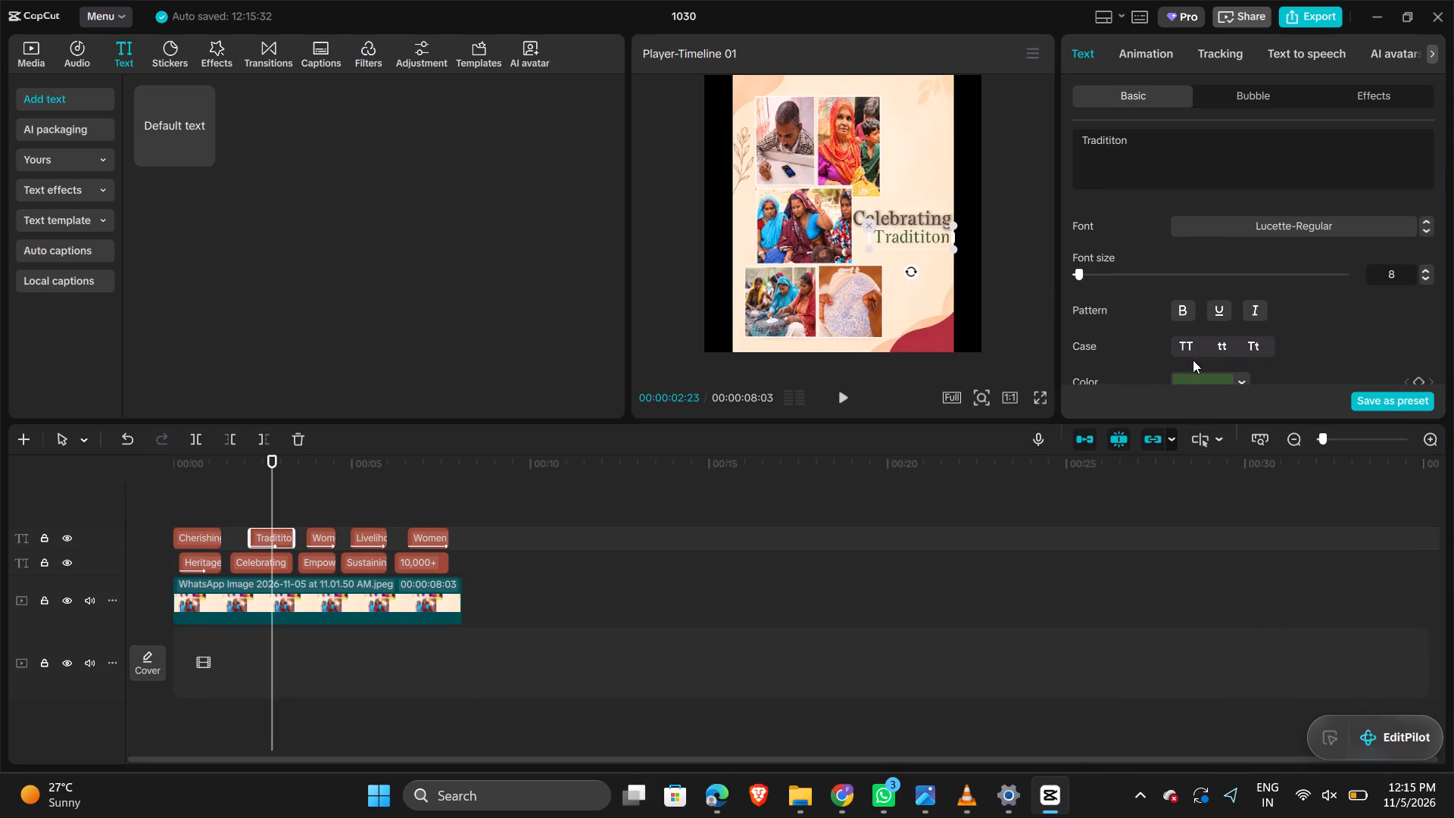
left_click(1197, 371)
left_click(1205, 382)
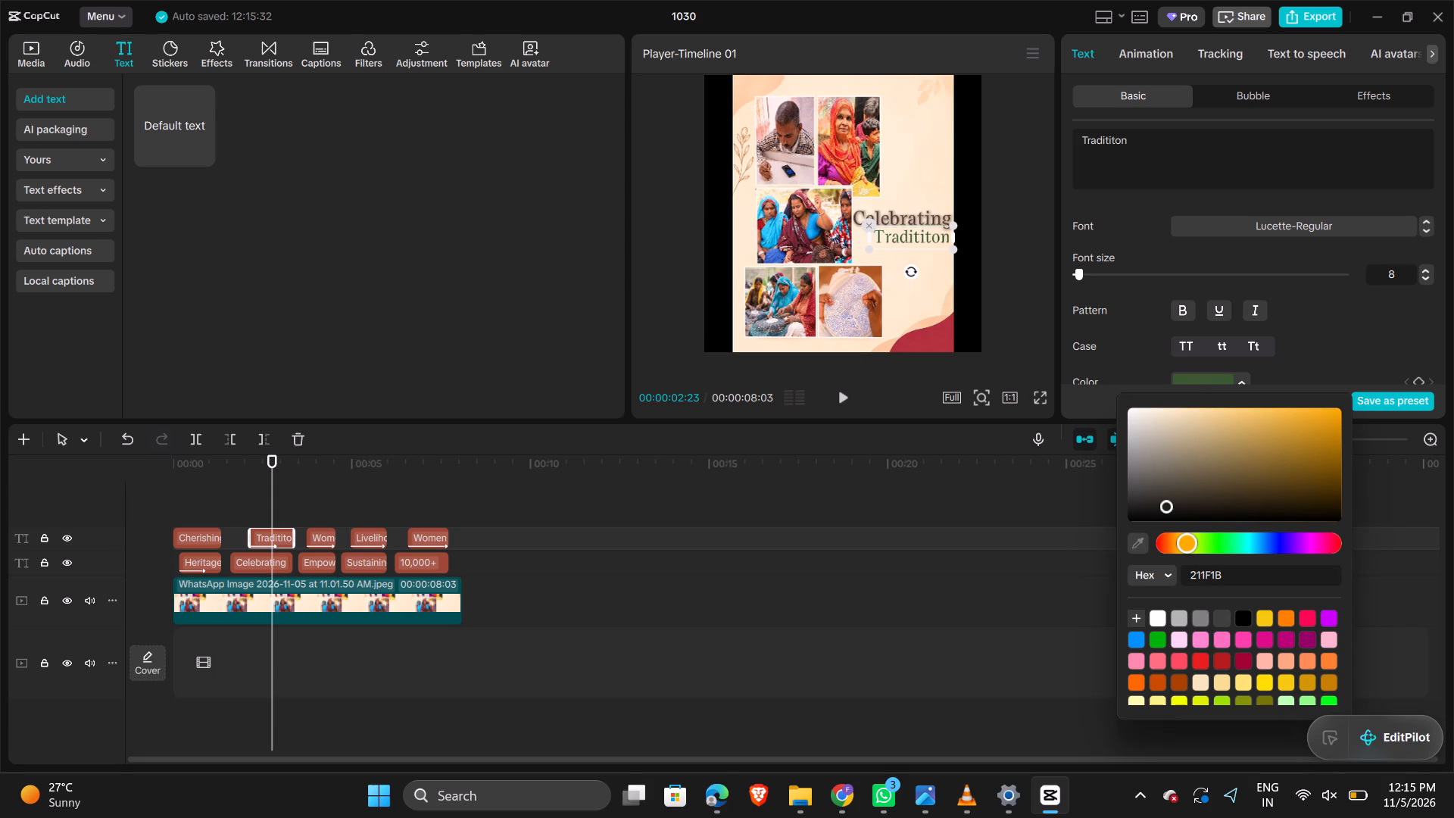
left_click(1236, 582)
key("ctrl+a")
left_click(1247, 616)
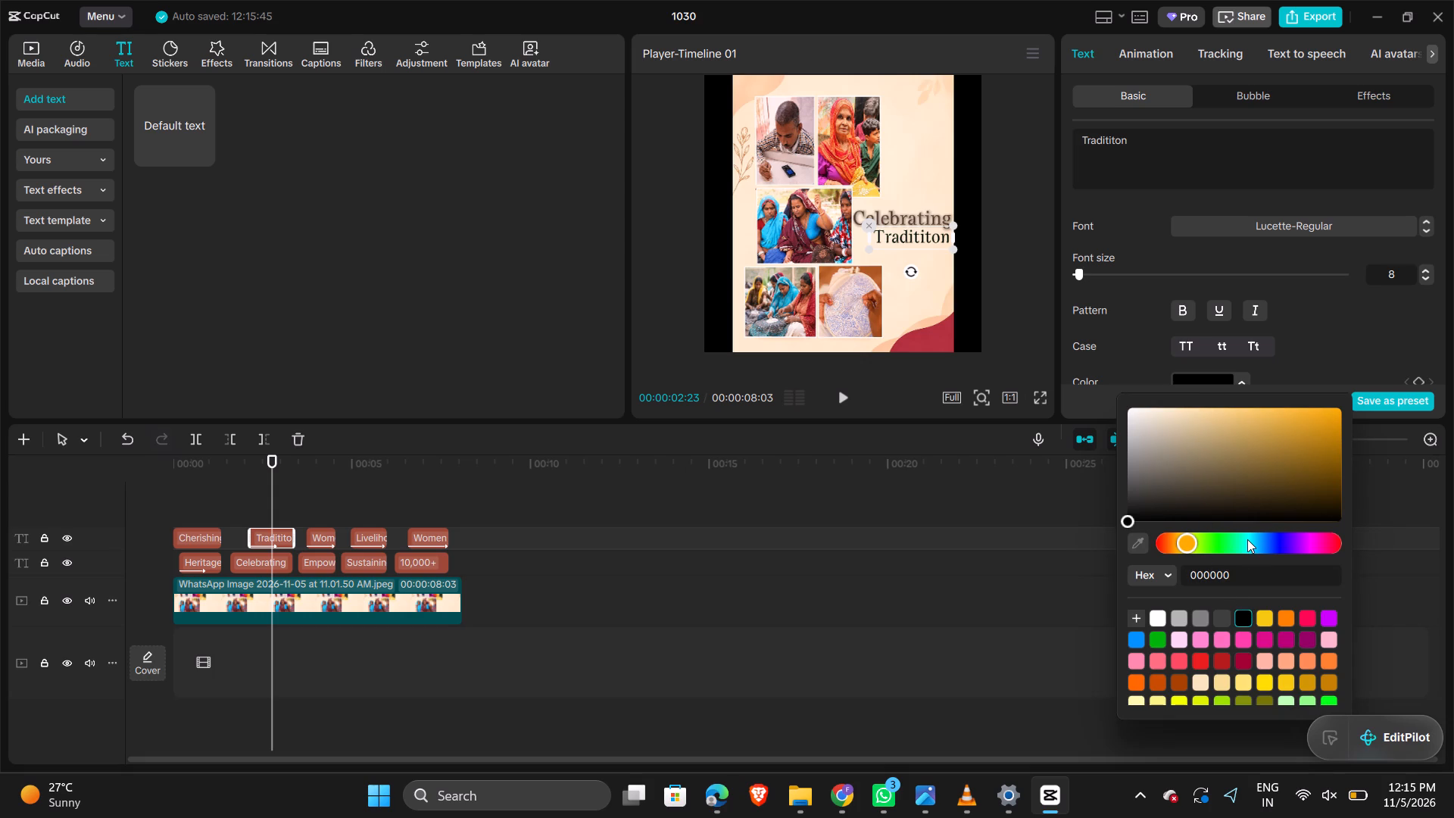
key("ctrl+a")
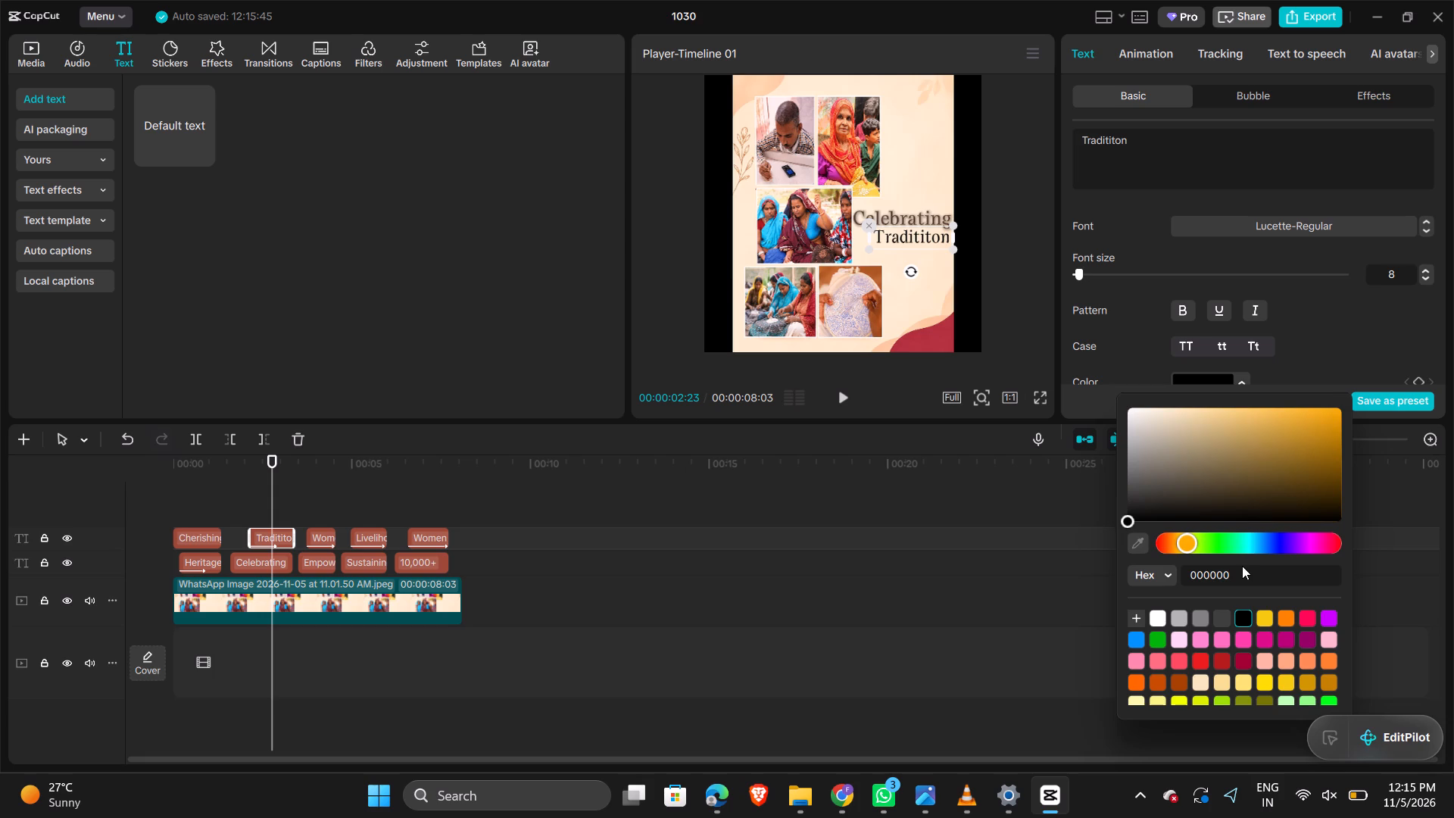
left_click(1242, 566)
left_click(1239, 572)
key("ctrl+a")
key("ctrl+v")
key("Return")
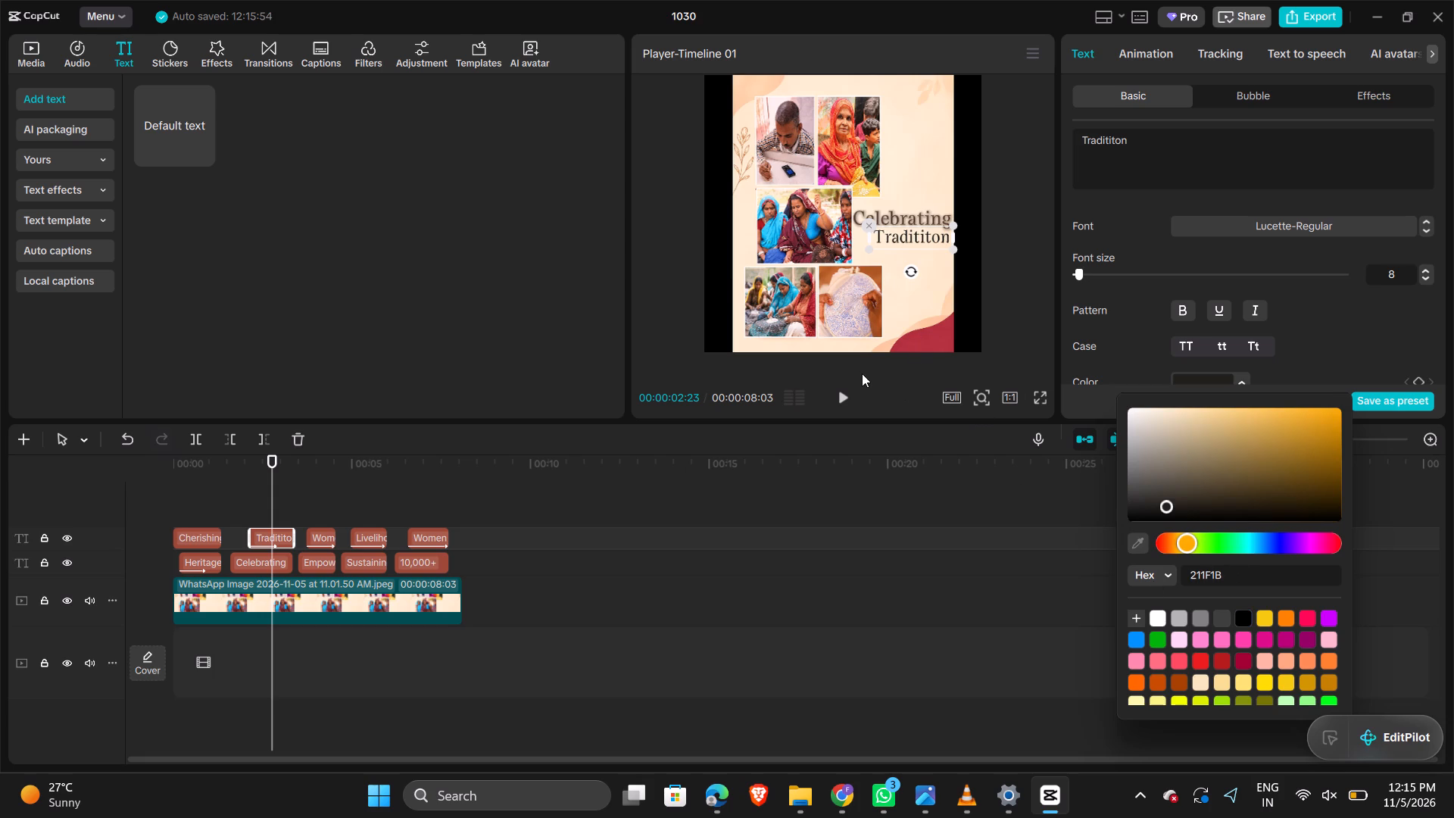
Set the "Celebrating" caption's text color to the copied hex value 211F1B.
left_click(271, 564)
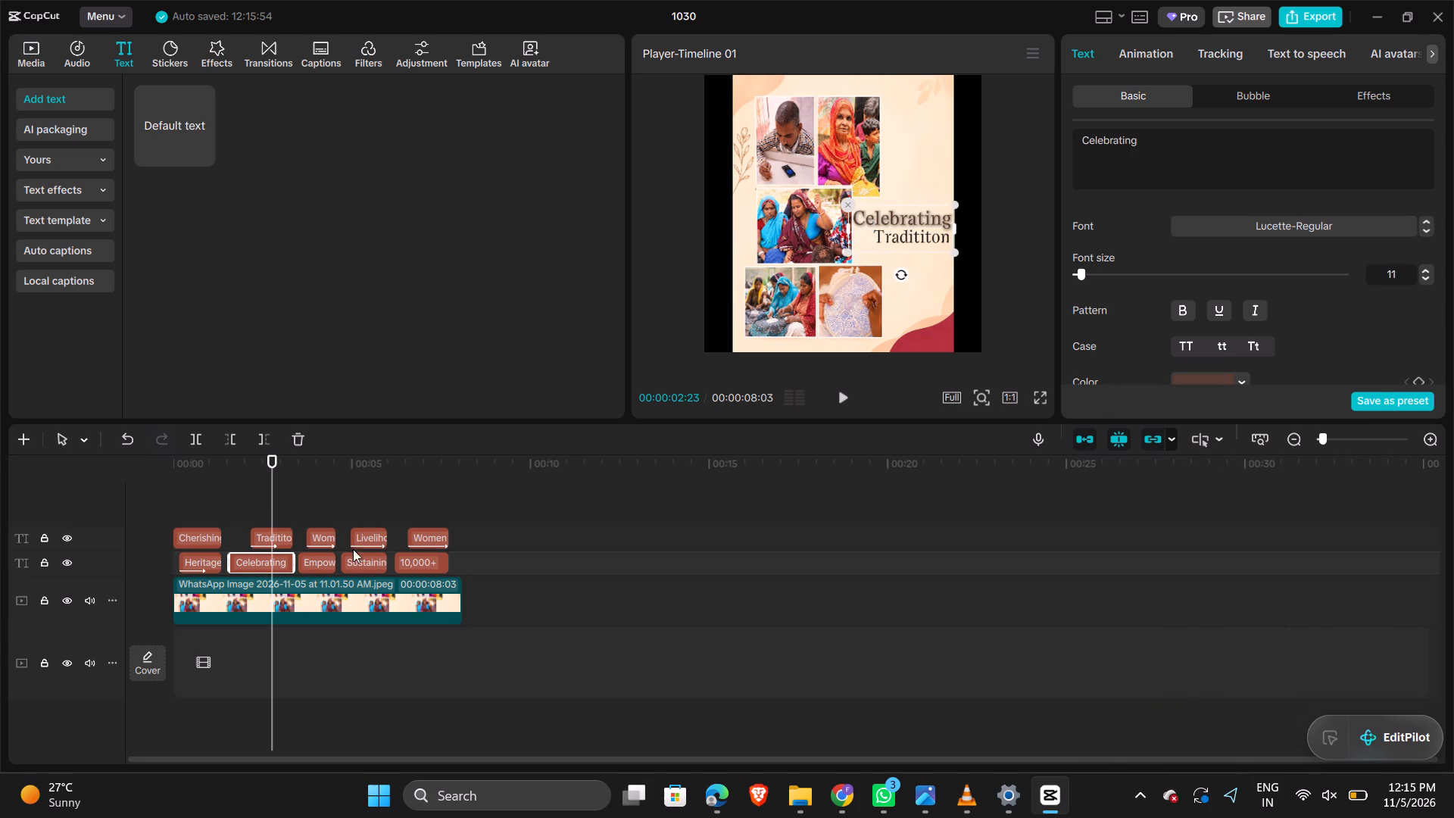
left_click(1220, 373)
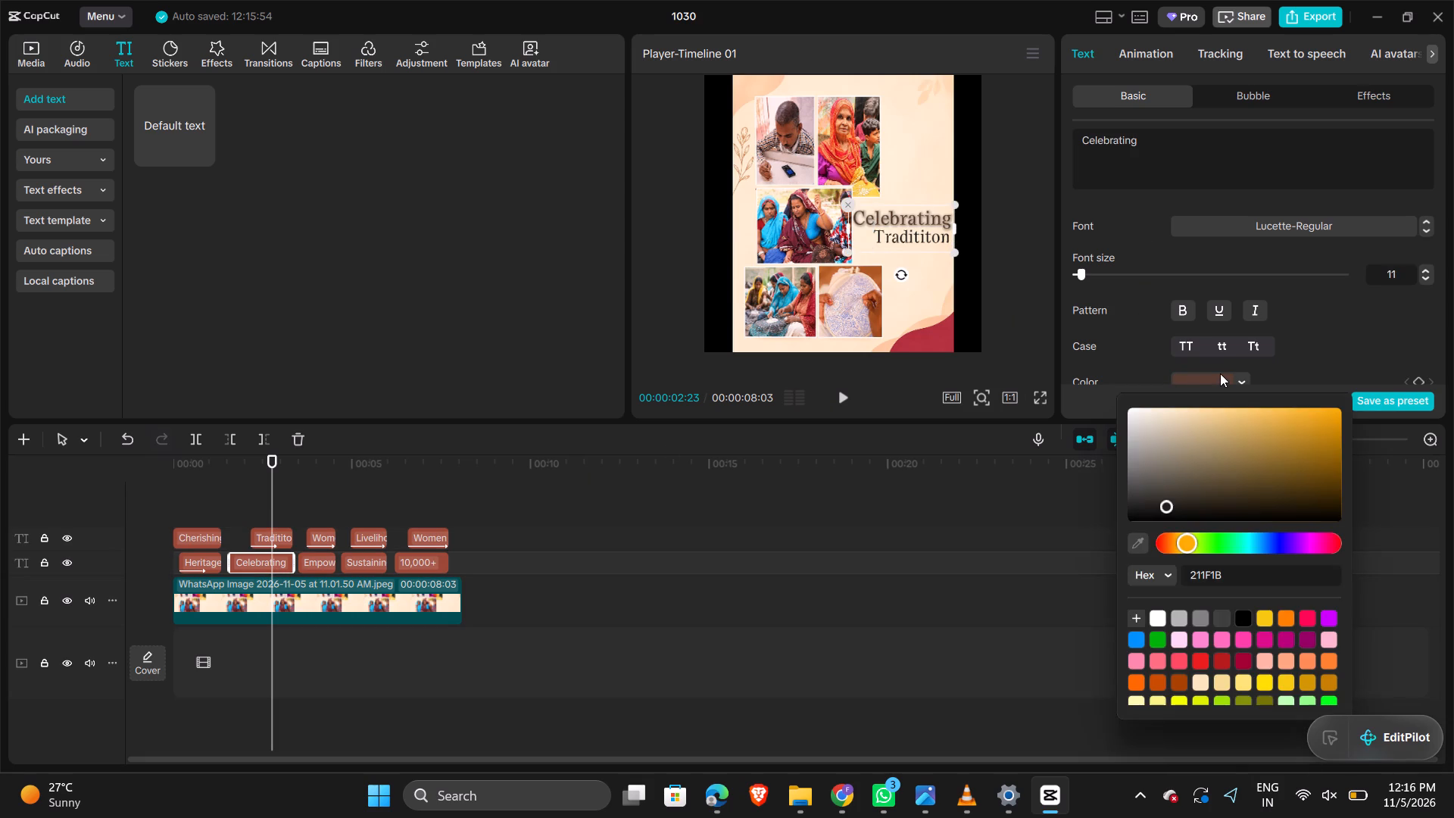
left_click(1230, 570)
left_click_drag(1240, 619, 1235, 683)
left_click(1244, 622)
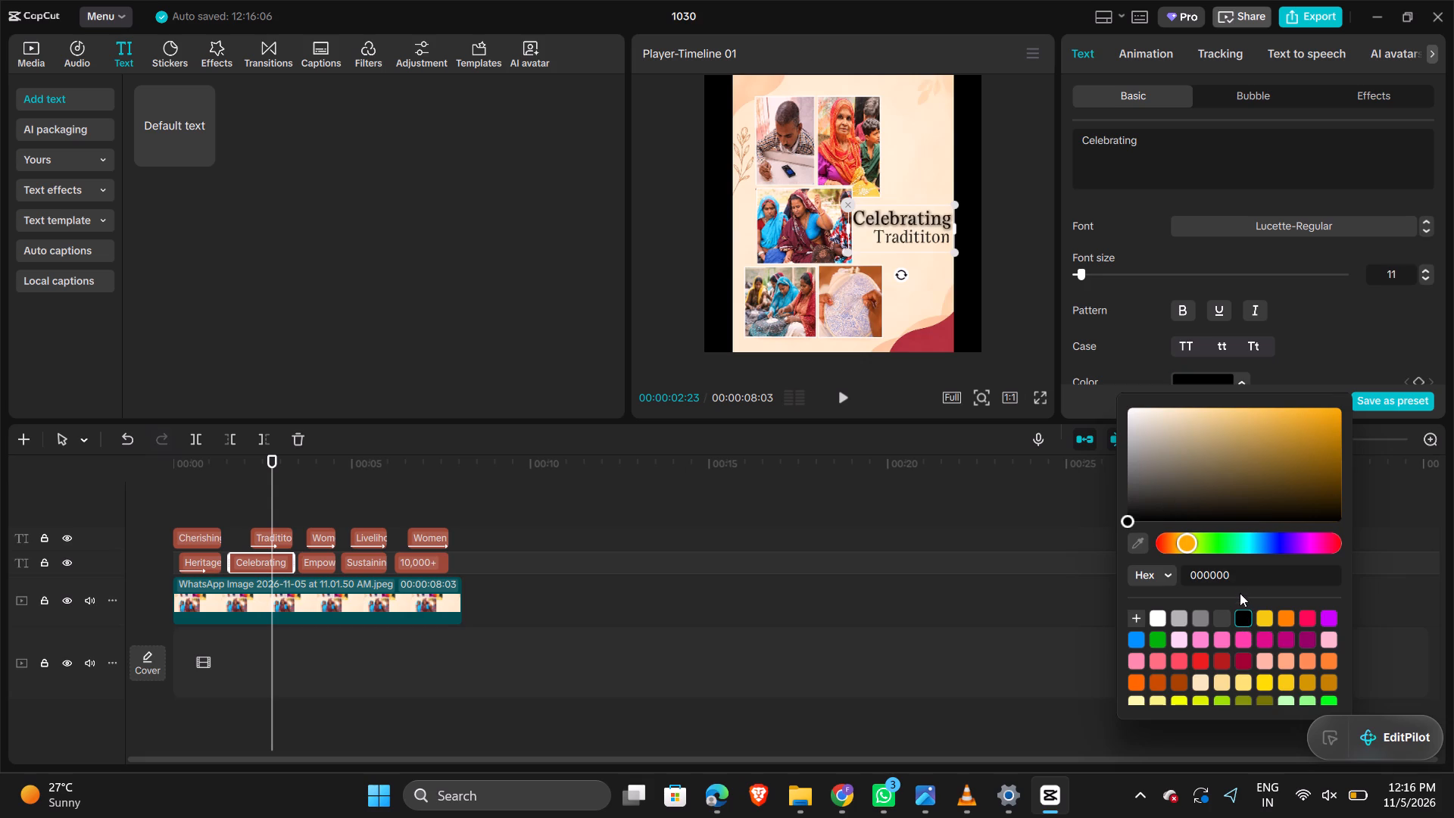
left_click(1236, 573)
key("ctrl+a")
key("ctrl+v")
key("Return")
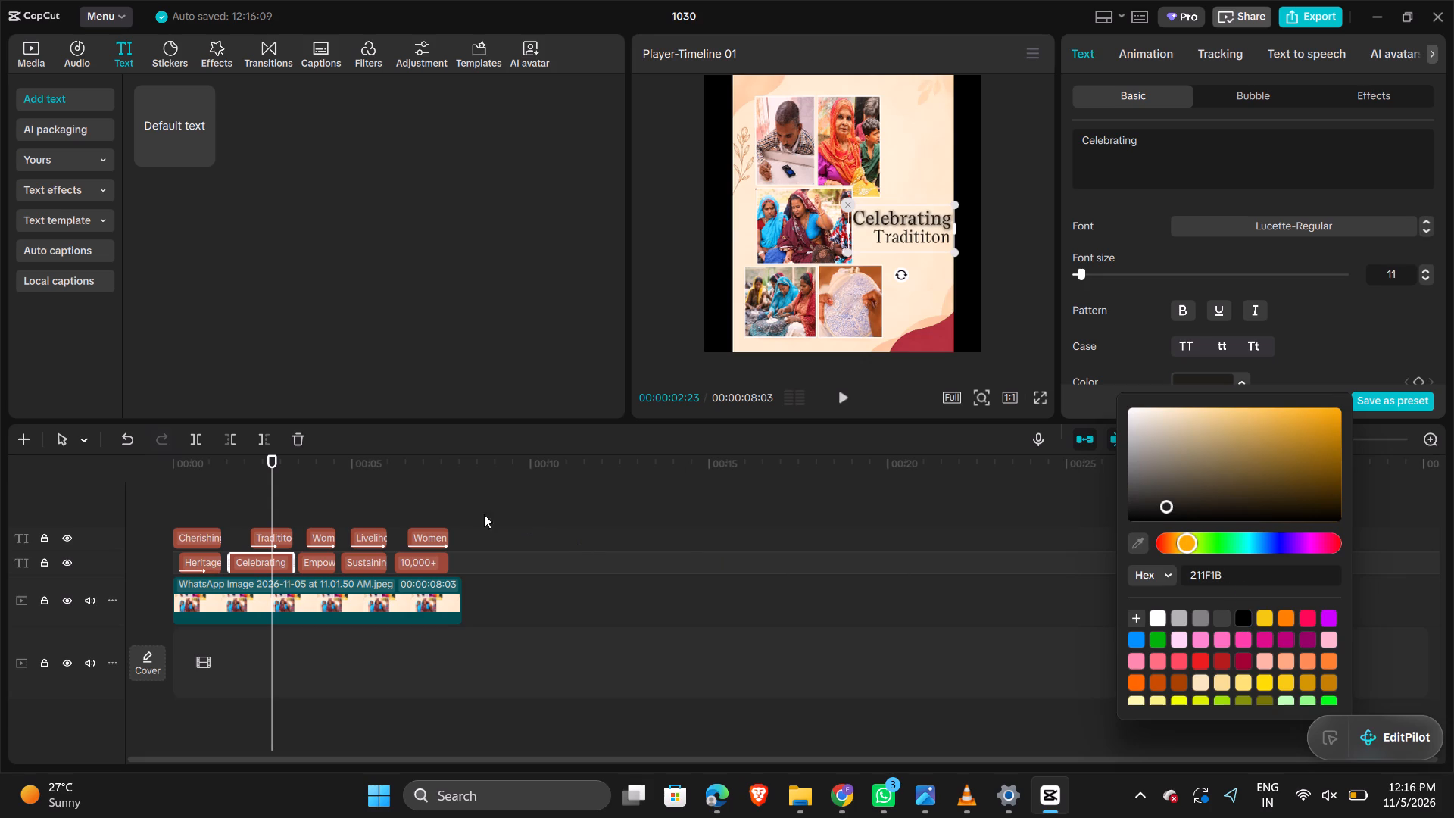
Set the text color of the "Women" caption above the "Empowering" clip to the copied hex value 211F1B.
left_click(332, 510)
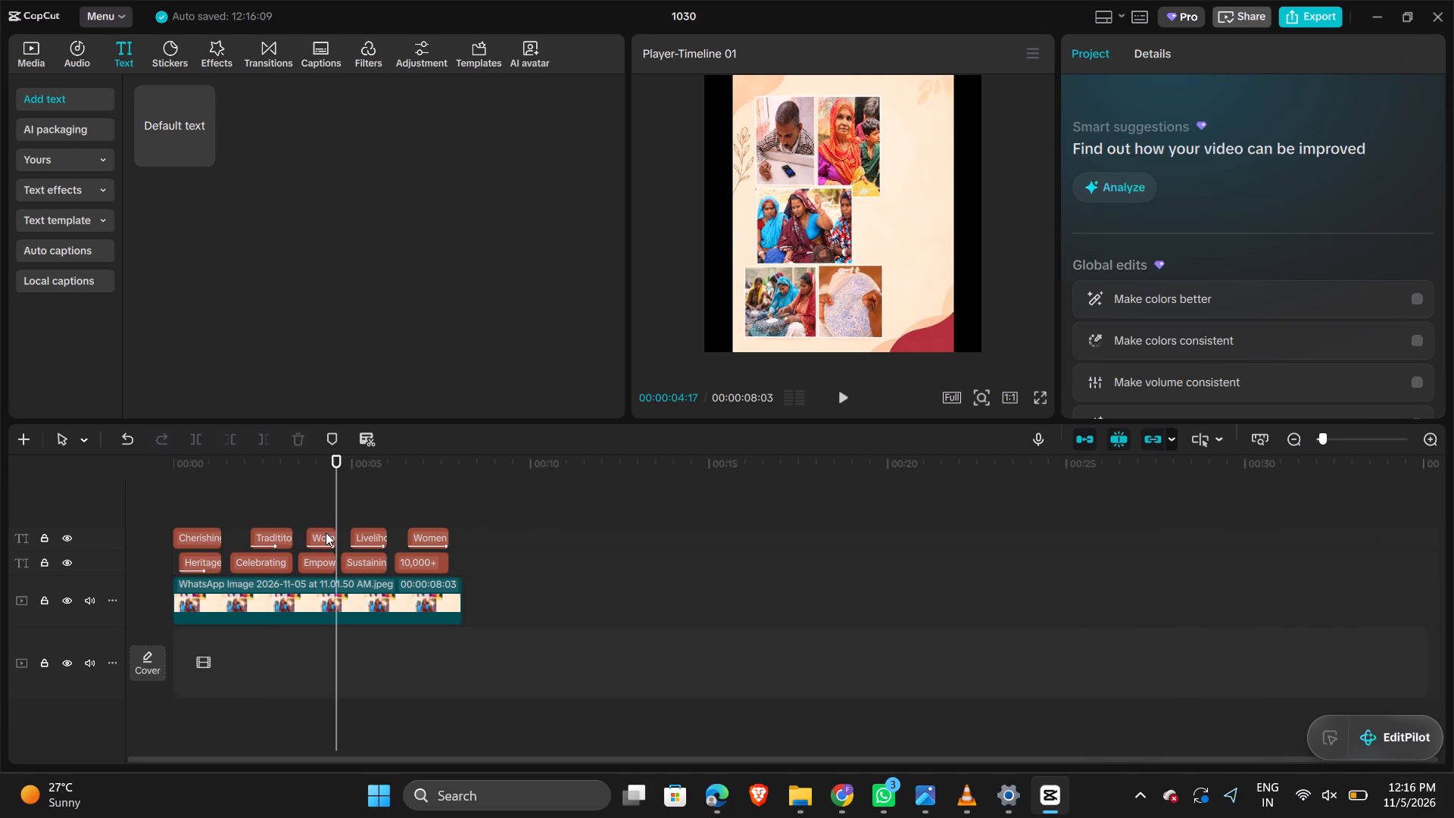
left_click(326, 532)
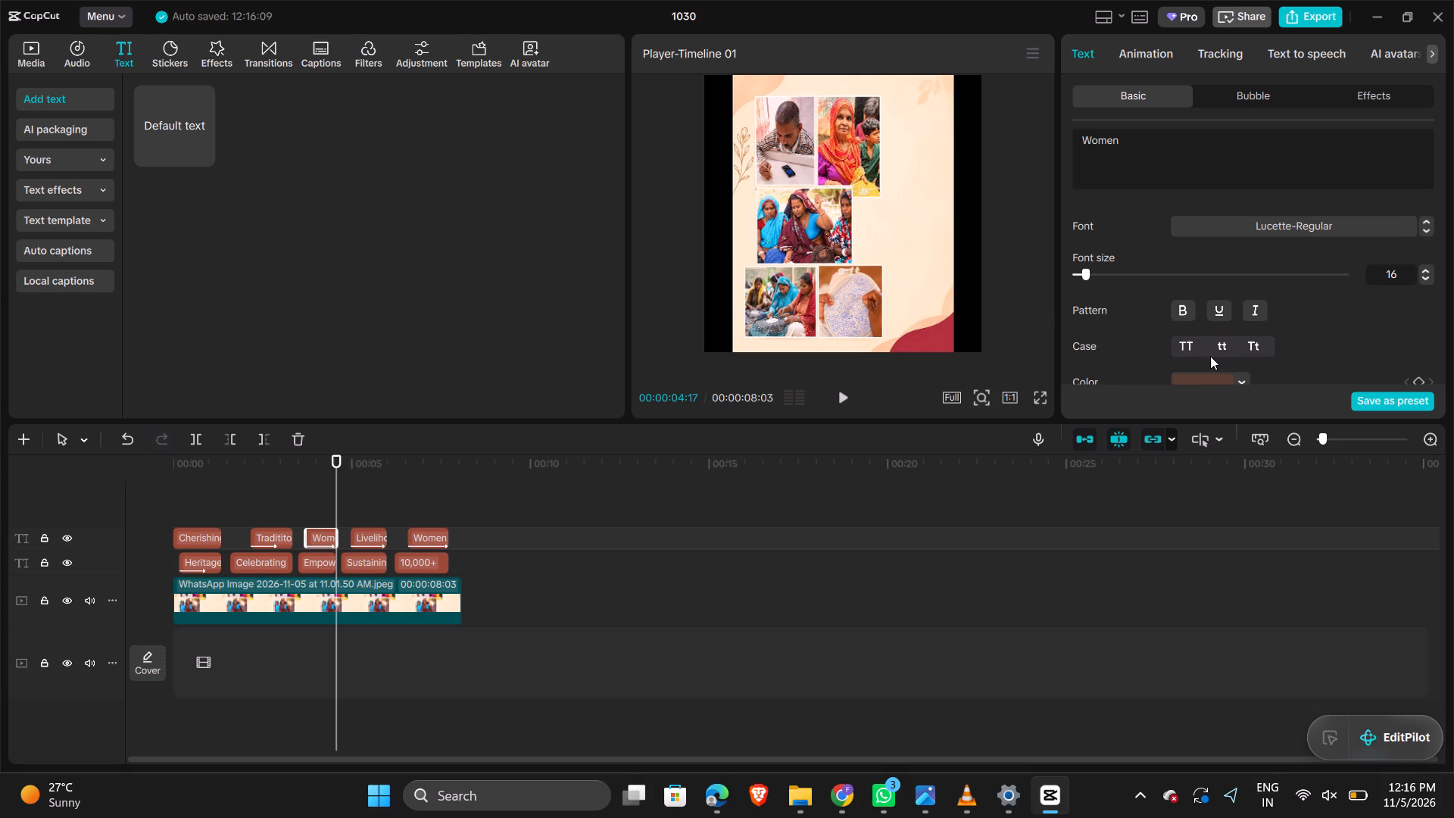
left_click(1220, 292)
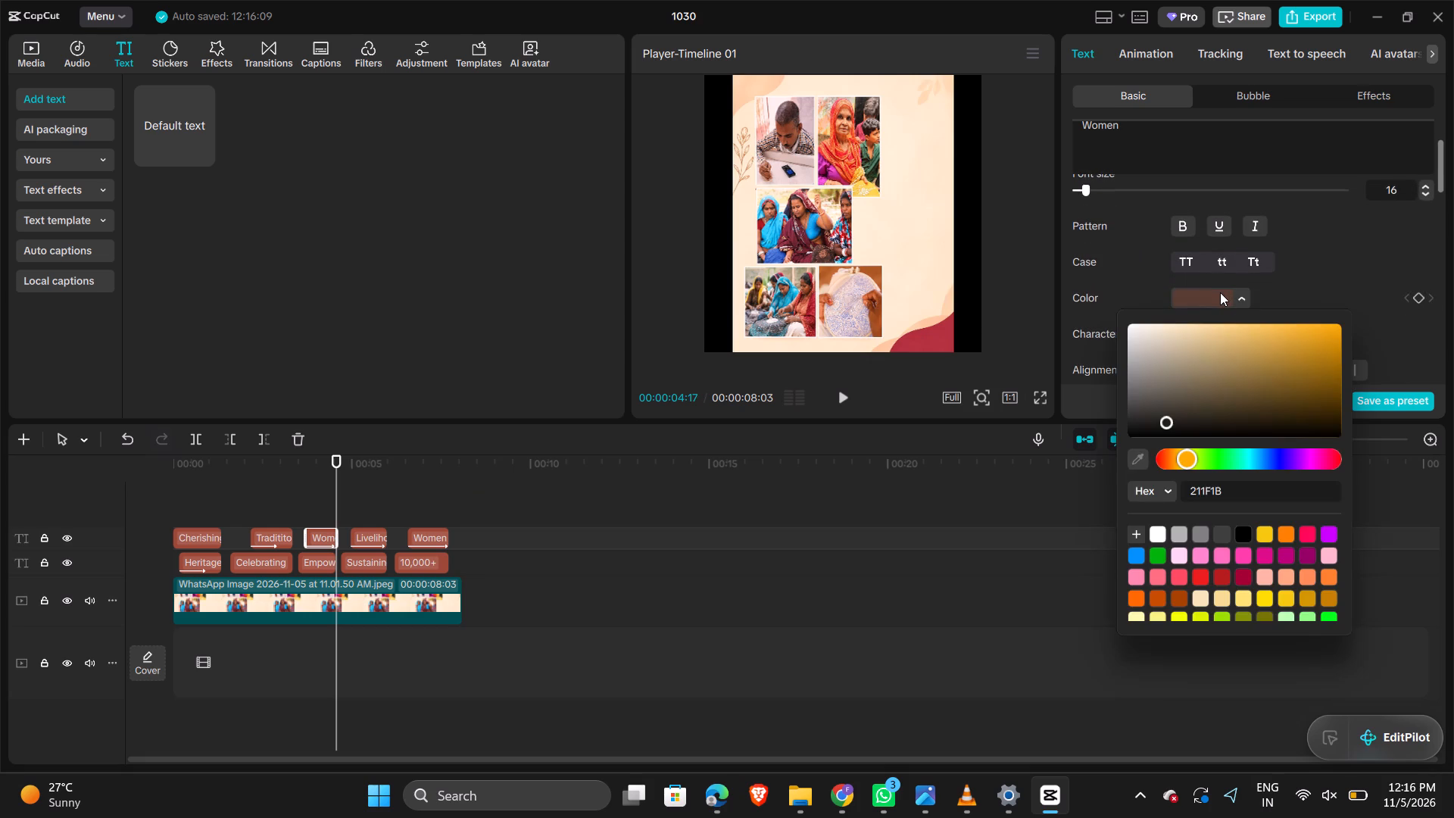
left_click(1244, 526)
left_click(1232, 489)
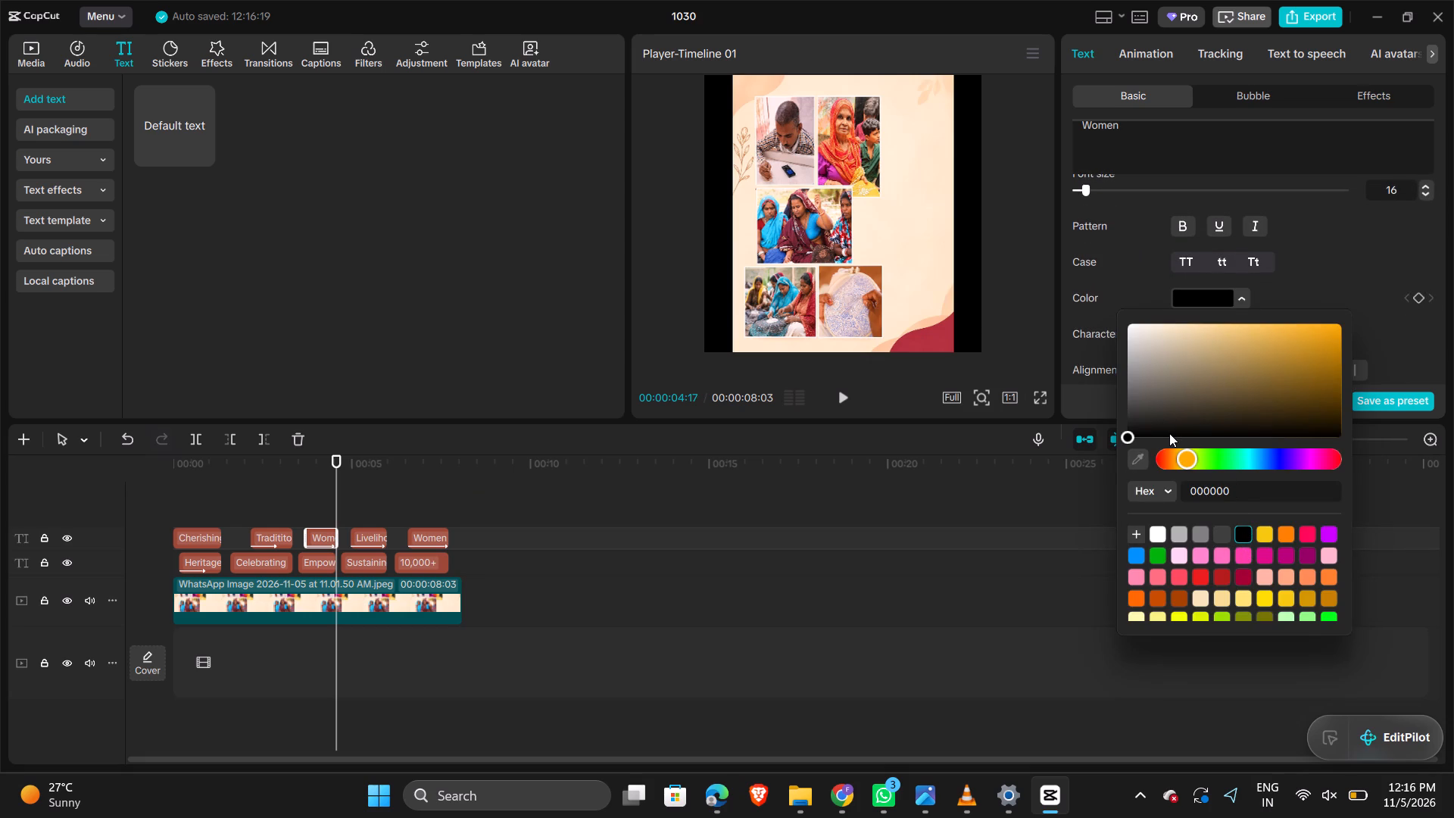
key("ctrl+a")
key("ctrl+v")
key("Return")
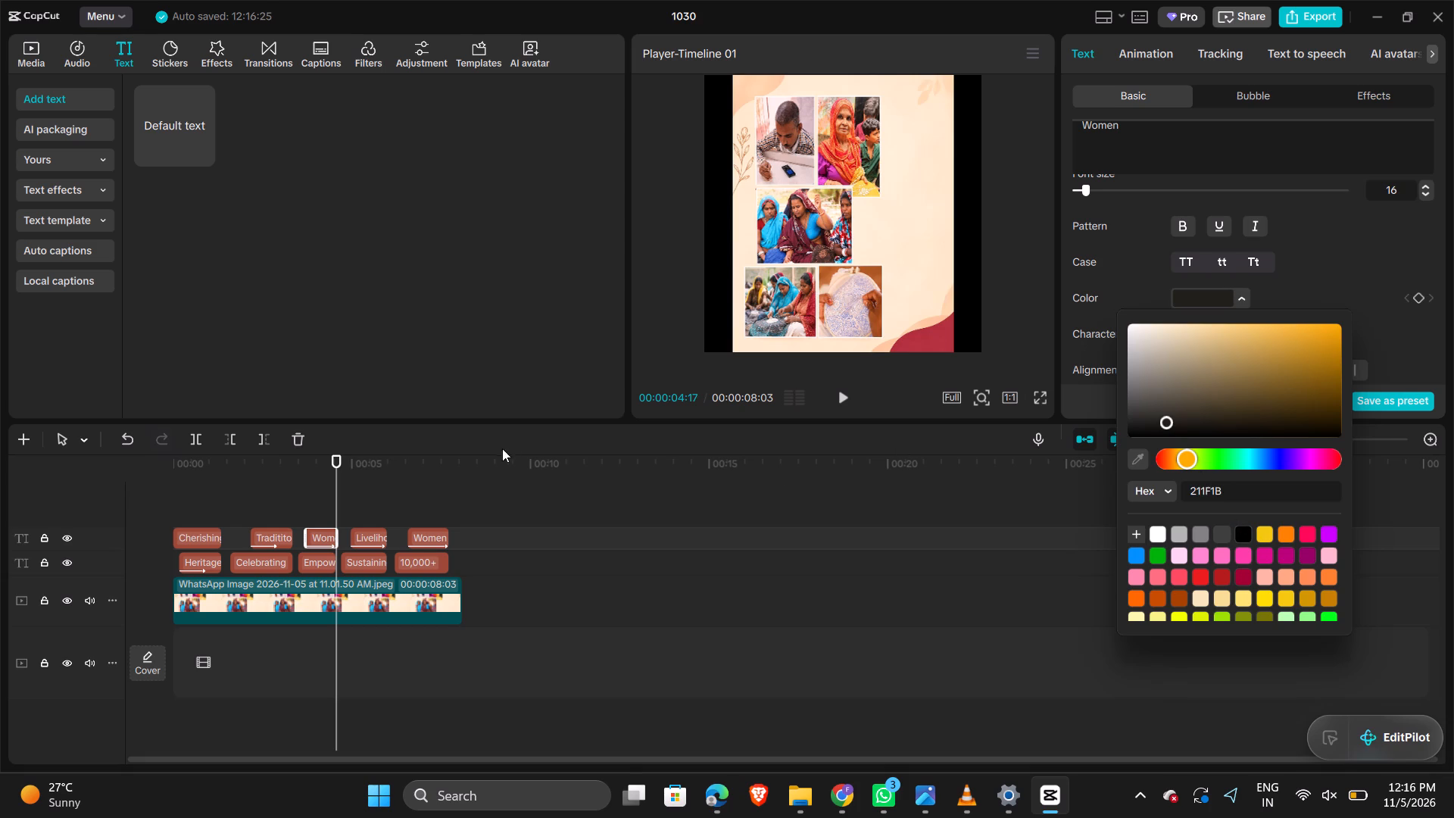
Set the "Empowering" caption's text color to the copied hex value 211F1B.
left_click(331, 570)
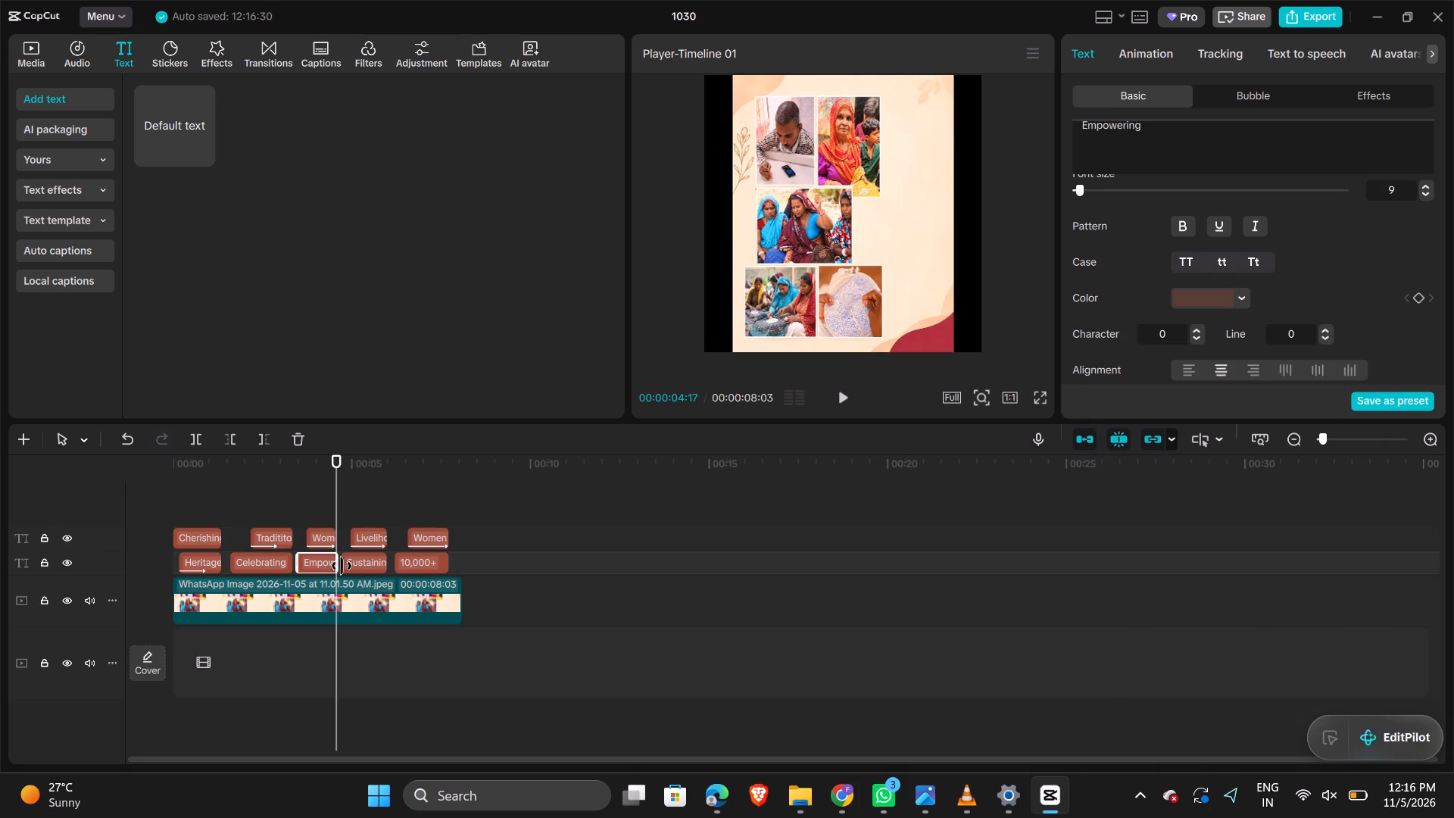
left_click(1192, 286)
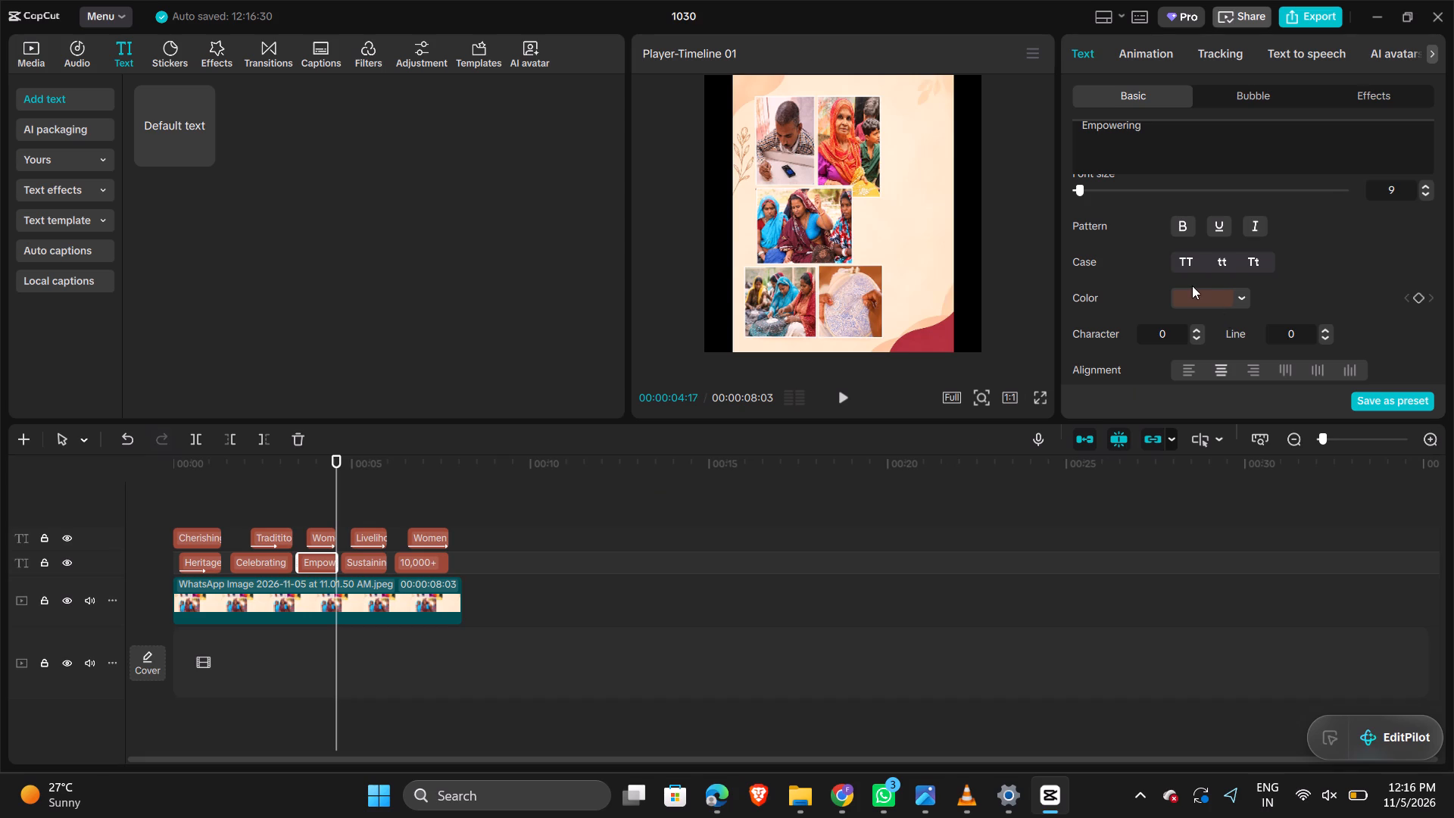
left_click(1199, 302)
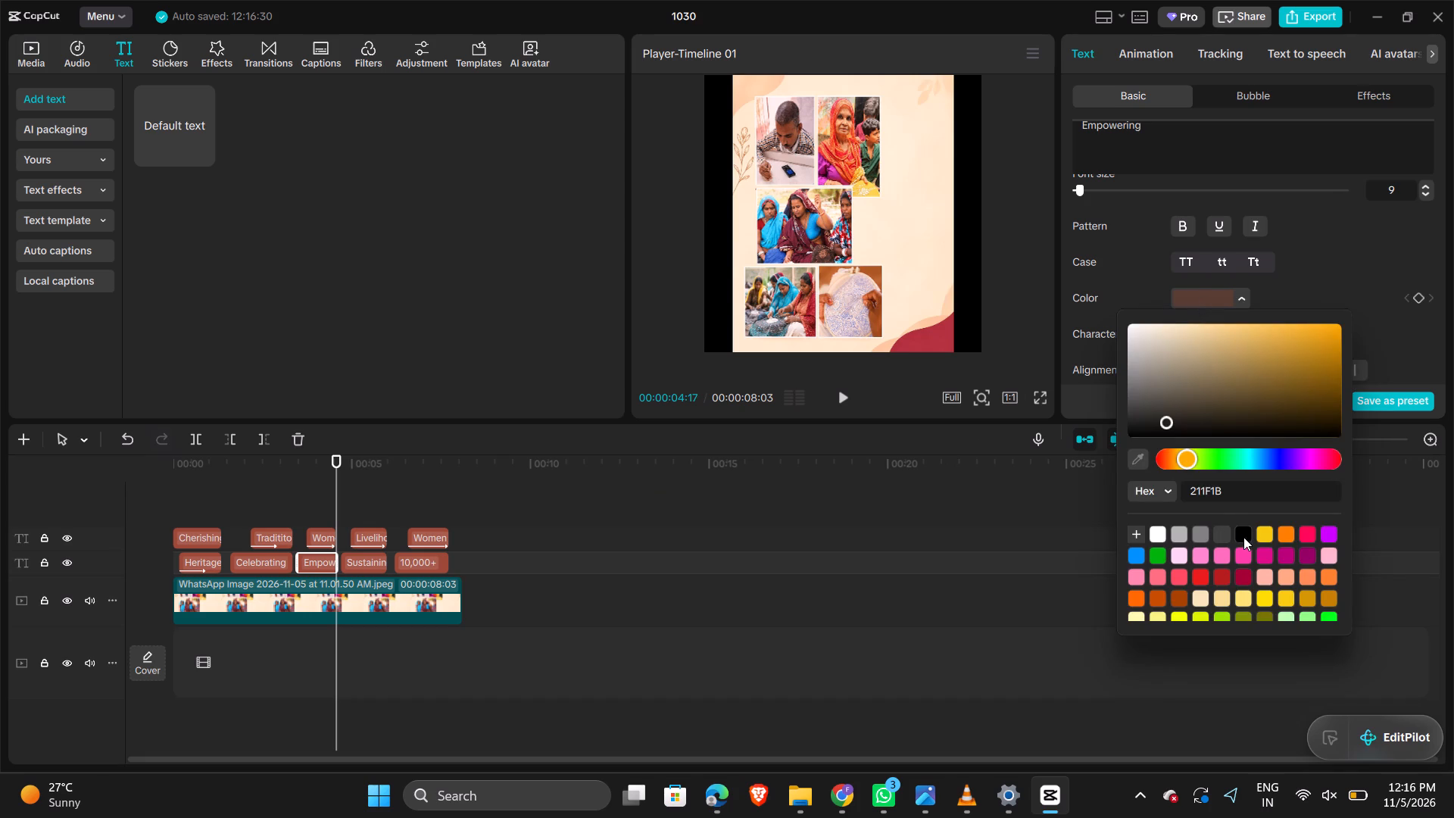
left_click(1243, 537)
left_click(1240, 492)
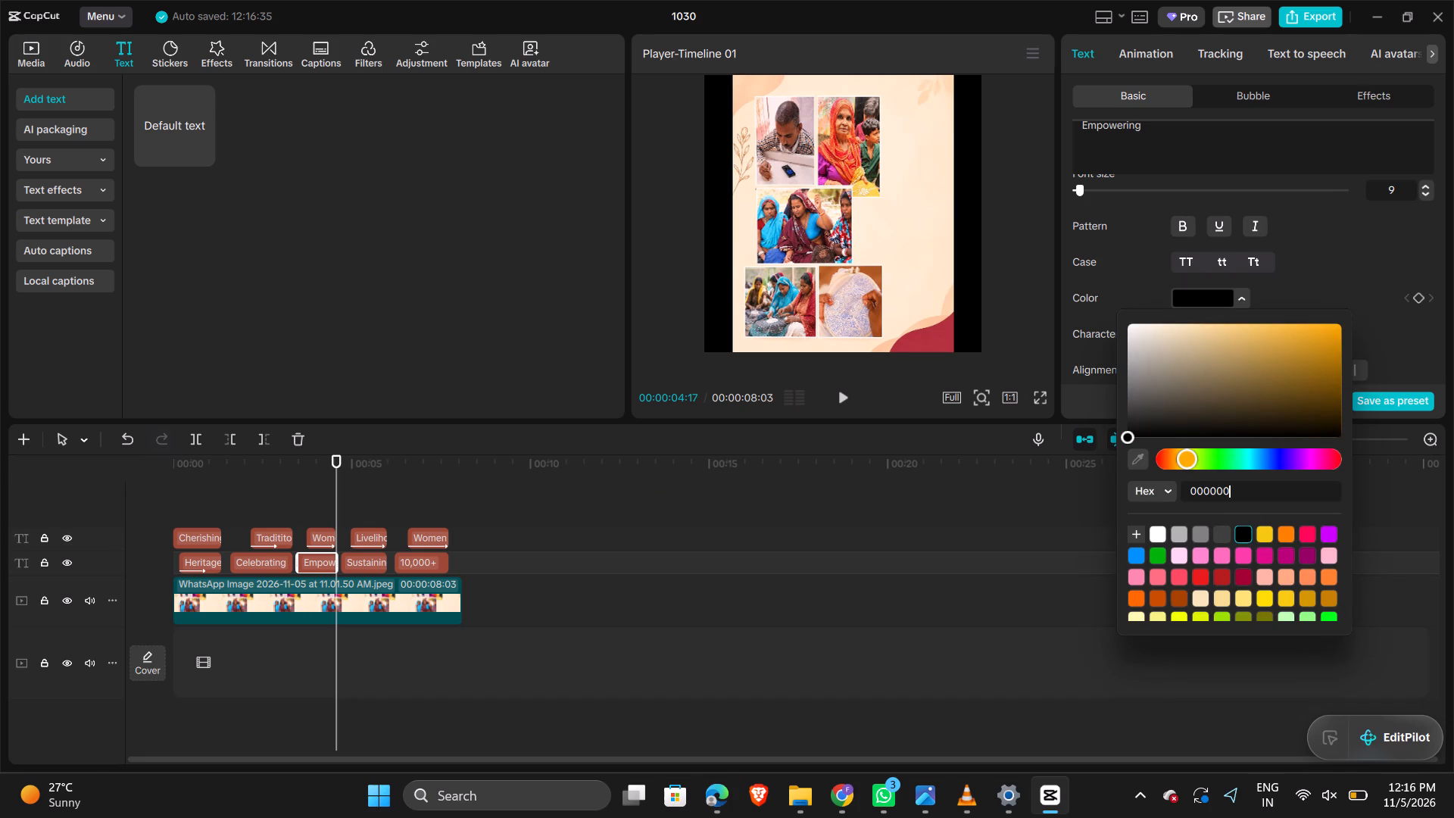
key("ctrl+a")
key("ctrl+v")
key("Return")
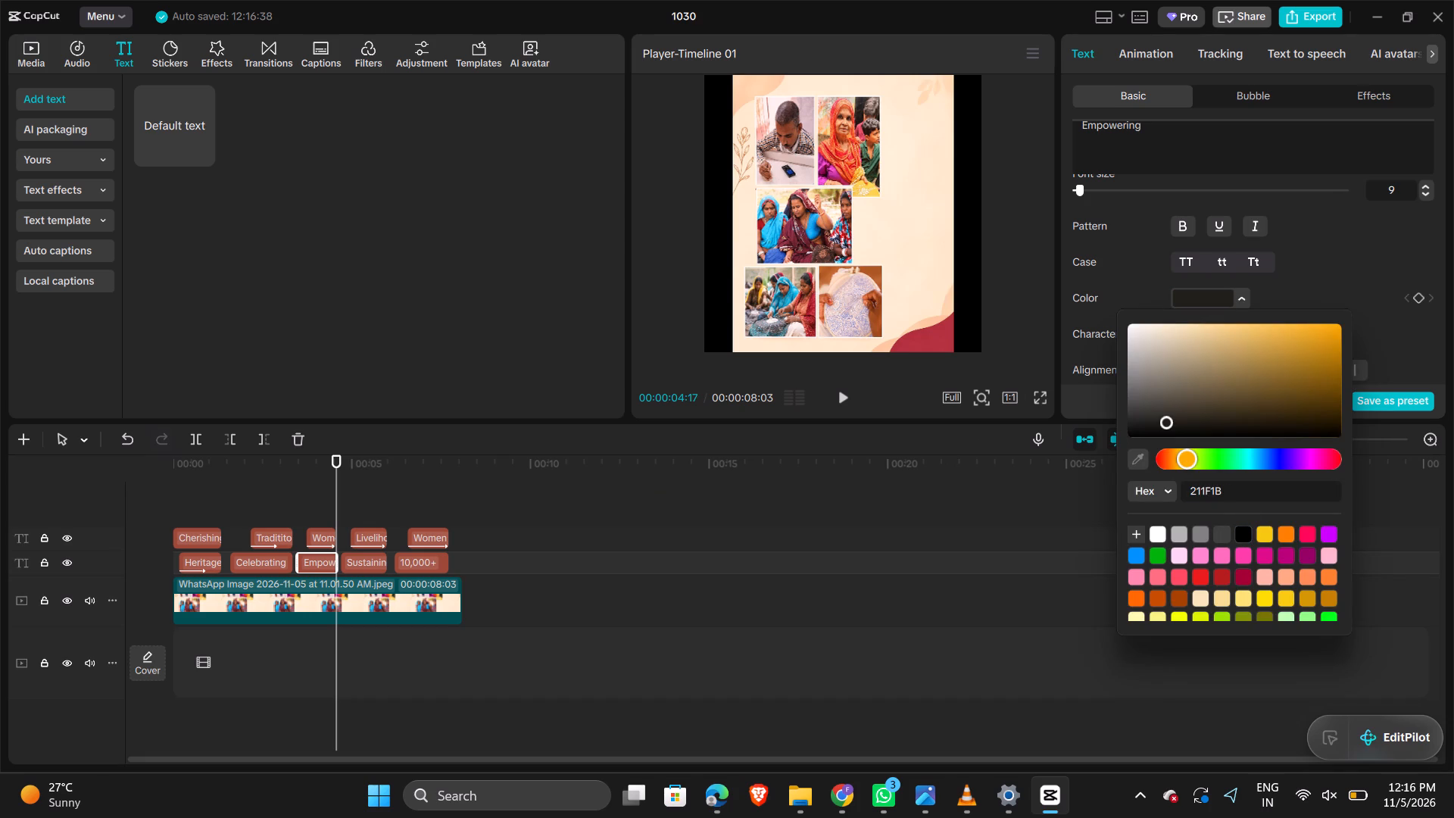
left_click(1144, 296)
Play the video up to the "Sustaining" caption and set its text color to the copied hex value 211F1B.
key("space")
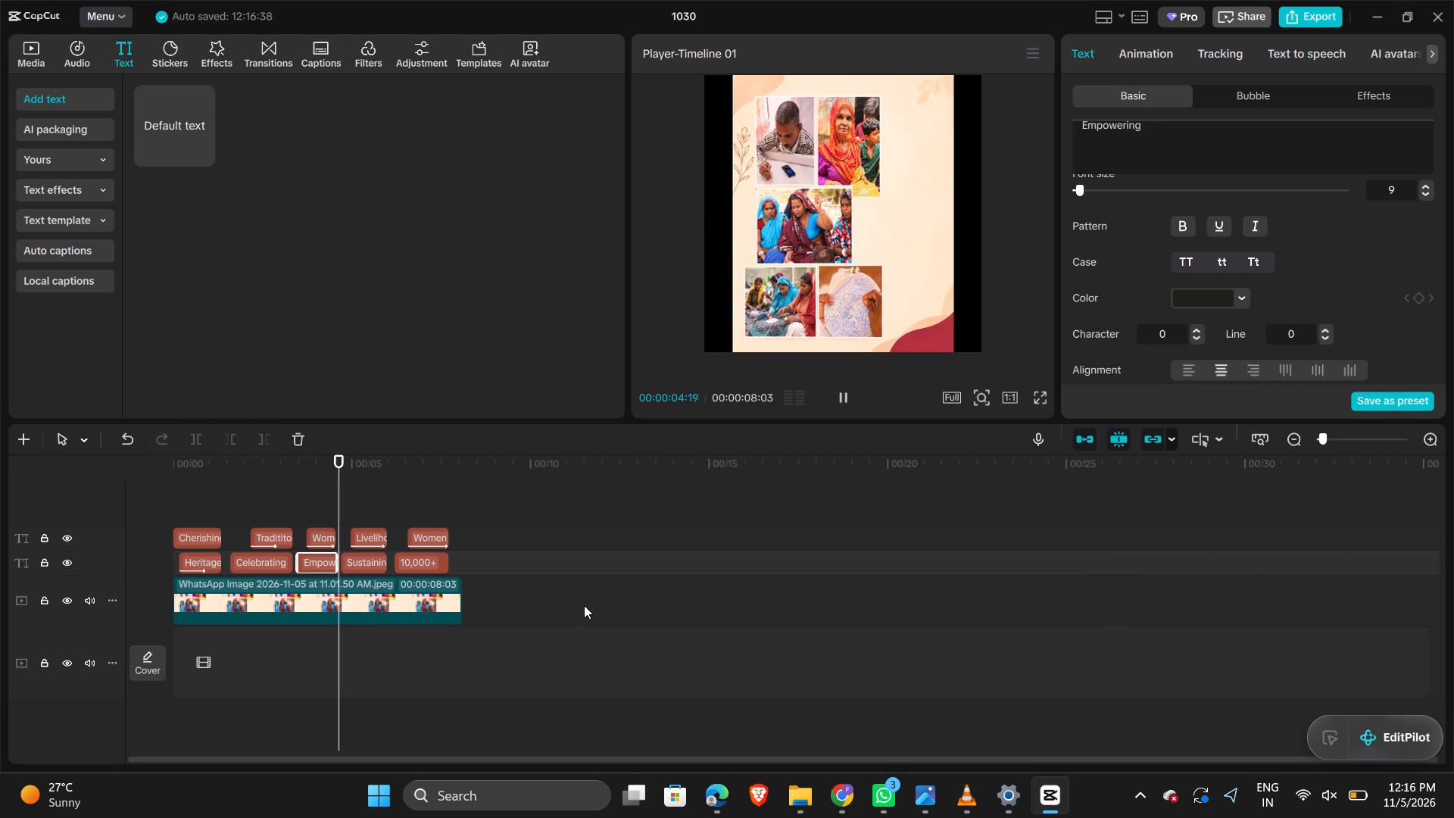
key("space")
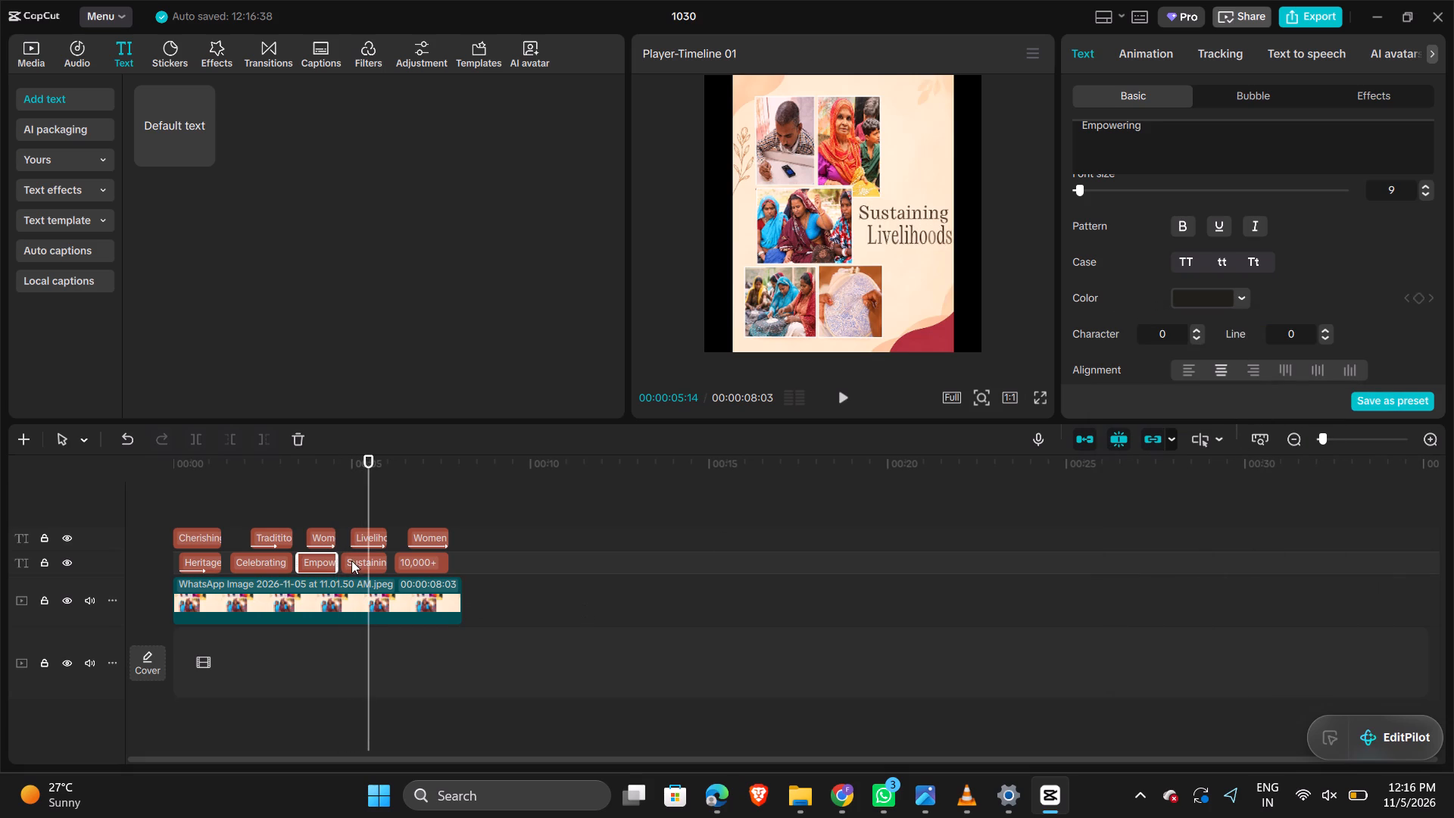
left_click(351, 560)
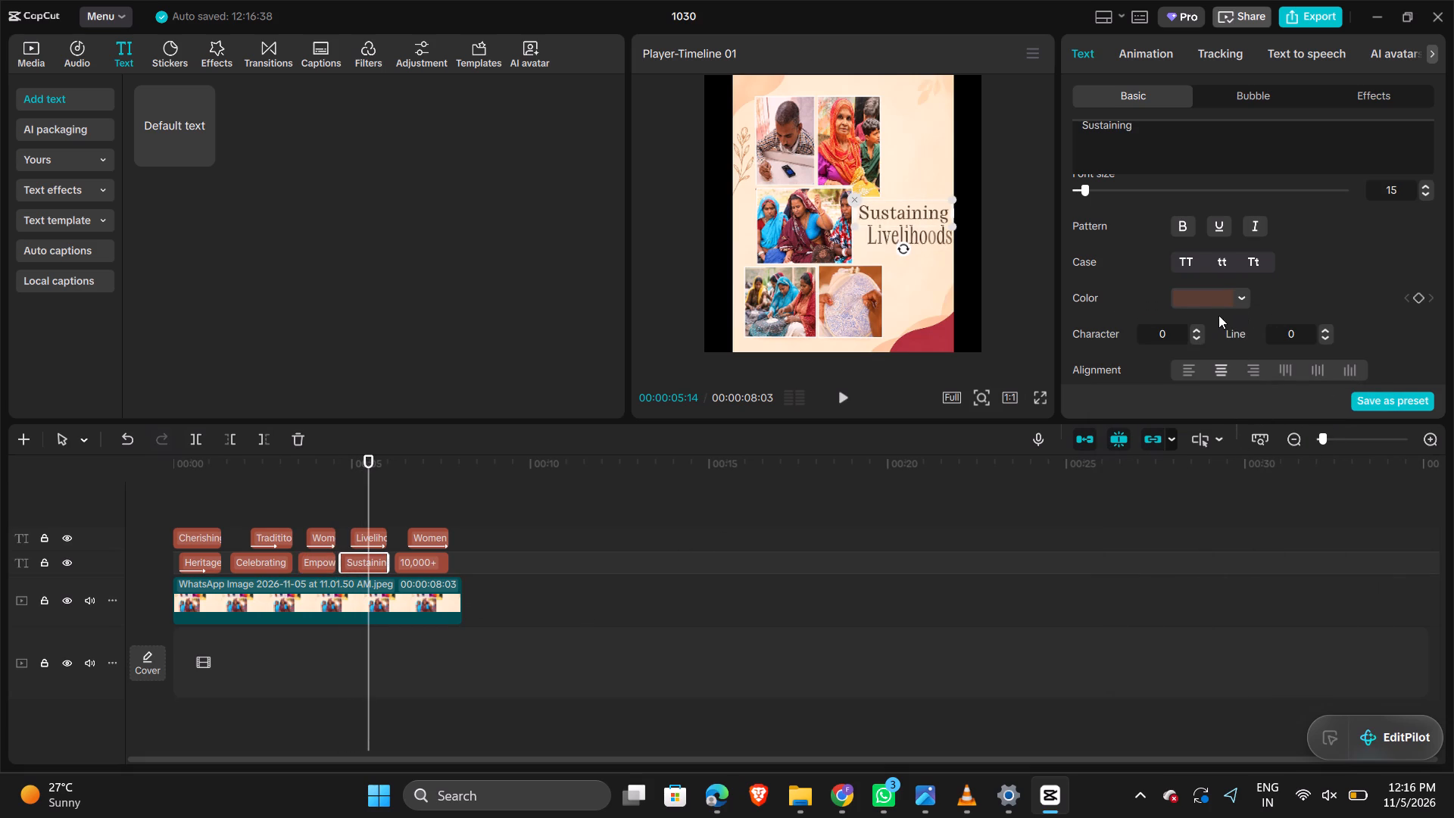
left_click(1197, 304)
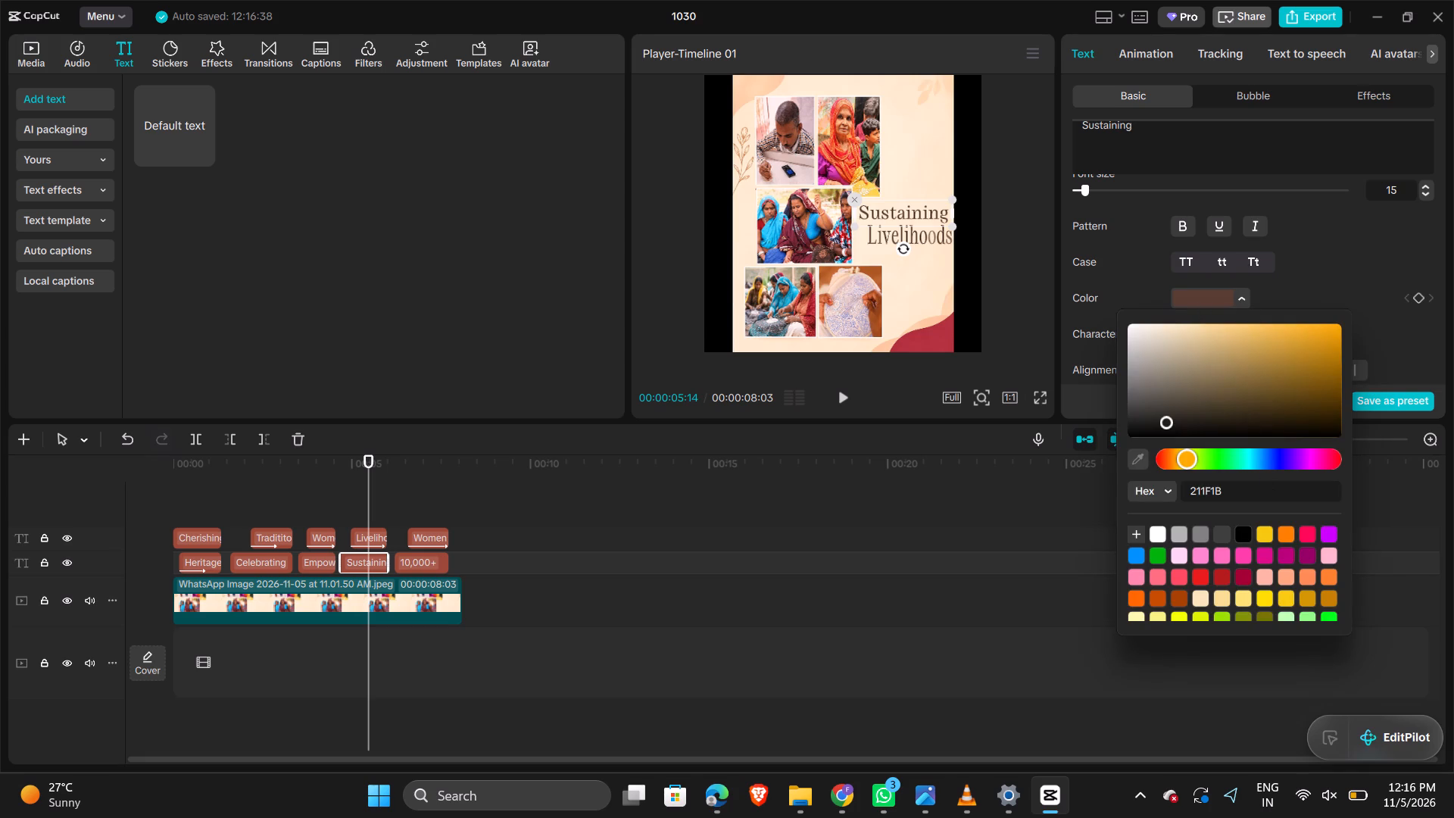
left_click(1280, 541)
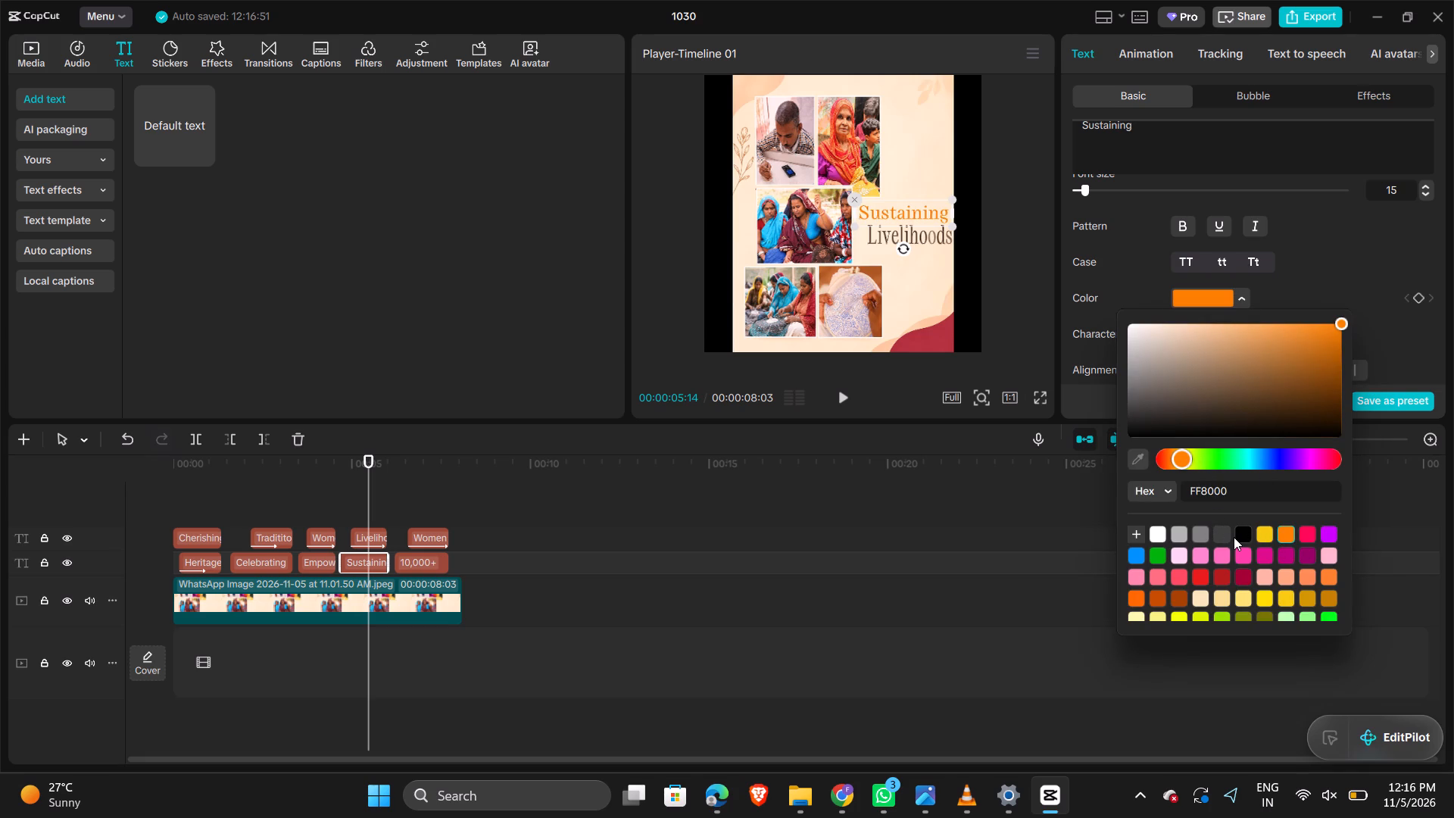
left_click(1241, 537)
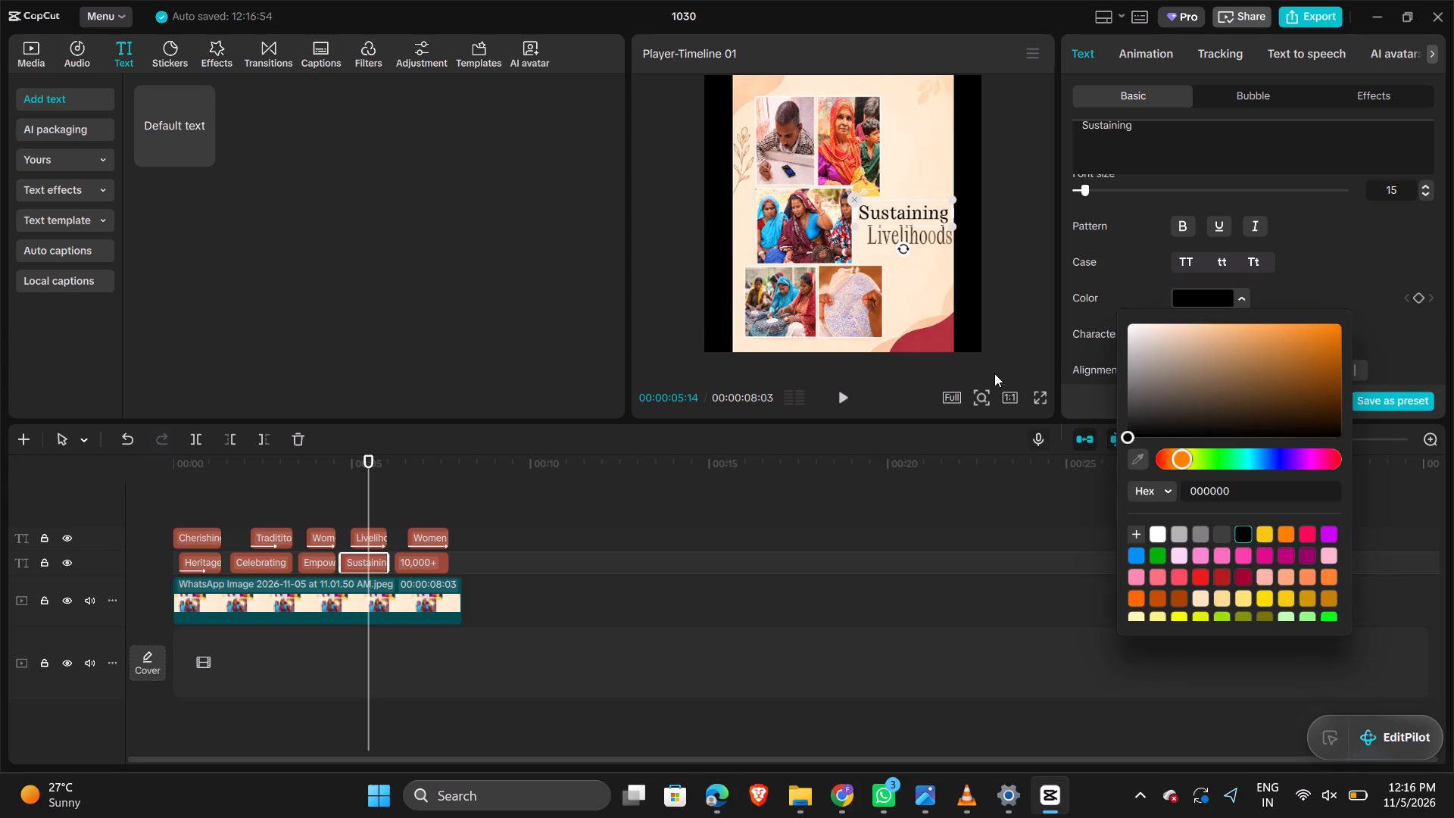
left_click(1236, 490)
key("ctrl+a")
key("ctrl+v")
key("Return")
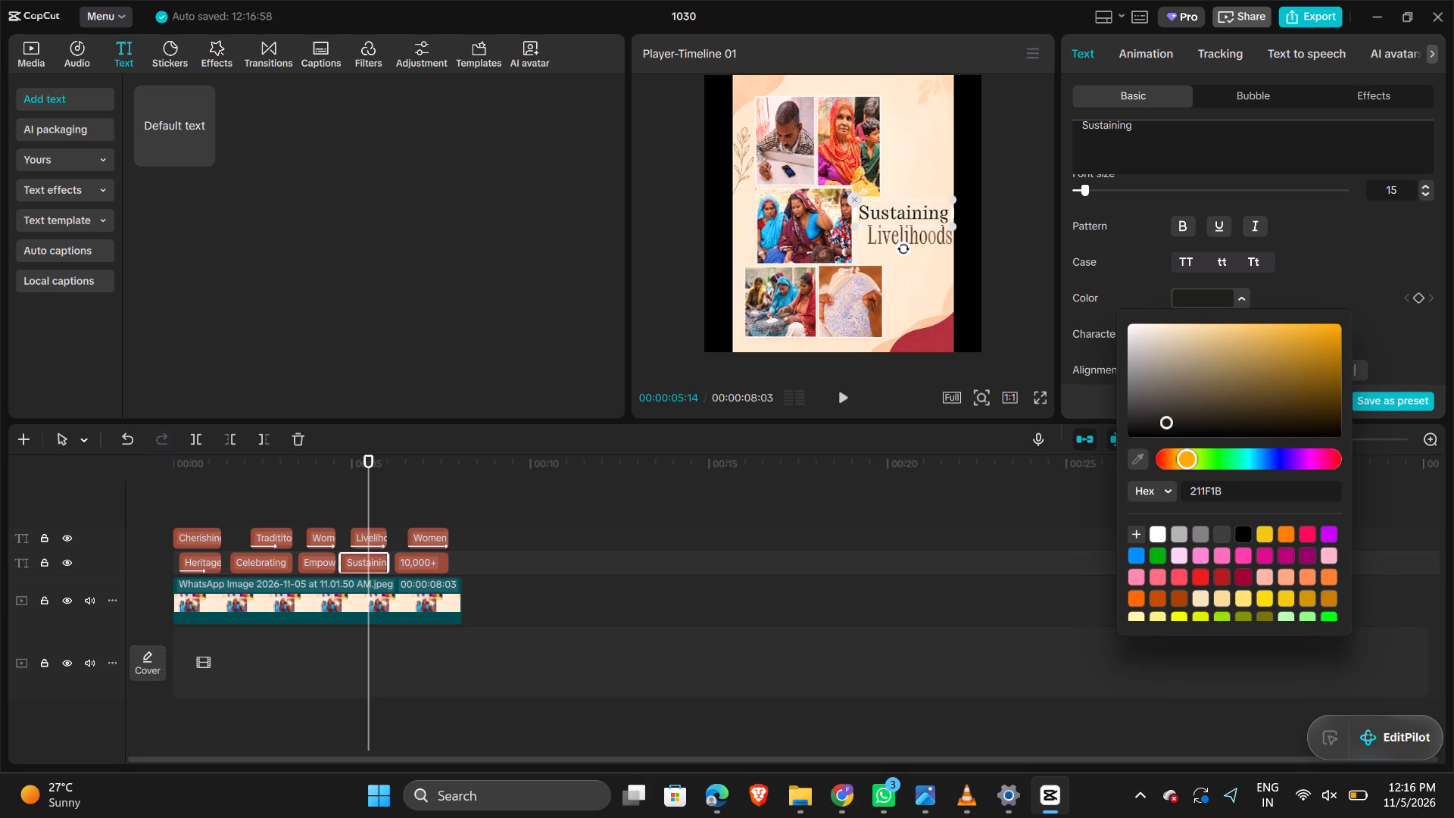
Set the "Livelihoods" caption's text color to the pink preset FF3EAA and close the color picker.
left_click(361, 538)
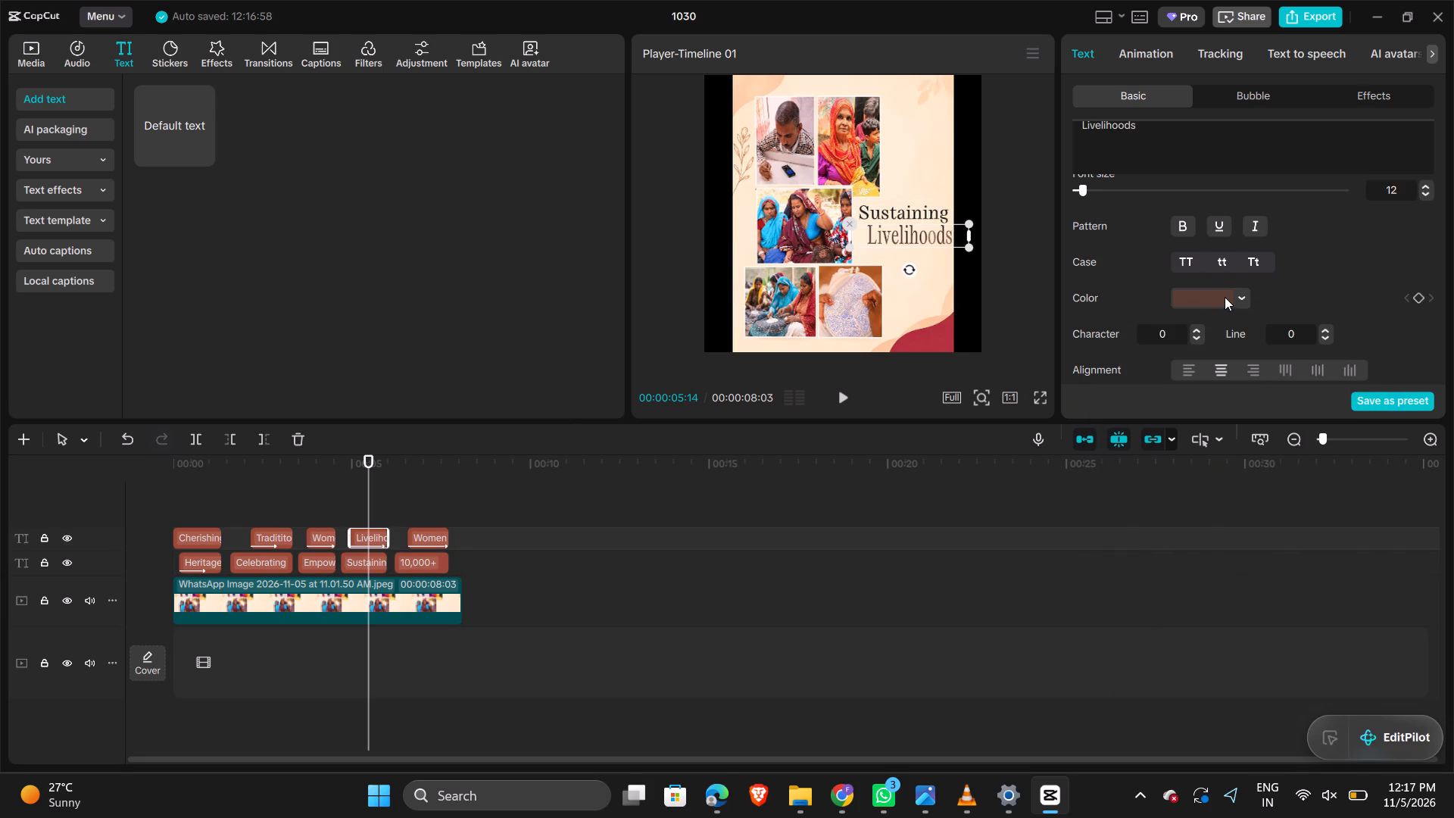
left_click(1225, 297)
left_click_drag(1247, 535, 1245, 551)
left_click(1245, 551)
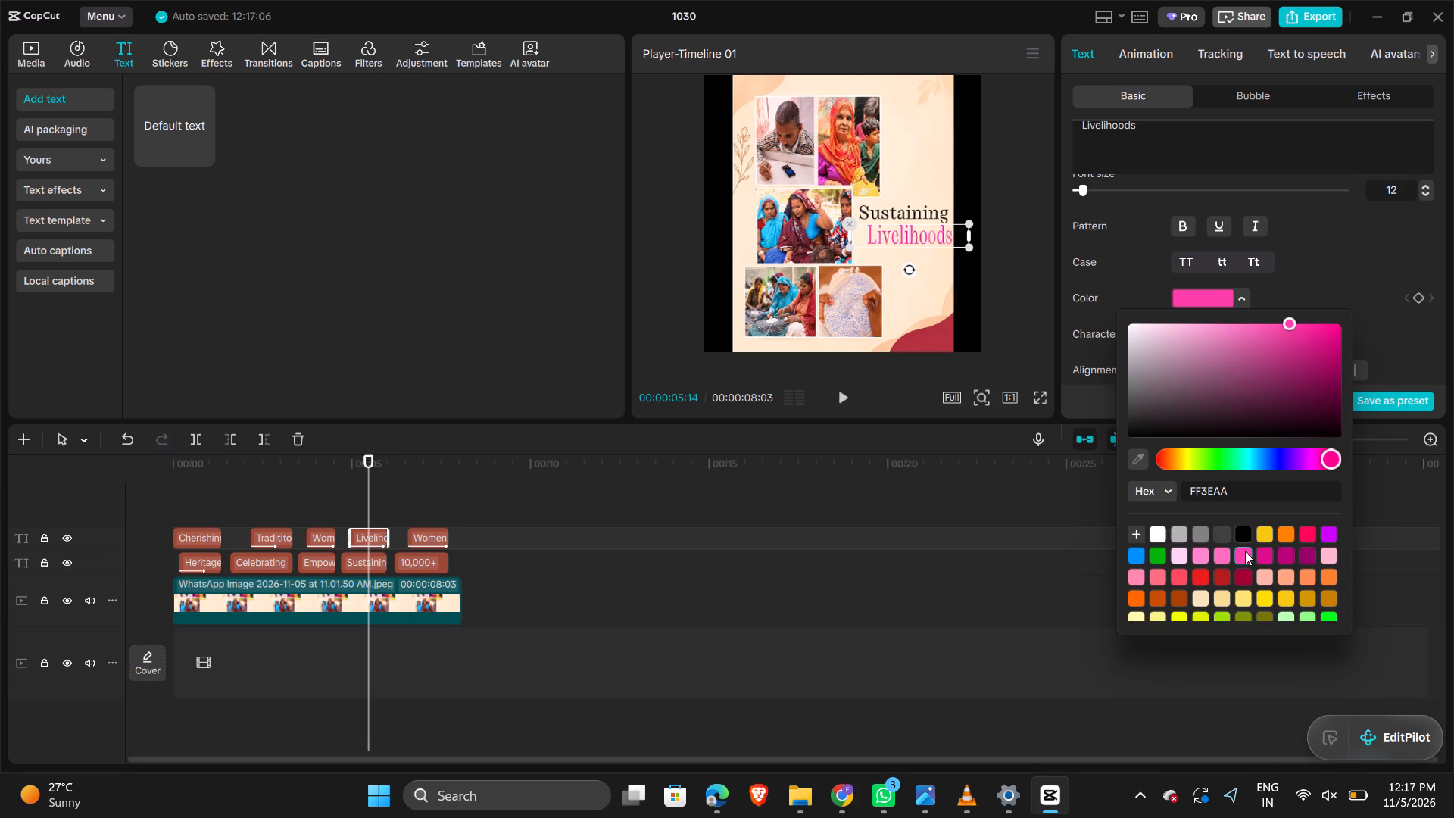
left_click(1231, 493)
left_click(1043, 389)
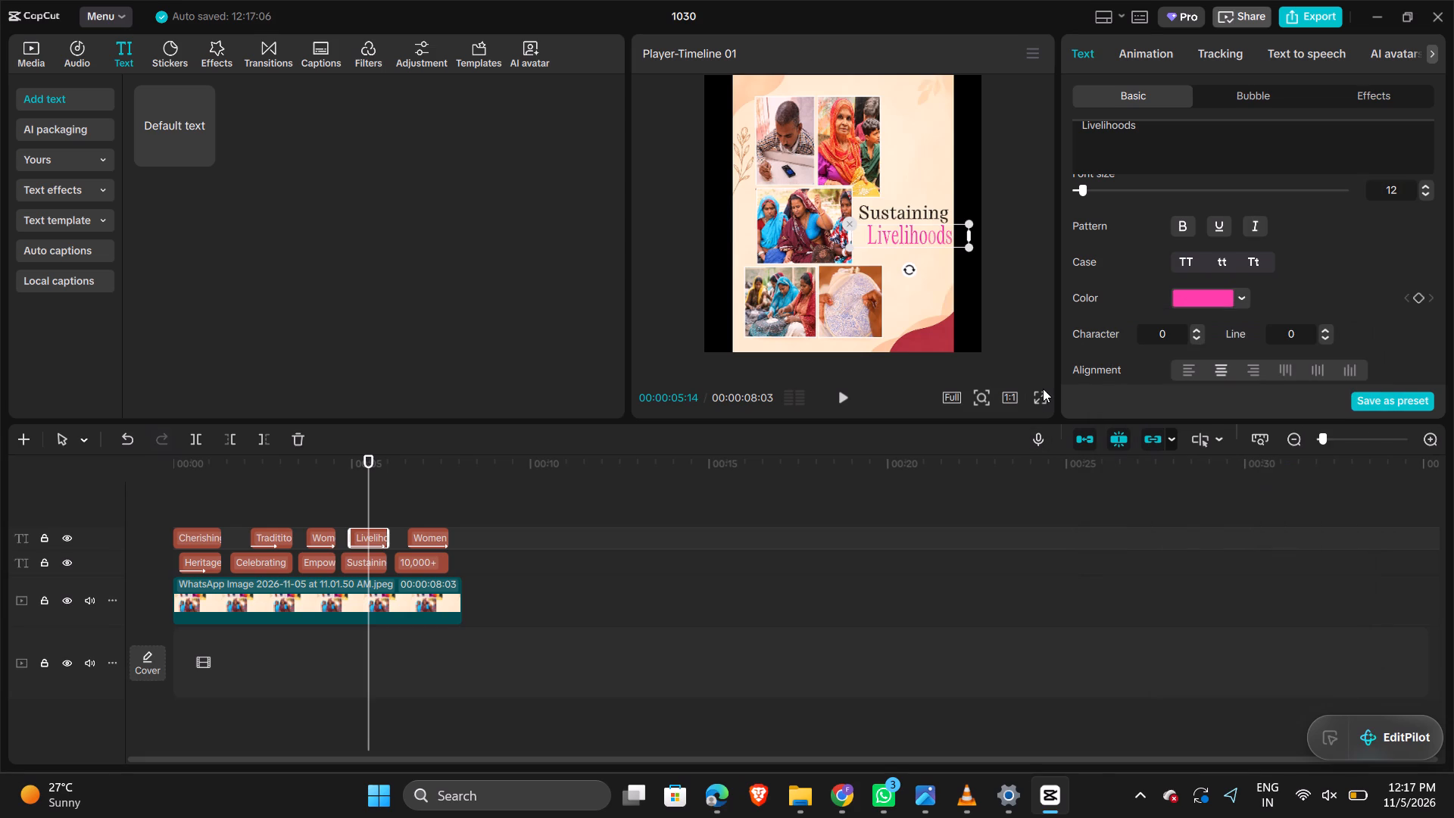
Preview the video in full screen through the end of the "Livelihoods" caption and return to the editor.
left_click(1038, 400)
key("space")
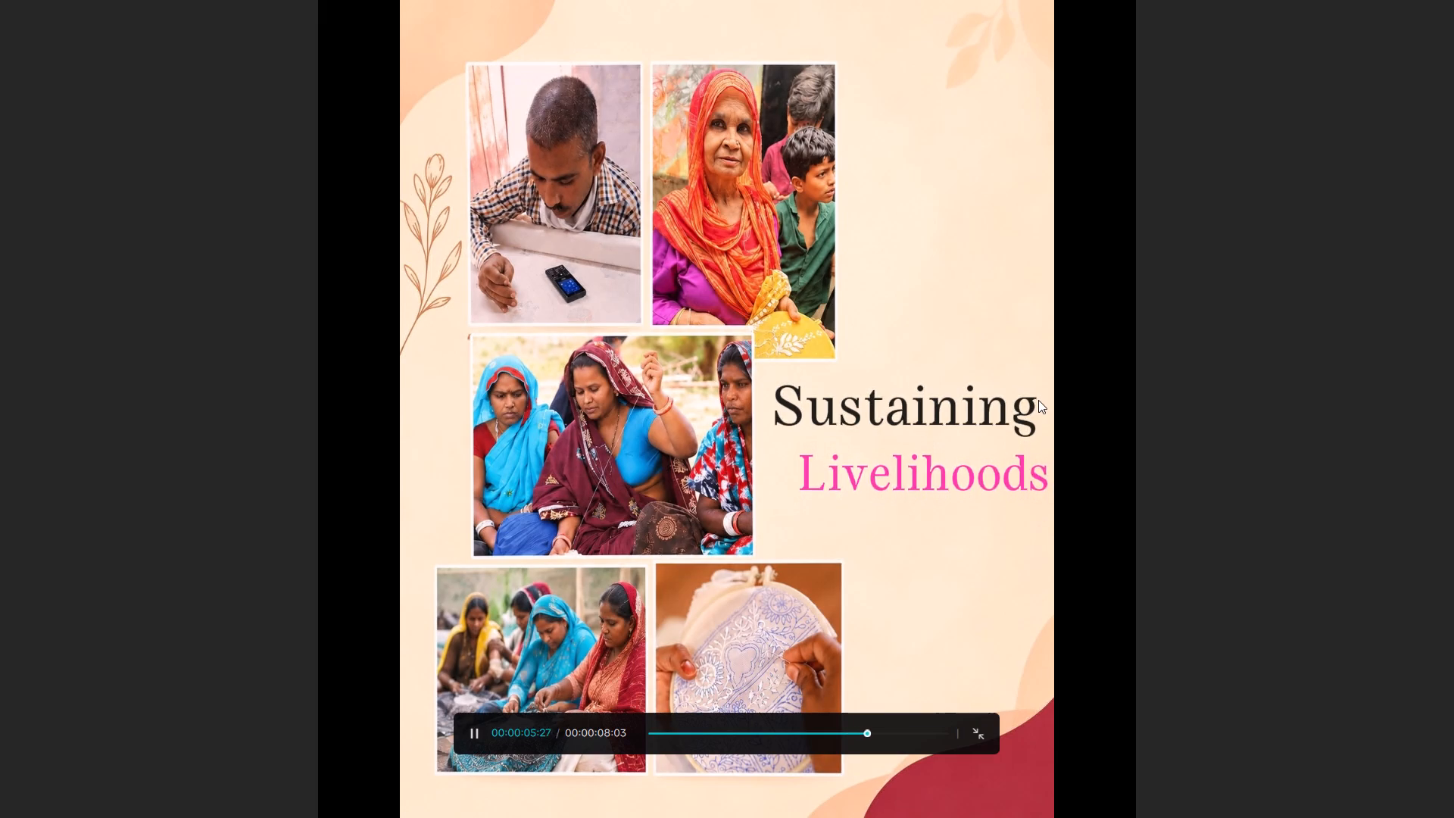
key("space")
key("alt+Tab")
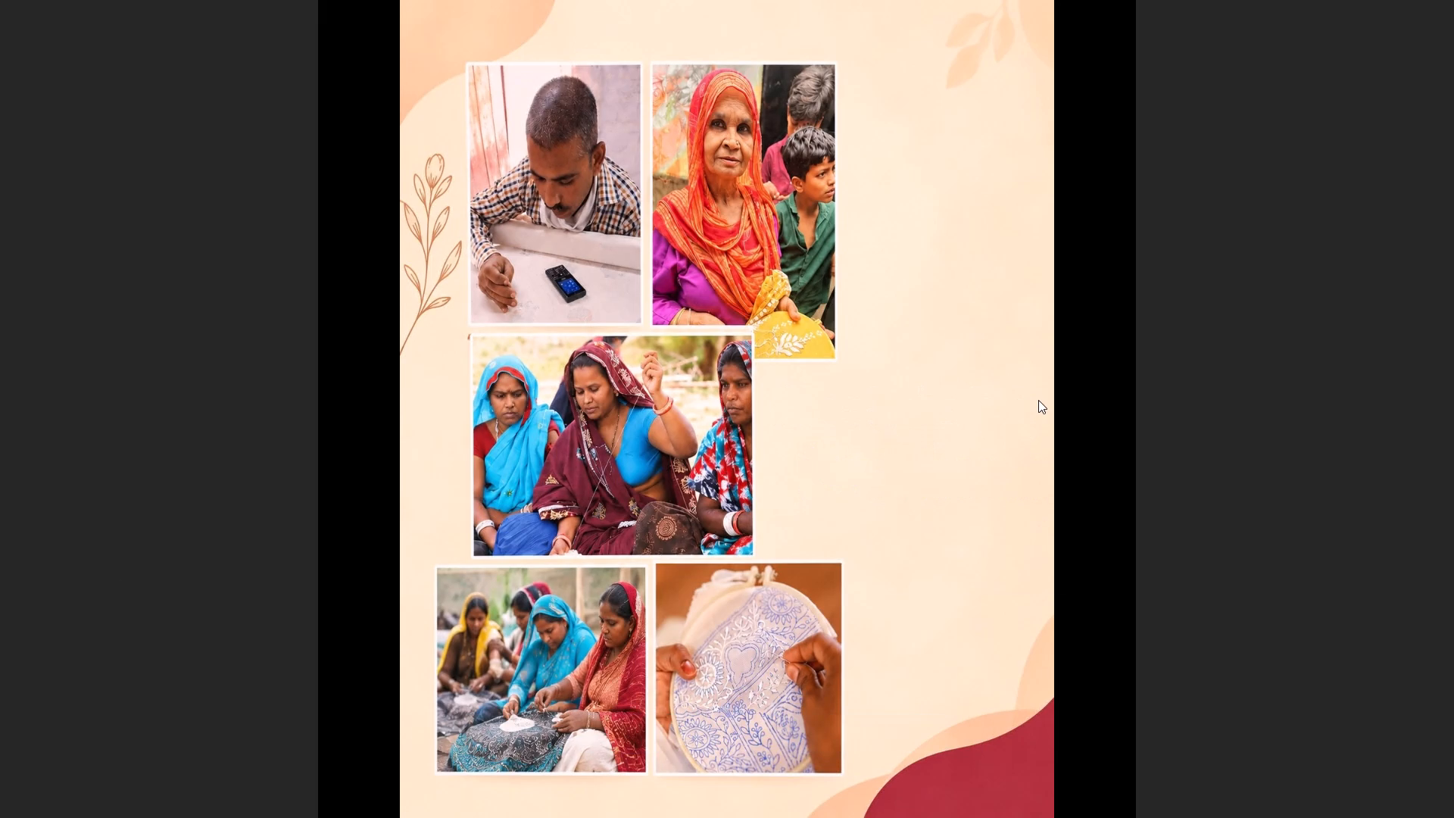
key("Escape")
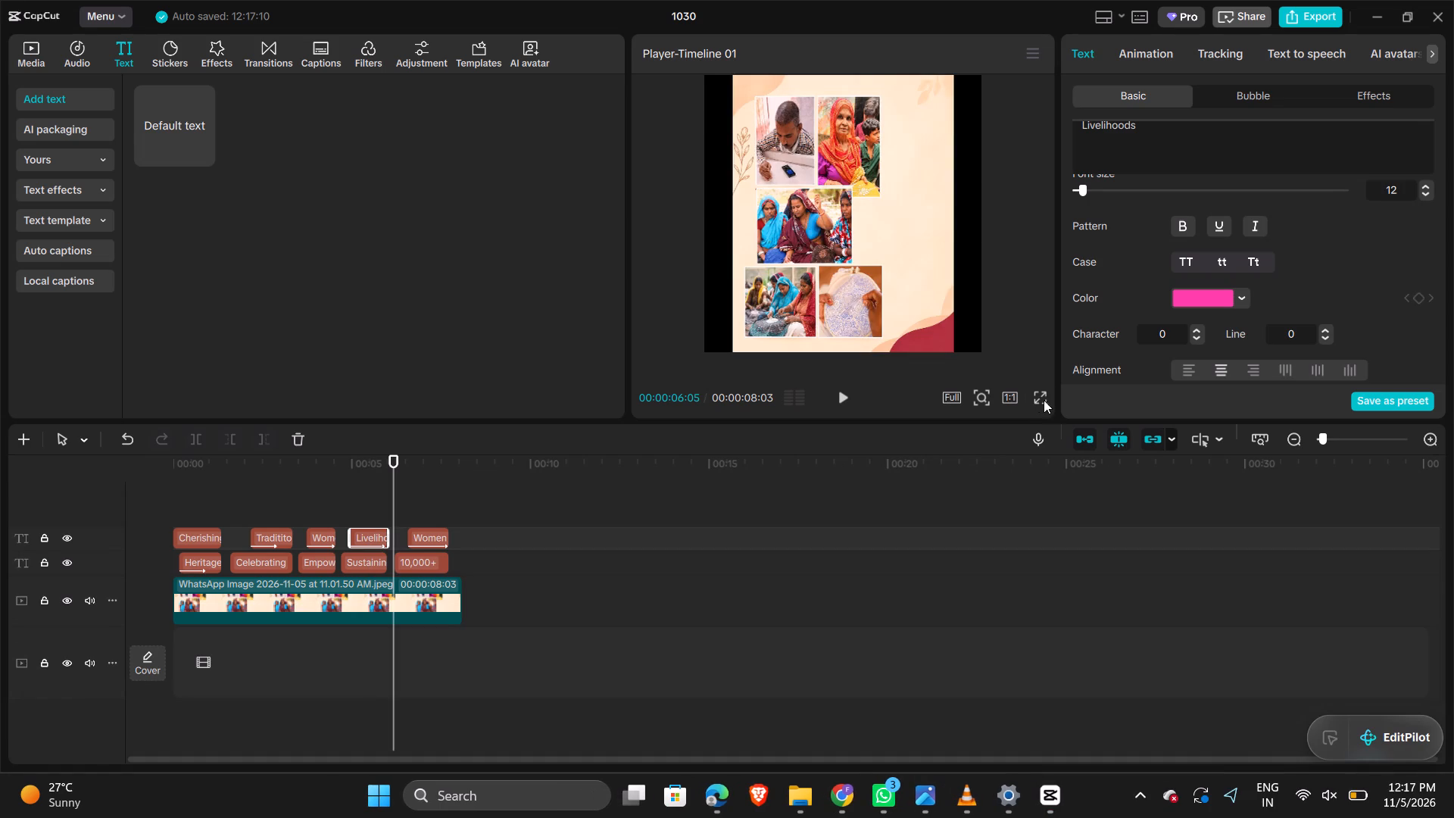
Set the "Livelihoods" caption's text color to the copied hex value 211F1B and close the color picker.
left_click(1206, 301)
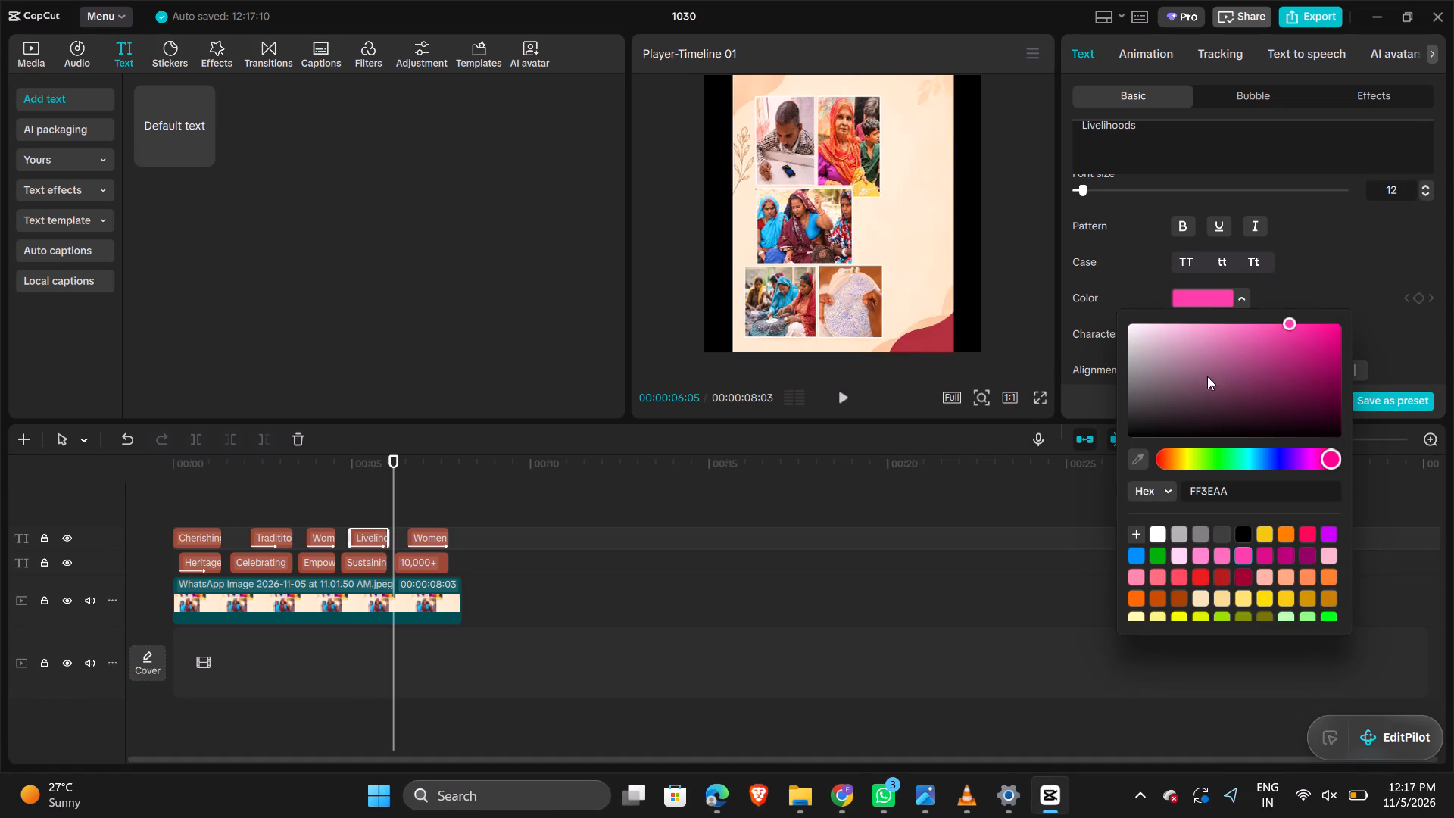
left_click_drag(1246, 535, 1234, 498)
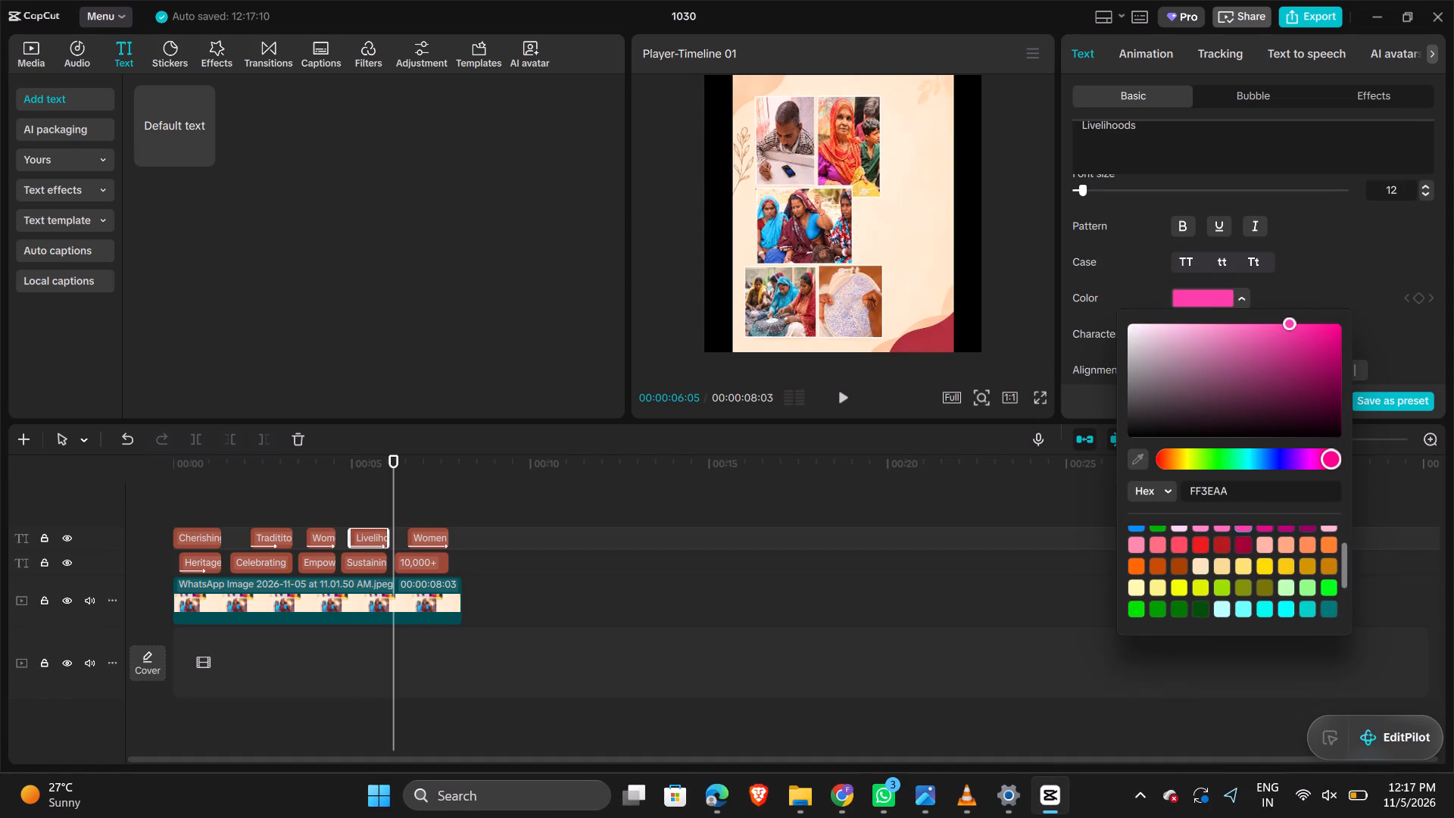
left_click(1234, 498)
key("ctrl+a")
key("ctrl+v")
key("Return")
key("space")
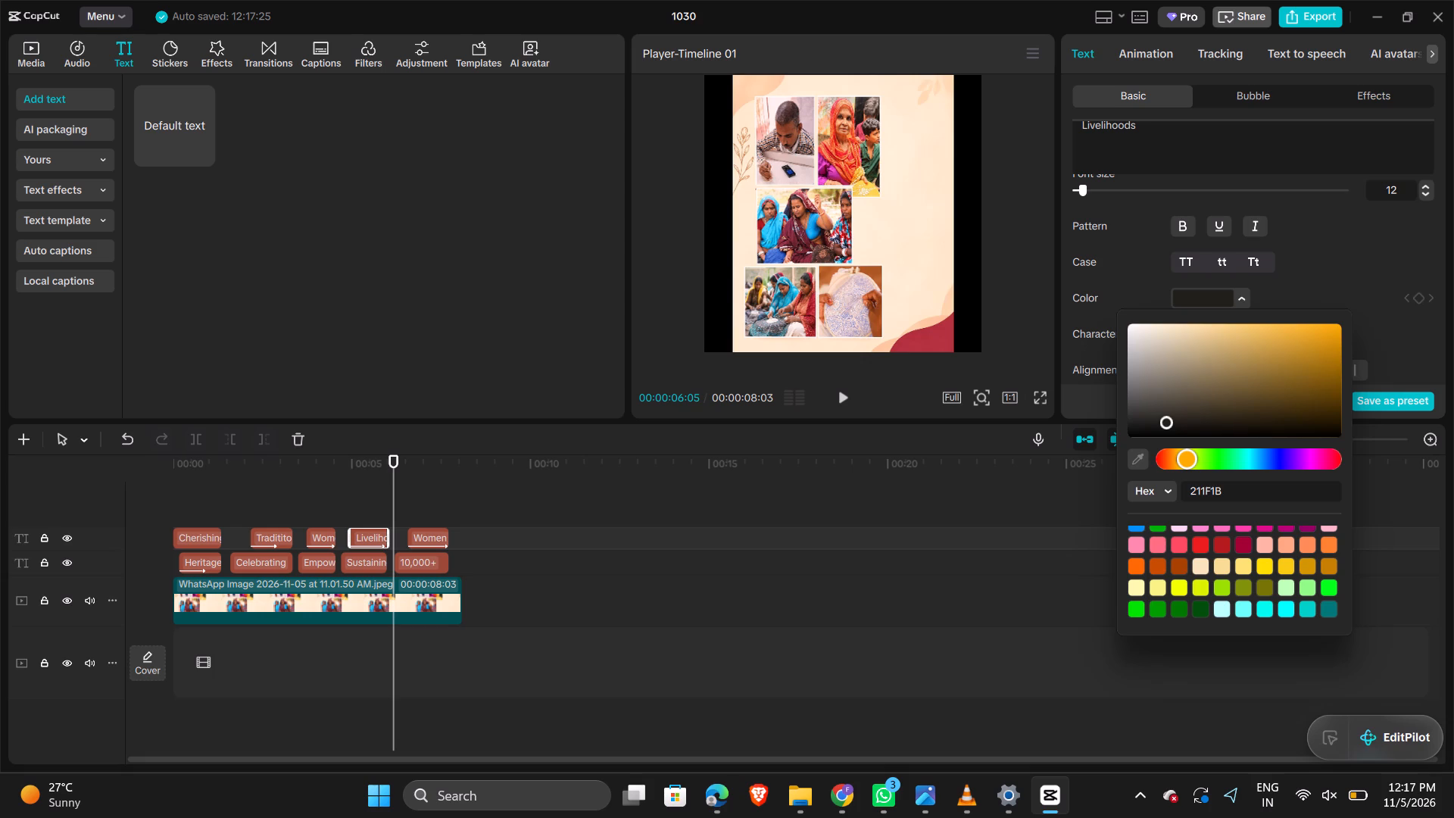
scroll(1215, 560, "up", 7)
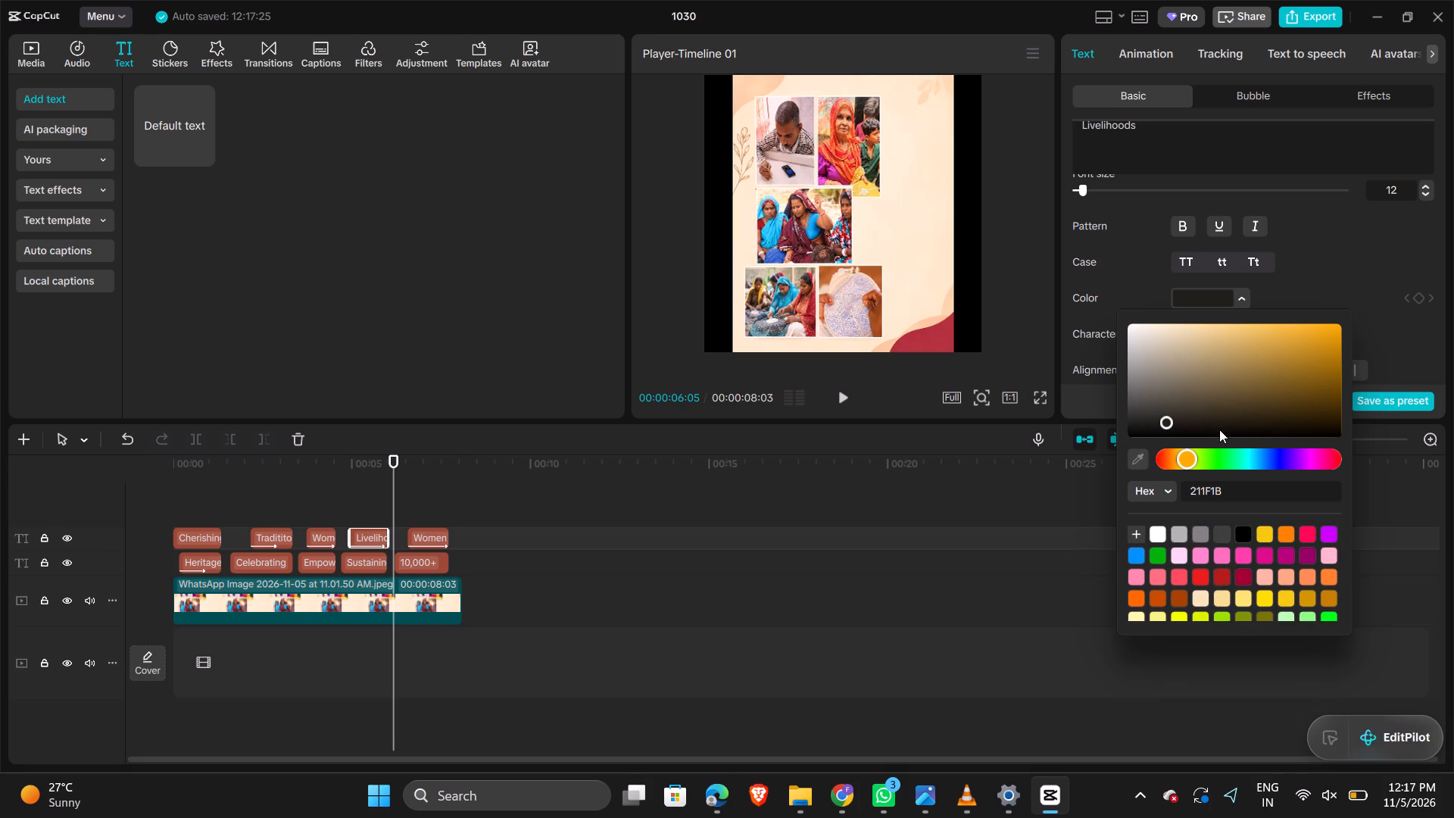
left_click(1407, 498)
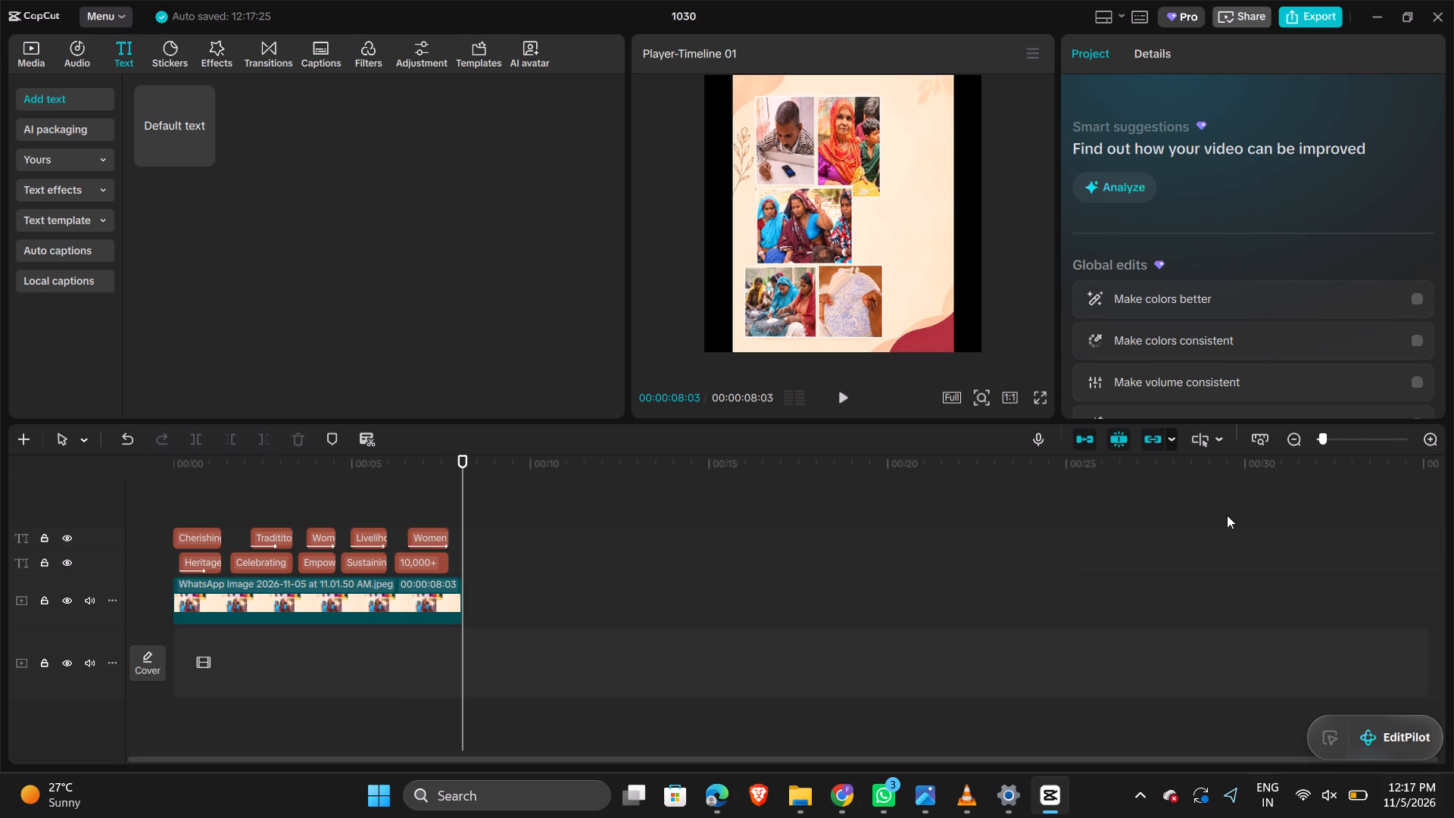
Play the video through and set the "10,000+" caption's text color to the copied hex value 211F1B.
key("space")
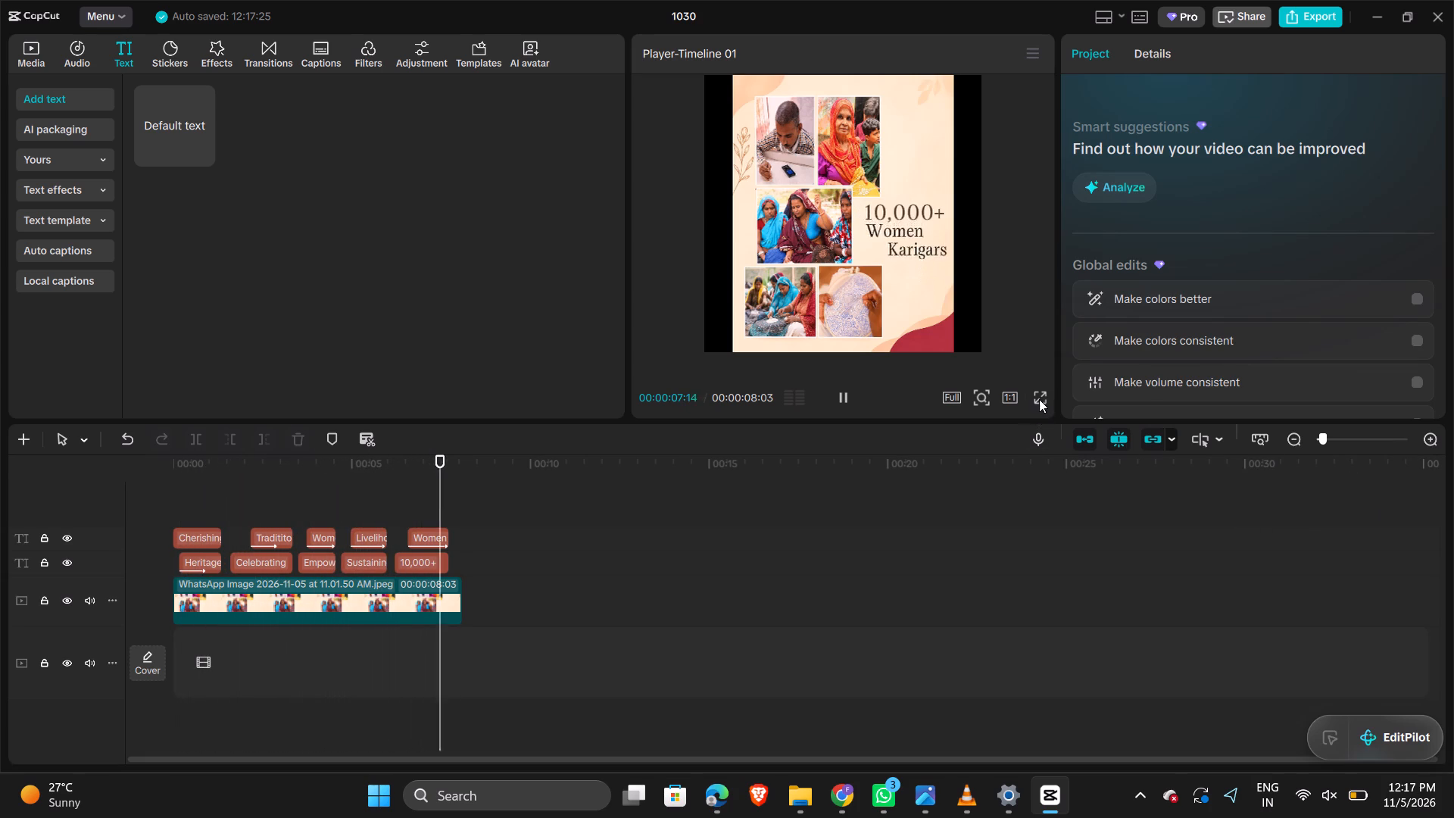
left_click(433, 557)
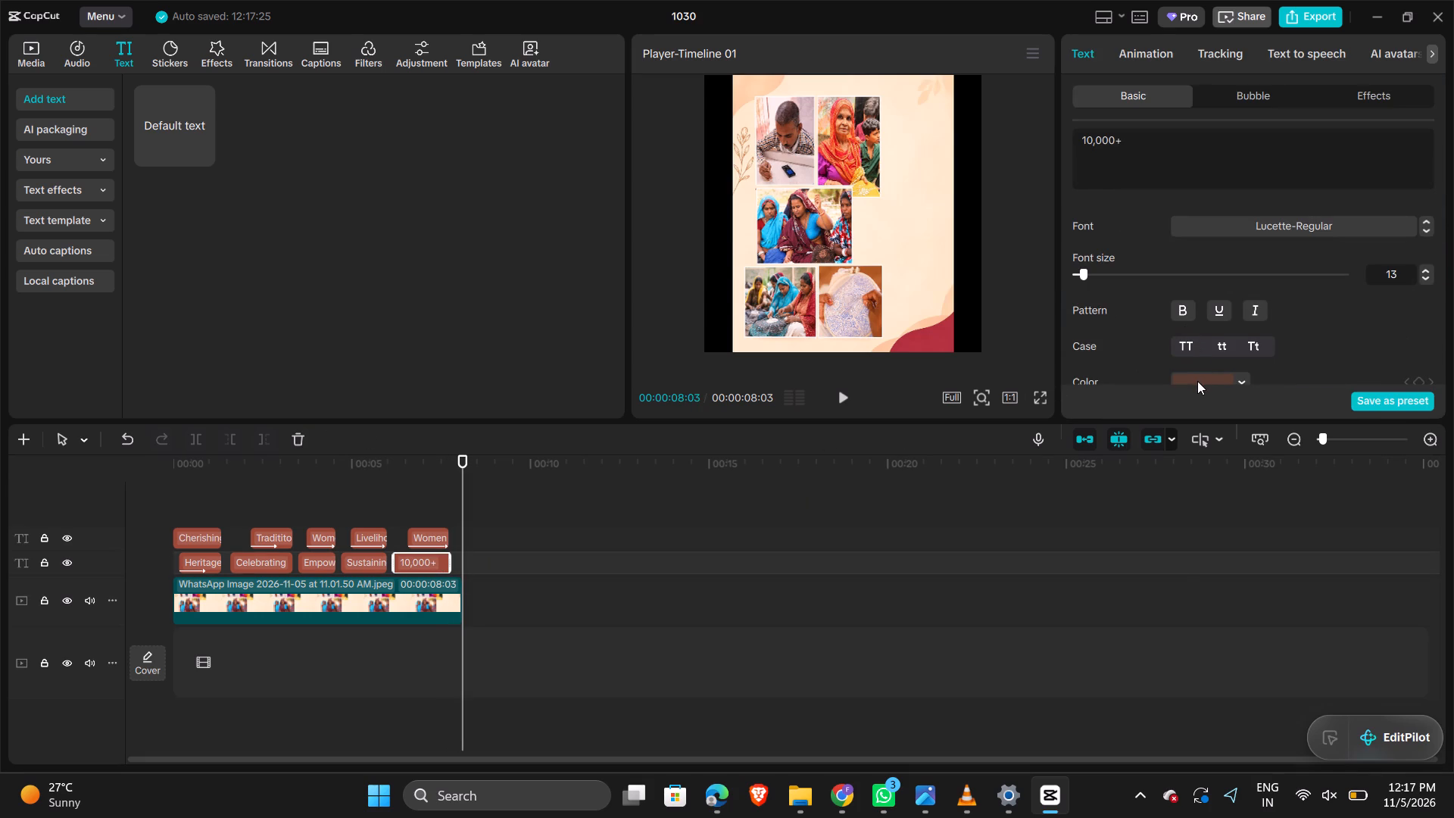
left_click(1197, 381)
left_click(1219, 580)
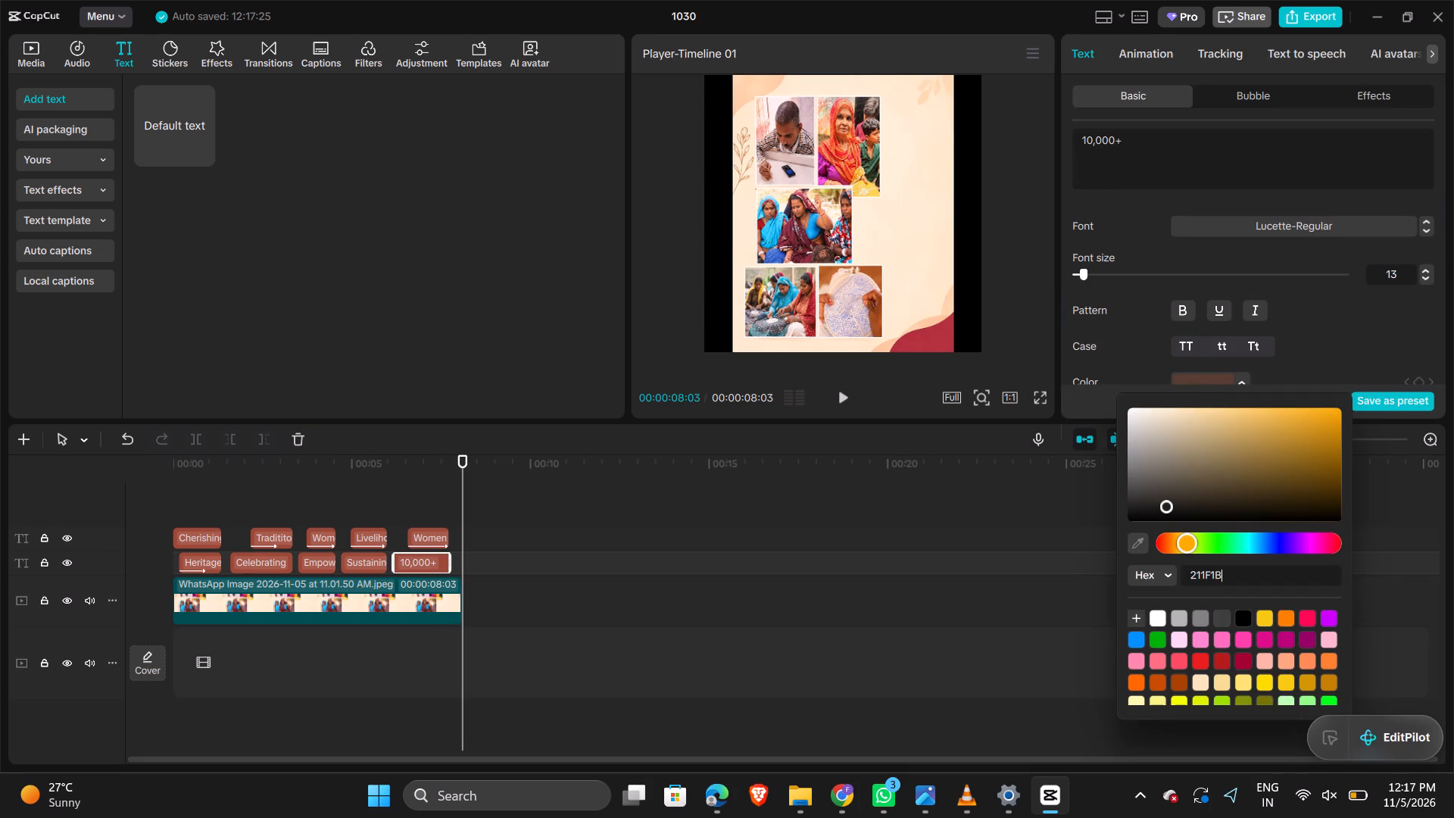
key("ctrl+a")
key("ctrl+v")
key("Return")
left_click(1222, 623)
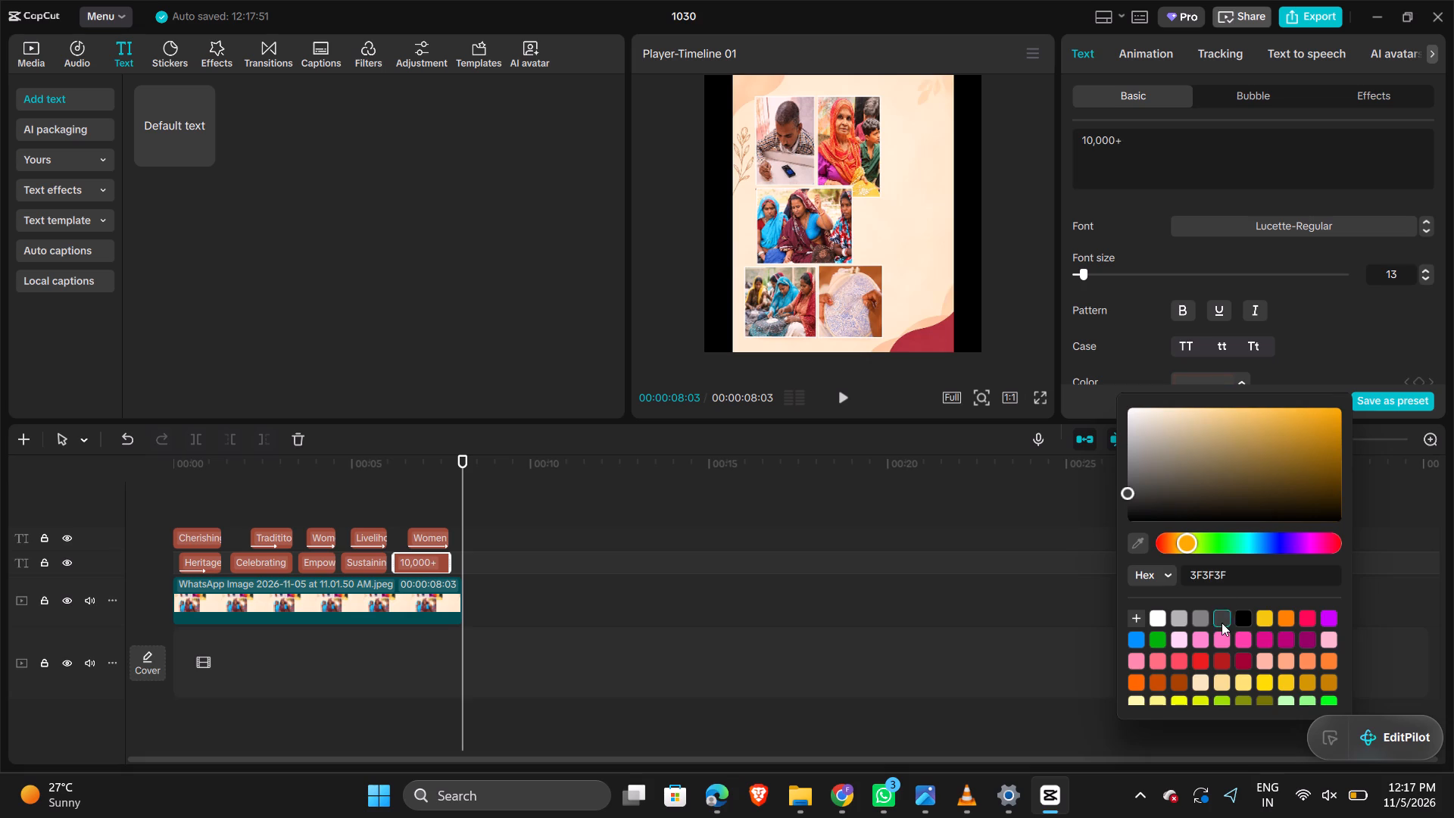
left_click(1242, 578)
key("ctrl+a")
key("ctrl+v")
key("Return")
key("space")
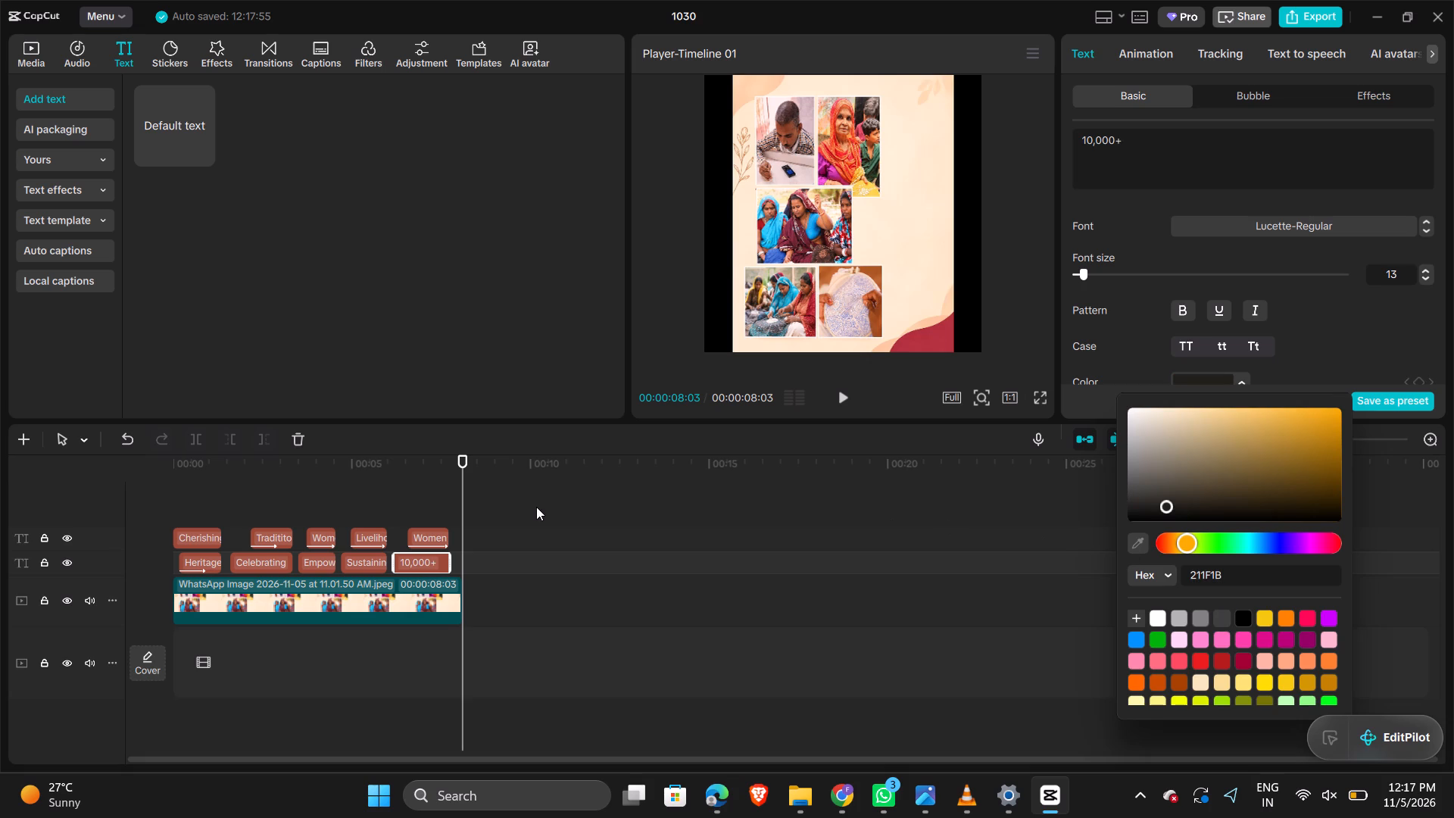
left_click(1091, 455)
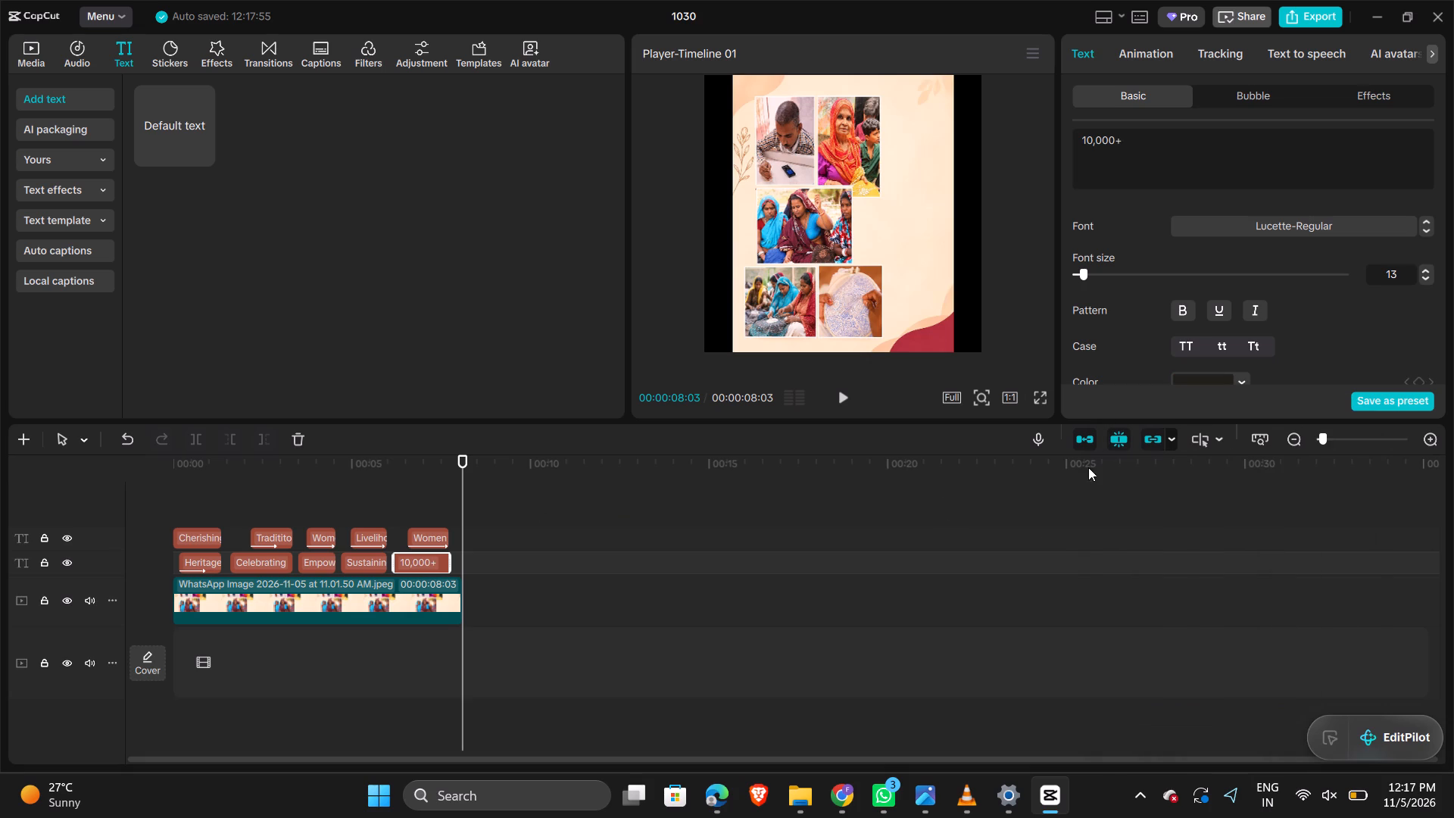
Preview the whole video in full screen to check the caption colors, replay it, and return to the editor.
key("space")
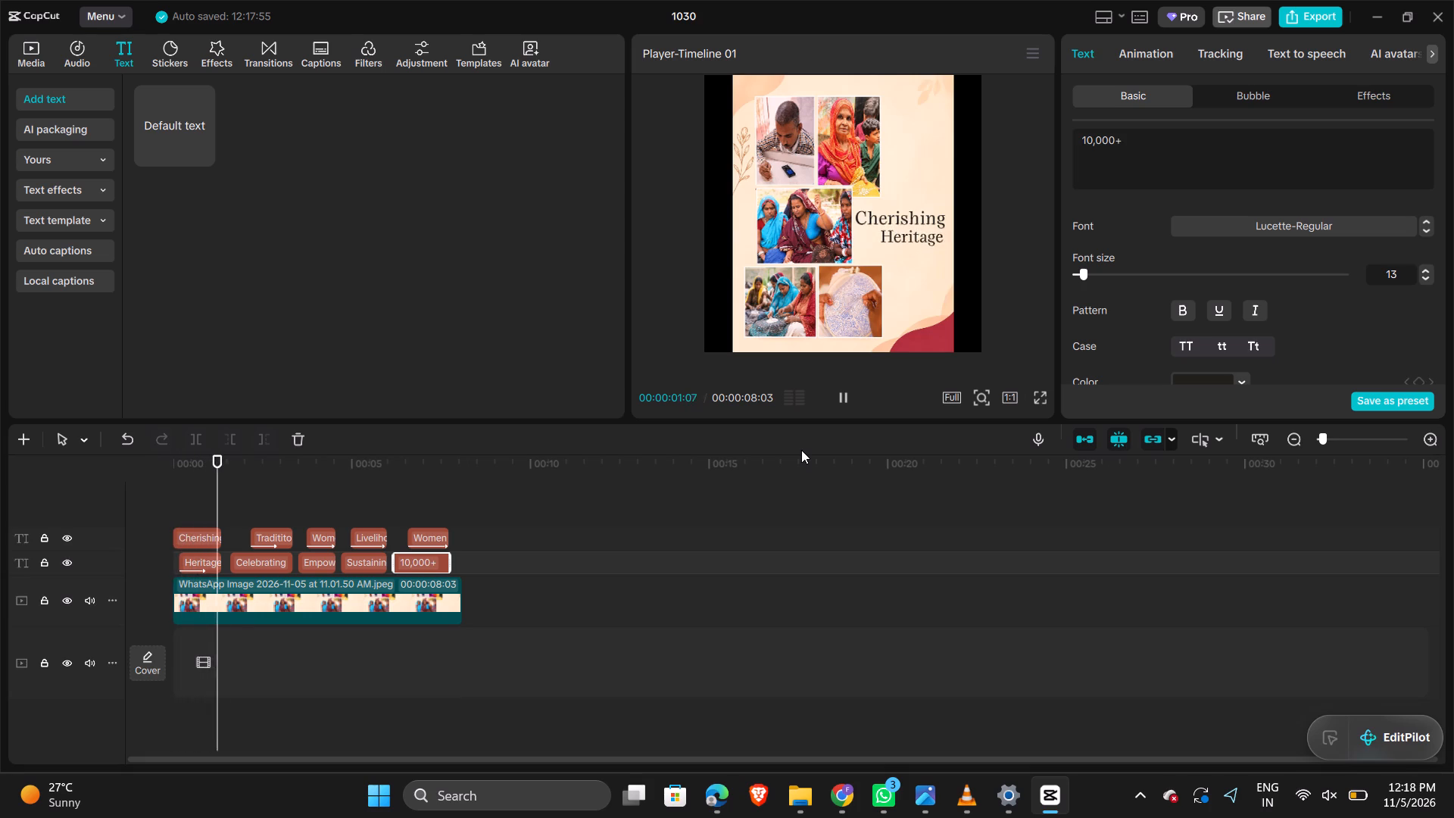
left_click(1046, 392)
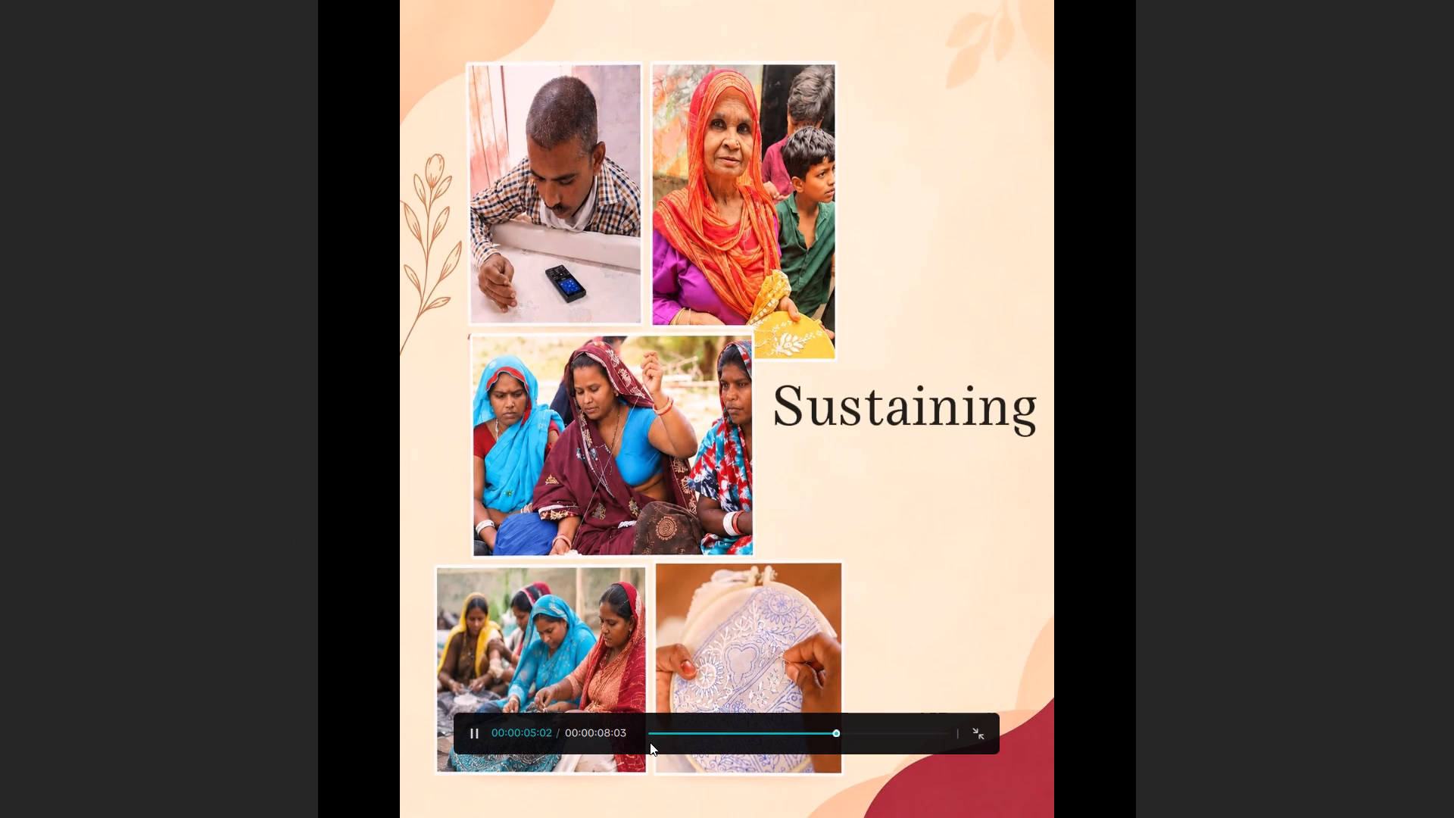
left_click(648, 739)
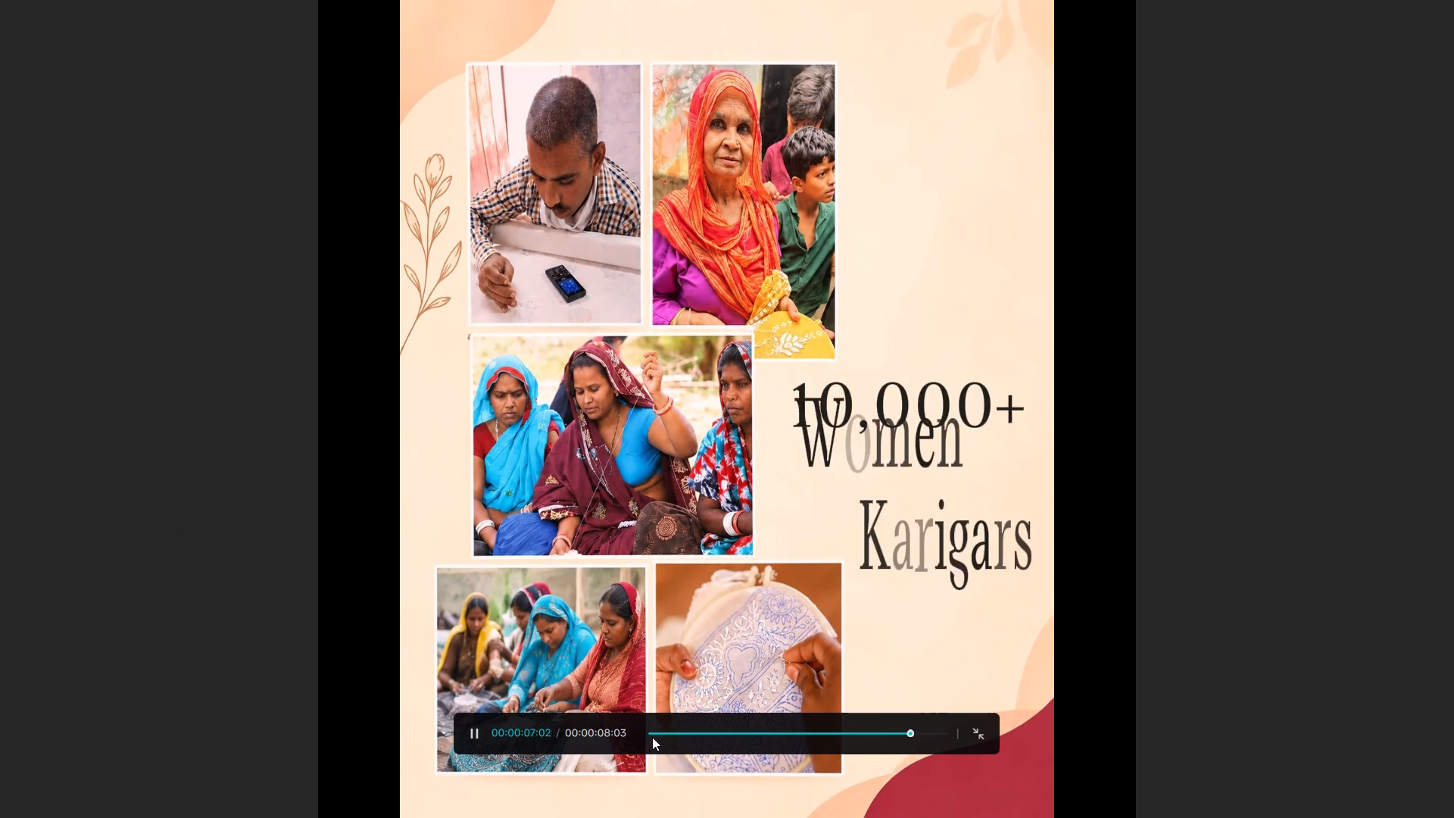
left_click(650, 727)
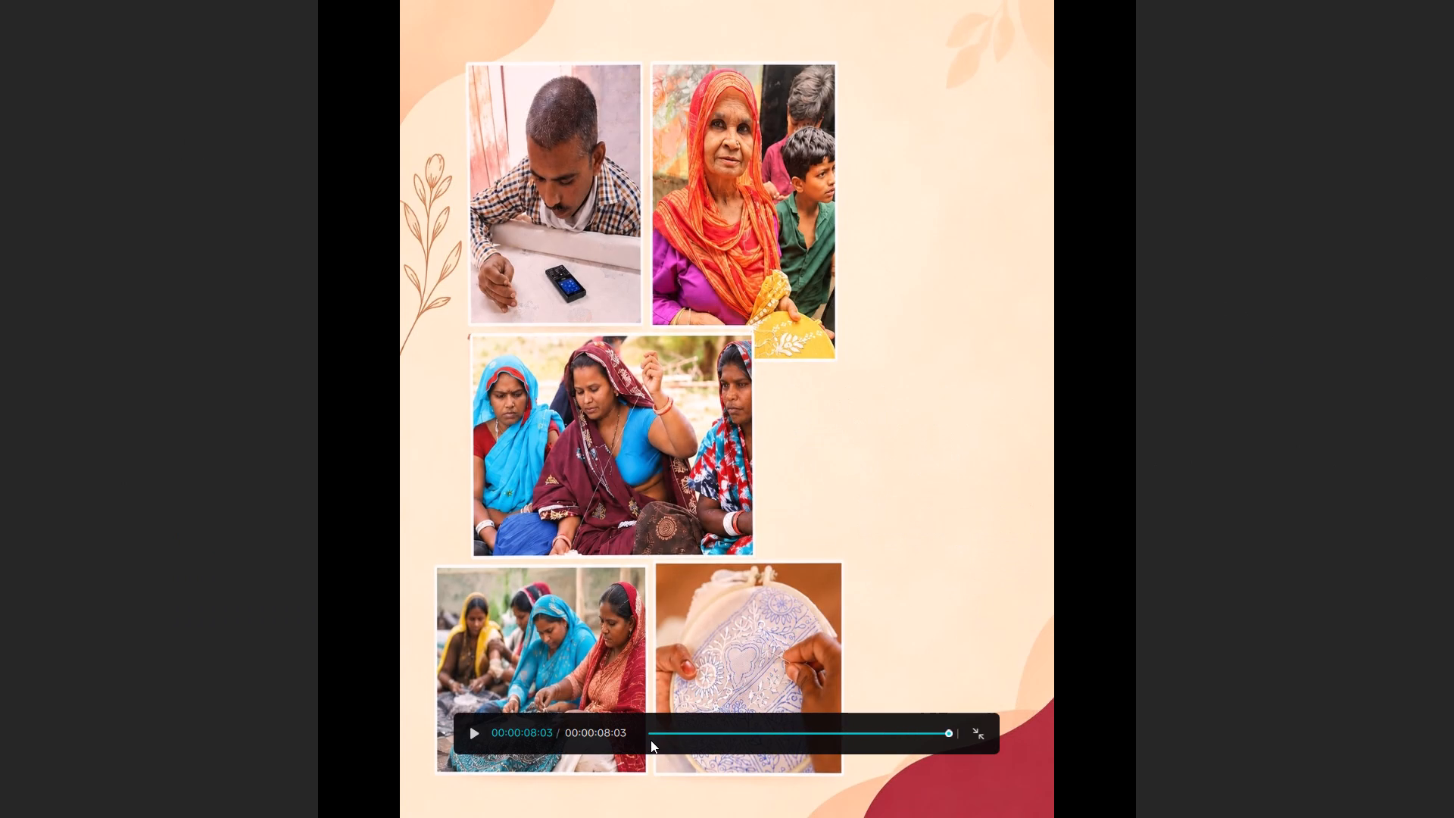
left_click(651, 740)
key("space")
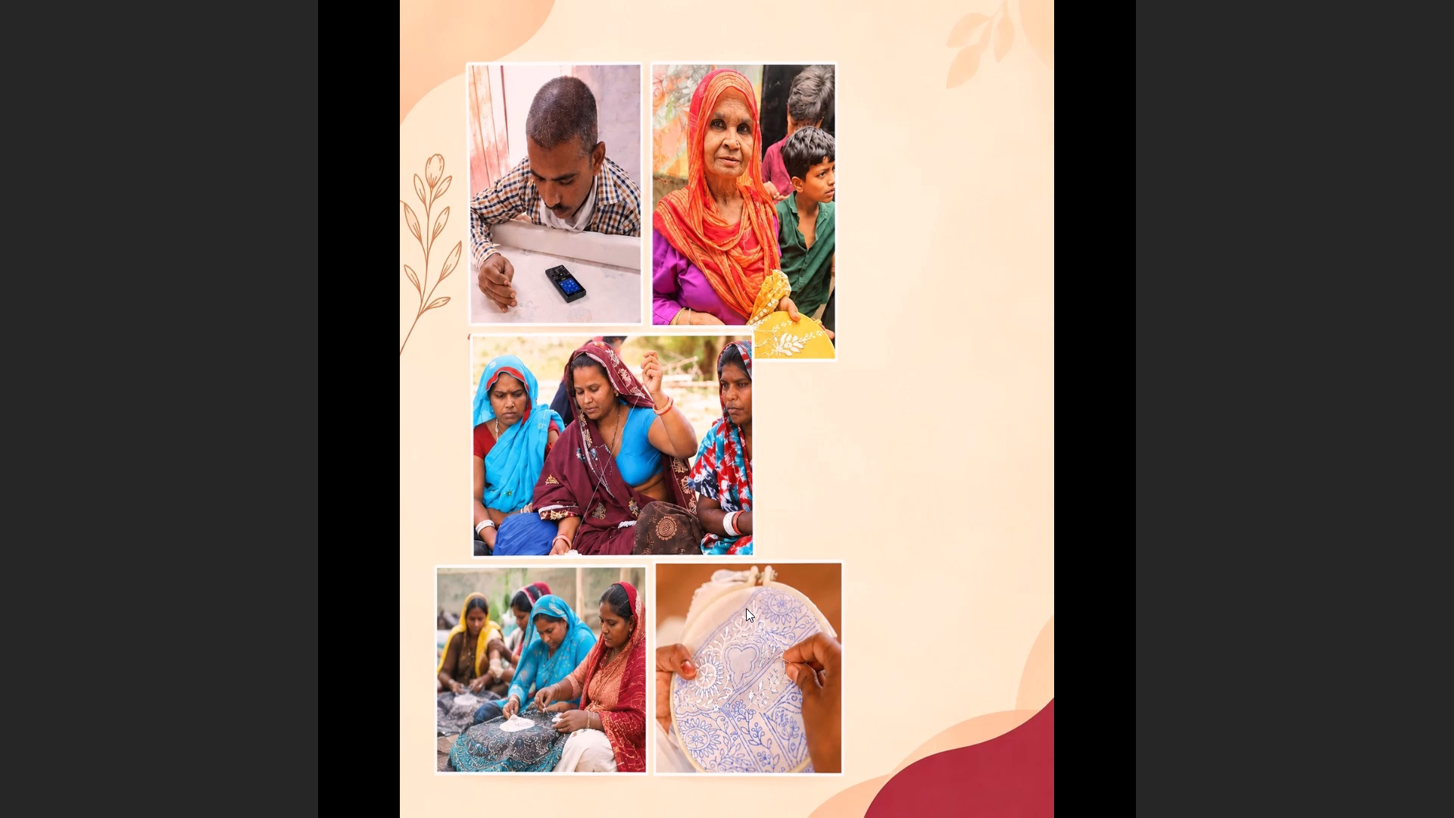
key("Escape")
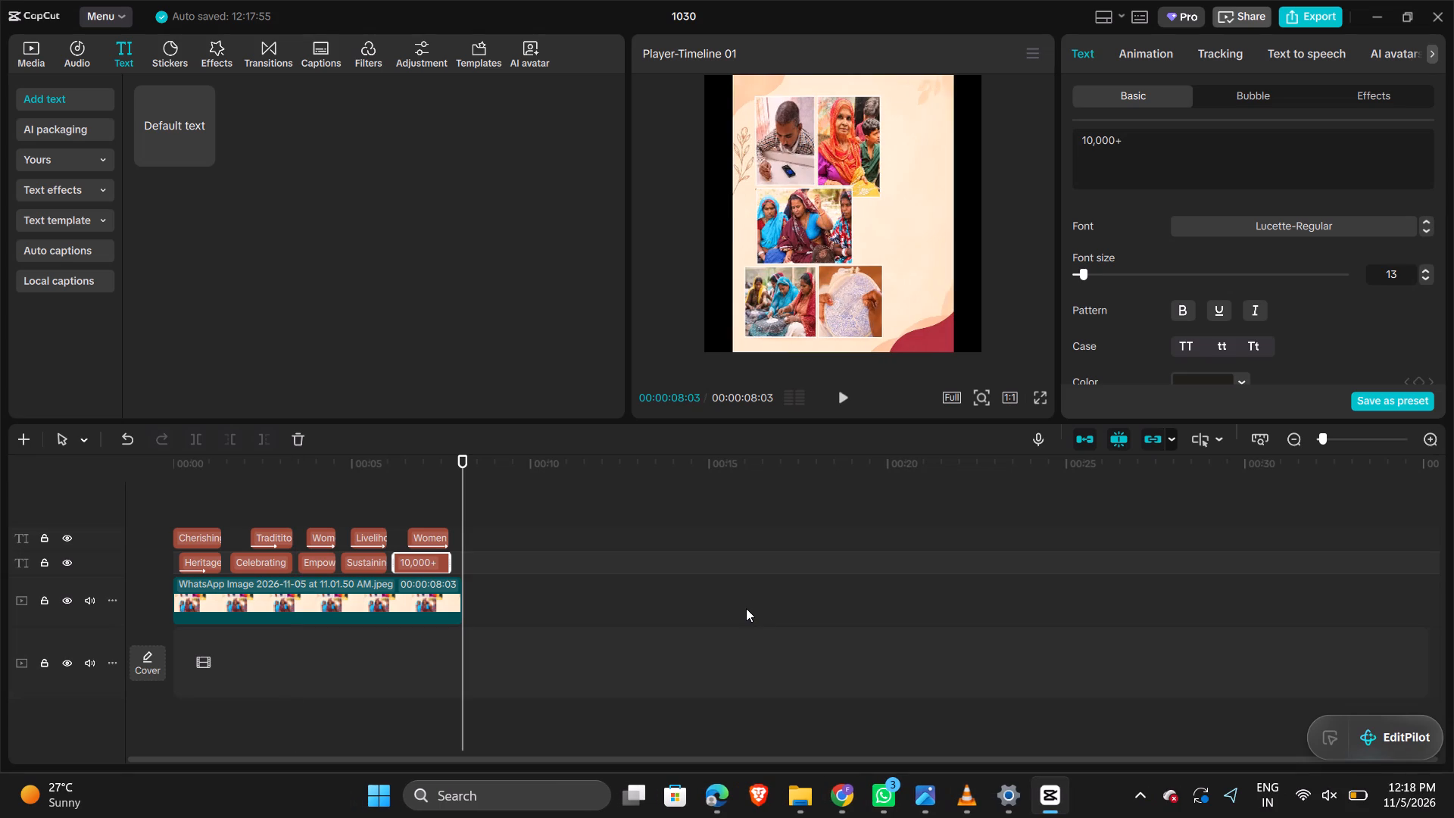
Export the video as 1030(1) to the Downloads folder in 1080P, H.264, mp4 at 30fps.
left_click(1311, 6)
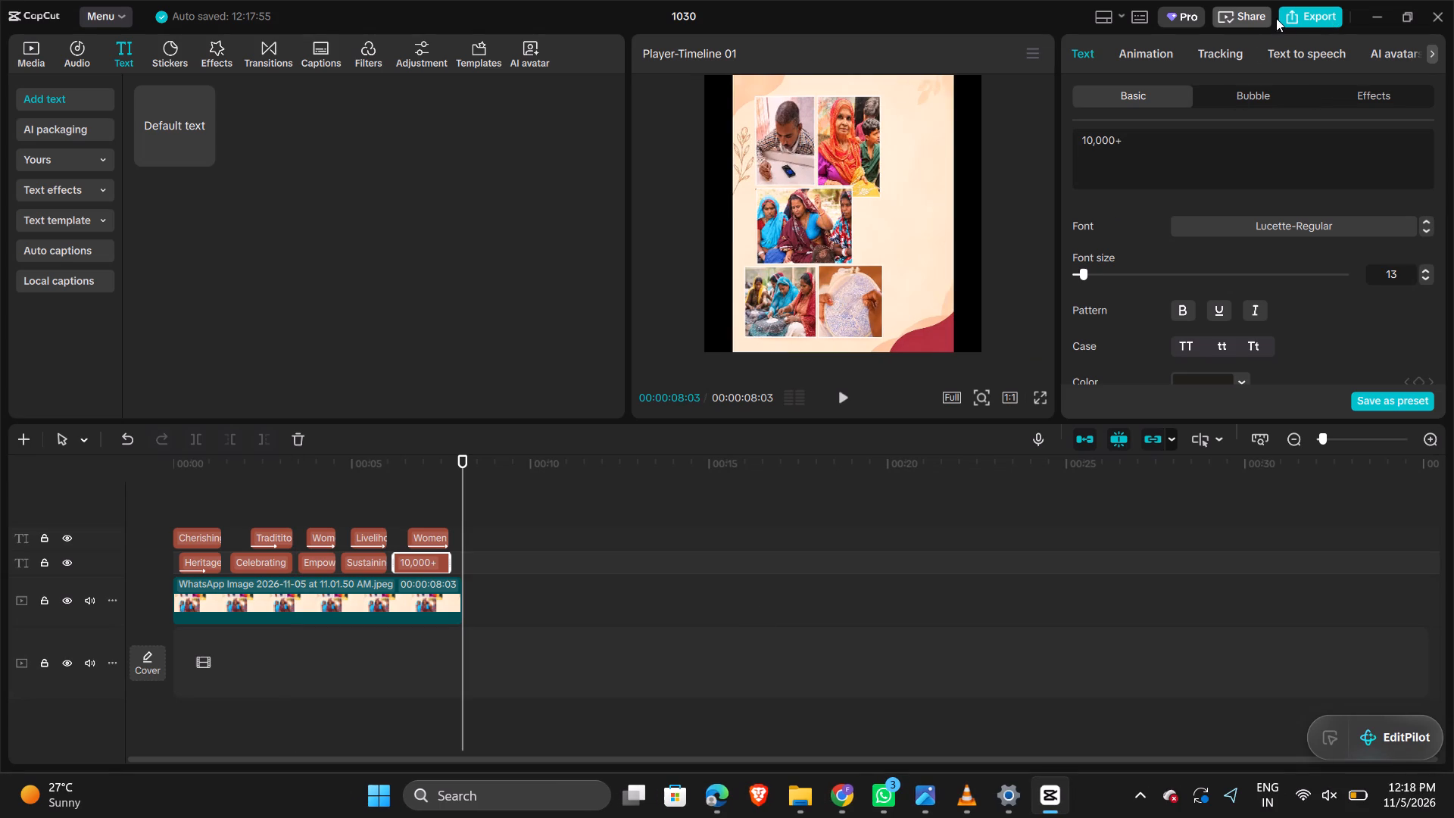
left_click(1286, 20)
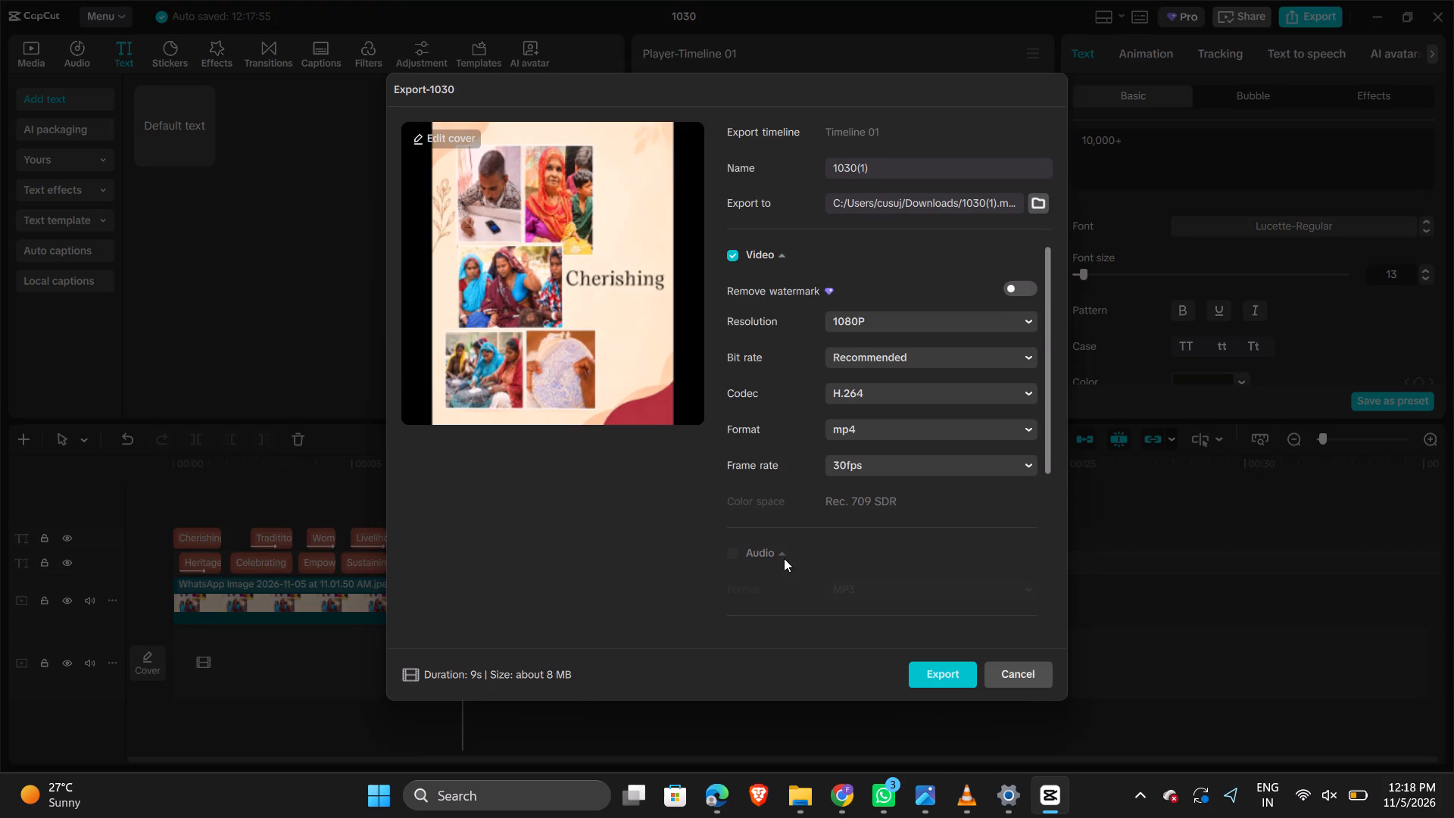
left_click(934, 677)
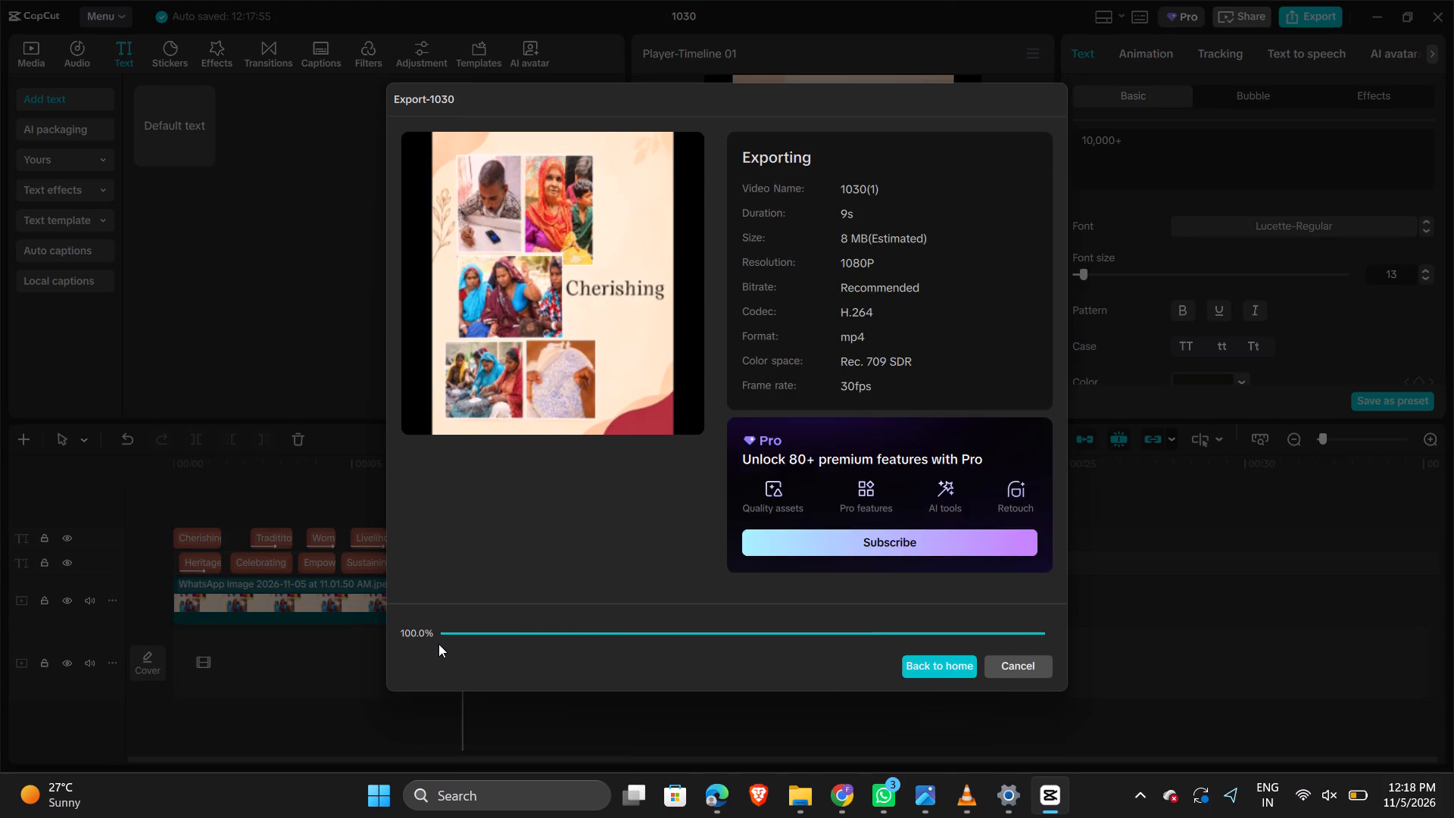
Open the export's folder in File Explorer and copy the exported 1030(1) video file.
left_click(405, 648)
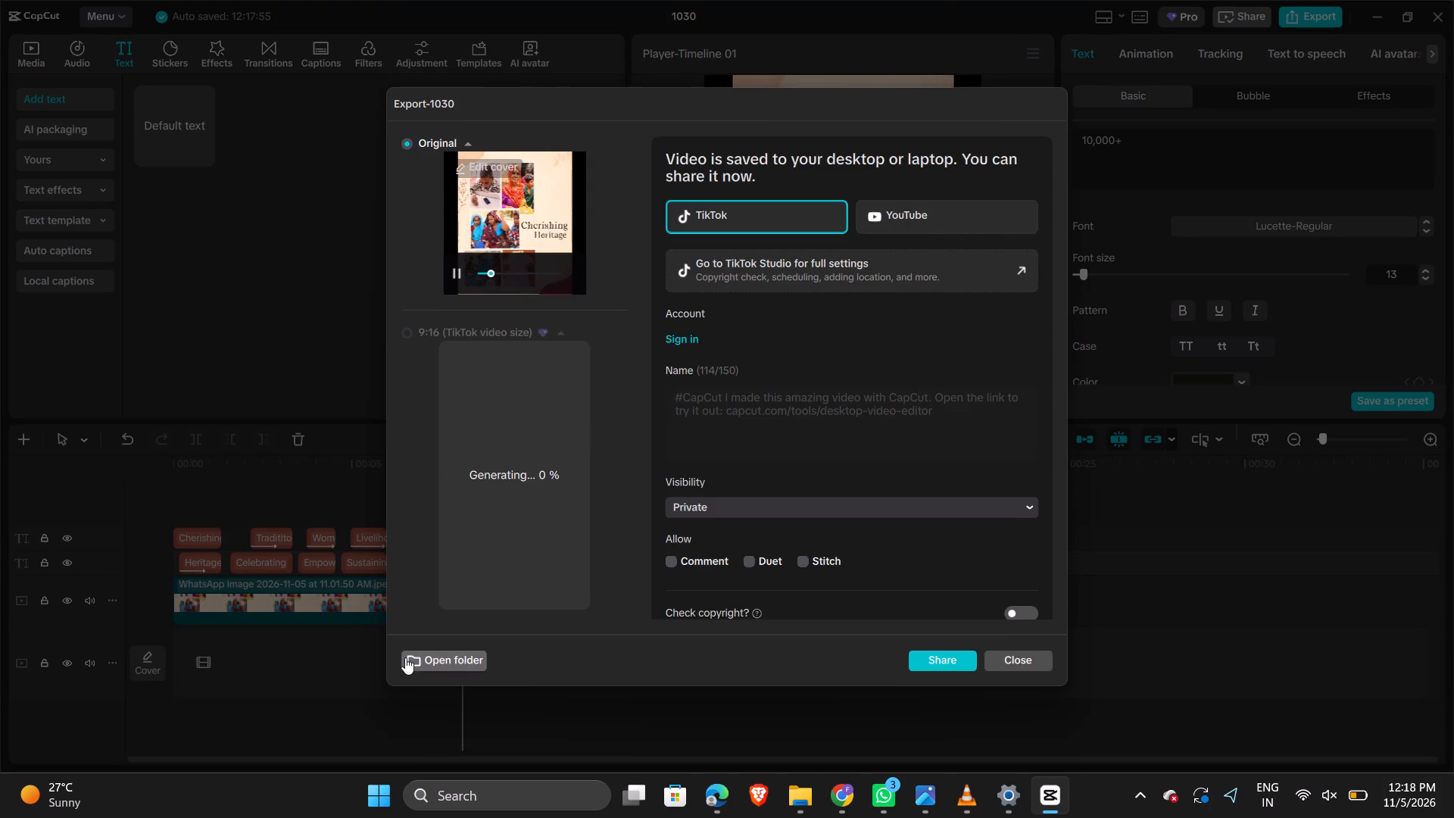
left_click(405, 657)
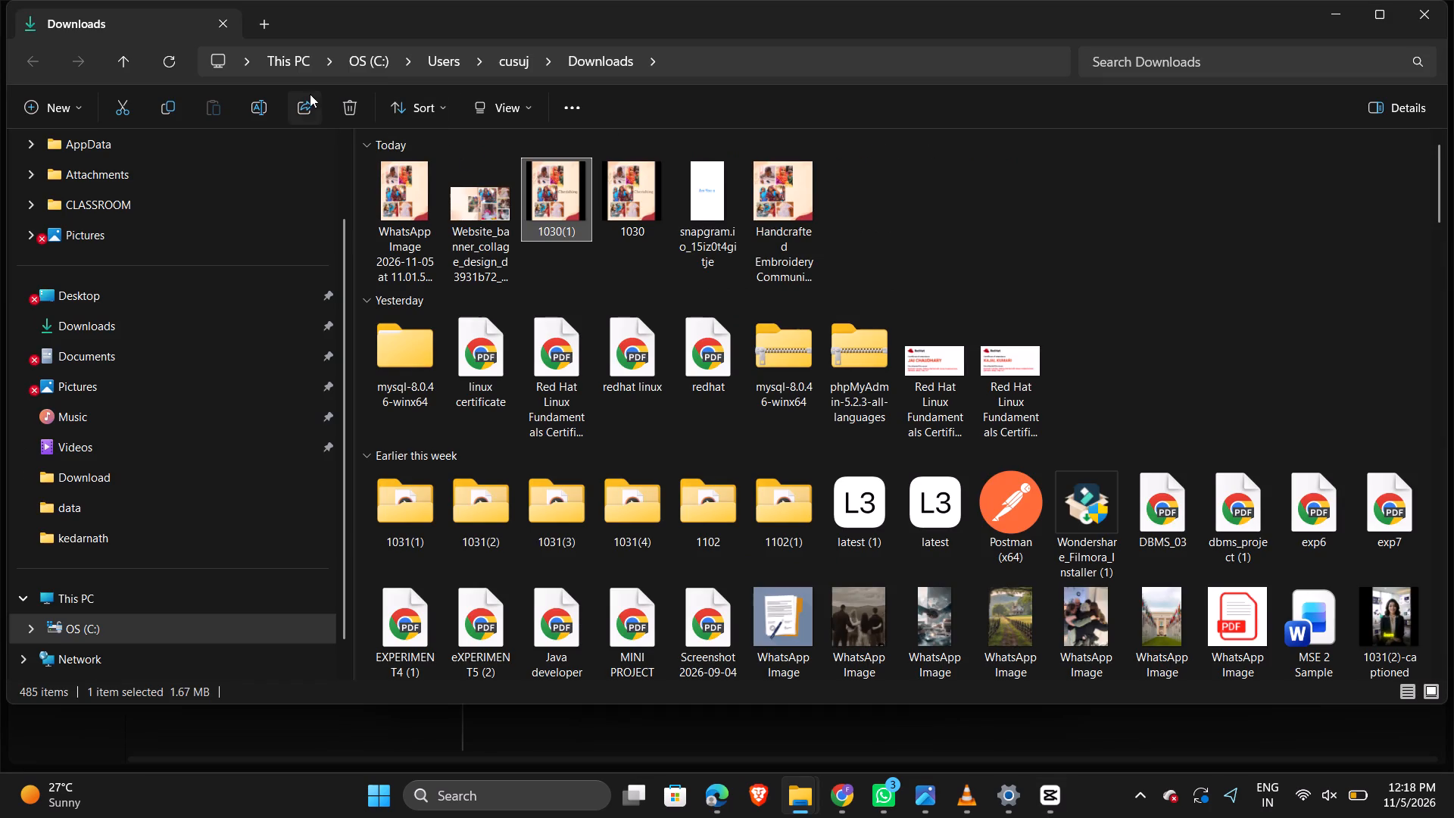
left_click(165, 105)
Search Windows for "filmora" and launch Wondershare Filmora 16.
left_click(544, 793)
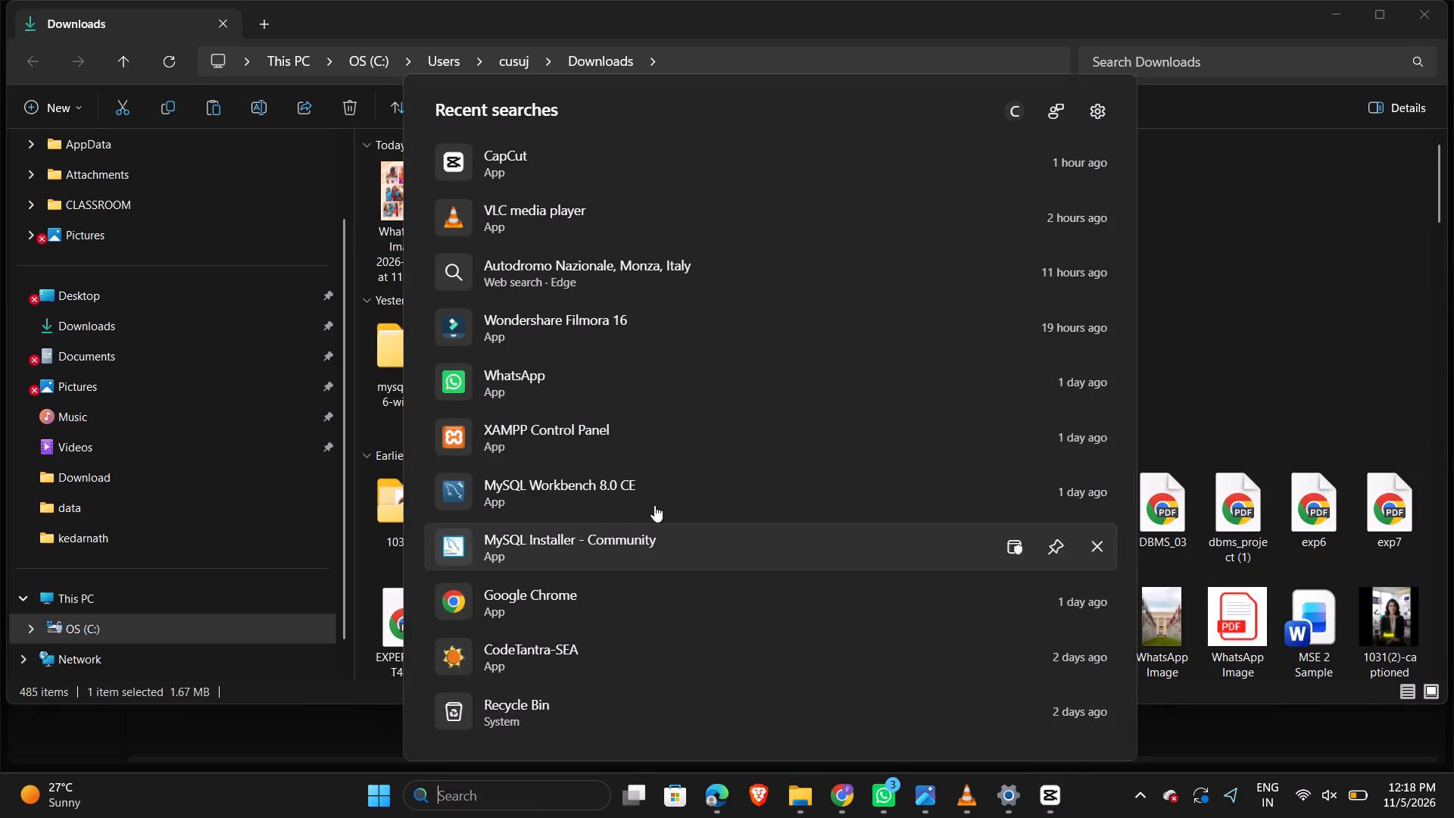
type("filmora")
key("Return")
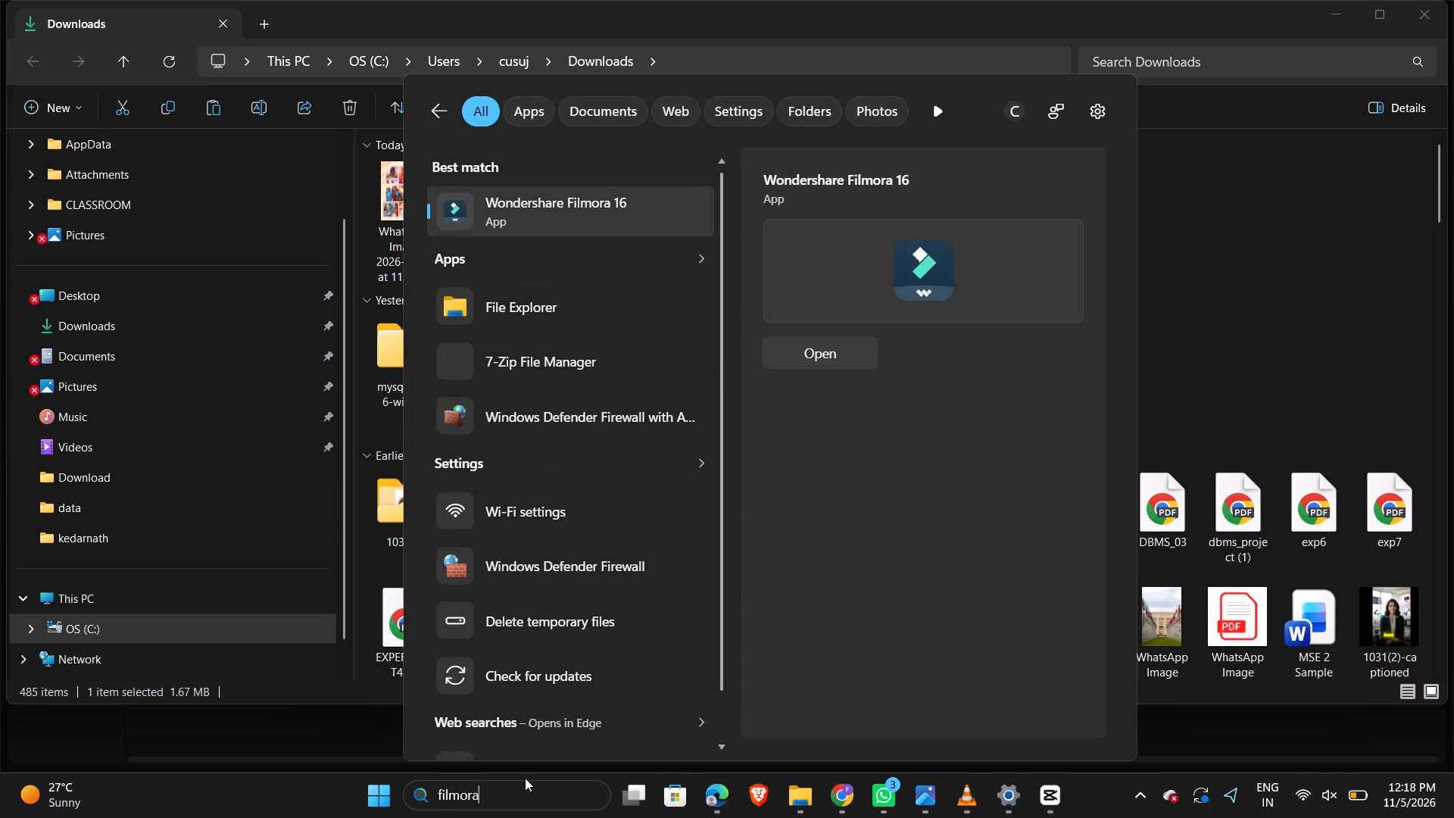
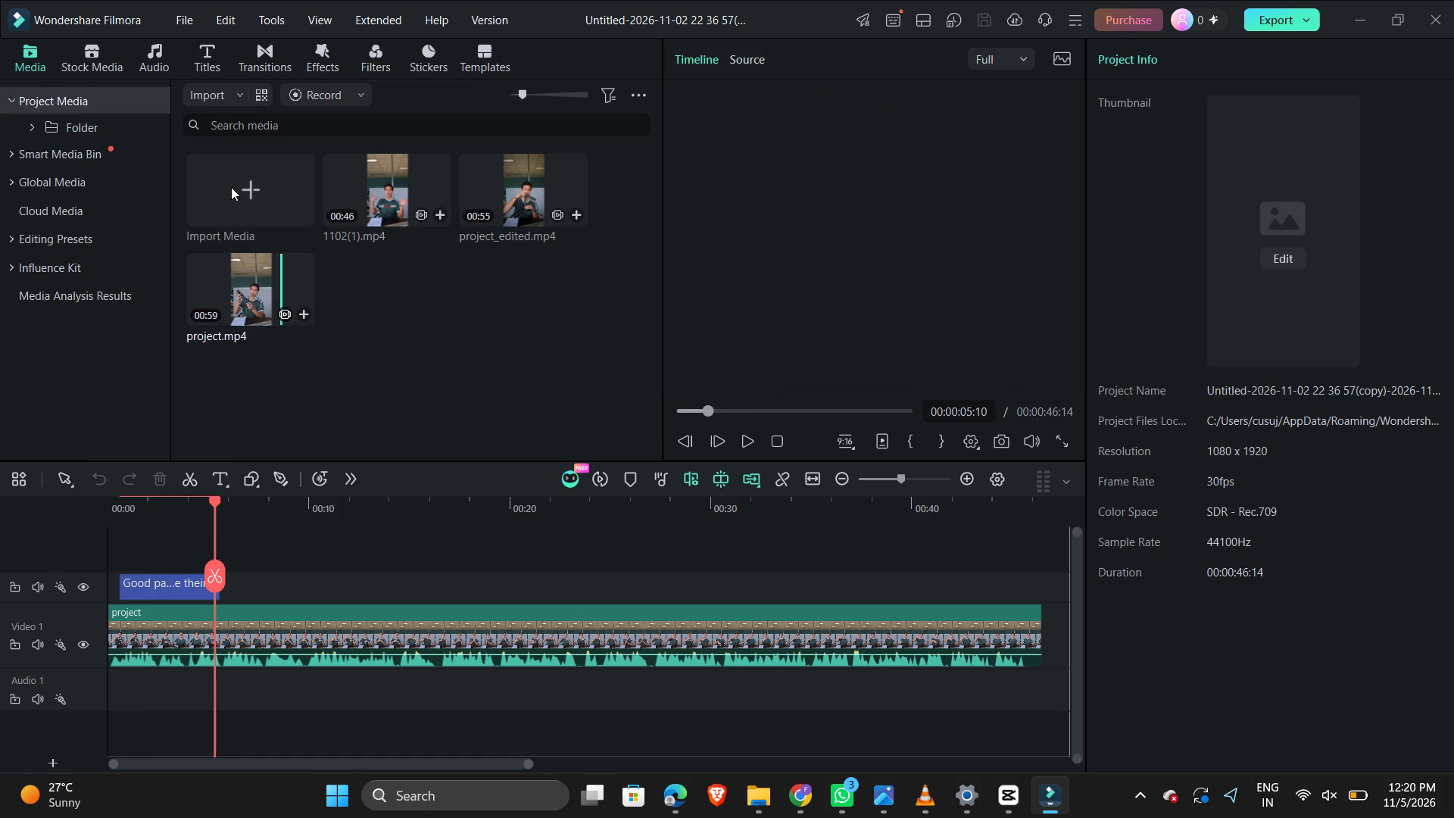
Create a new project with the 1:1 (Instagram) aspect ratio.
left_click(16, 102)
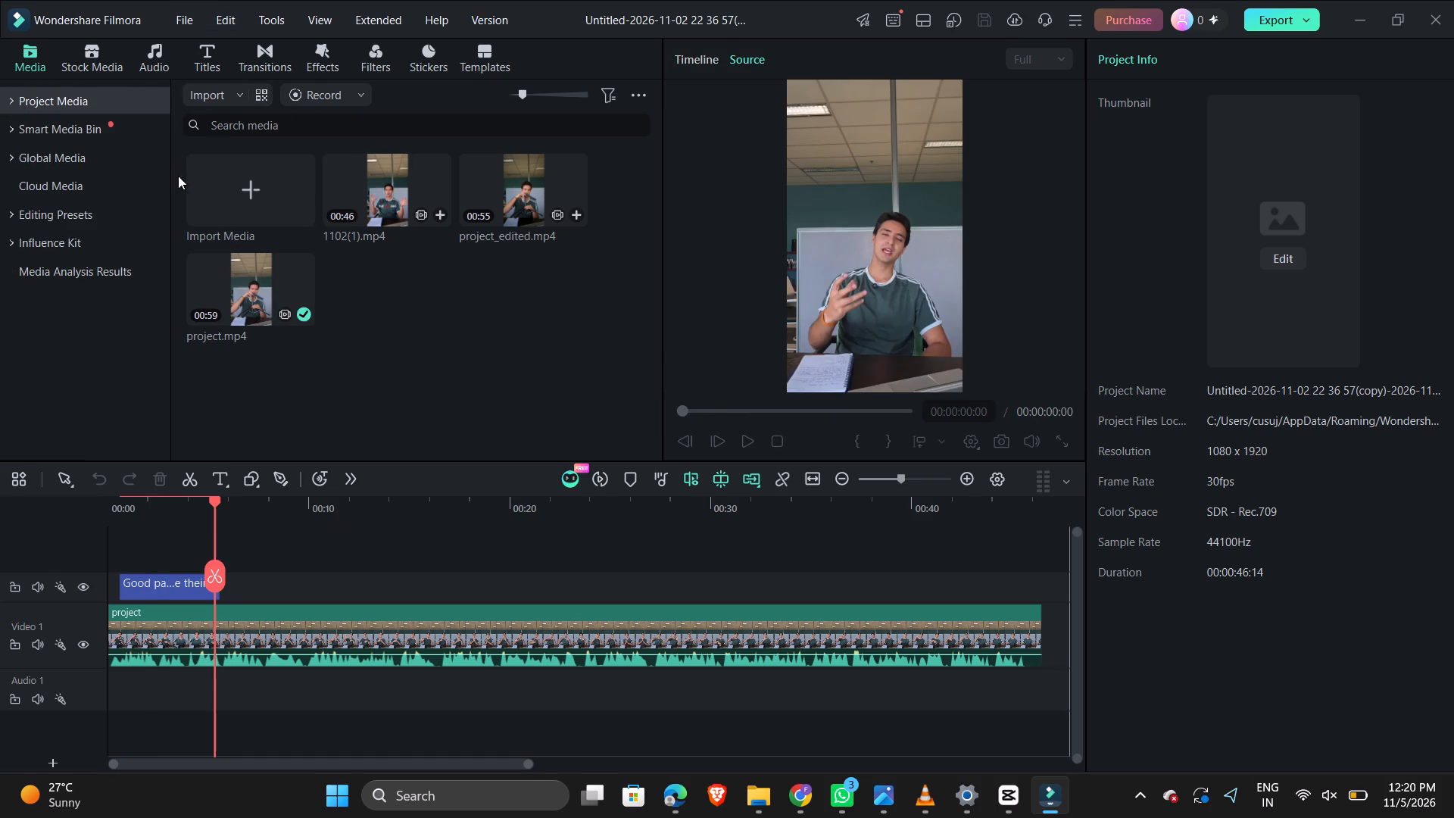
left_click(191, 12)
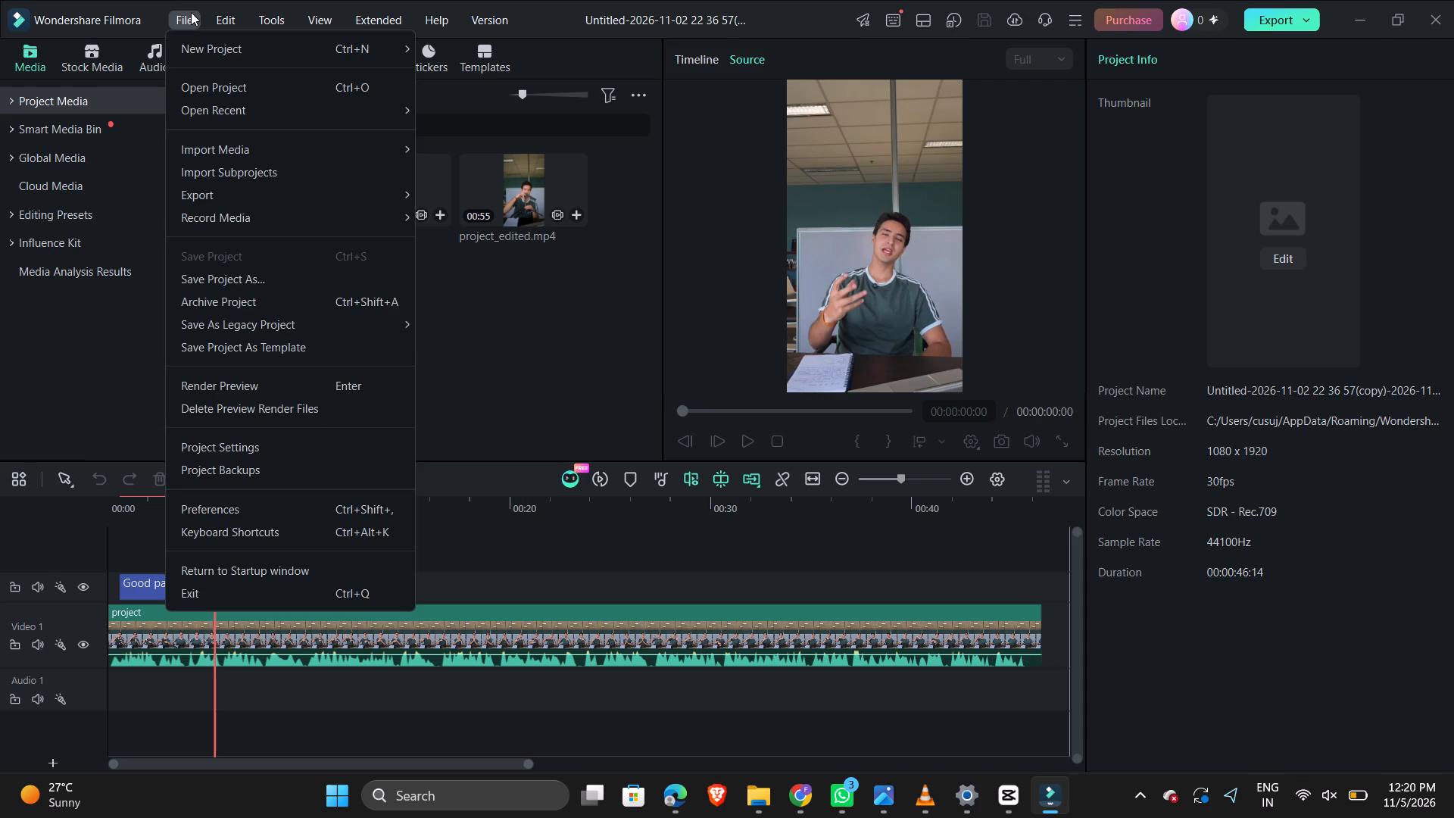
left_click(200, 42)
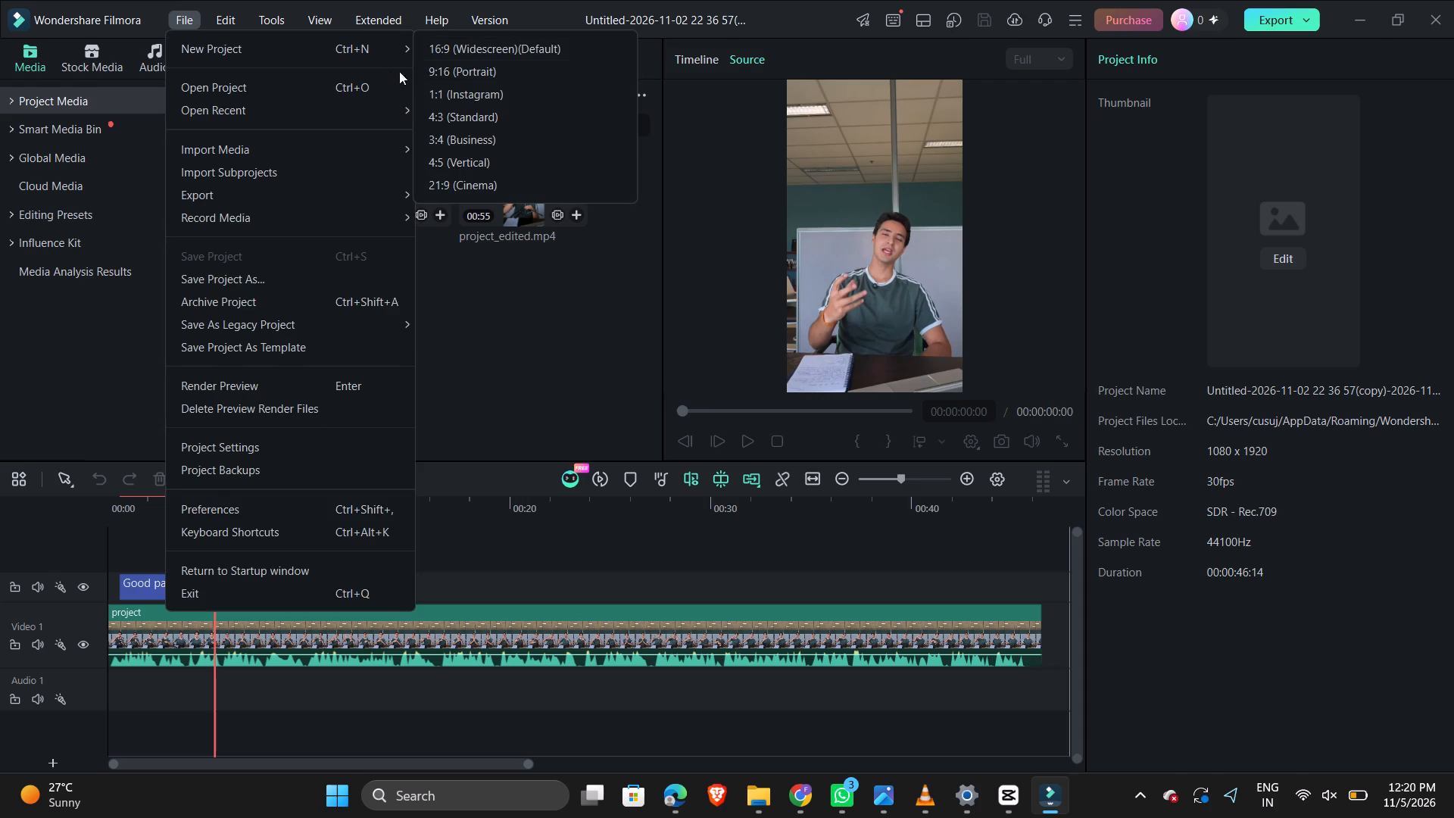
left_click(439, 103)
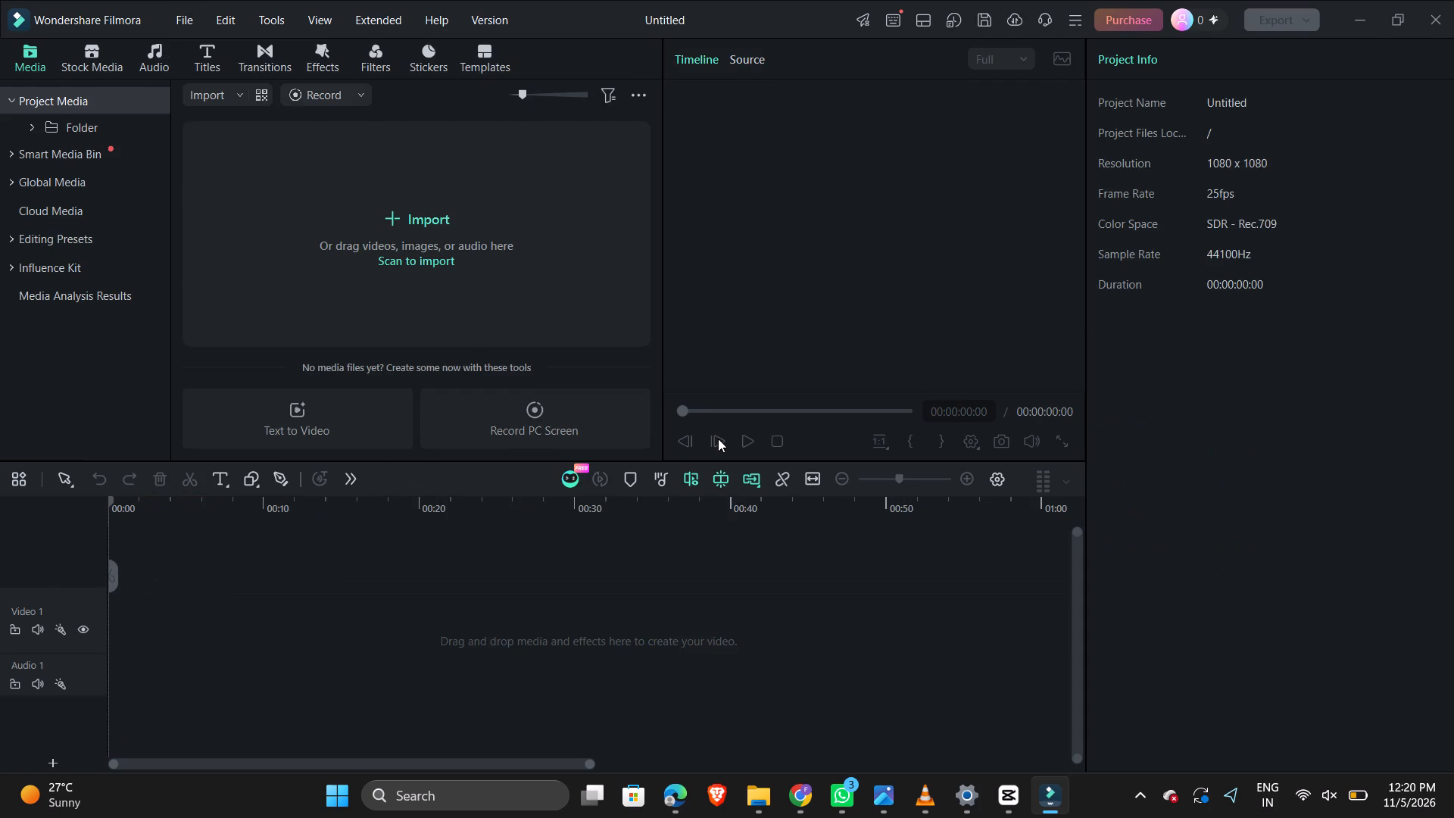
Import the copied 1030(1) video from the Downloads folder into the project media.
left_click(385, 220)
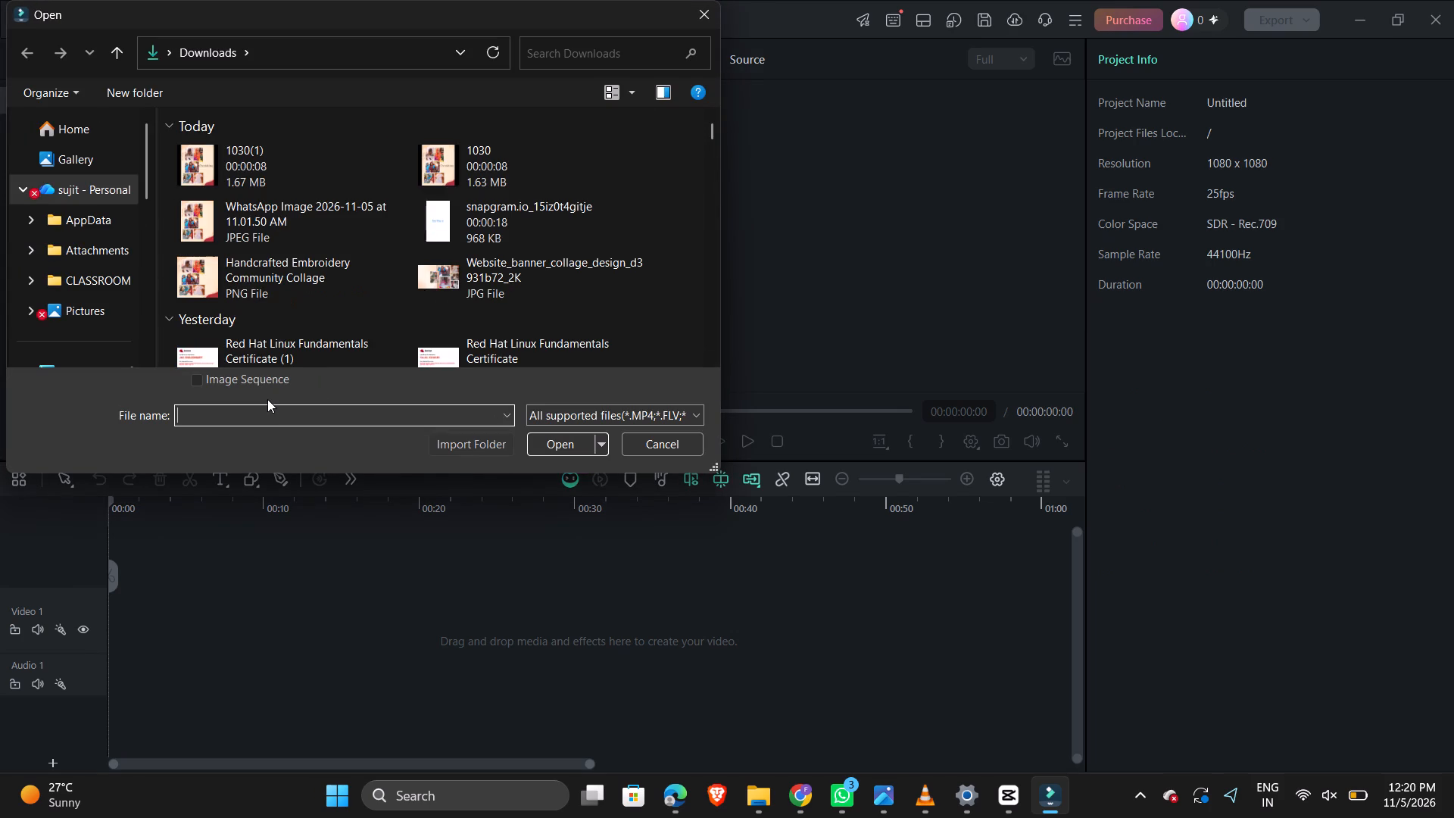
key("ctrl+v")
key("Return")
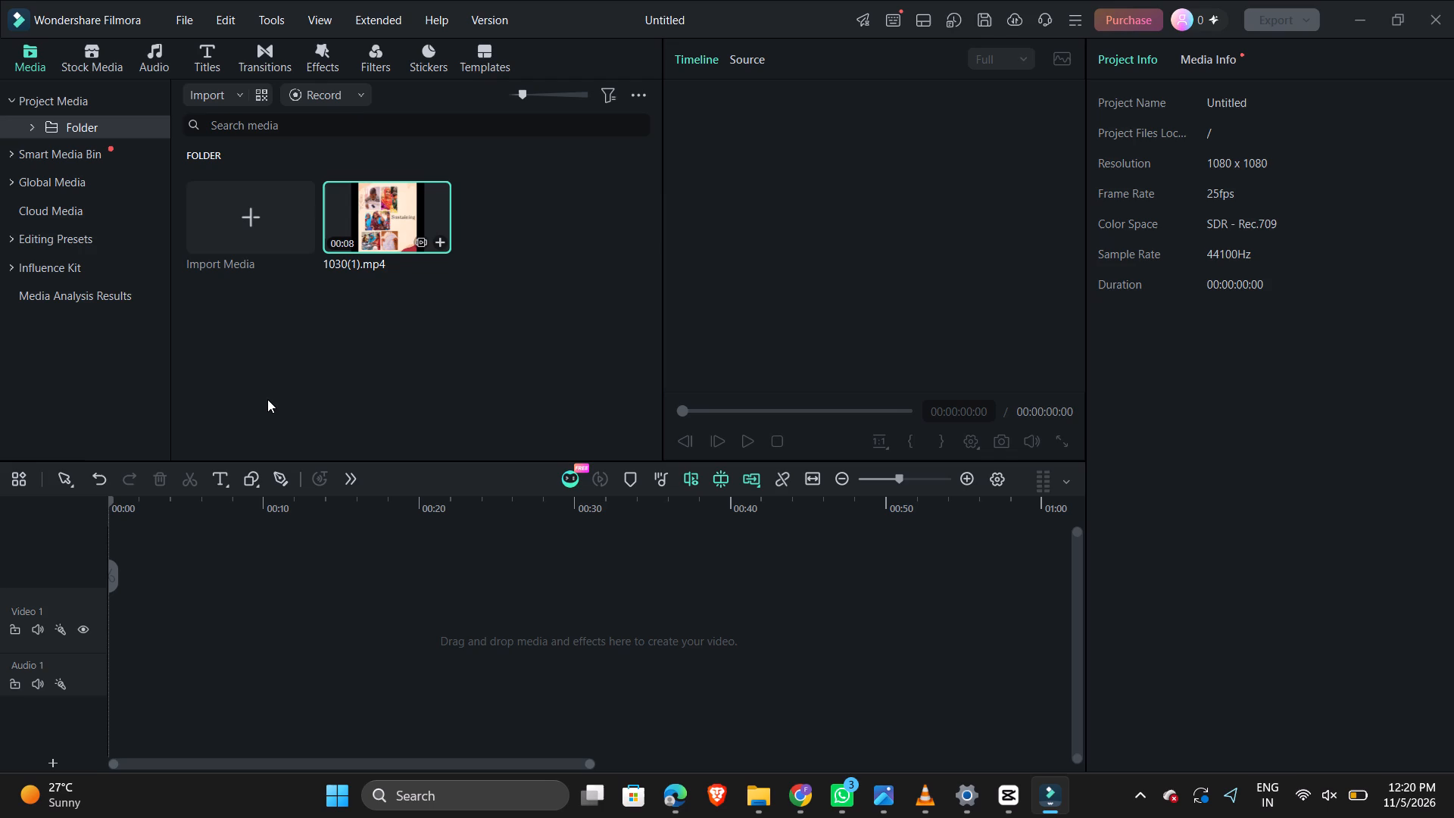
Add the 1030(1).mp4 clip to the timeline.
left_click(438, 239)
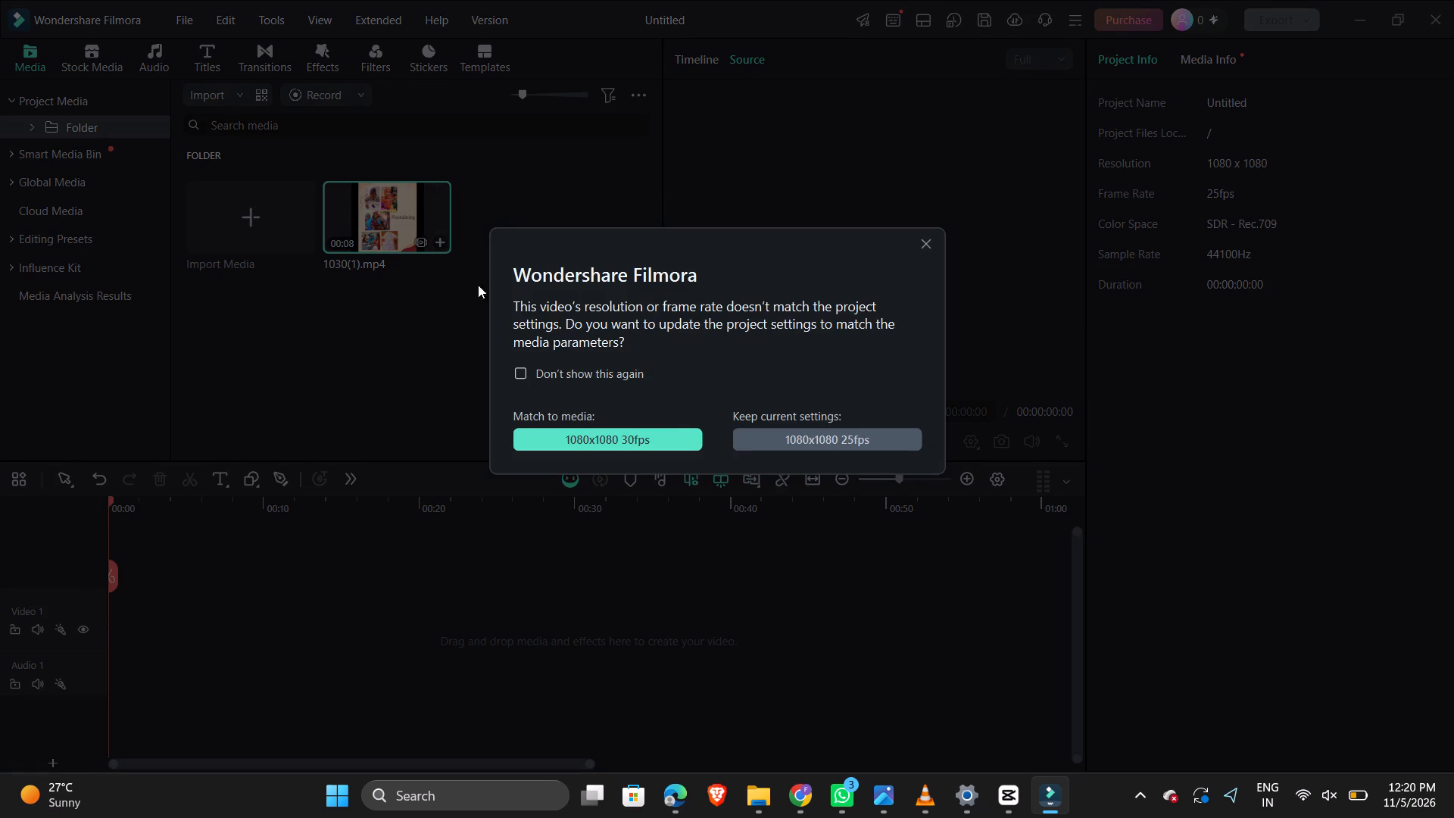
Match the project settings to the 1030(1).mp4 media at 1080x1080 30fps and preview the opening of the clip.
left_click(635, 440)
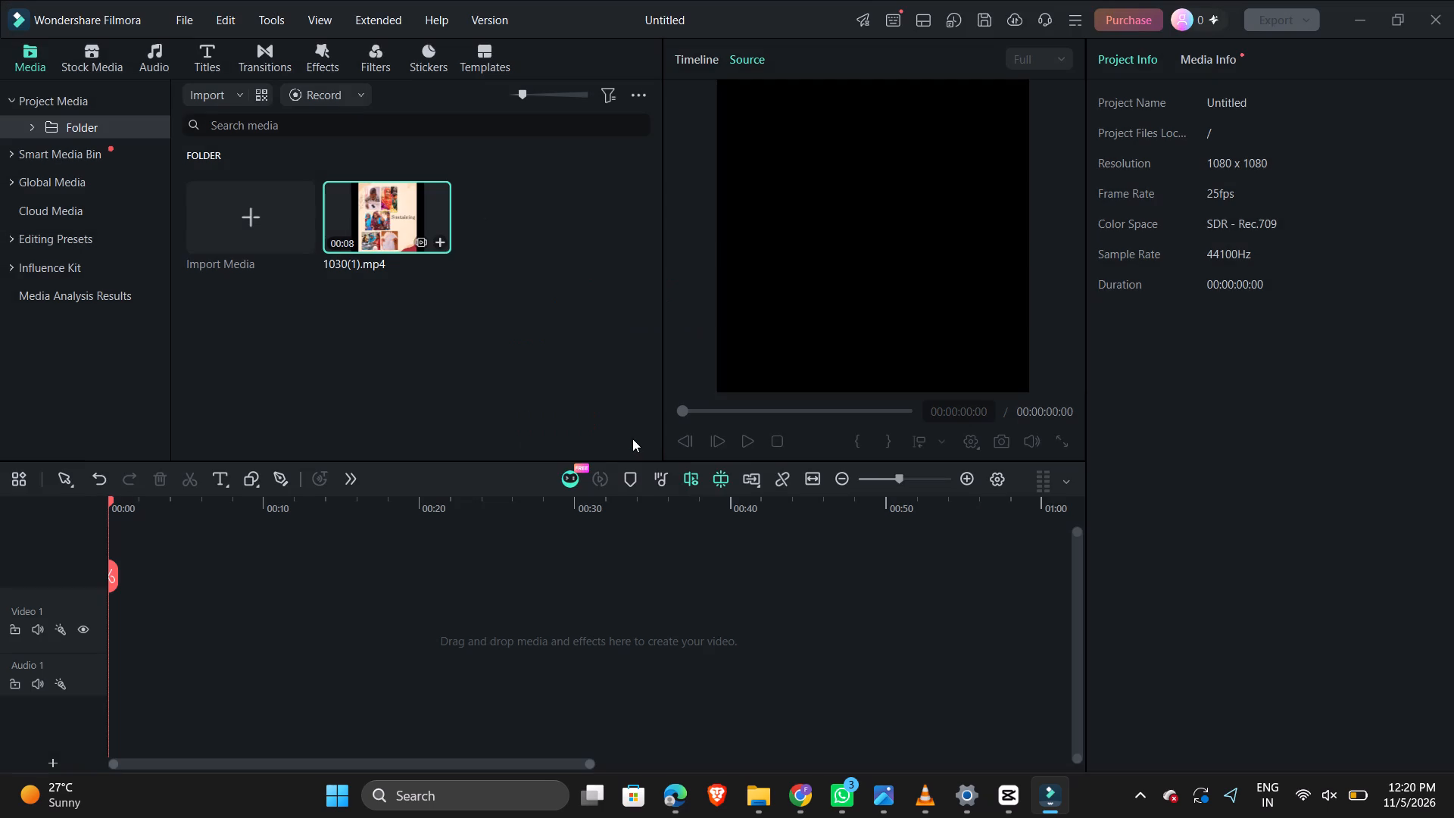
key("space")
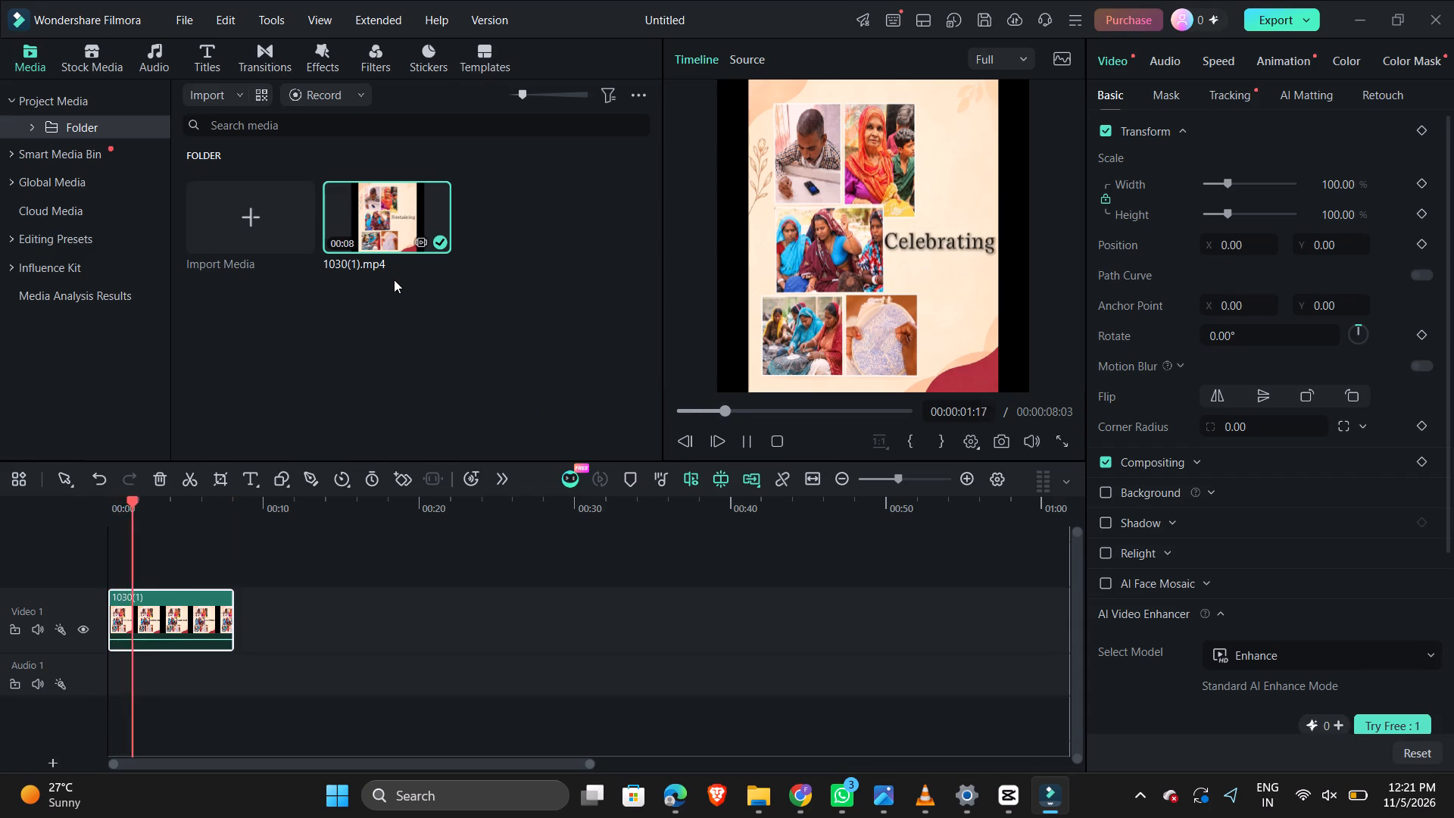
key("space")
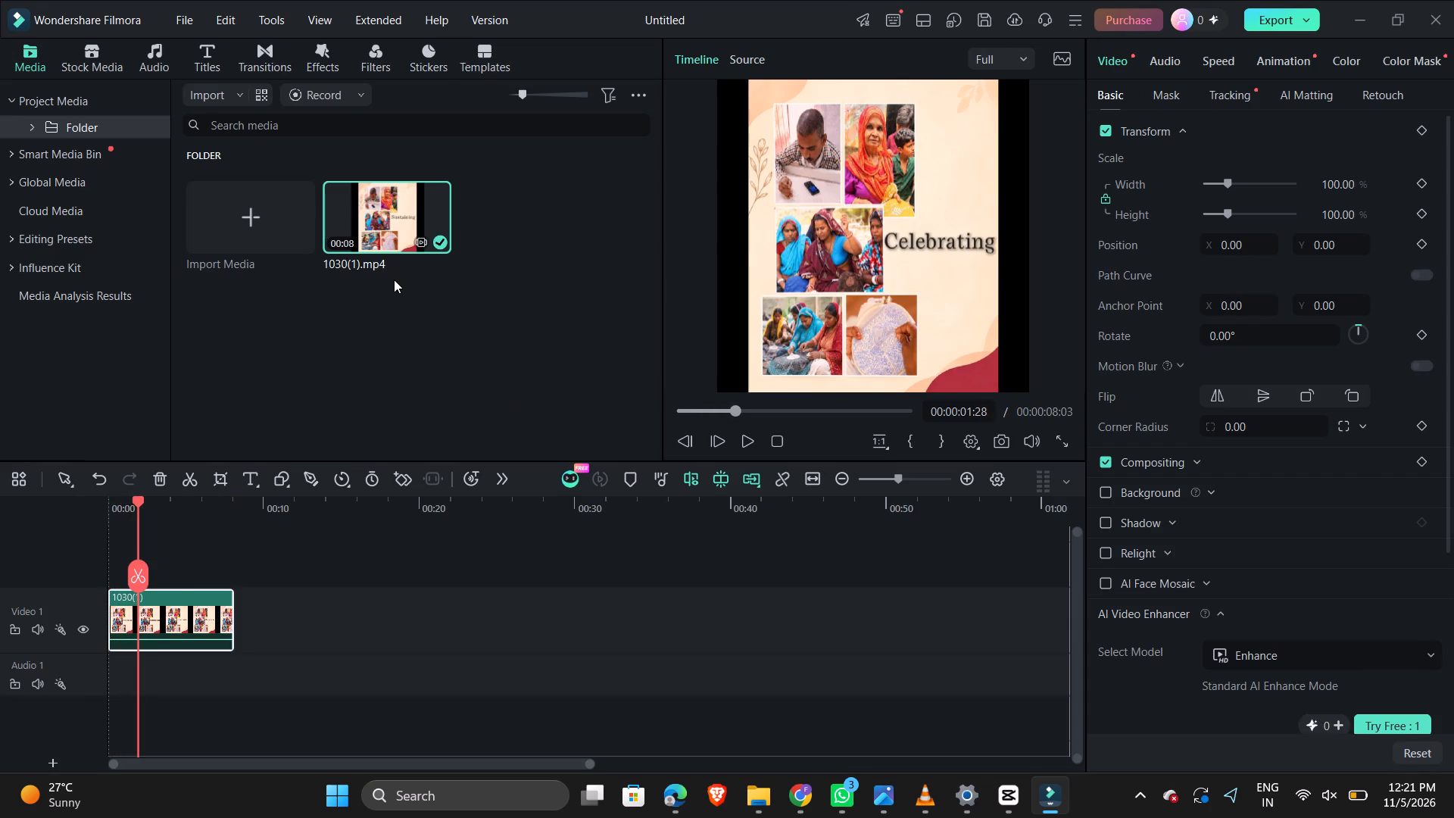
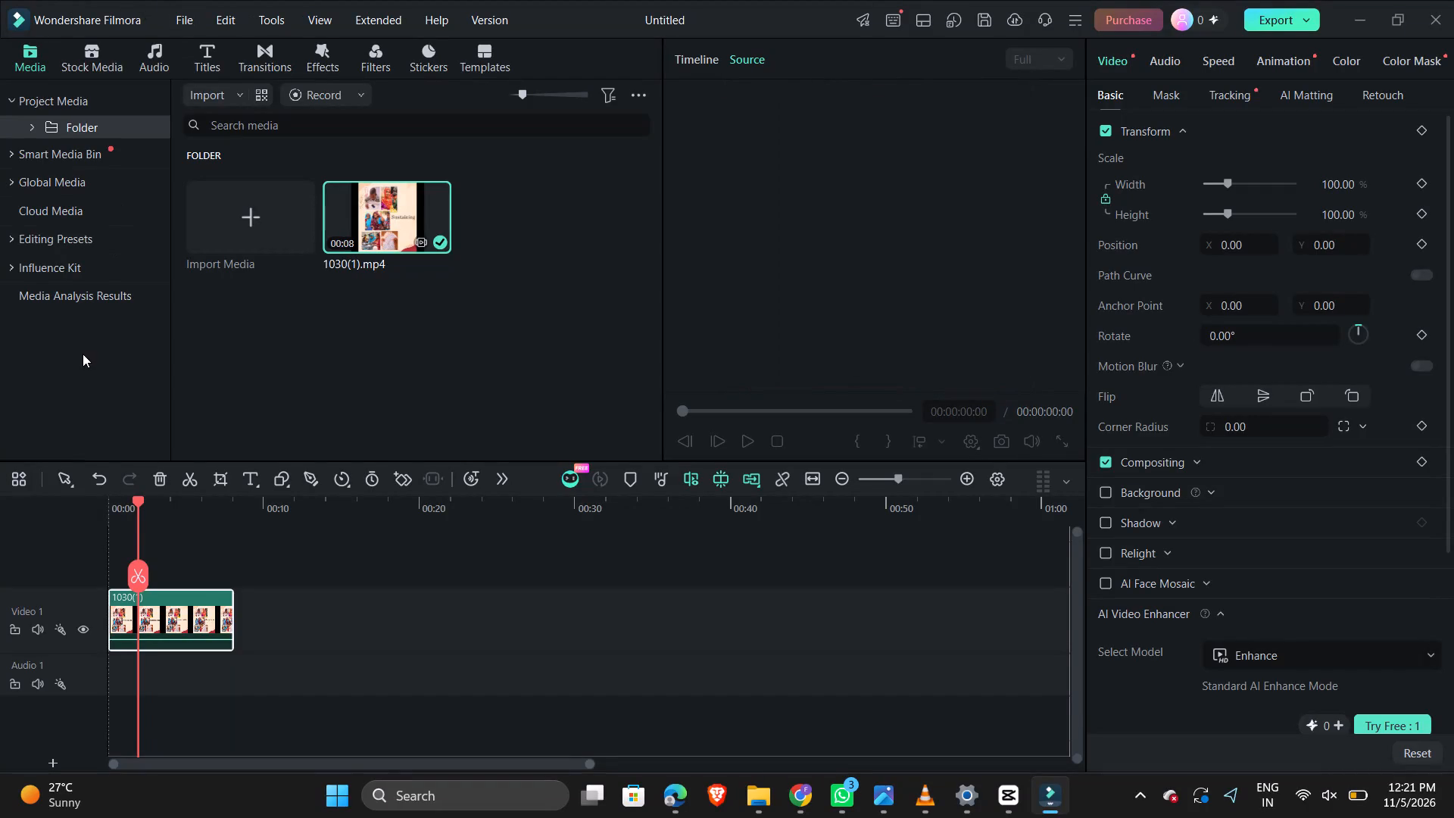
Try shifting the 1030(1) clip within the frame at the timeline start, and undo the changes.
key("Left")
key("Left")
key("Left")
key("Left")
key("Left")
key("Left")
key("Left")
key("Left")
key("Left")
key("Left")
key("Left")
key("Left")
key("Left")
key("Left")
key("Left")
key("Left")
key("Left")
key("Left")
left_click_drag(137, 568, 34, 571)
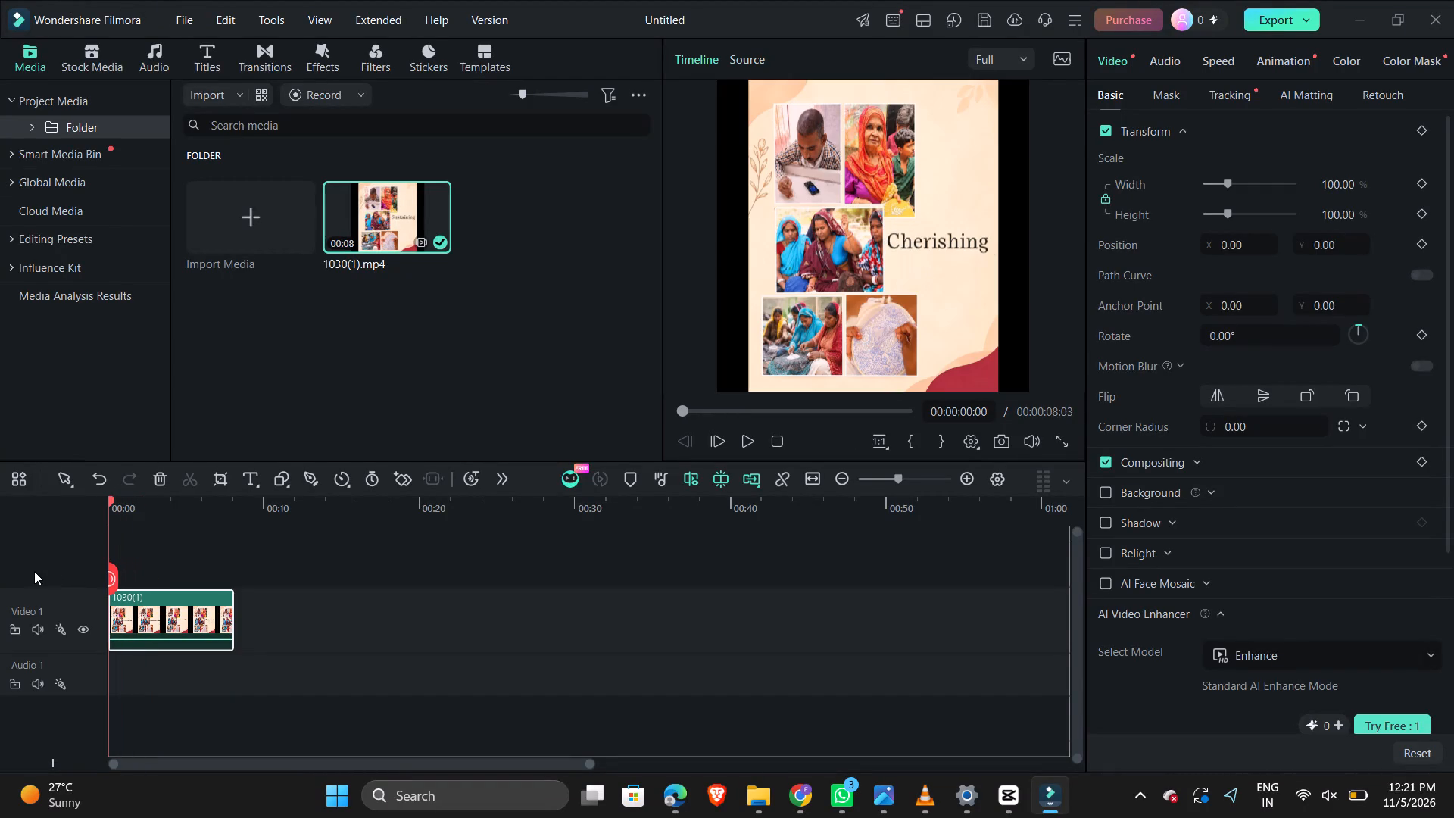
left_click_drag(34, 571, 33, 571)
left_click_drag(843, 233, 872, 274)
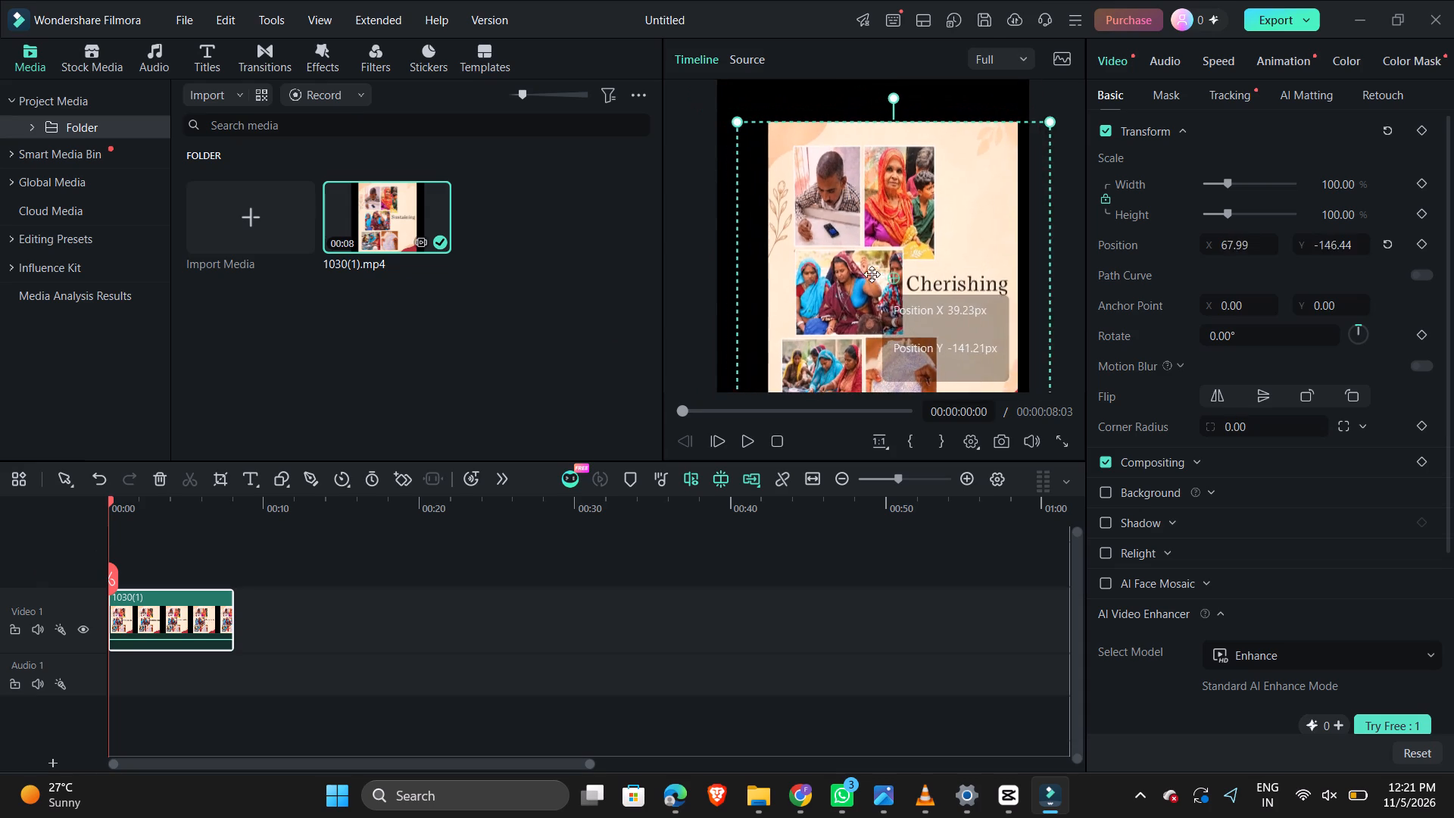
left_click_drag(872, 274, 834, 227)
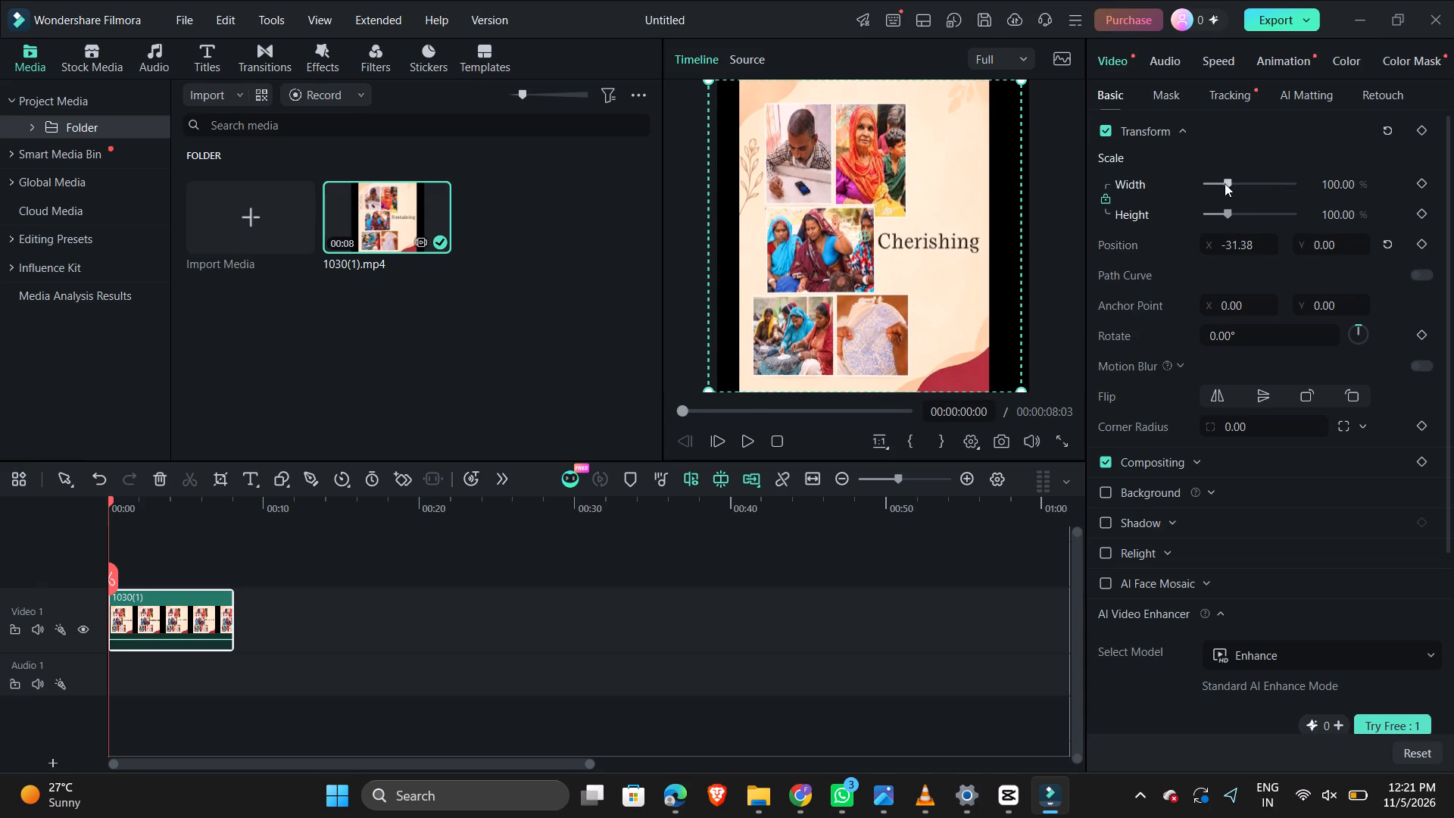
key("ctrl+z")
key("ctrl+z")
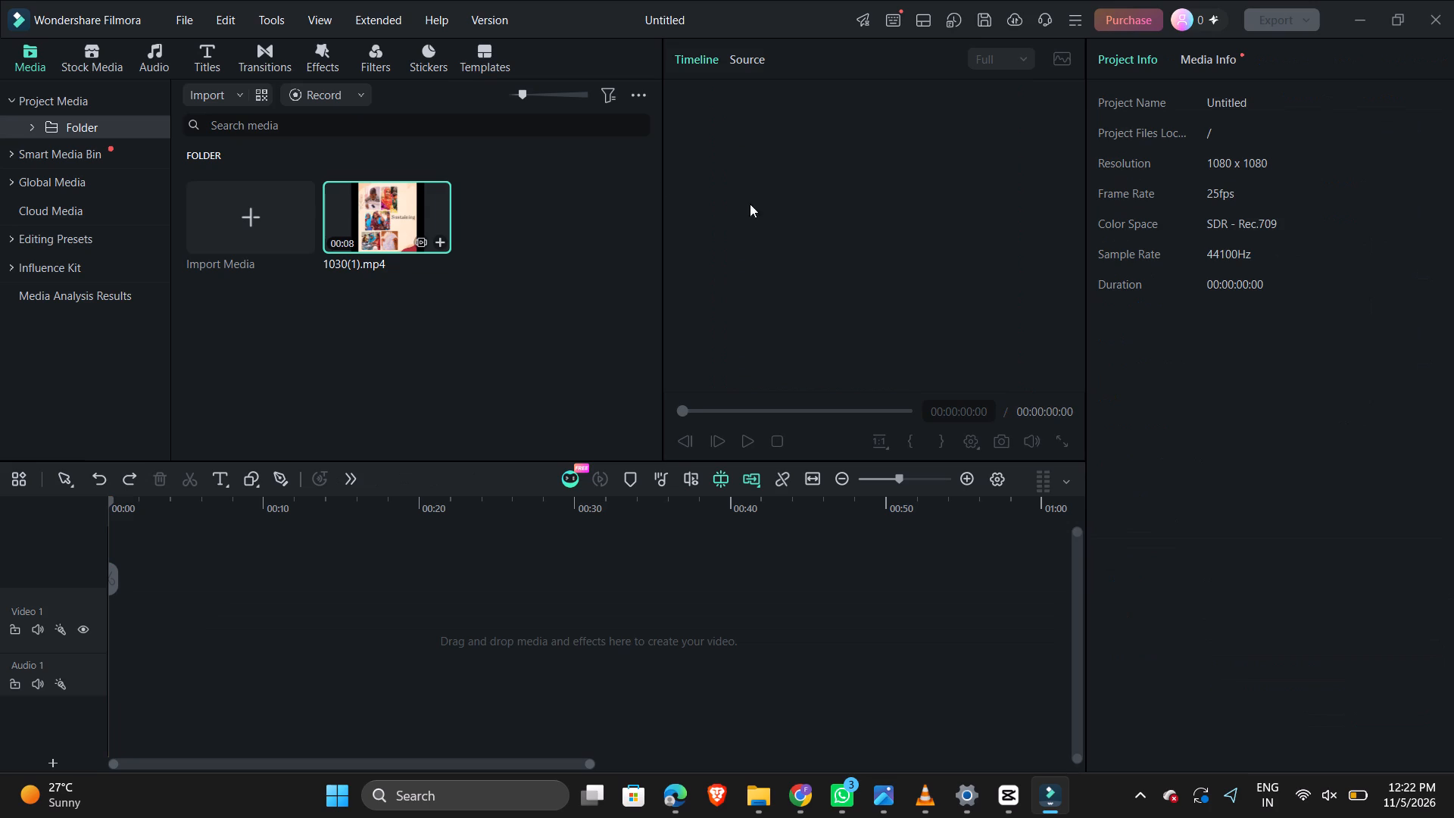
Add 1030(1).mp4 to the timeline and match the project settings to the media at 1080x1080 30fps.
left_click(438, 242)
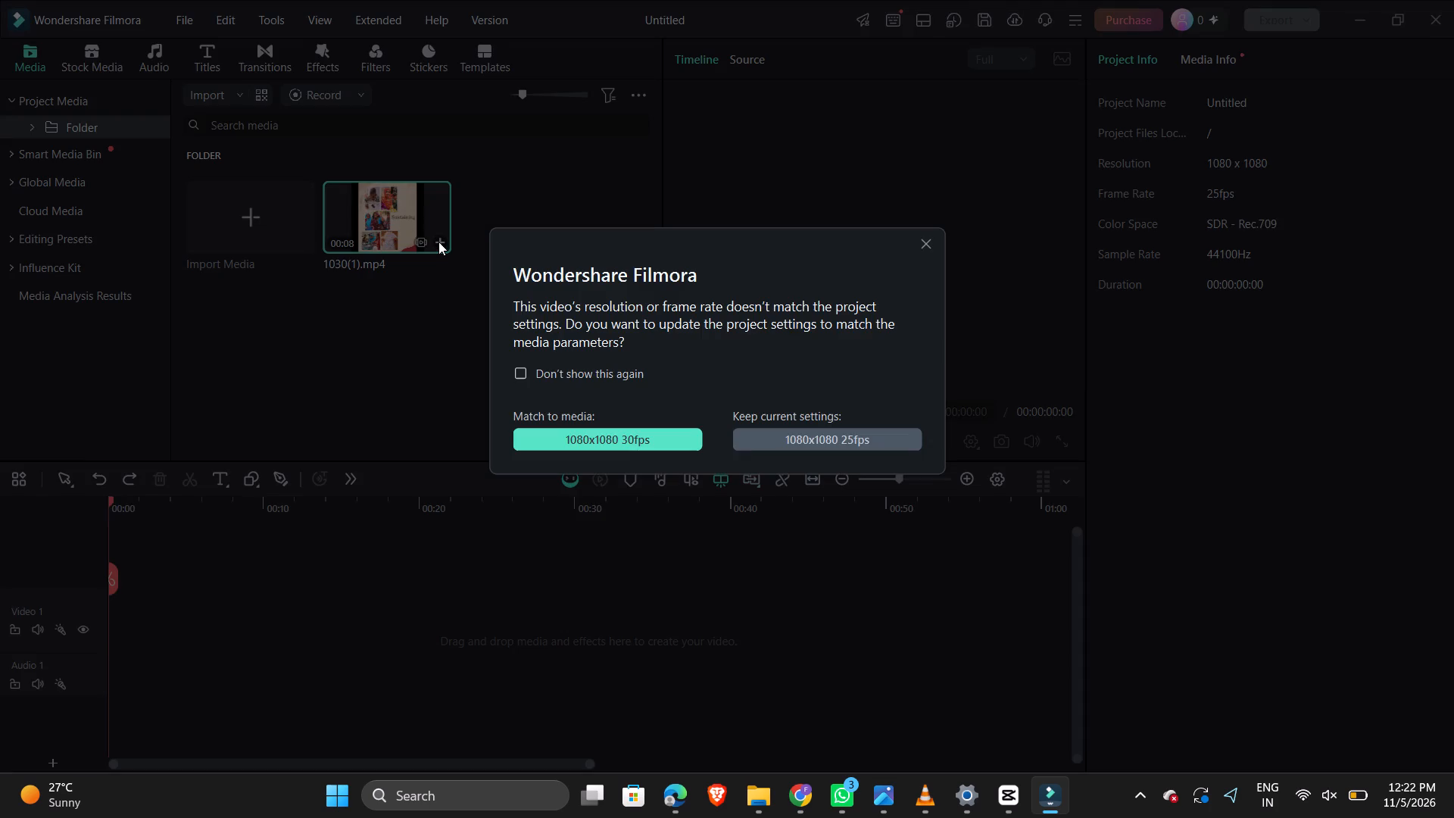
left_click(621, 448)
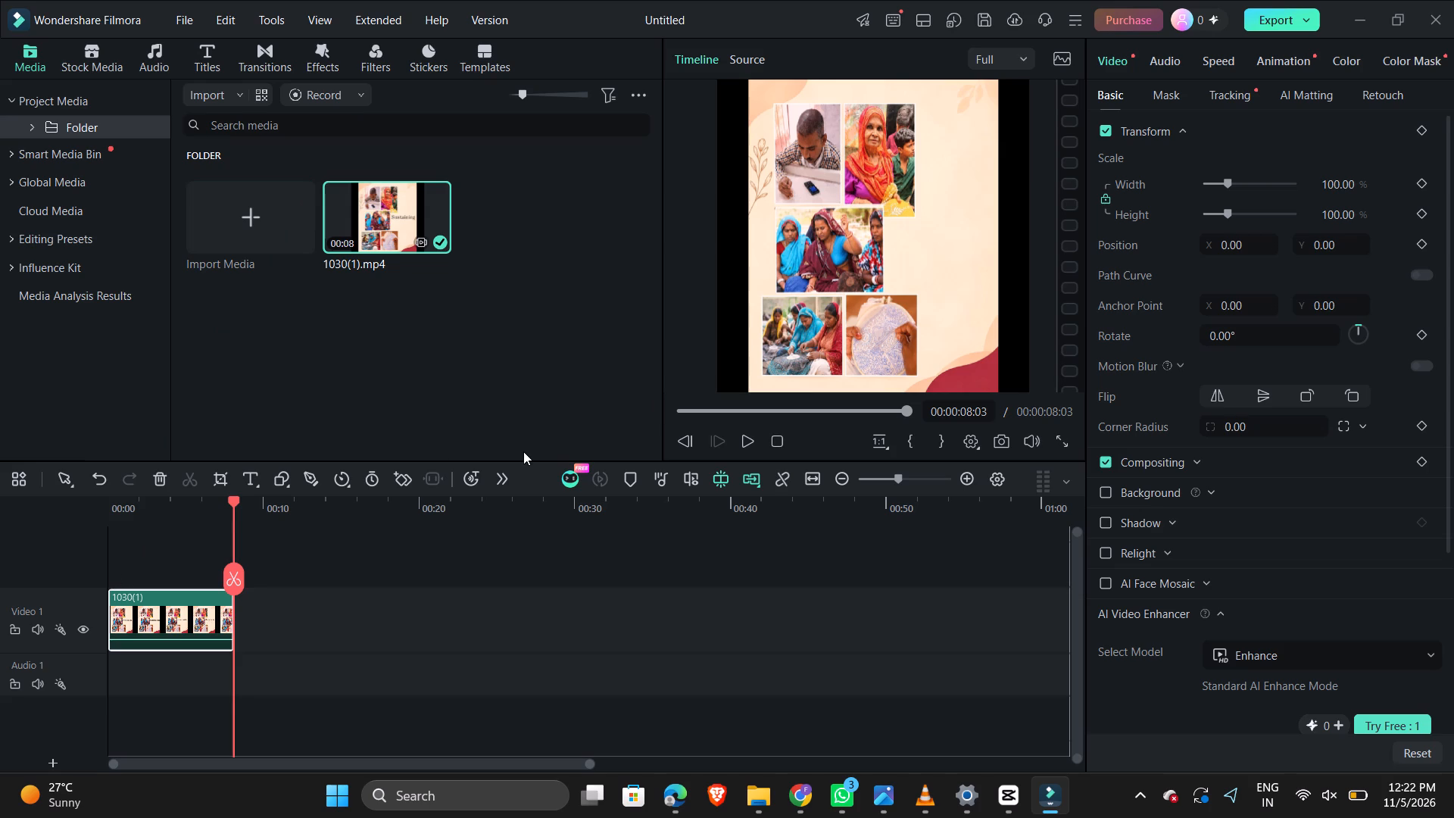
At the clip's first frame, scale it to 281%, shift it to about X 424 on the middle photo, and add a keyframe.
key("space")
key("space")
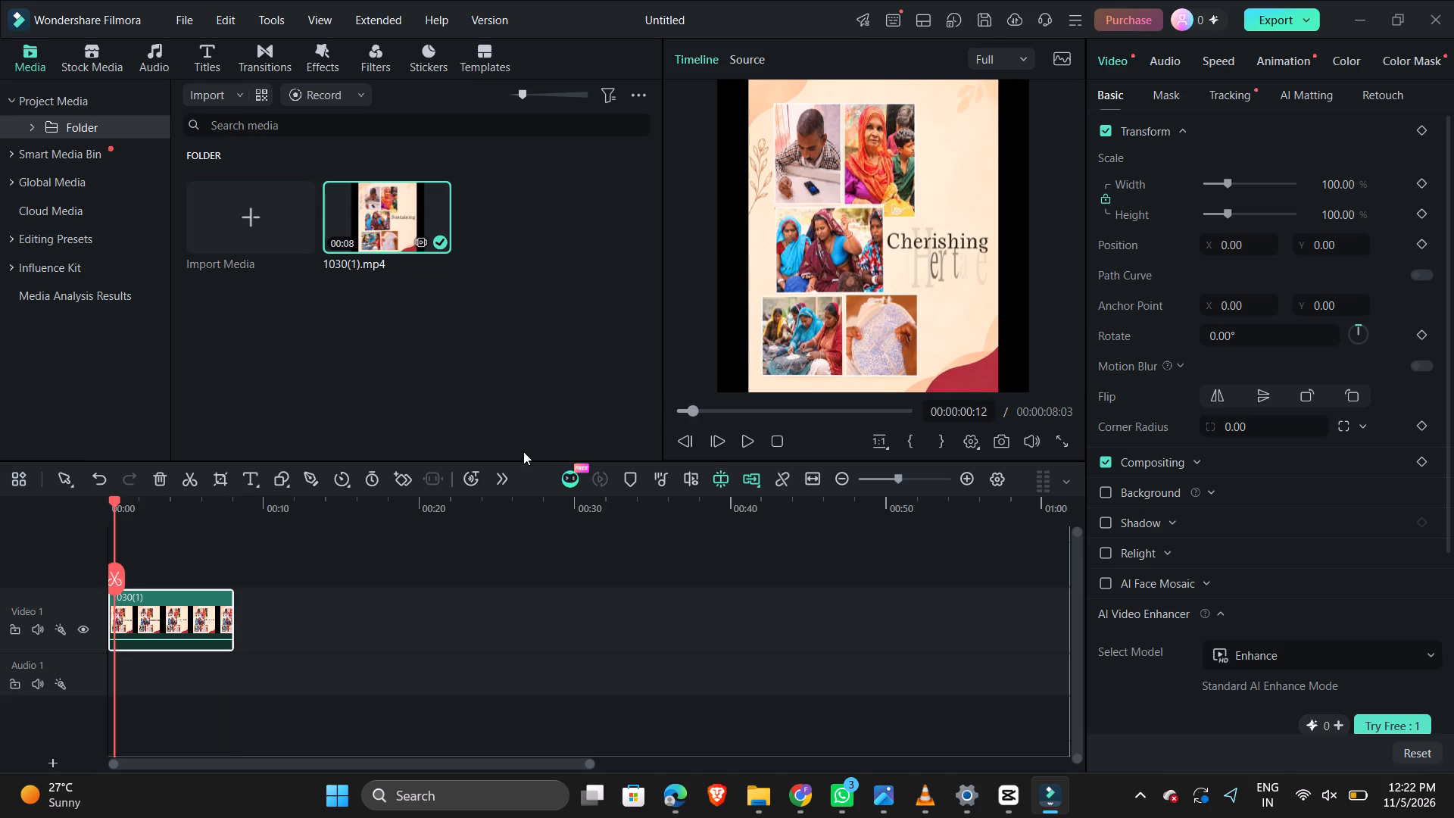
key("Left")
key("Left")
key("Left")
key("Left")
key("Left")
key("Left")
key("Left")
key("Left")
key("Left")
key("Left")
key("Left")
key("Left")
key("Left")
key("Left")
key("Left")
key("Left")
key("Left")
key("Left")
key("Left")
key("Left")
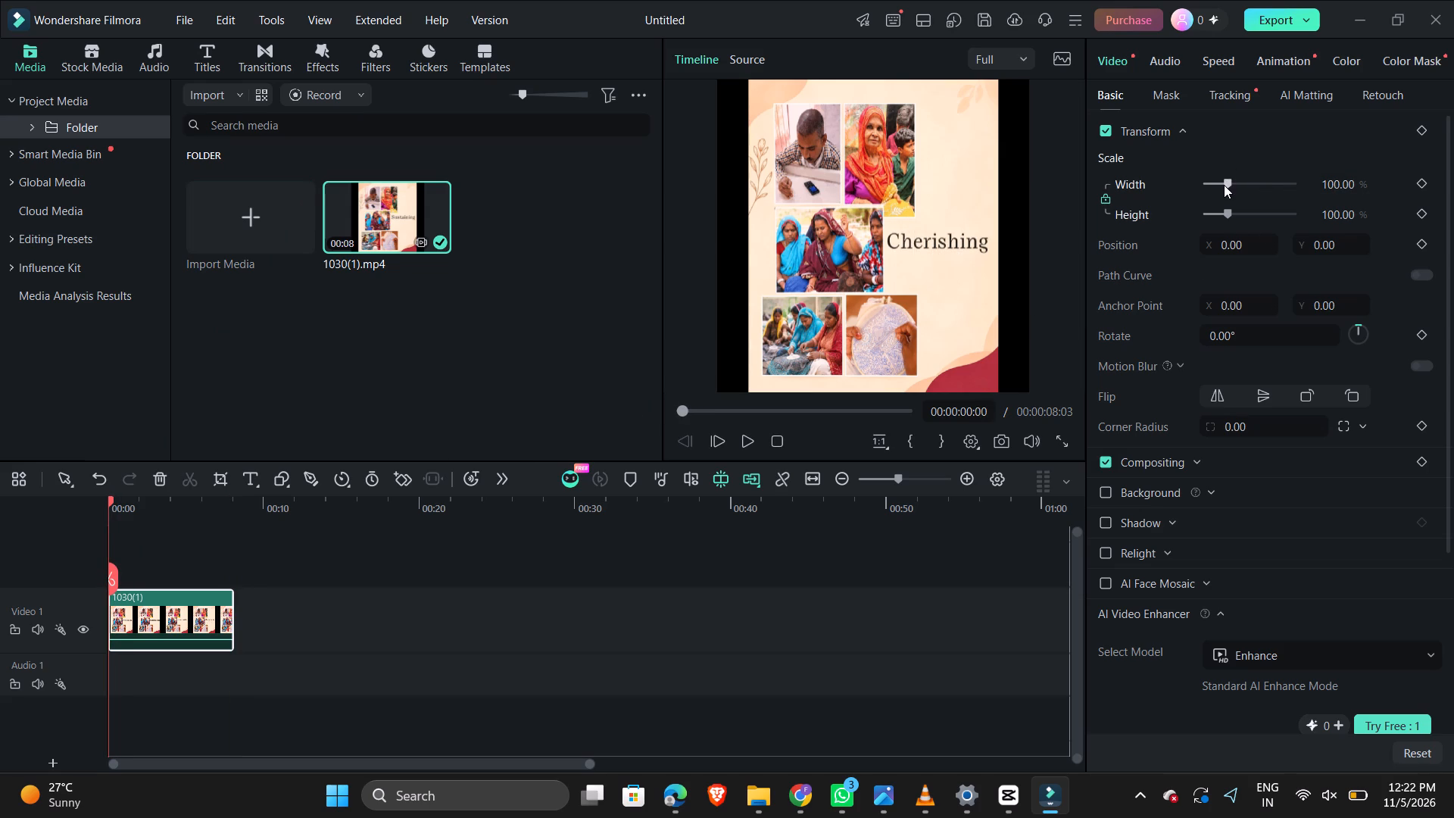
left_click_drag(1227, 183, 1235, 183)
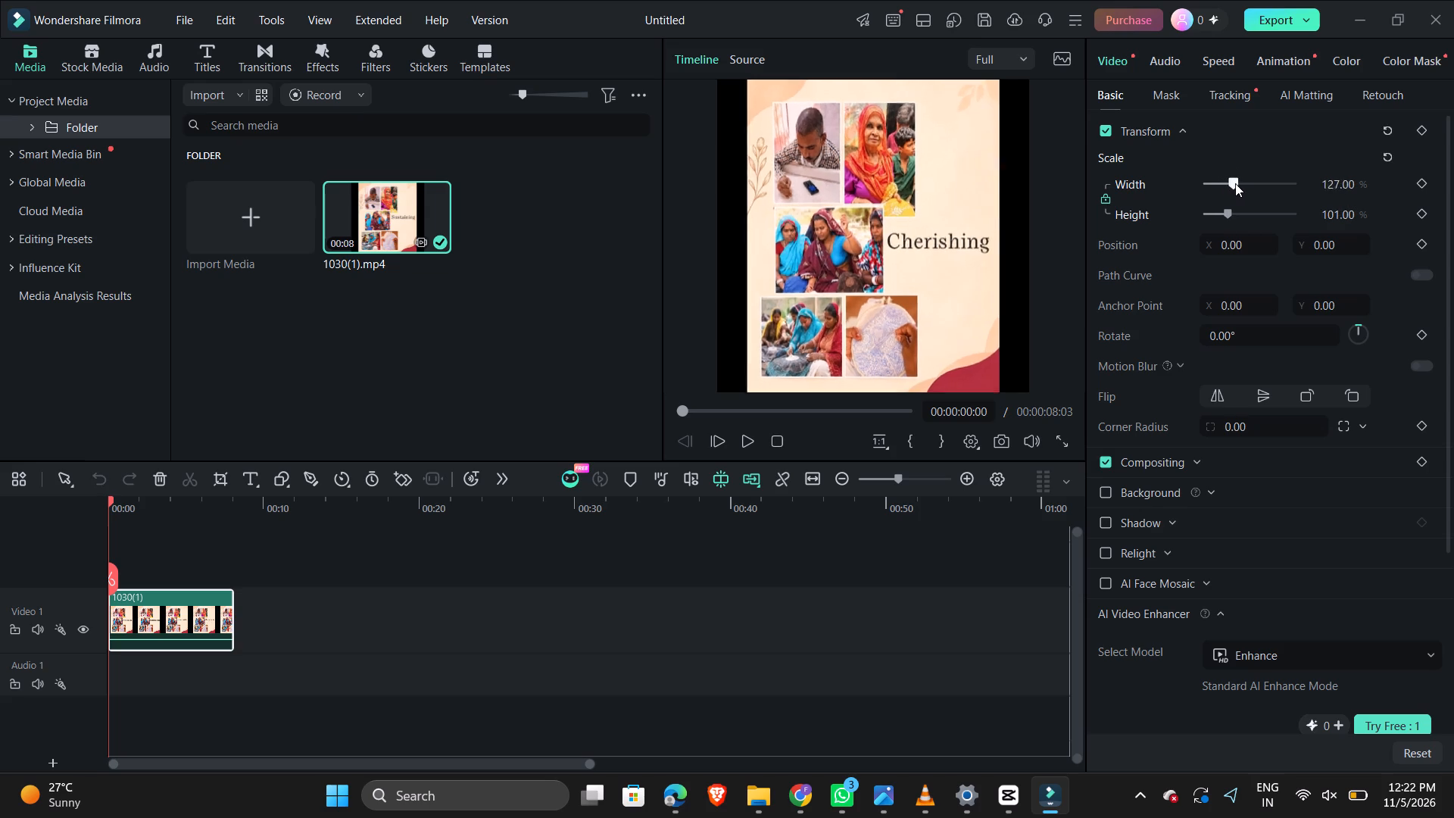
left_click_drag(1235, 183, 1268, 189)
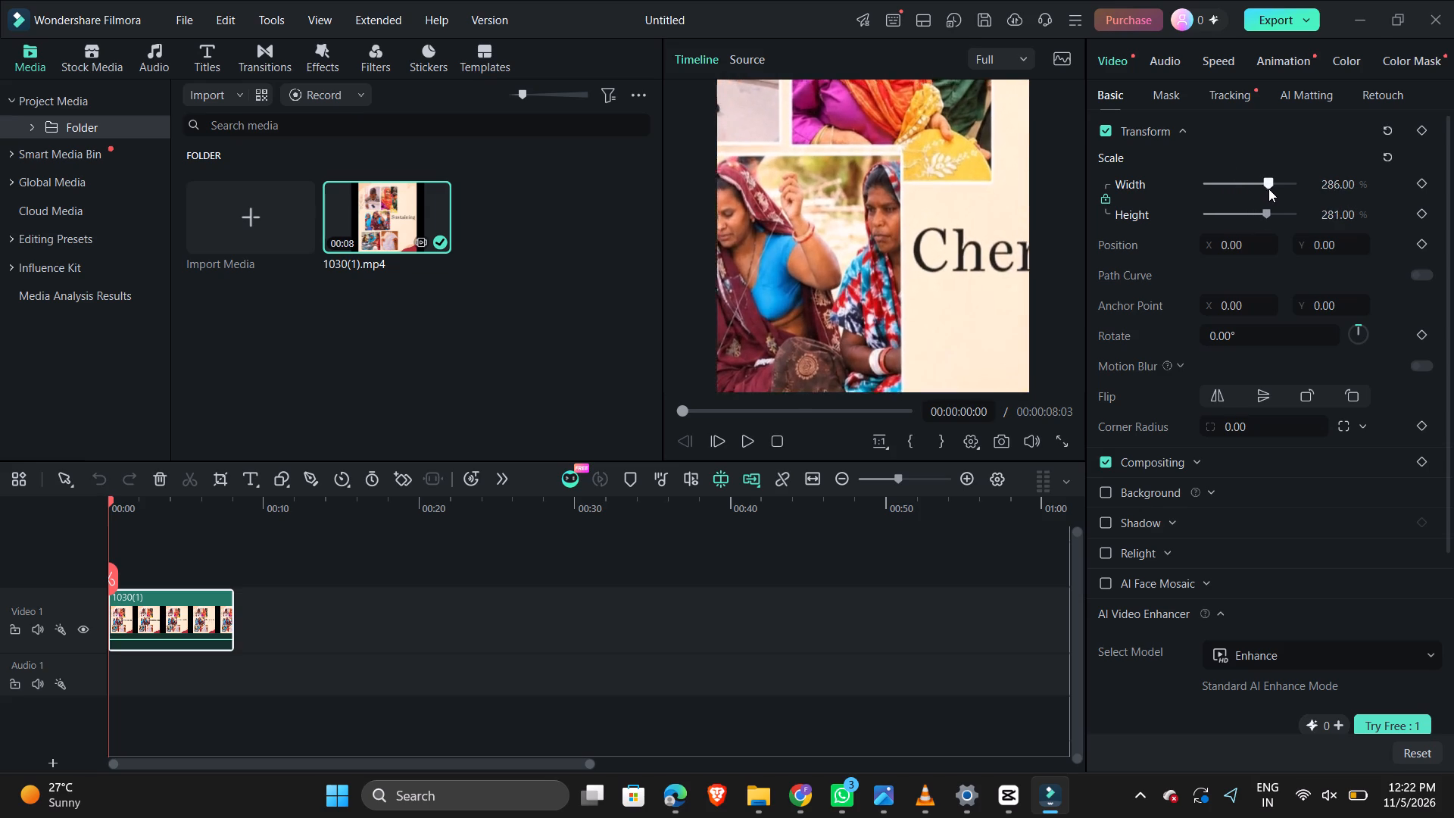
left_click_drag(1268, 189, 1268, 192)
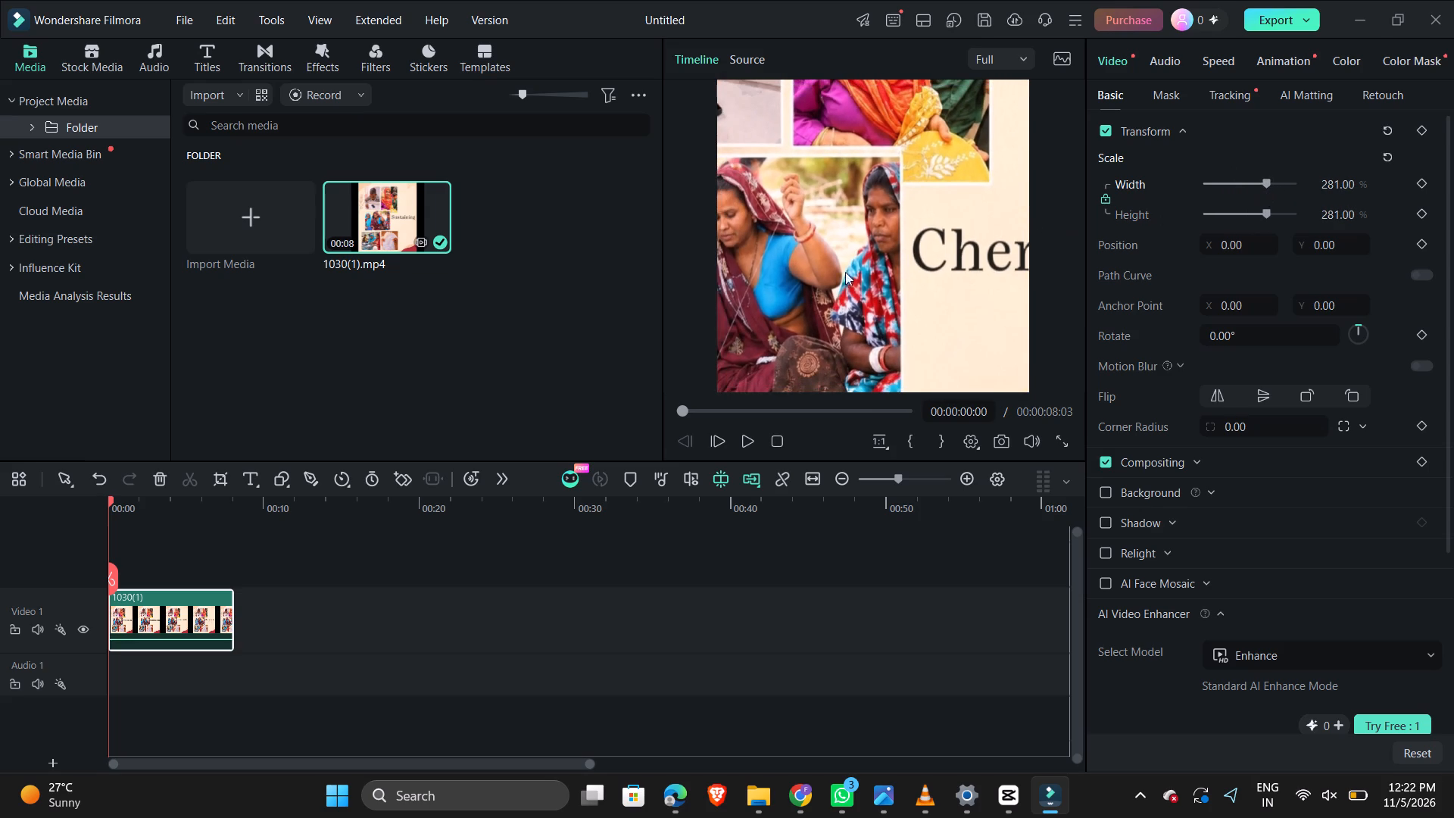
left_click_drag(810, 267, 941, 264)
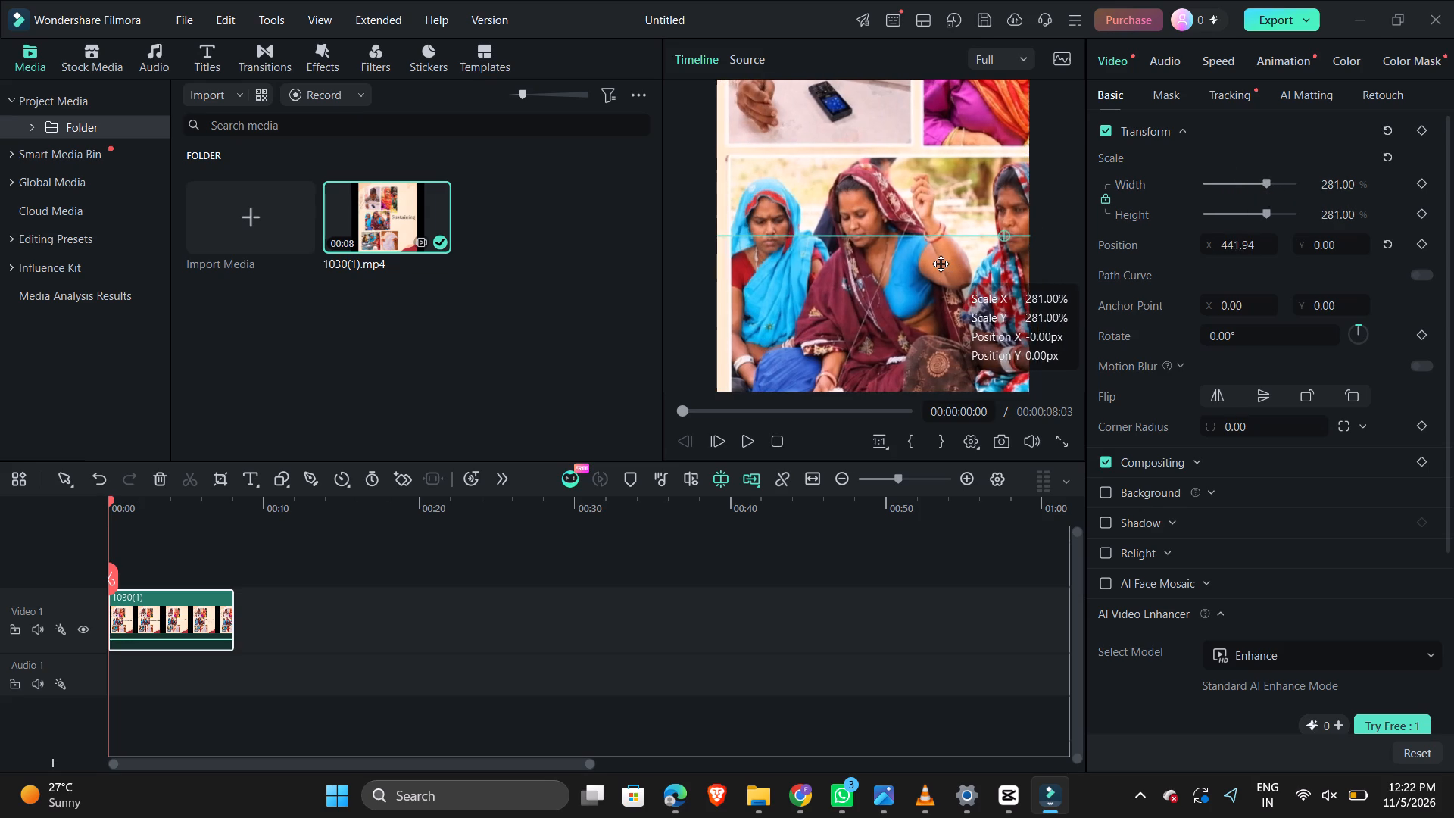
left_click_drag(941, 264, 932, 262)
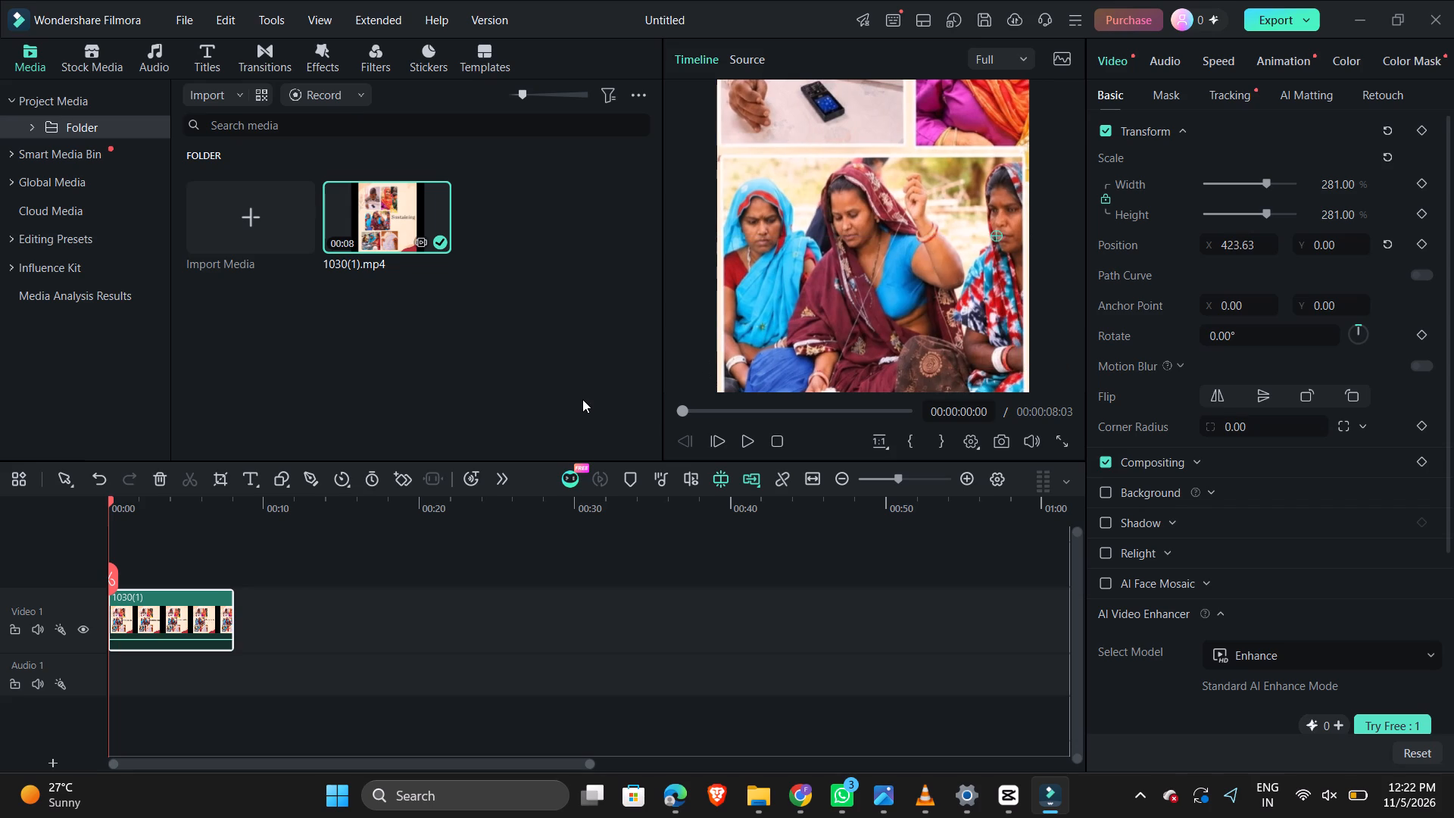
left_click(399, 478)
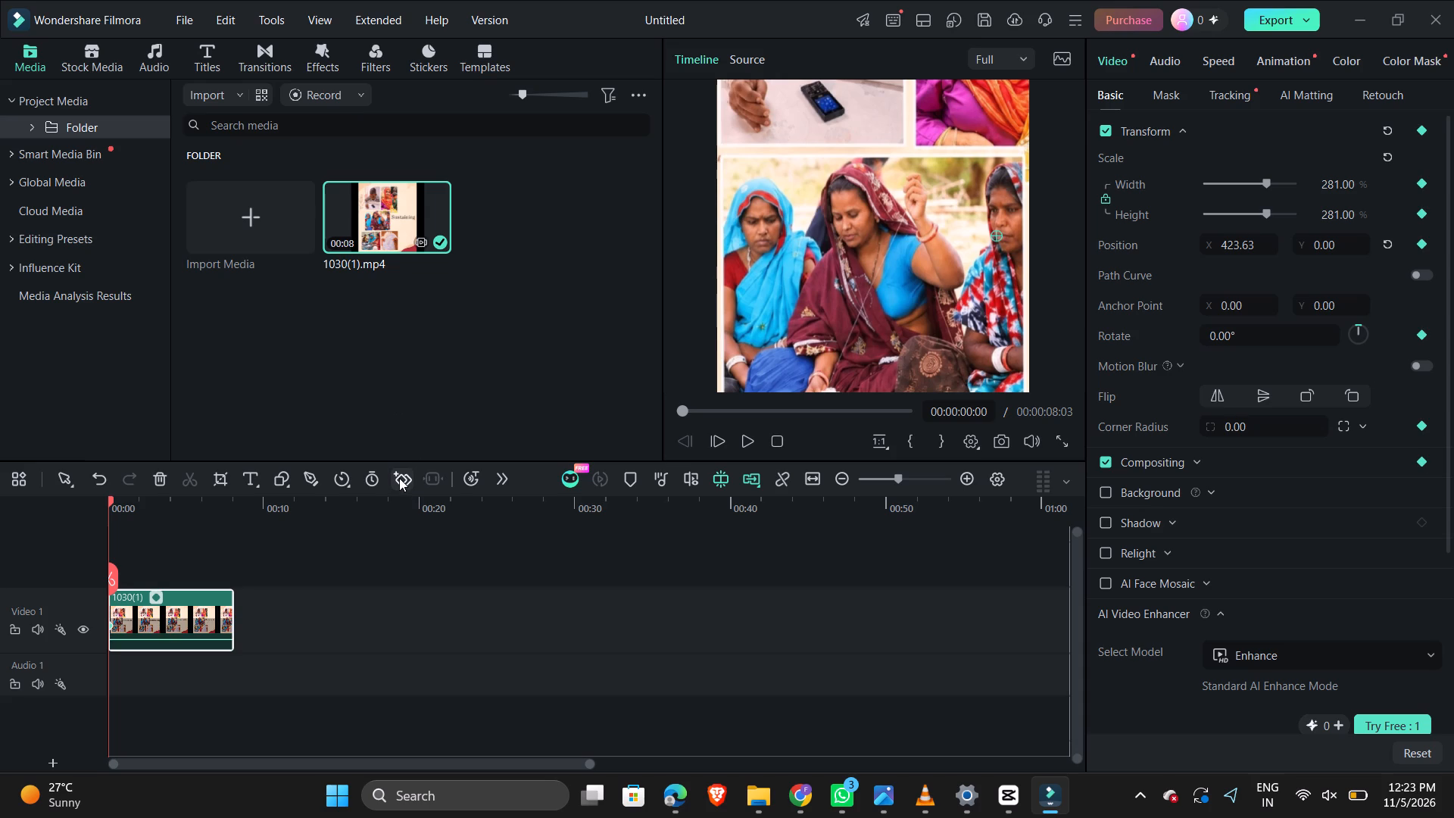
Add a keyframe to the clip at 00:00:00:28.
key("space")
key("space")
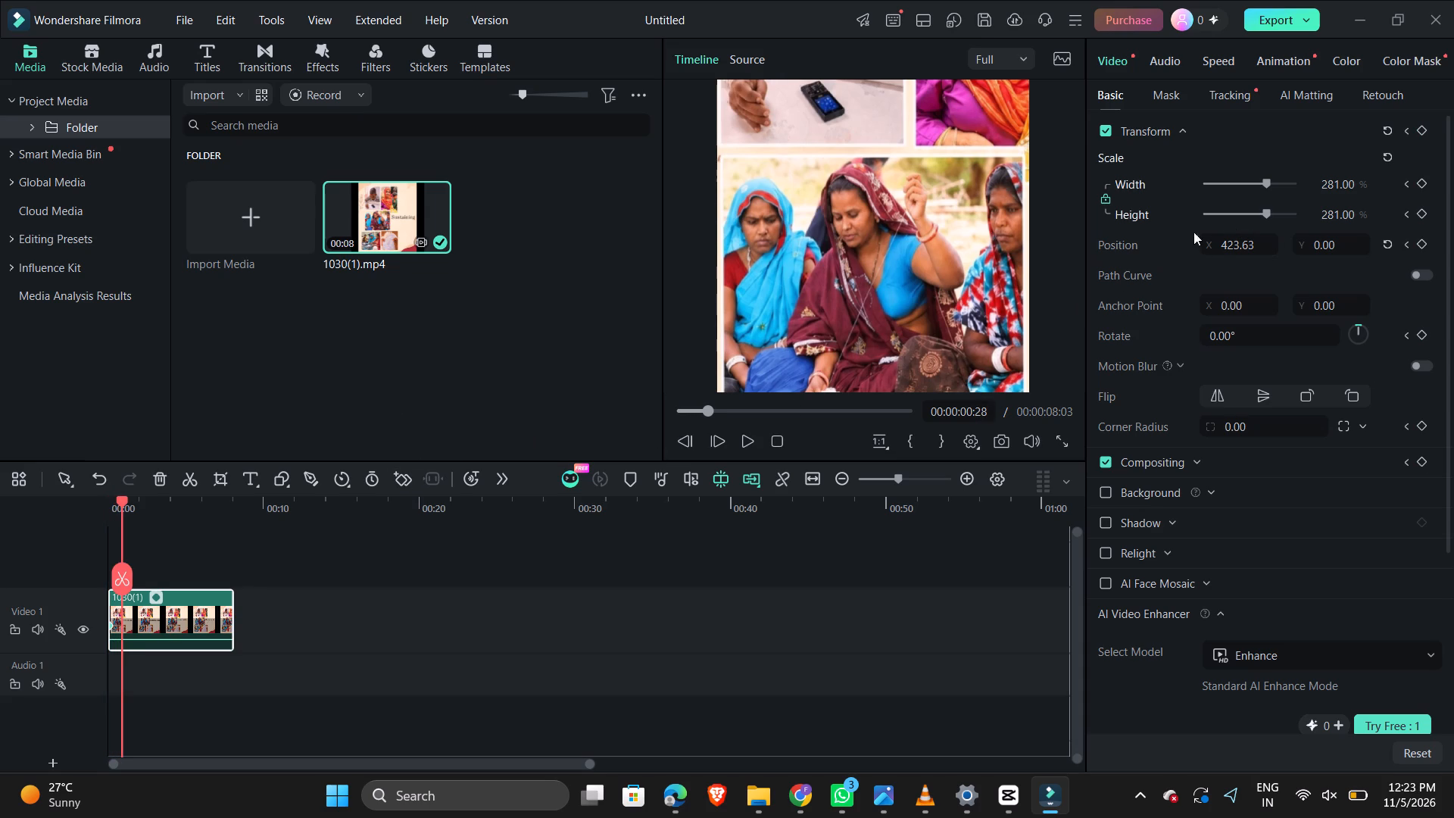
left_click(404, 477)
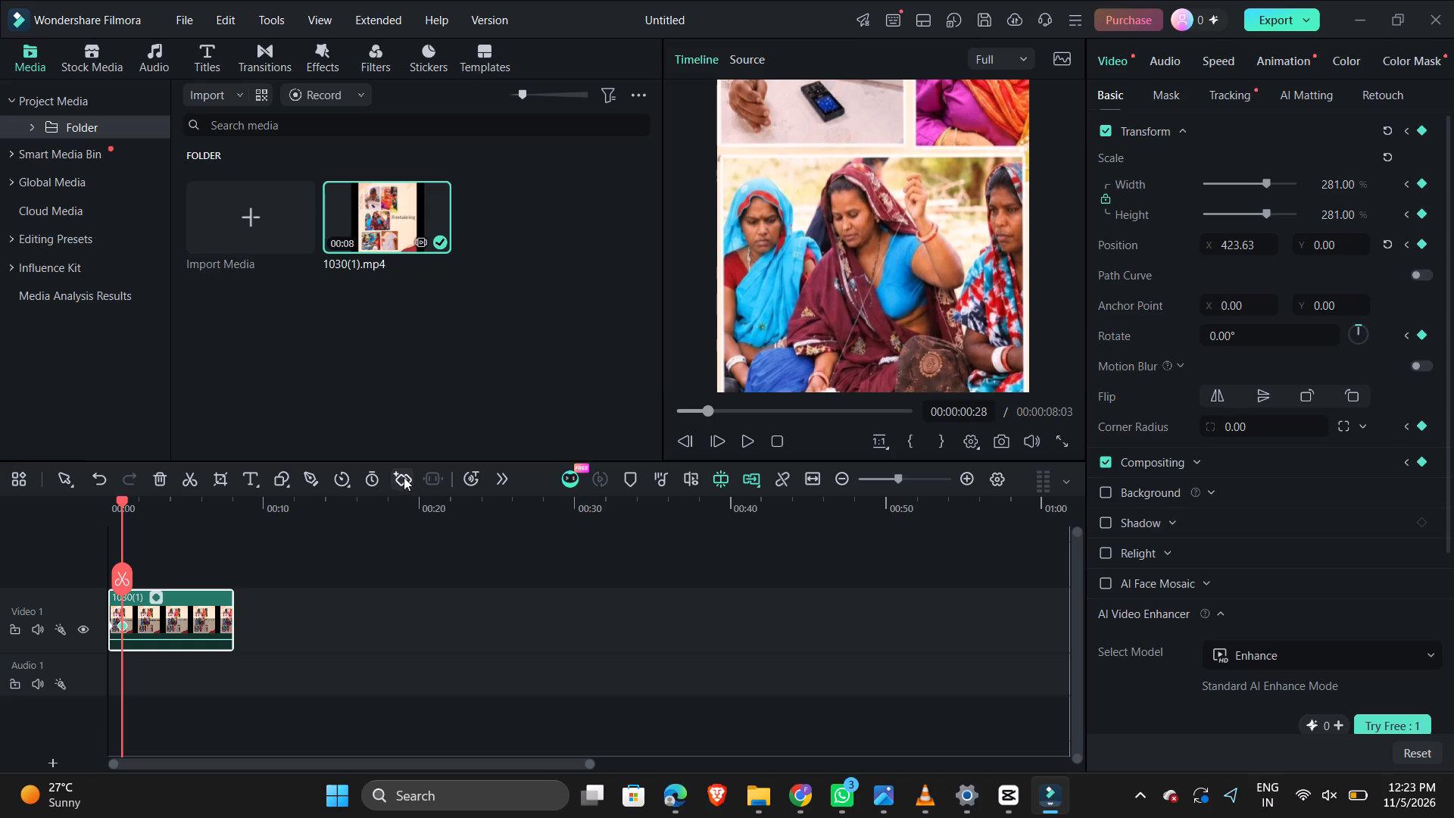
Step back from the second keyframe and play the clip's opening to check the motion.
key("Left")
key("Left")
key("Left")
key("Left")
key("Left")
key("Left")
key("Left")
key("Left")
key("Left")
key("Left")
key("Left")
key("Left")
key("Left")
key("Left")
key("Left")
key("Left")
key("Left")
key("Left")
key("Left")
key("Left")
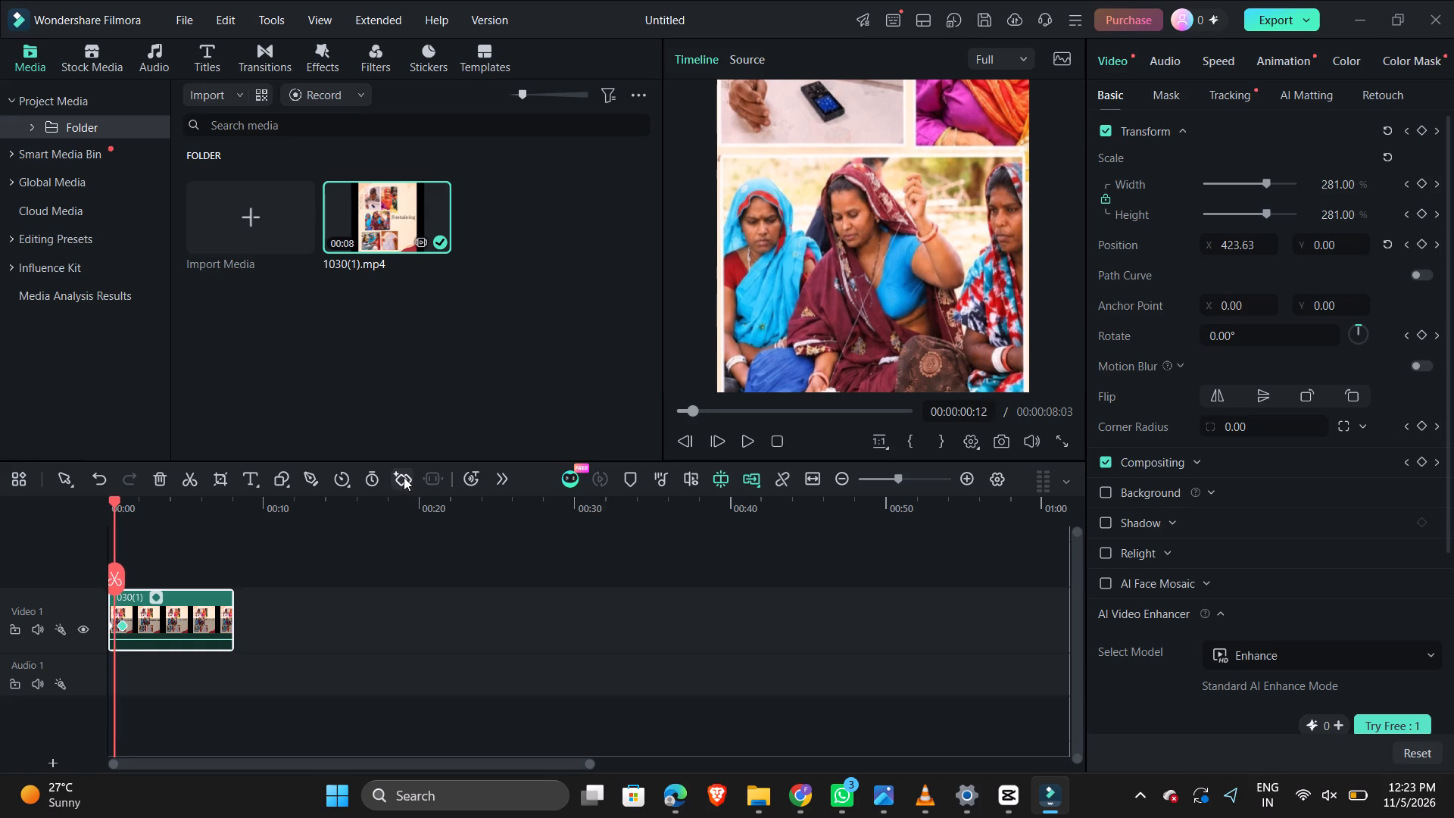
key("space")
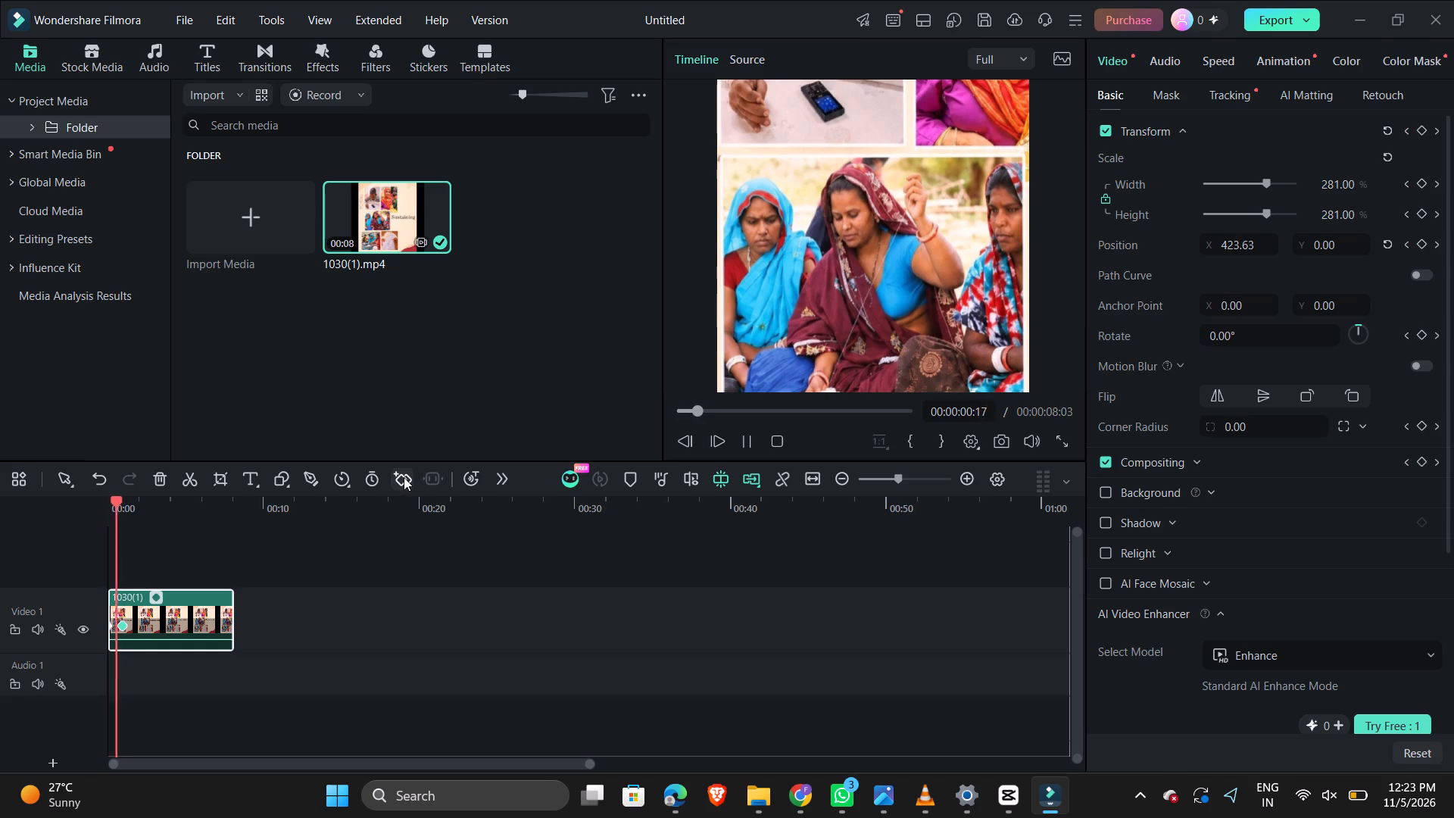
key("space")
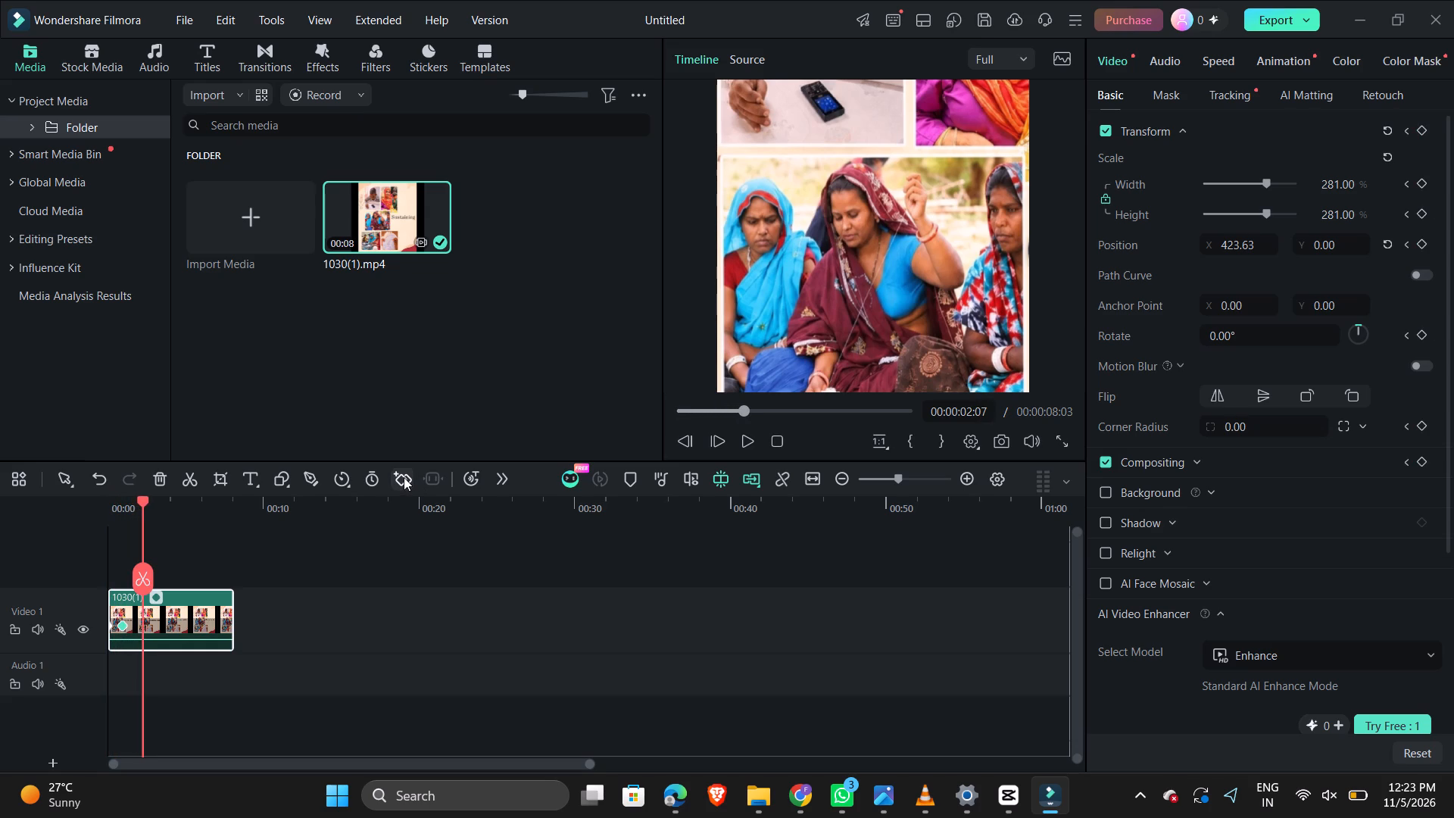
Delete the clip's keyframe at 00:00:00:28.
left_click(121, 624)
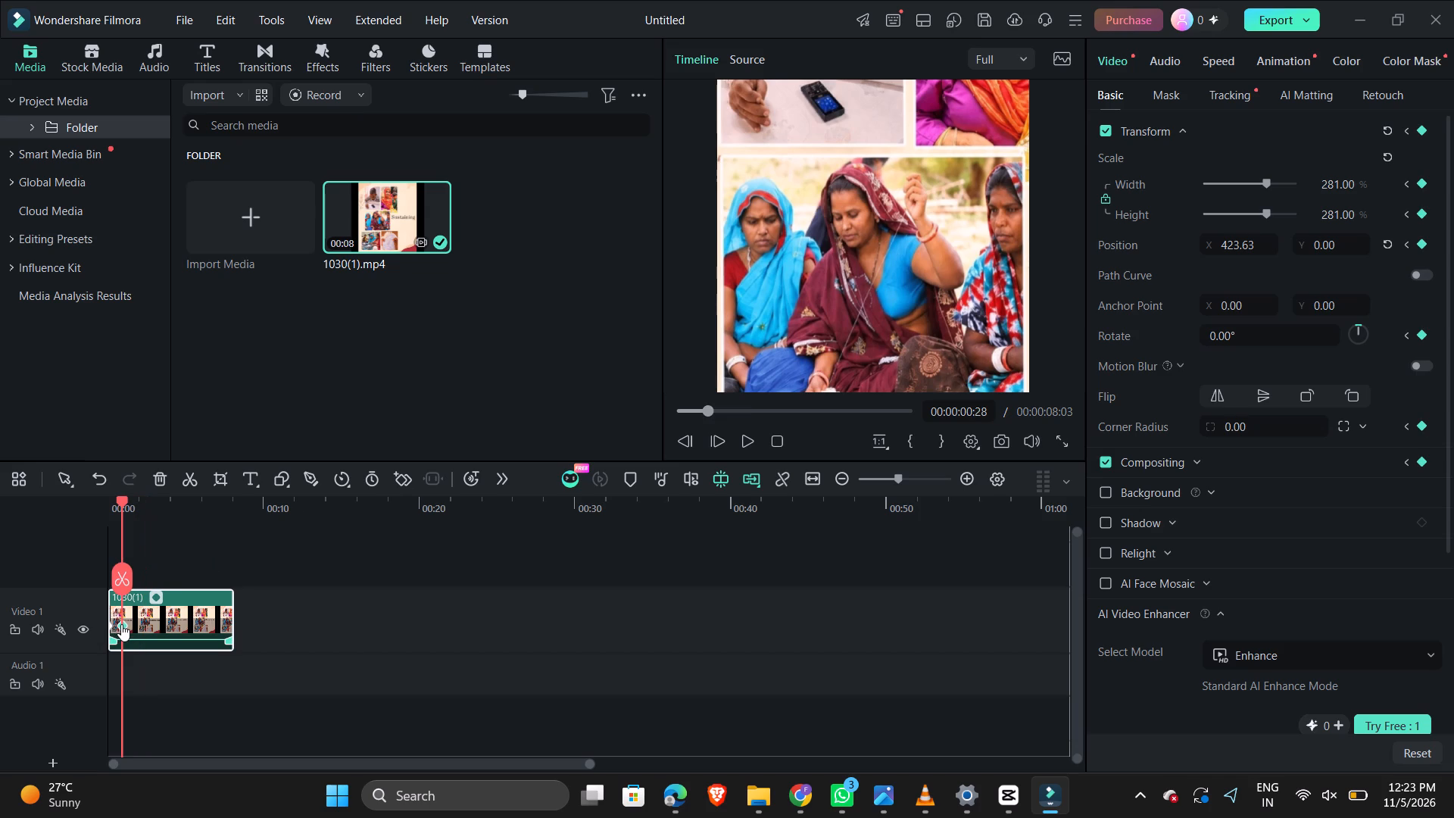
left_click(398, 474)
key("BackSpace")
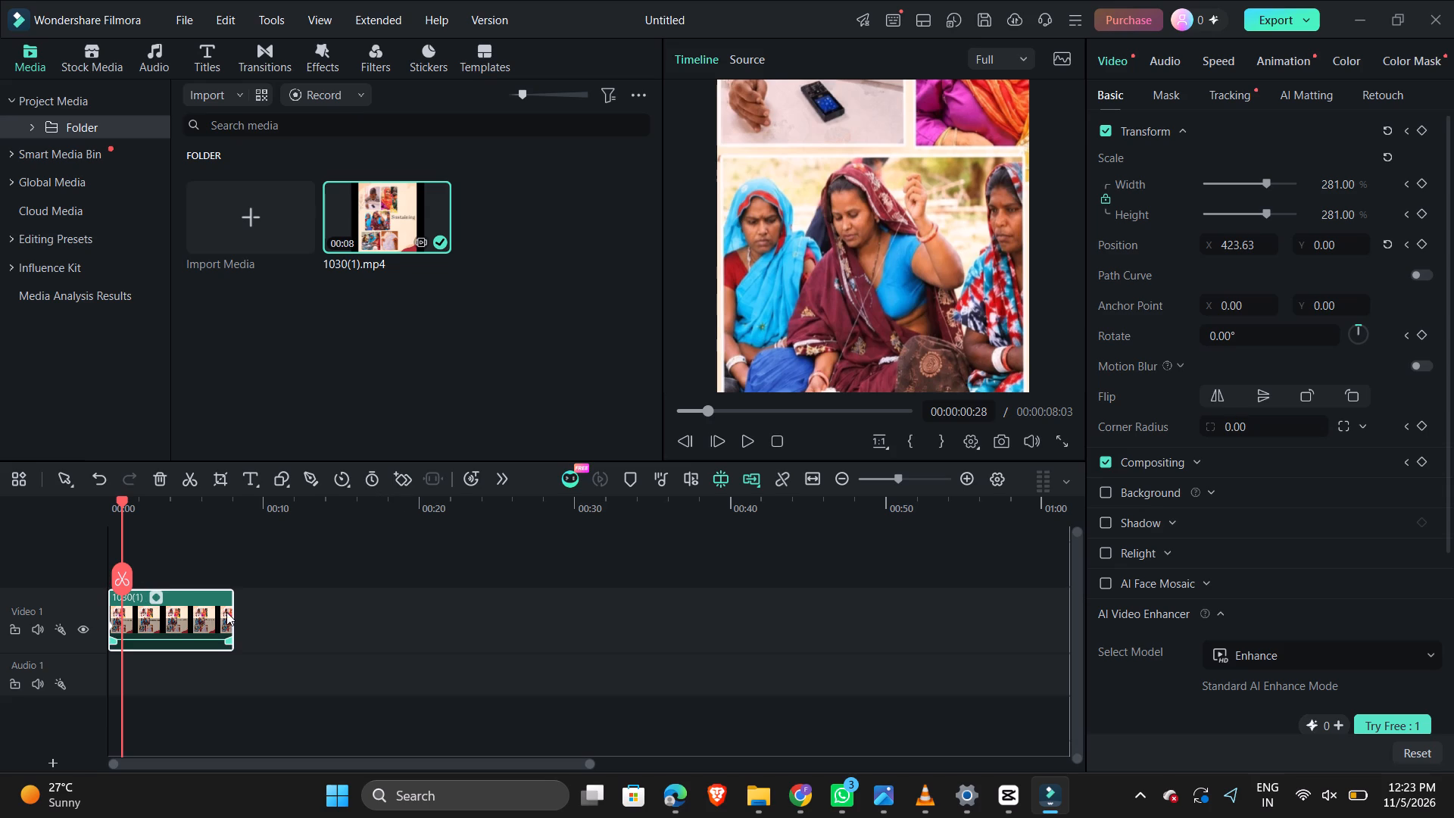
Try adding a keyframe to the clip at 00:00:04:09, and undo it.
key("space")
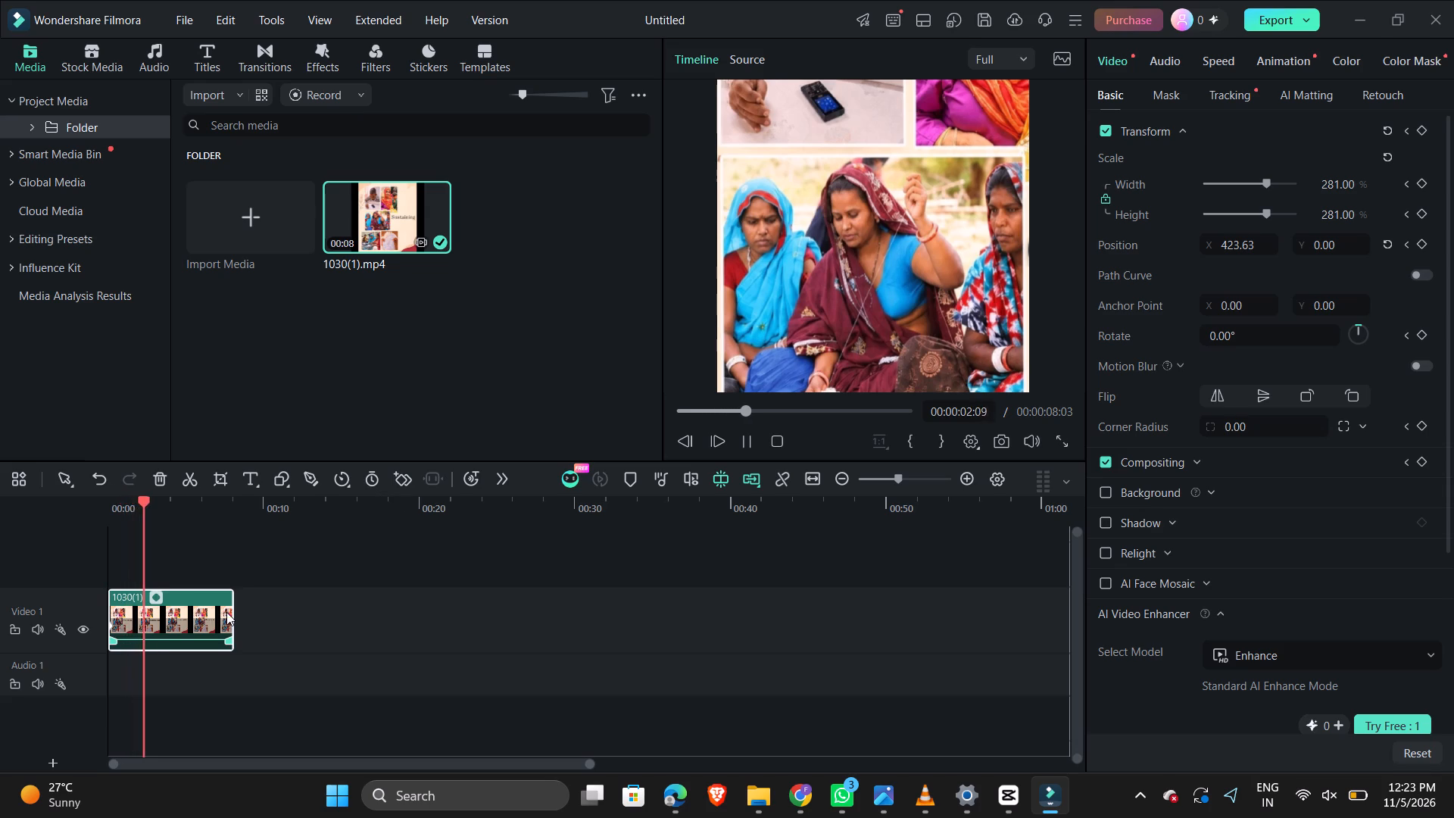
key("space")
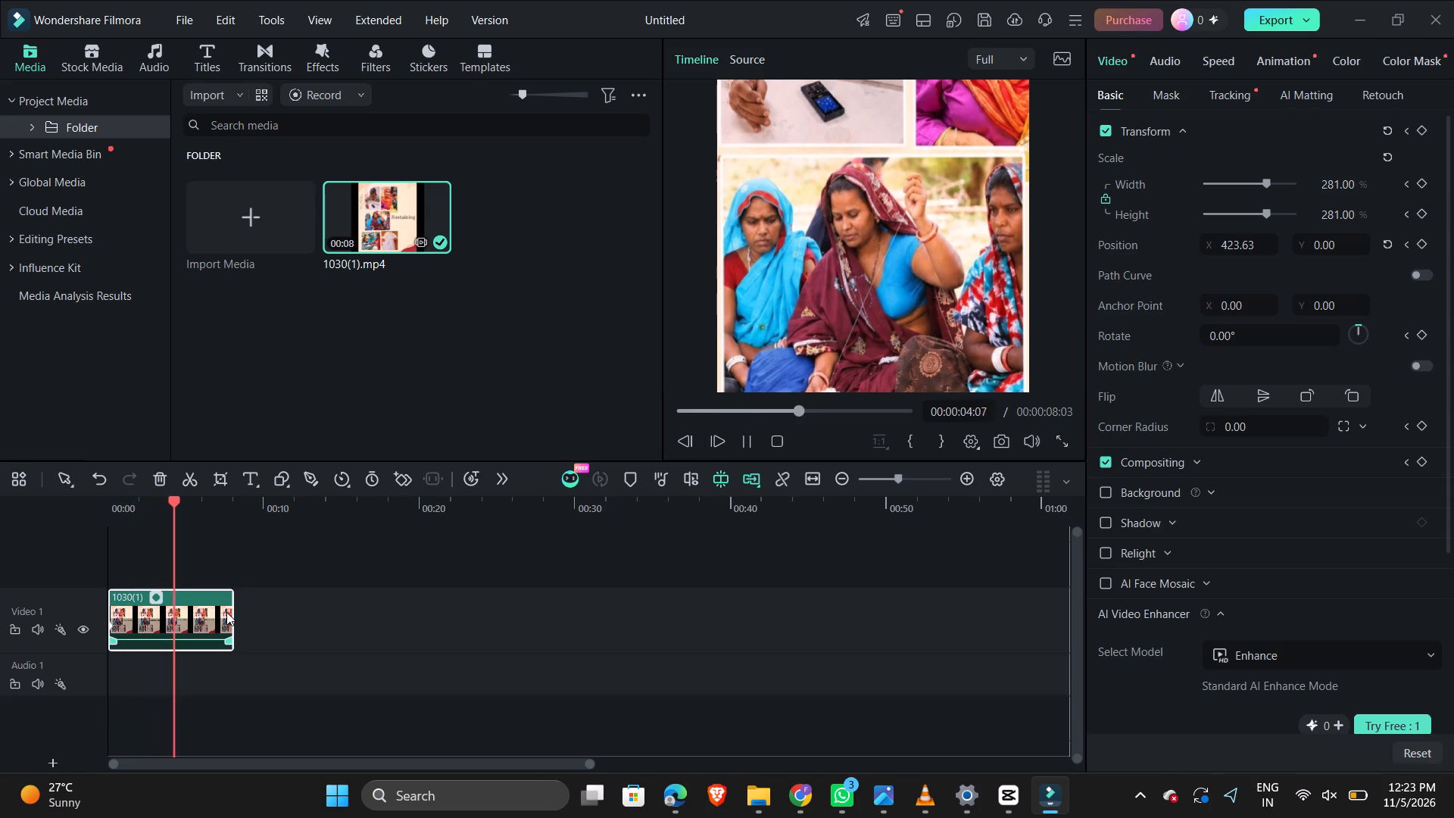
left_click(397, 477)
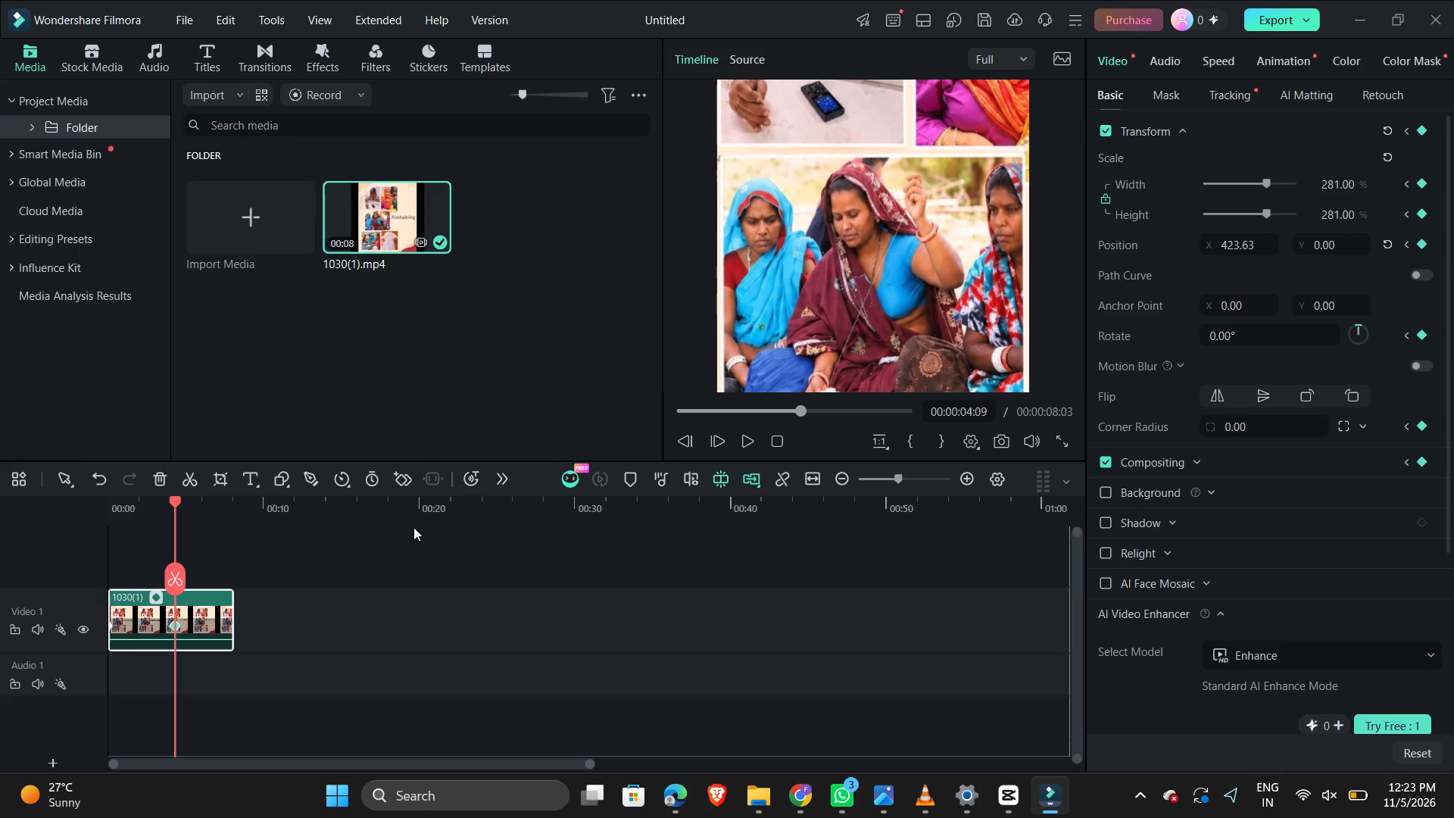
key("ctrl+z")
At 00:00:00:15, set the clip's scale to 100% and shift the collage back to position X 34, keyframing the zoom-out.
left_click_drag(174, 581, 118, 585)
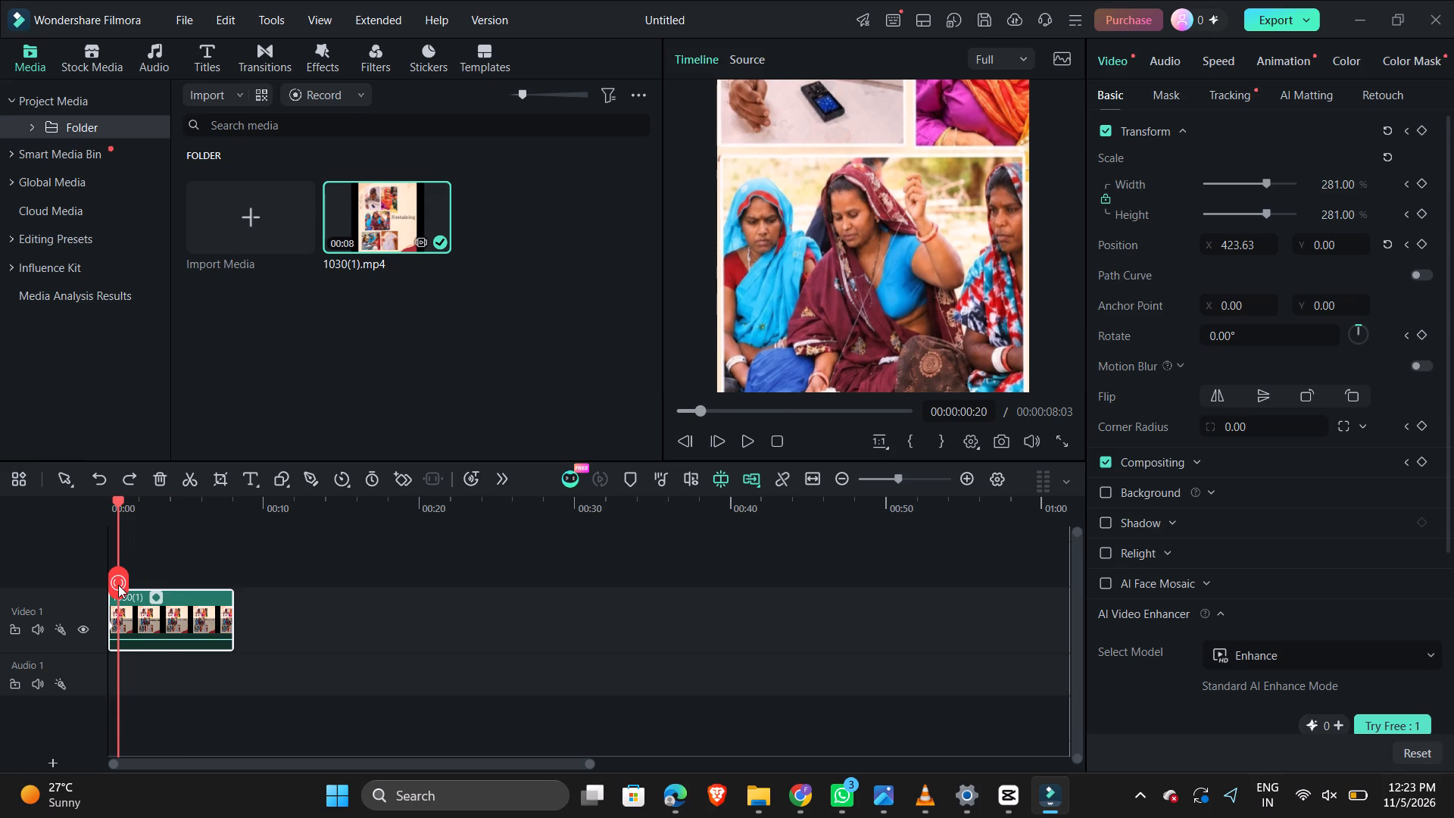
left_click_drag(118, 585, 116, 579)
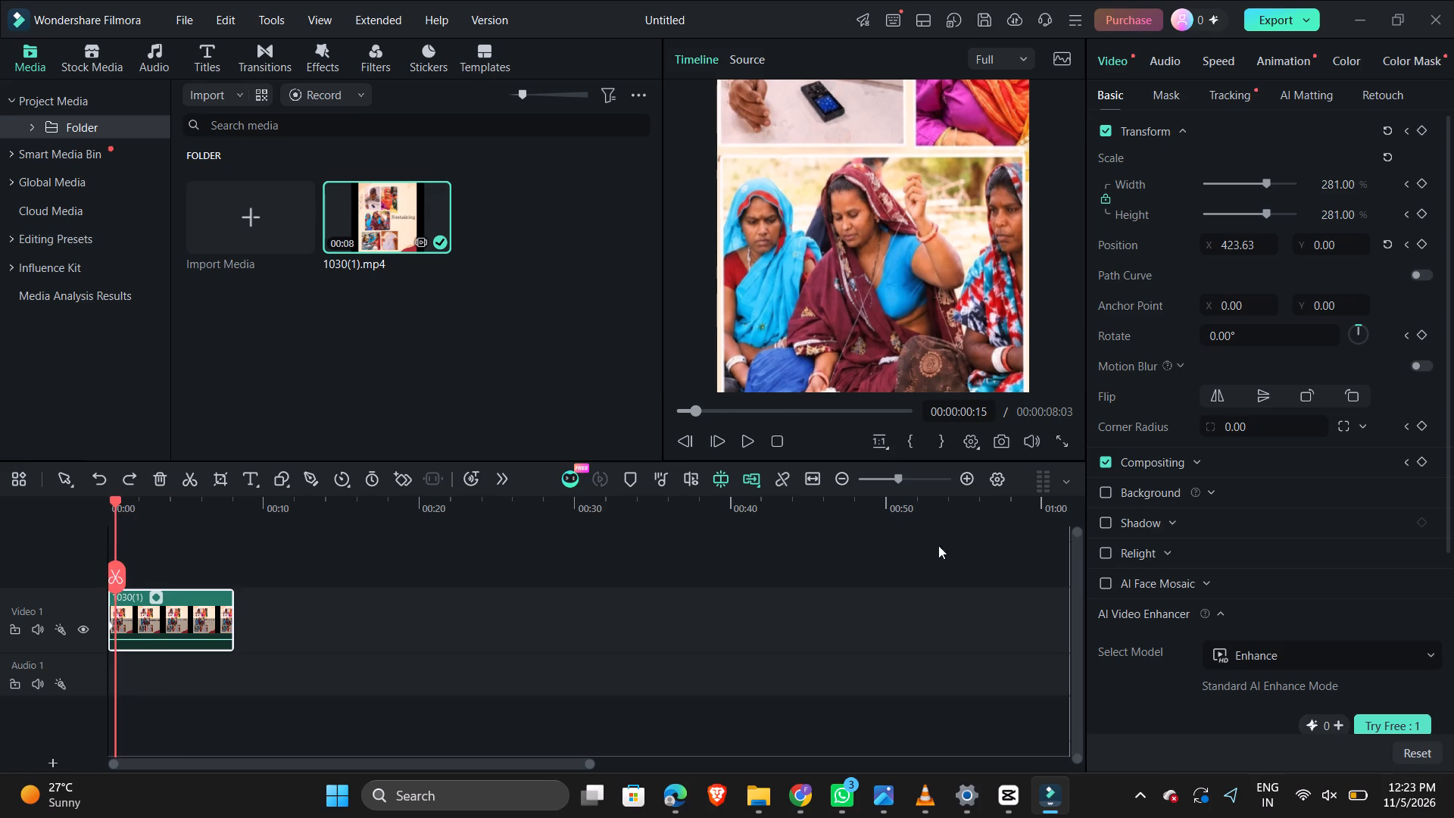
left_click(1333, 210)
type("100")
key("Return")
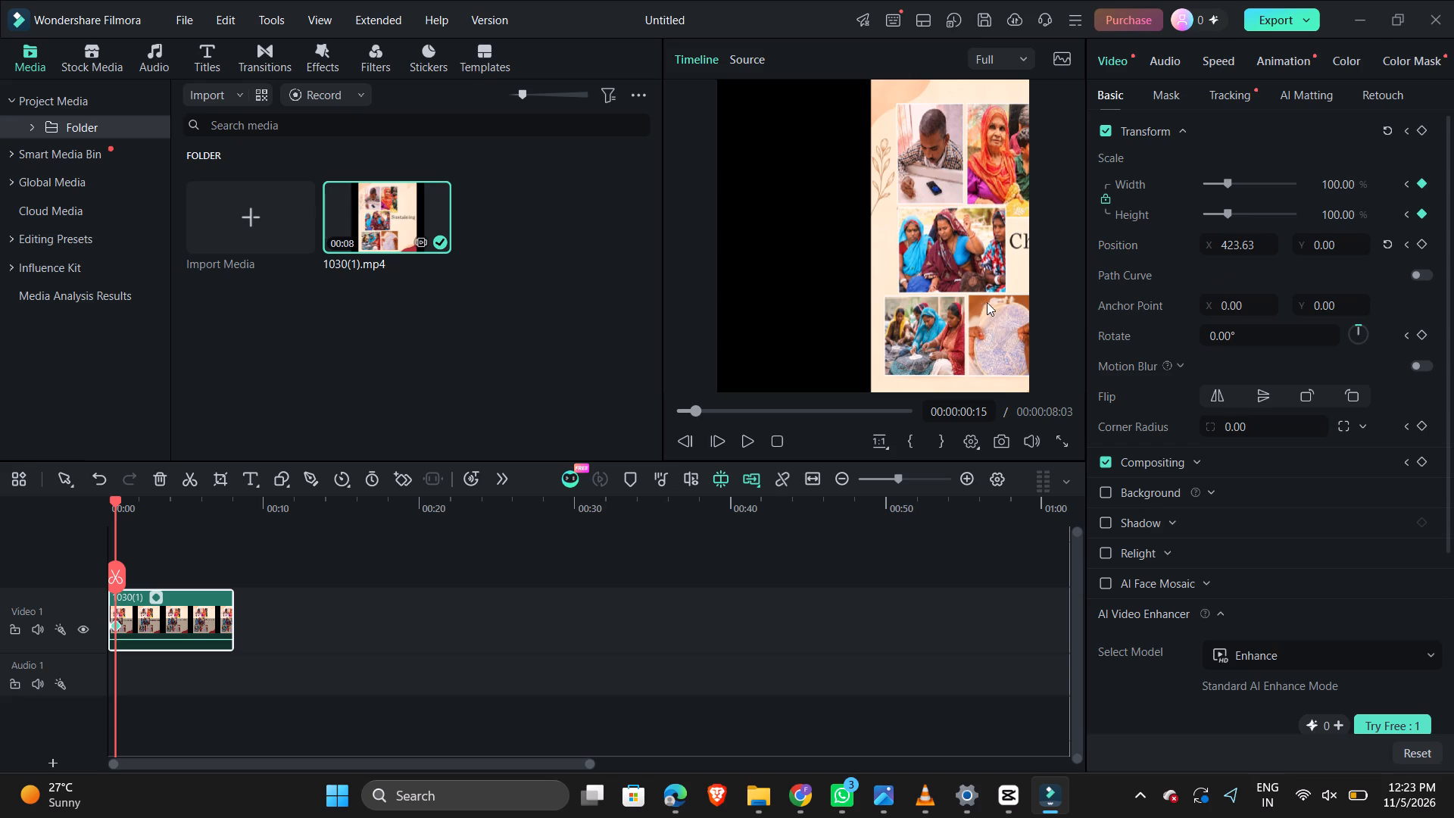
left_click_drag(941, 278, 847, 274)
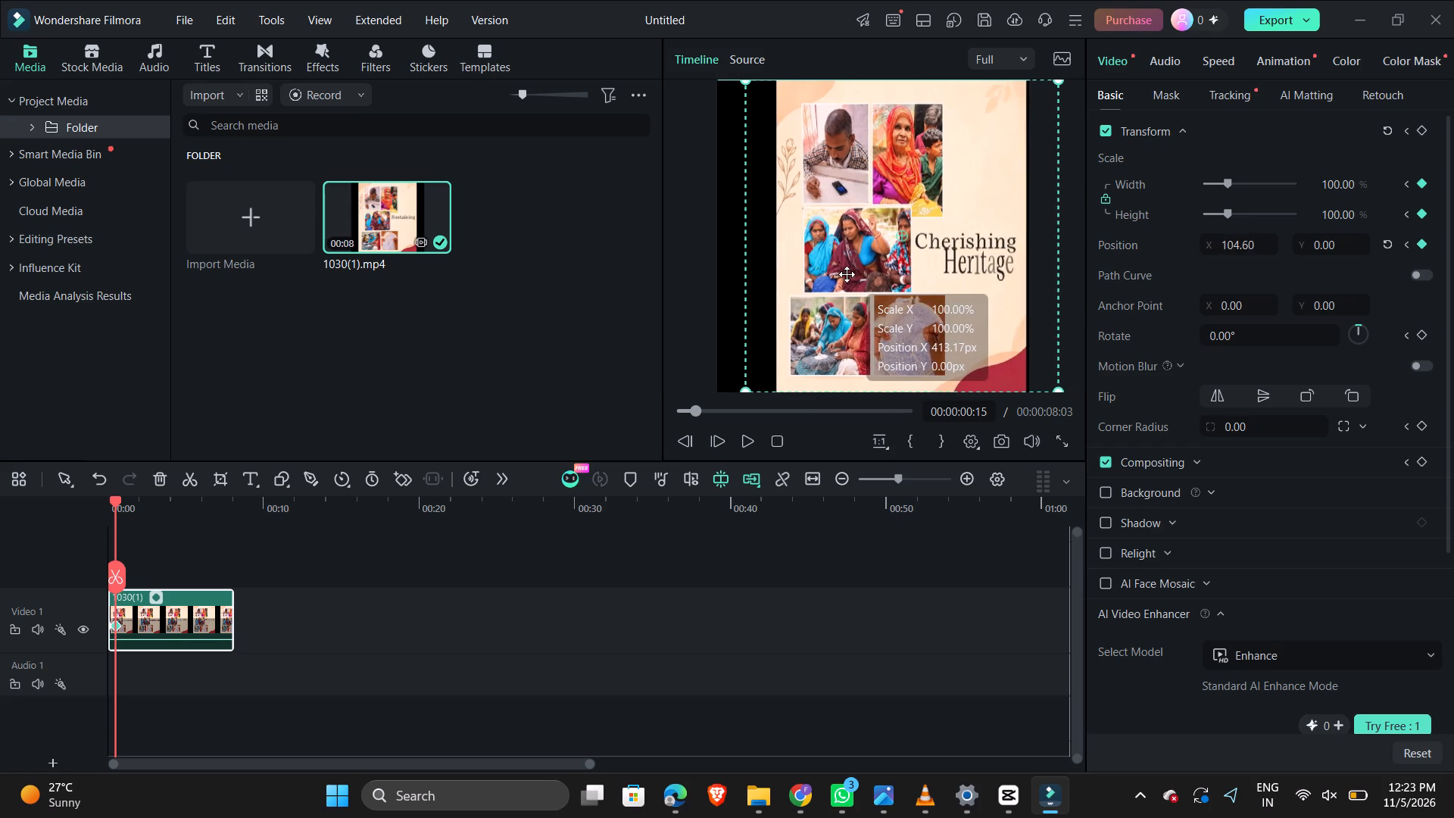
left_click_drag(847, 274, 829, 277)
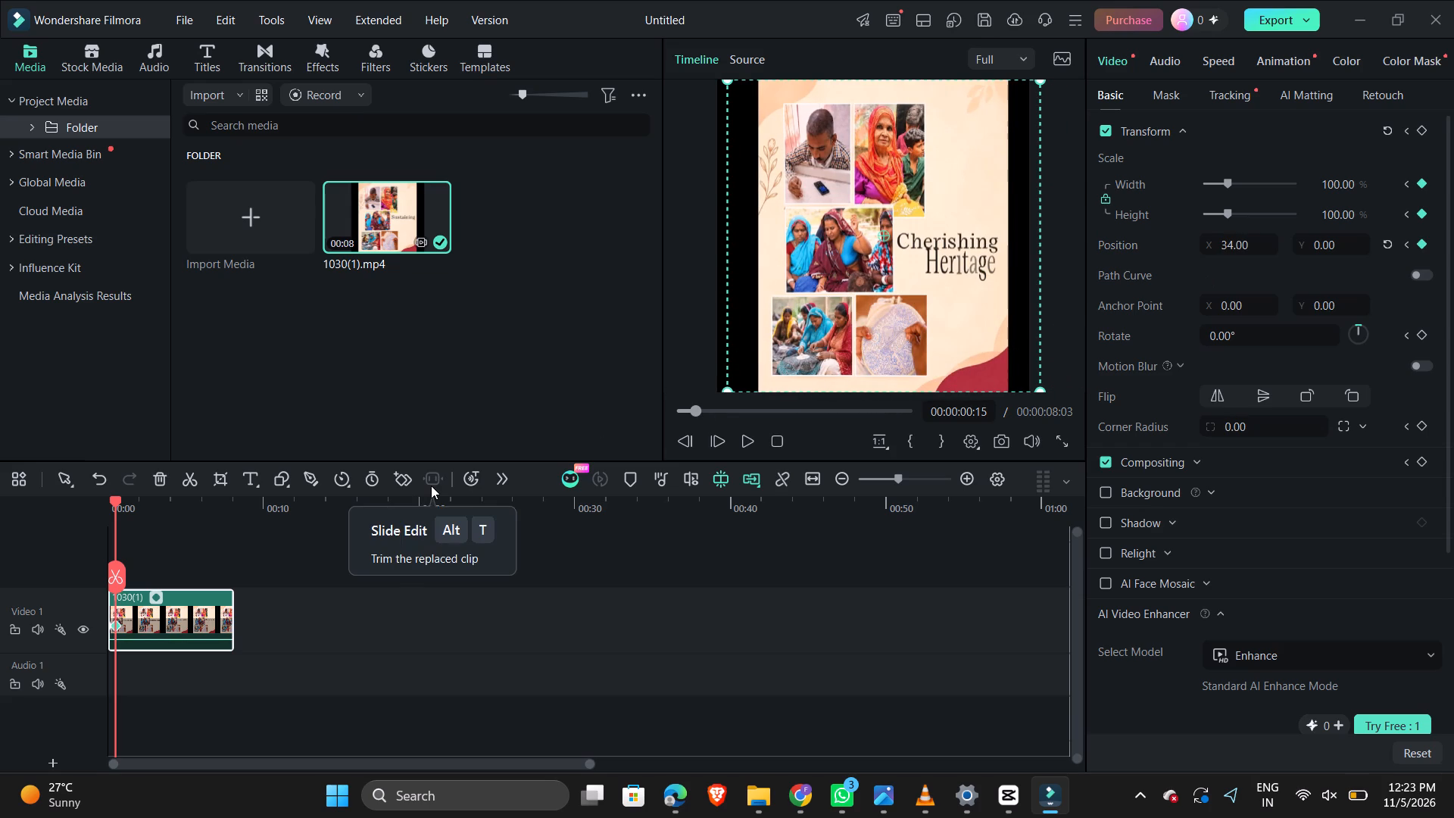
Play the clip's opening from 00:00:00:15, then return to the first frame and play the zoom-out again.
left_click(251, 681)
key("space")
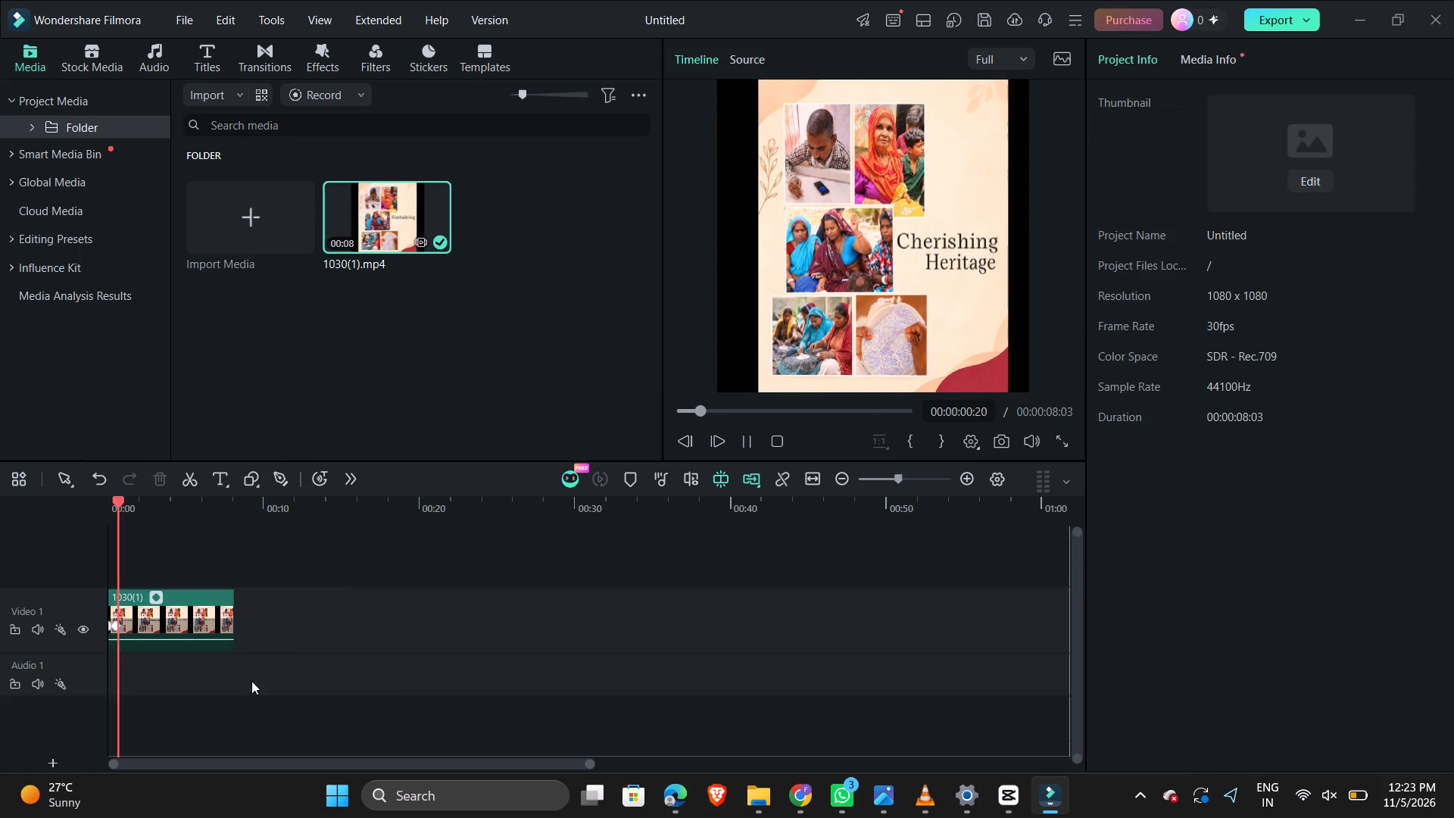
key("Left")
key("Left")
key("Left")
key("Left")
key("Left")
key("Left")
key("Left")
key("Left")
key("Left")
key("Left")
key("Left")
key("Left")
key("Left")
key("Left")
key("Left")
key("Left")
key("Left")
key("Left")
key("Left")
key("Left")
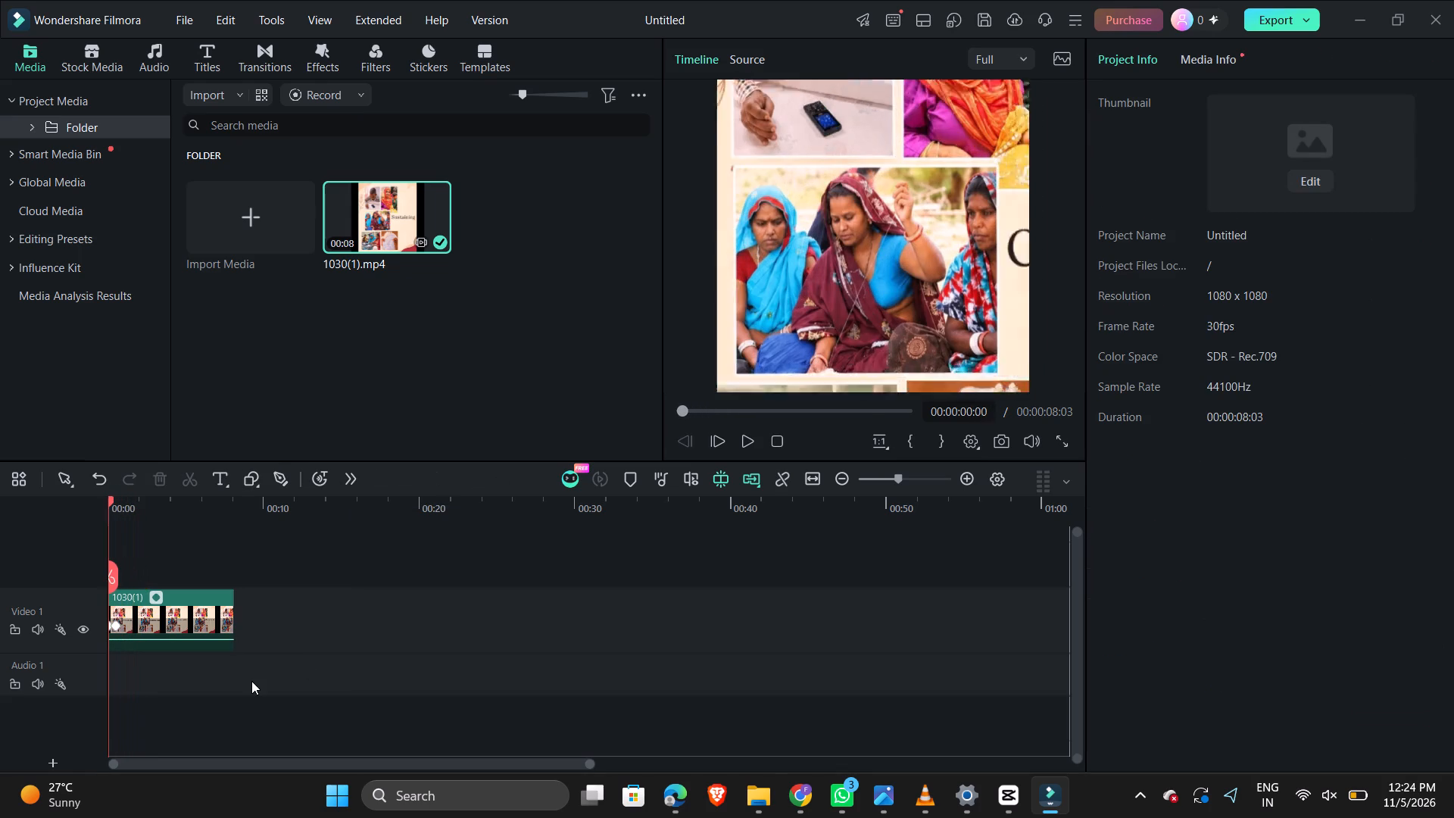
key("space")
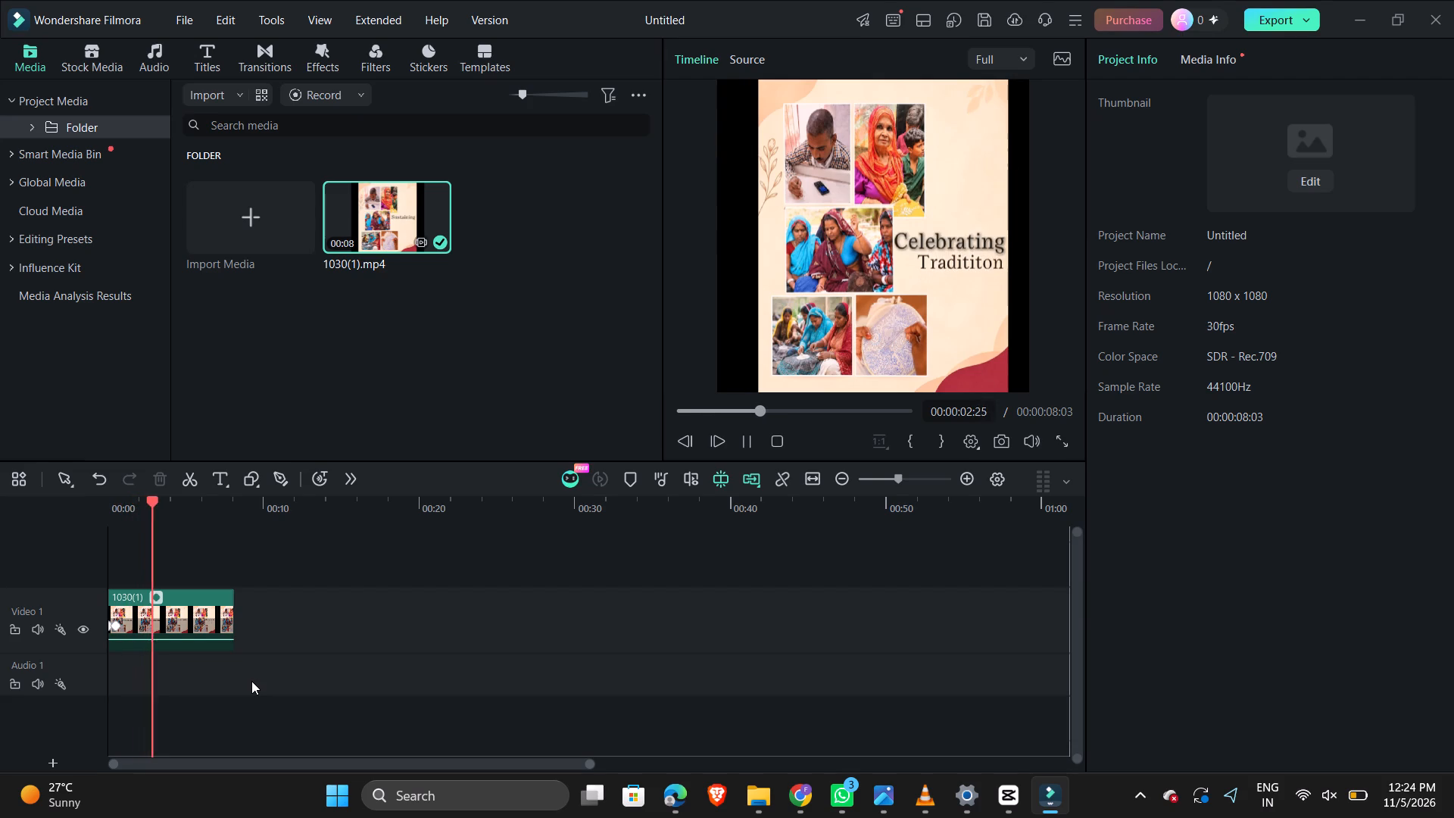
Return to 00:00:00:00 and replay the clip through to its closing seconds to review the zoom-out and text changes.
key("Left")
key("Left")
key("Left")
key("Left")
key("Left")
key("Left")
key("Left")
key("Left")
key("Left")
key("Left")
key("Left")
key("Left")
key("Left")
key("Left")
key("Left")
key("Left")
key("Left")
key("Left")
key("Left")
key("Left")
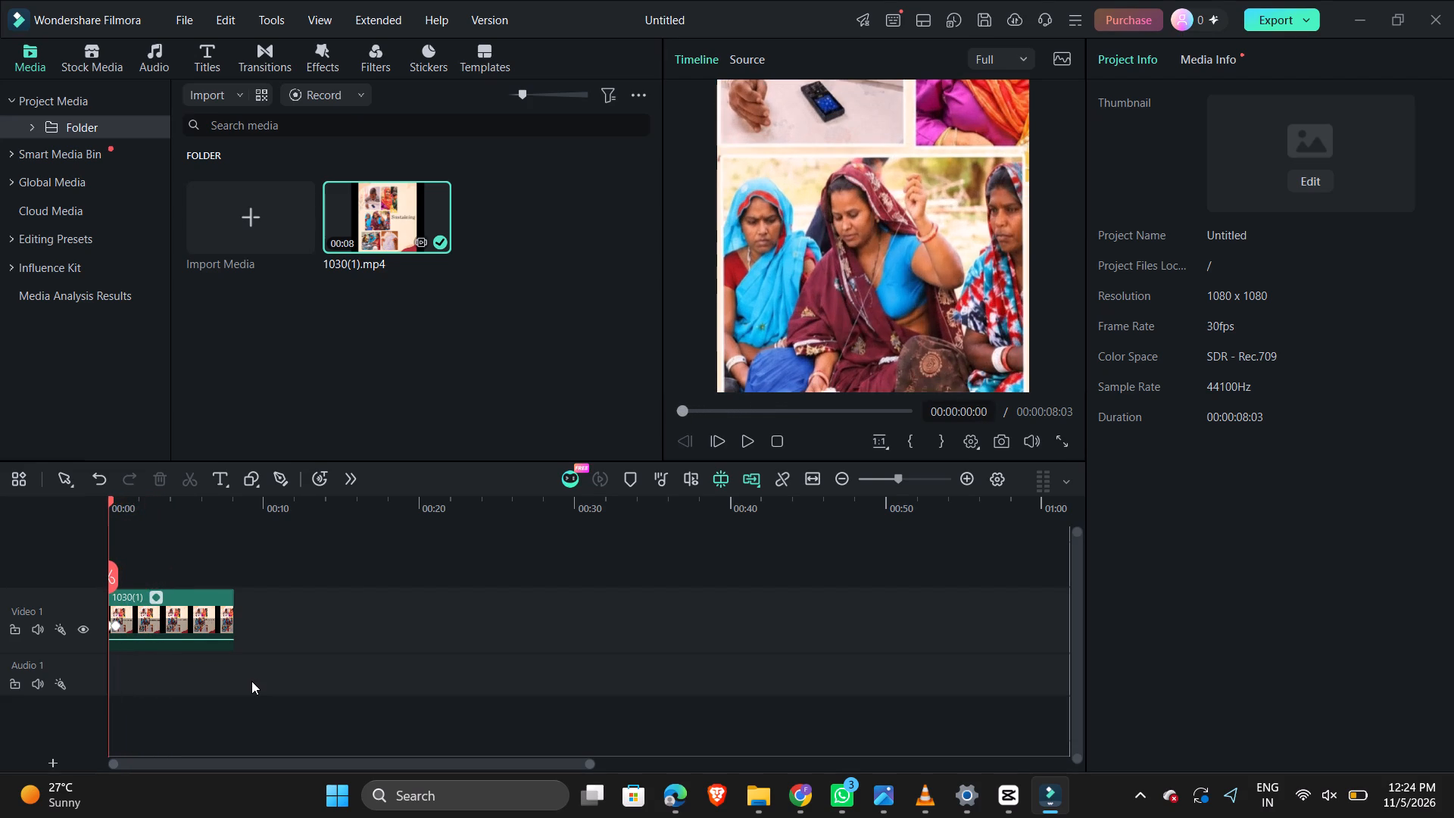
key("space")
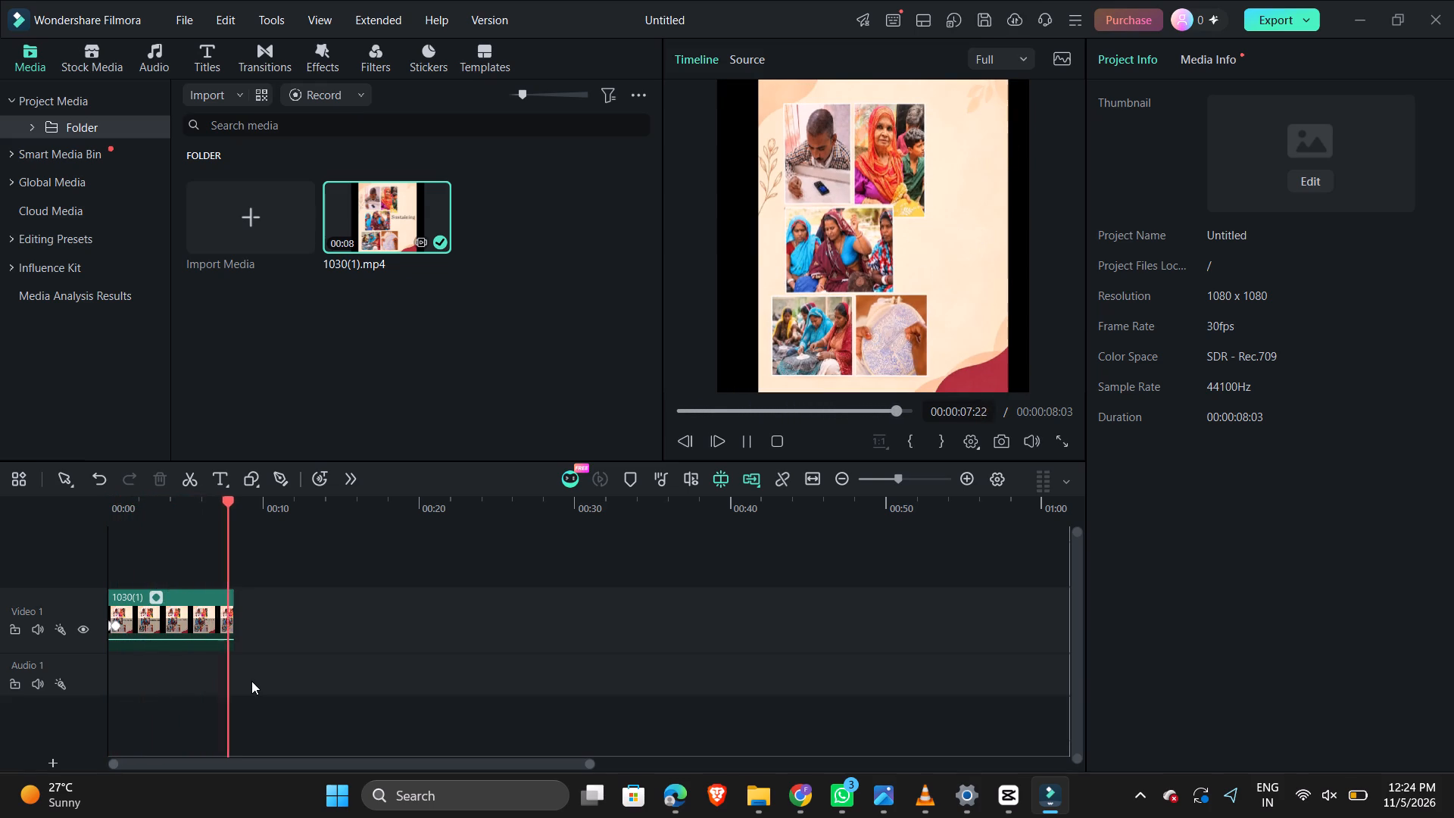
Step back frame by frame from the clip's end to 00:00:07:19 to examine where the closing text disappears.
key("space")
key("Left")
key("Left")
key("Left")
key("Left")
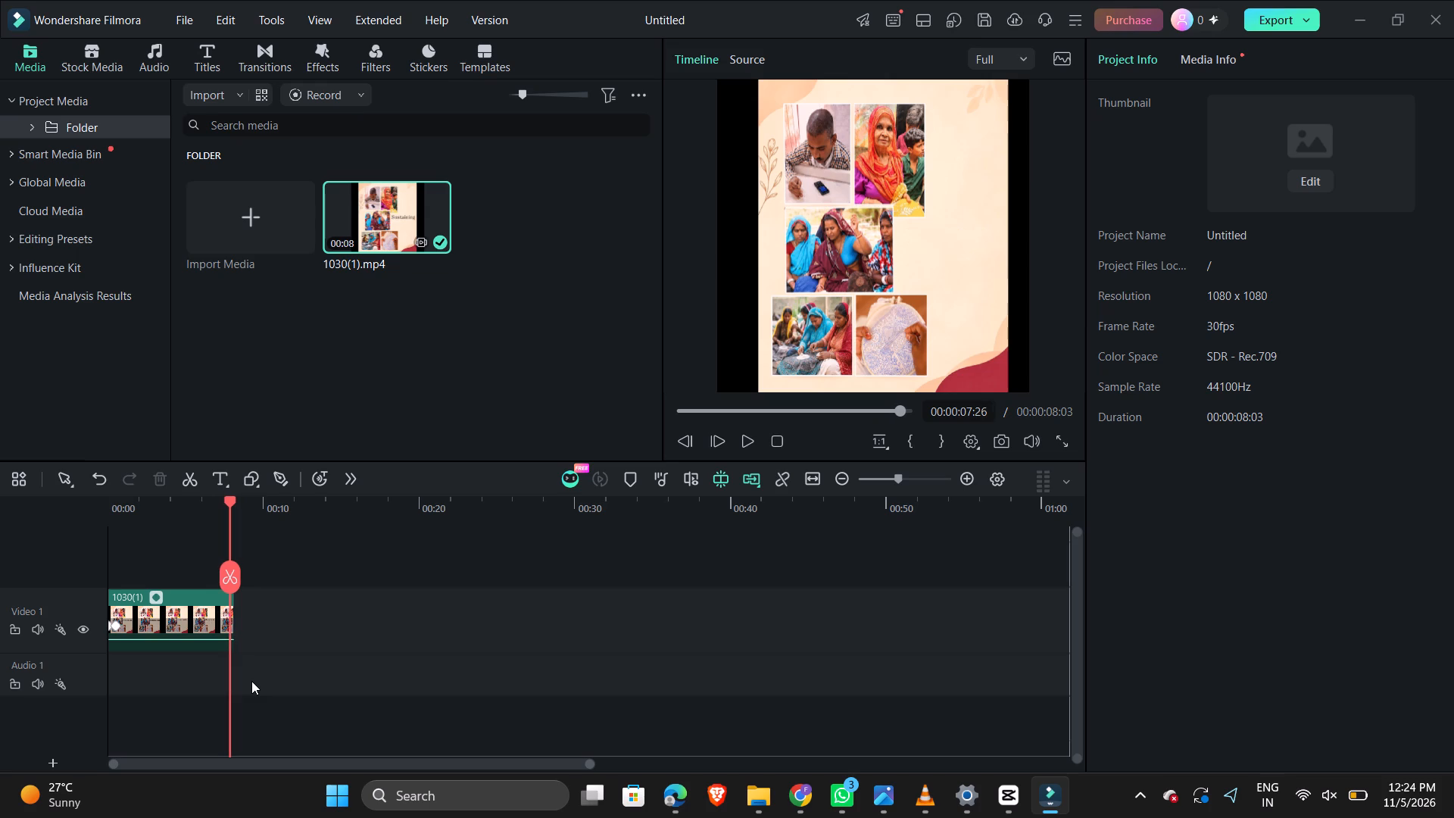
key("Left")
key("Left")
key("Left")
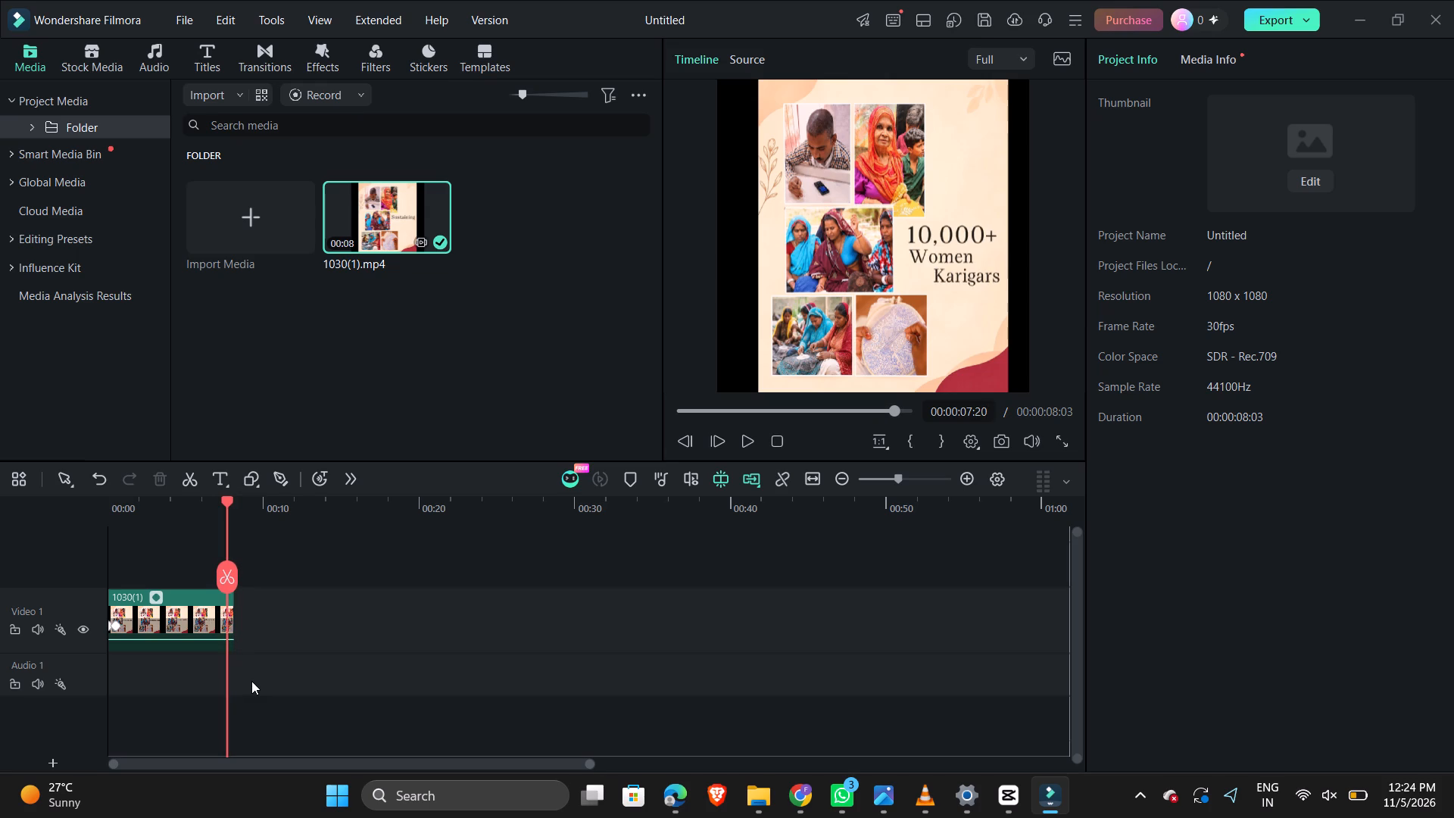
key("Left")
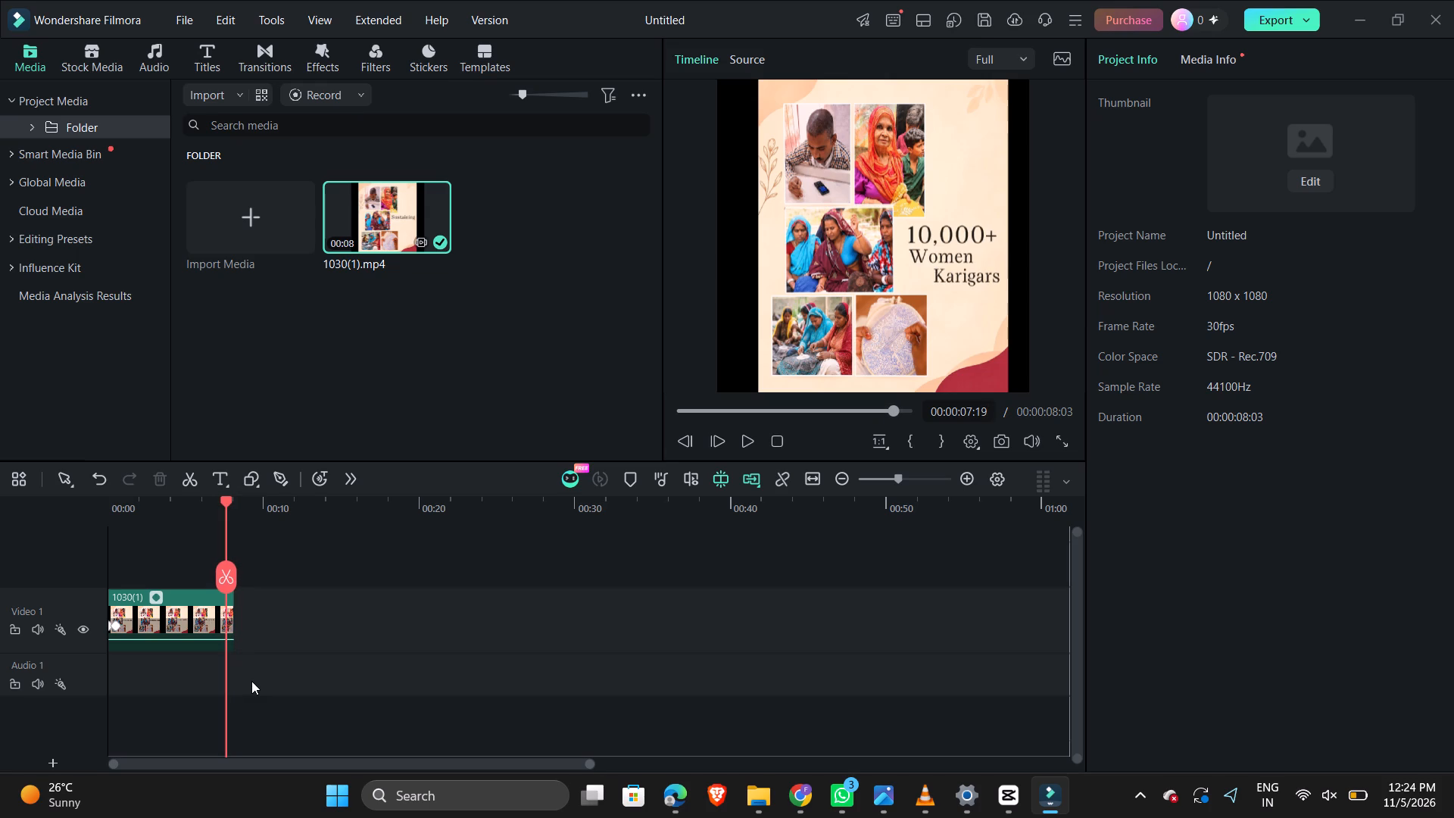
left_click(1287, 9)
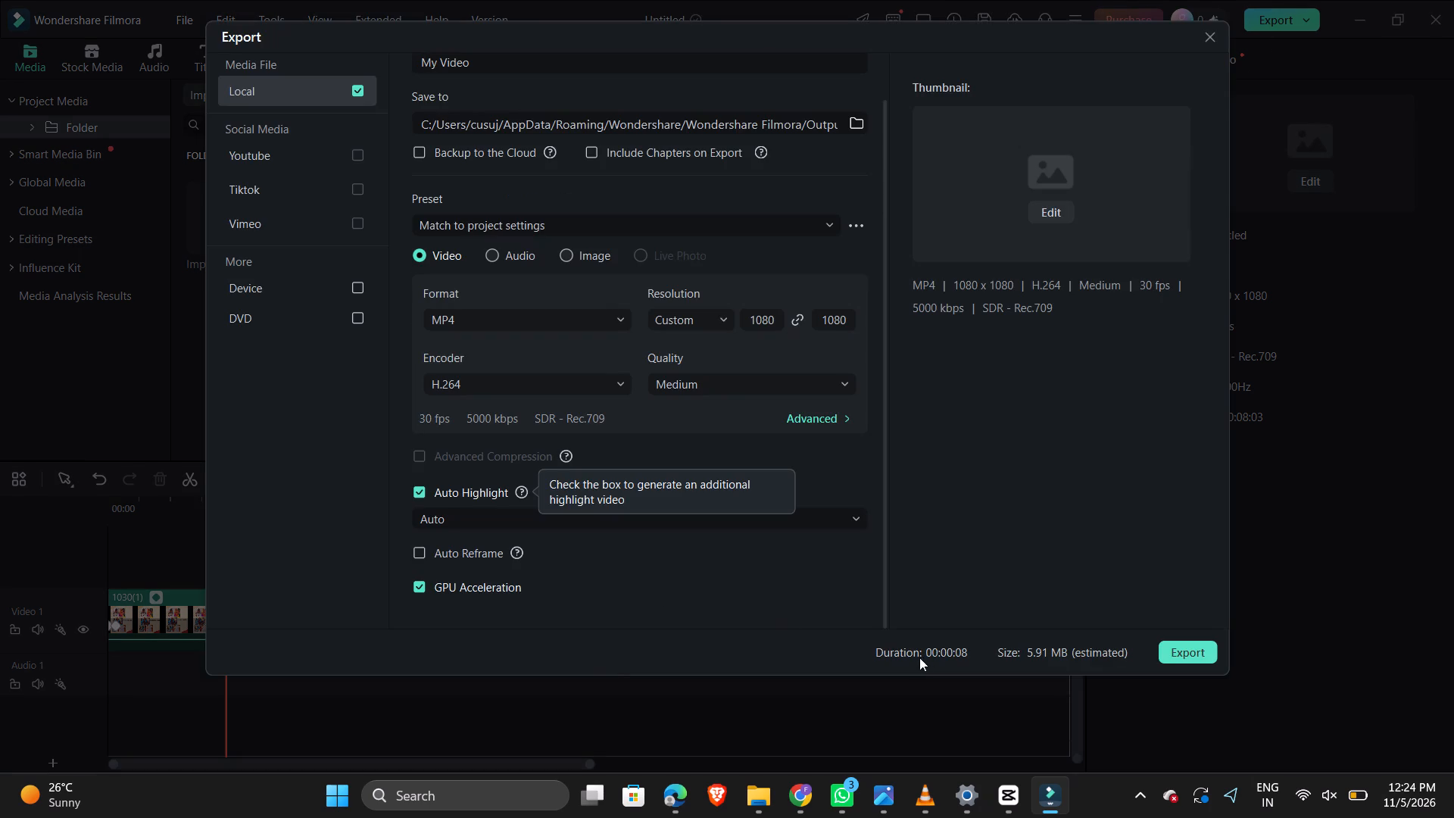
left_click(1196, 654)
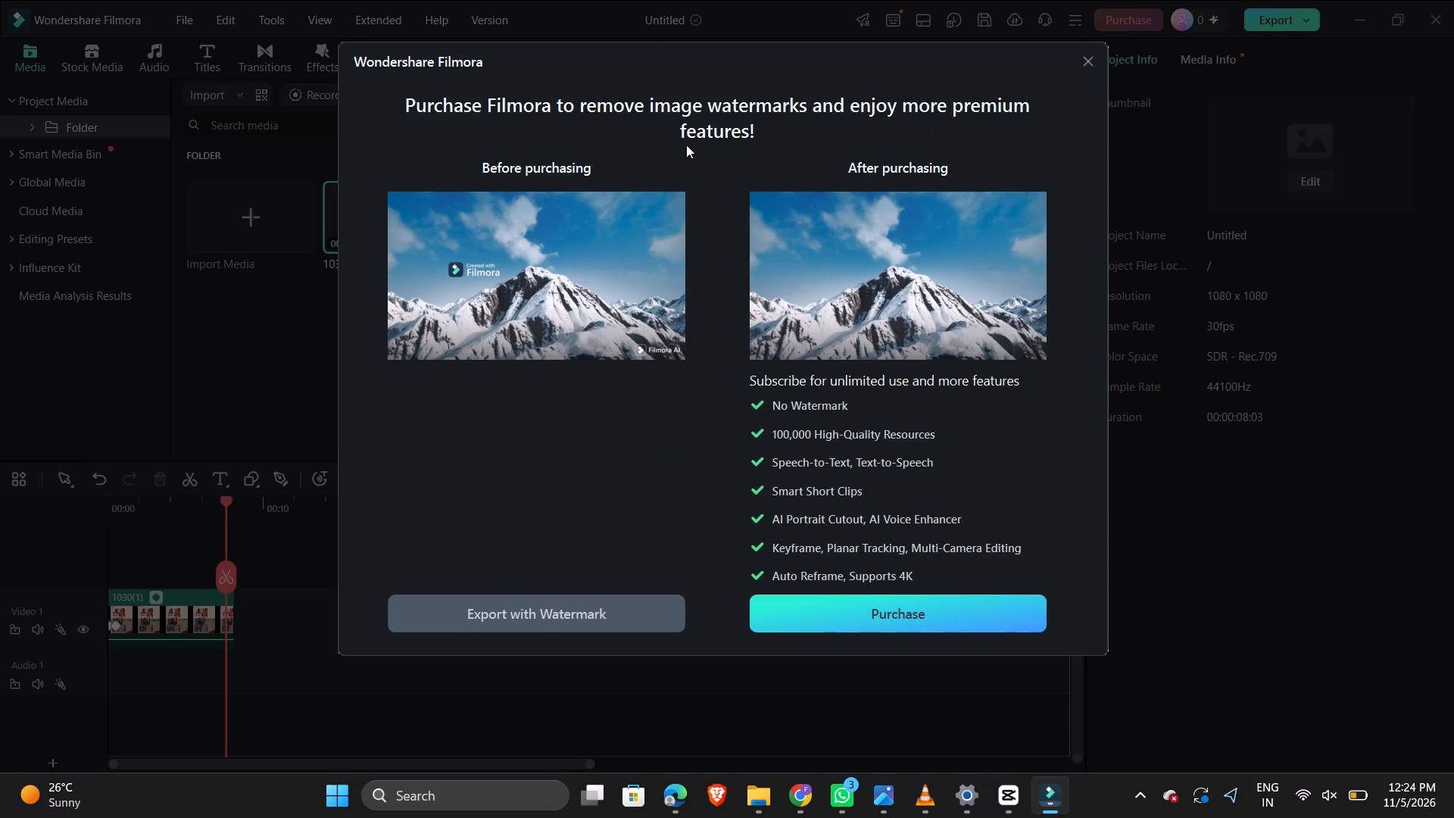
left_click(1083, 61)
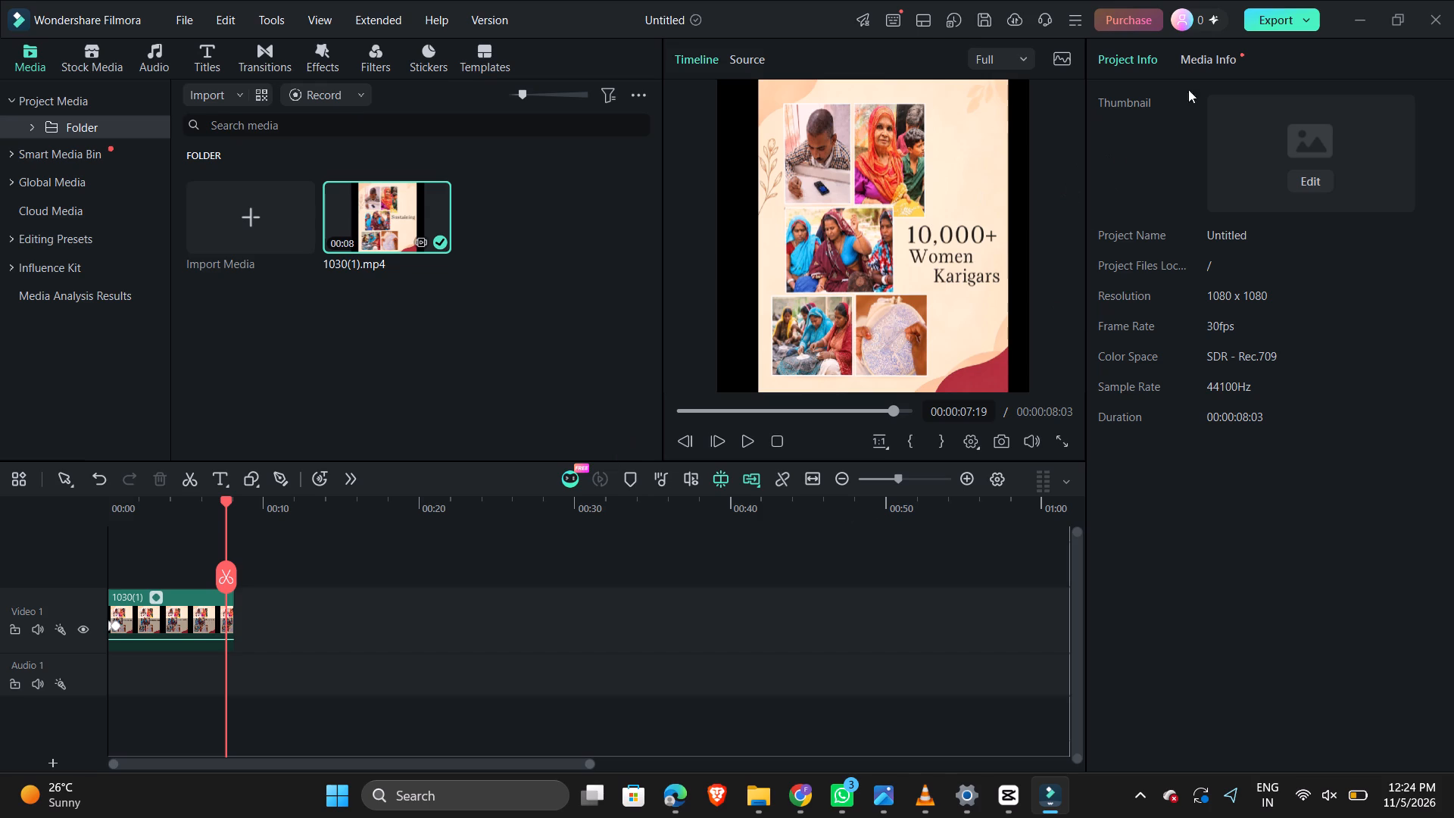
Export the project locally with watermark as My Video in MP4, using H.264, 1080x1080, medium quality and 30 fps.
left_click(1274, 19)
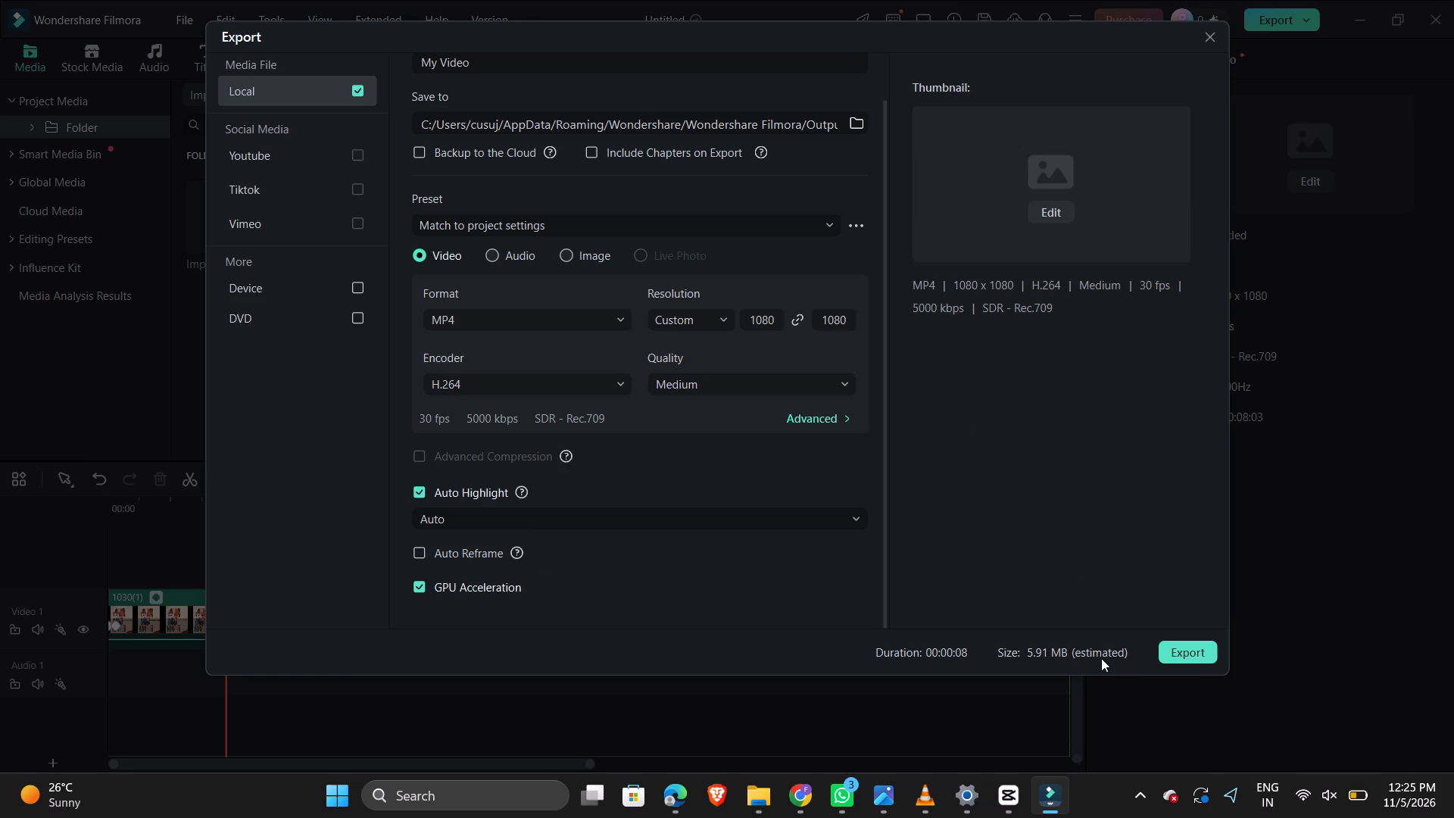
left_click(1193, 657)
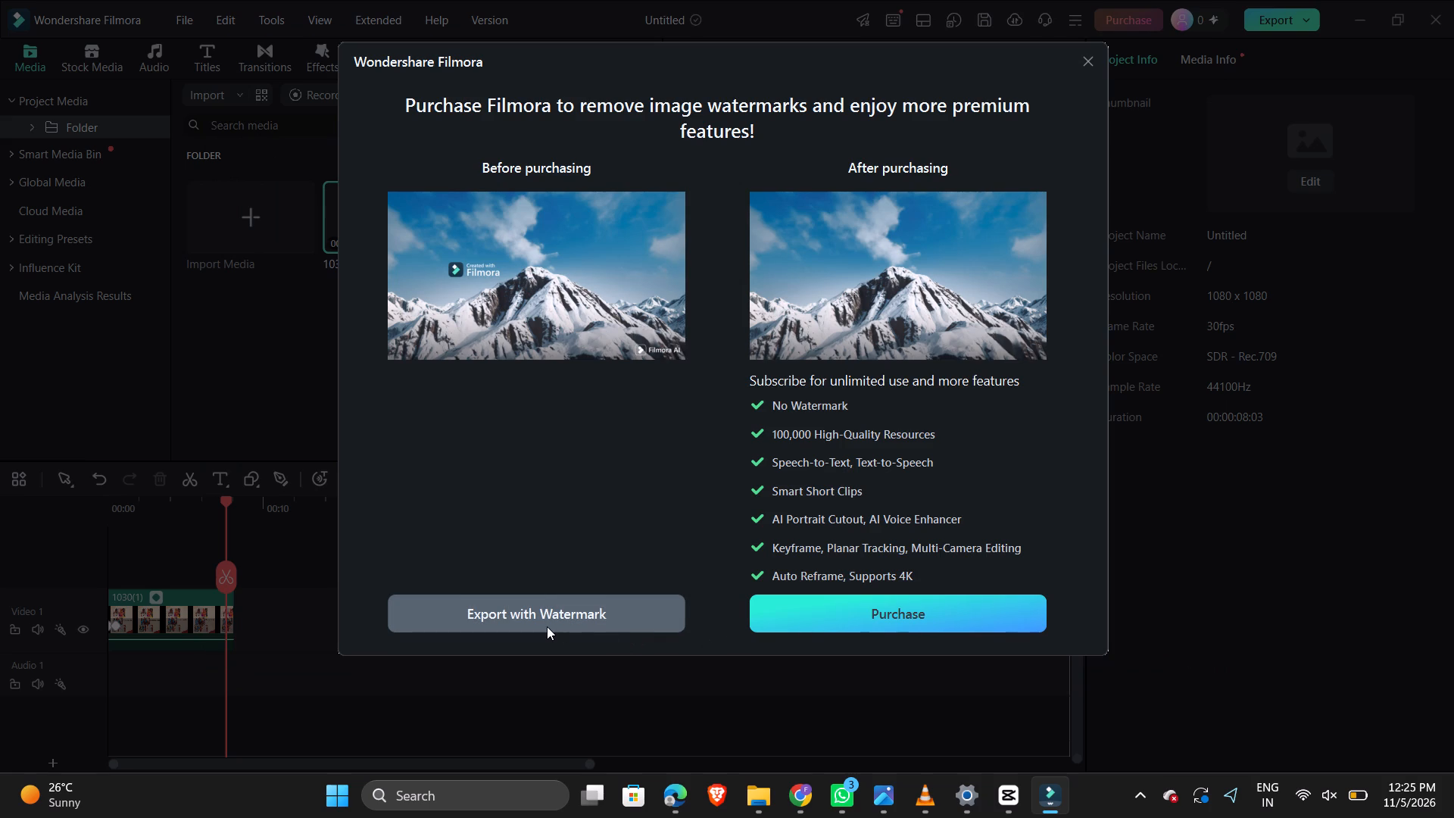
left_click(547, 626)
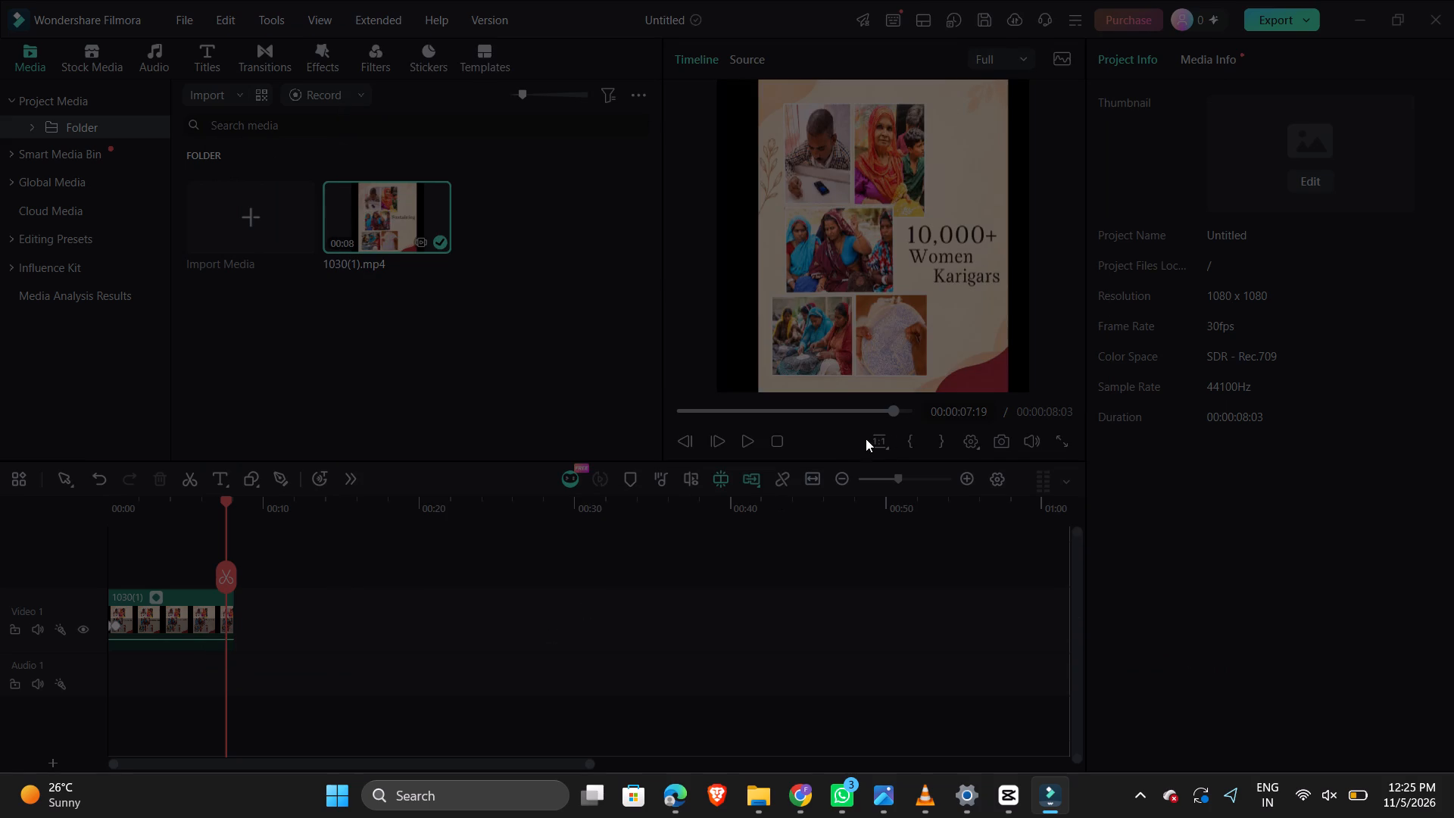
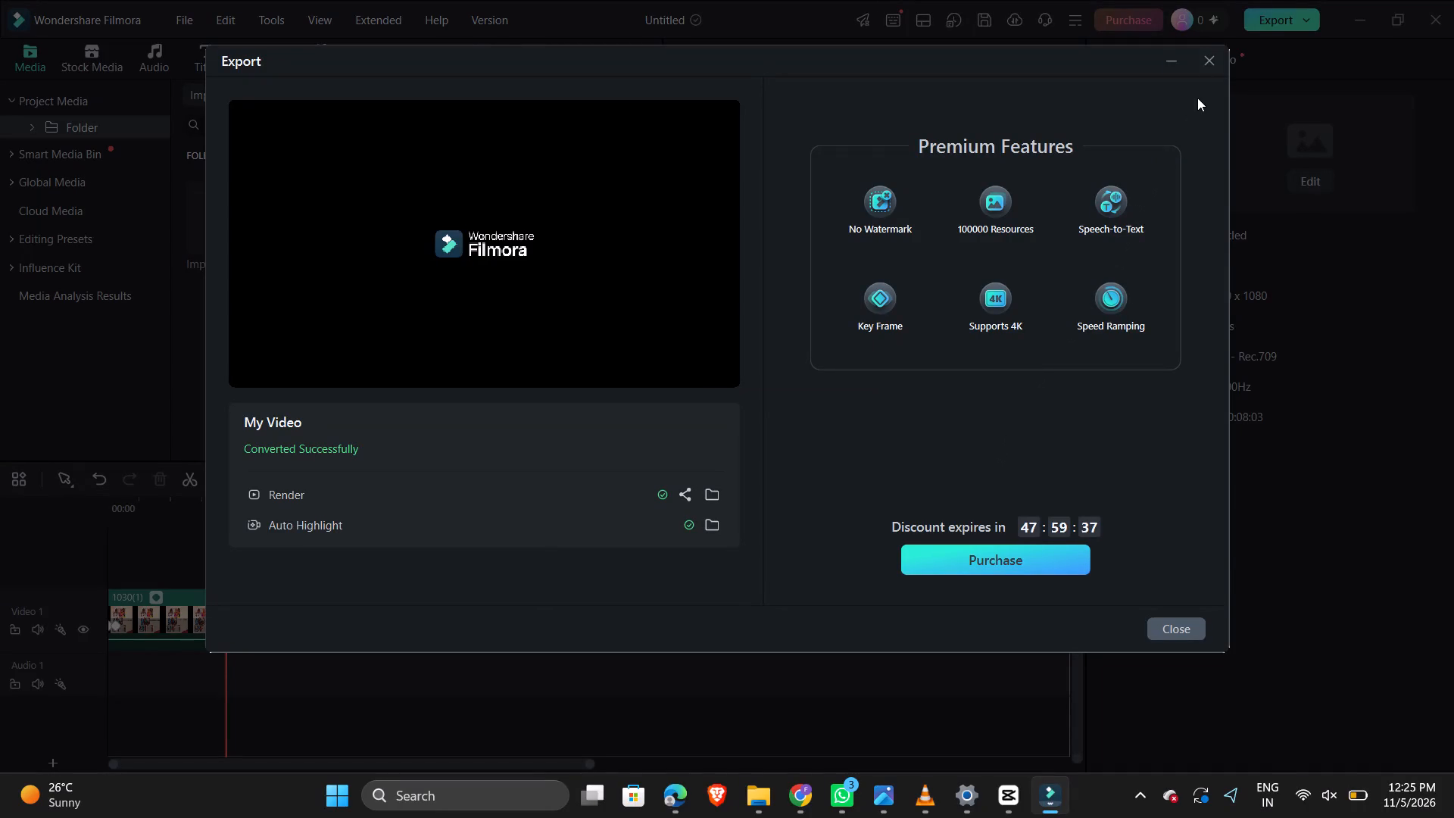
Dismiss the finished export window and return to the project's editing timeline.
left_click(1207, 58)
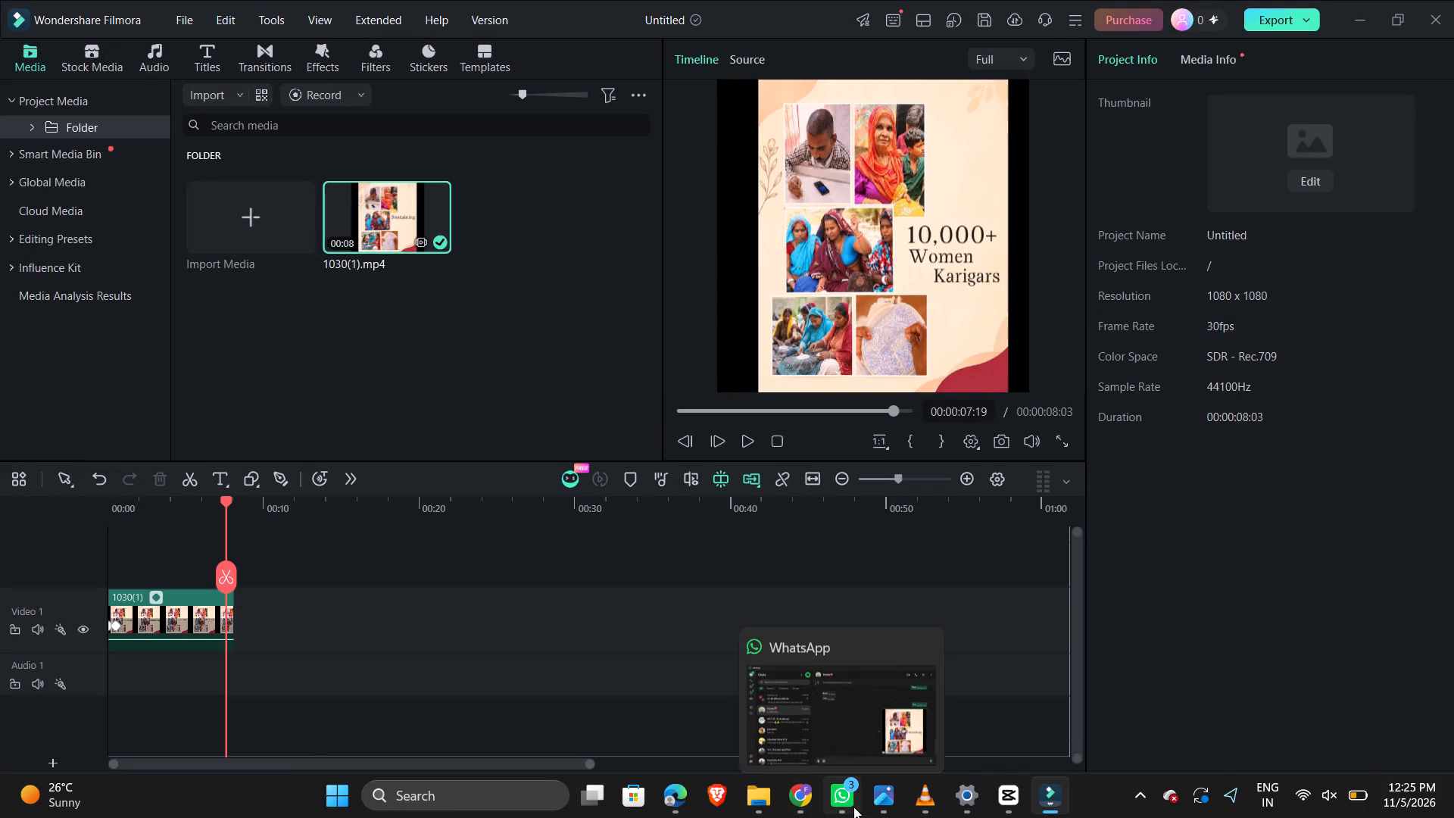
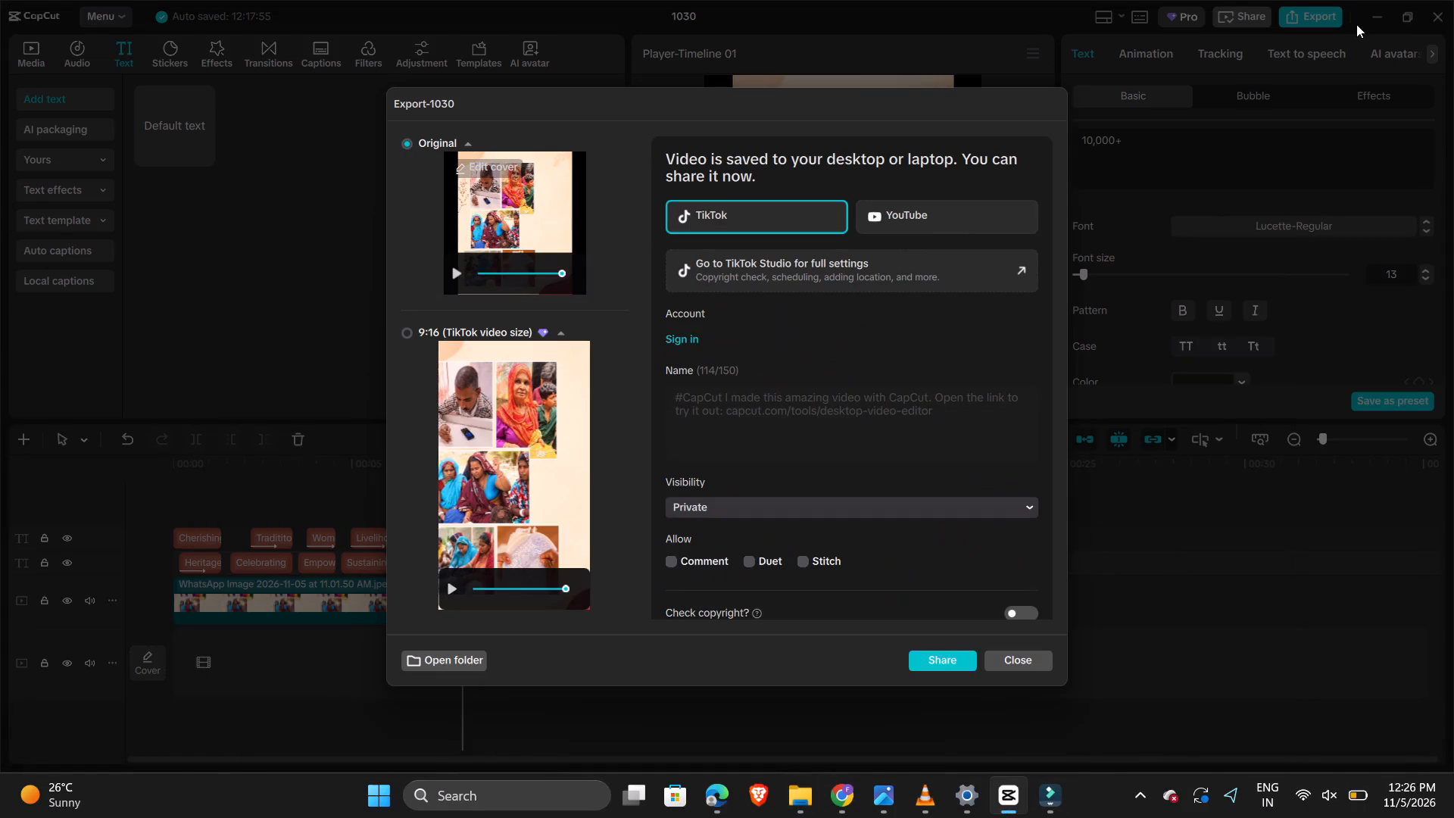
Dismiss the finished export window of the 1030 project without sharing the video.
left_click(1356, 24)
left_click_drag(1356, 24, 1014, 660)
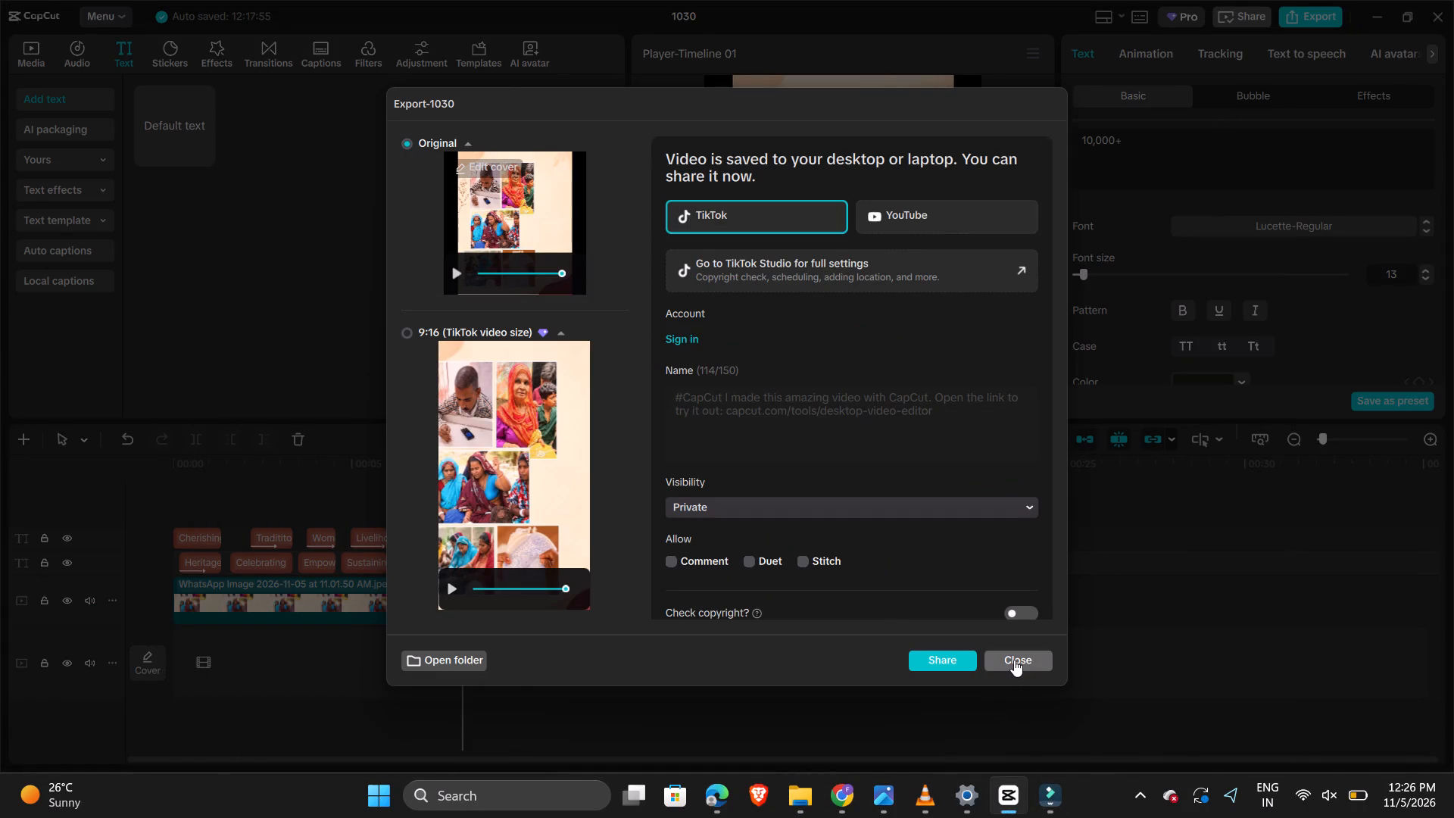
left_click(1014, 660)
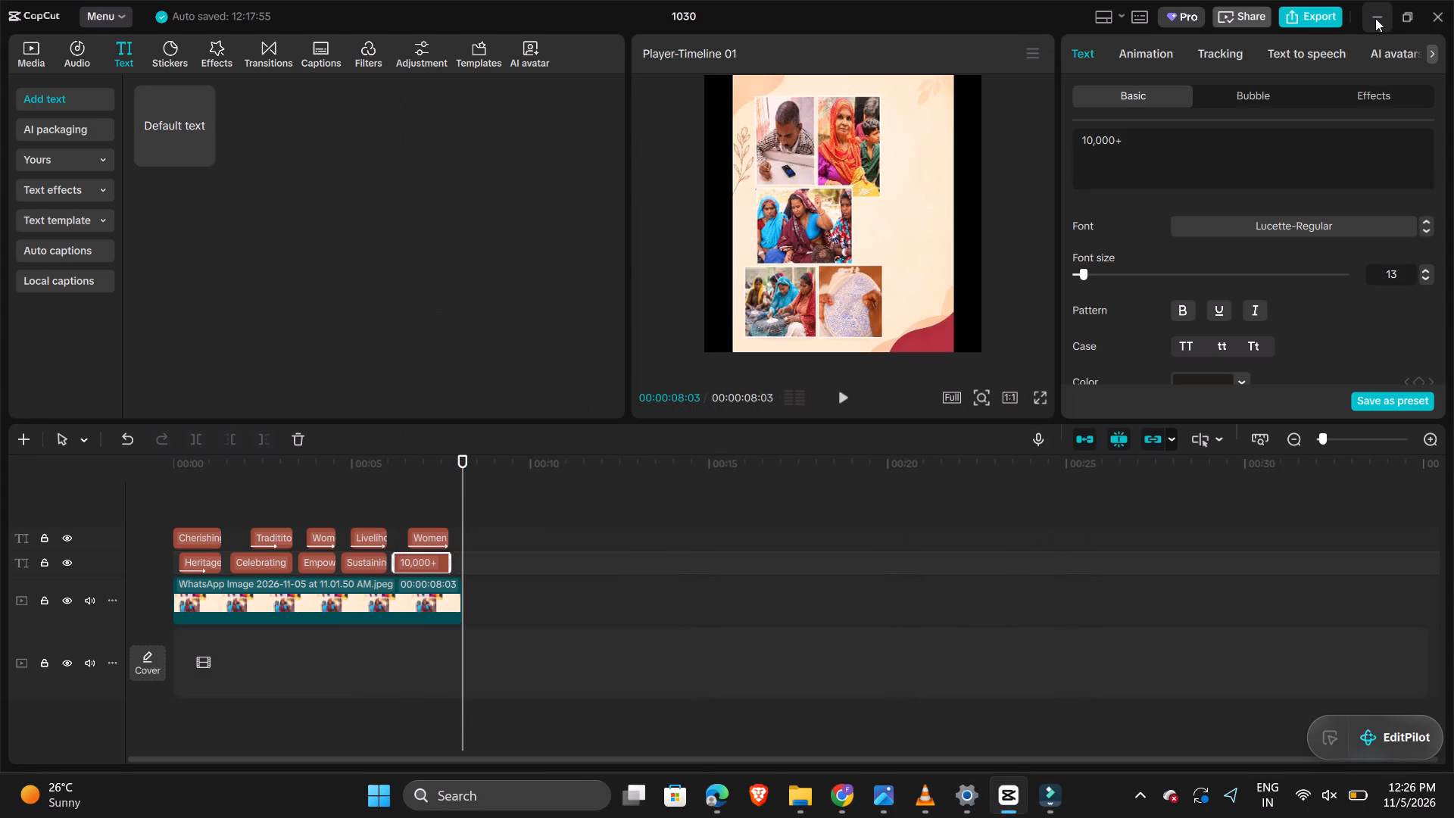
Minimise CapCut and the other open windows, including the Downloads folder, to reach the desktop.
triple_click(1375, 18)
left_click(1375, 18)
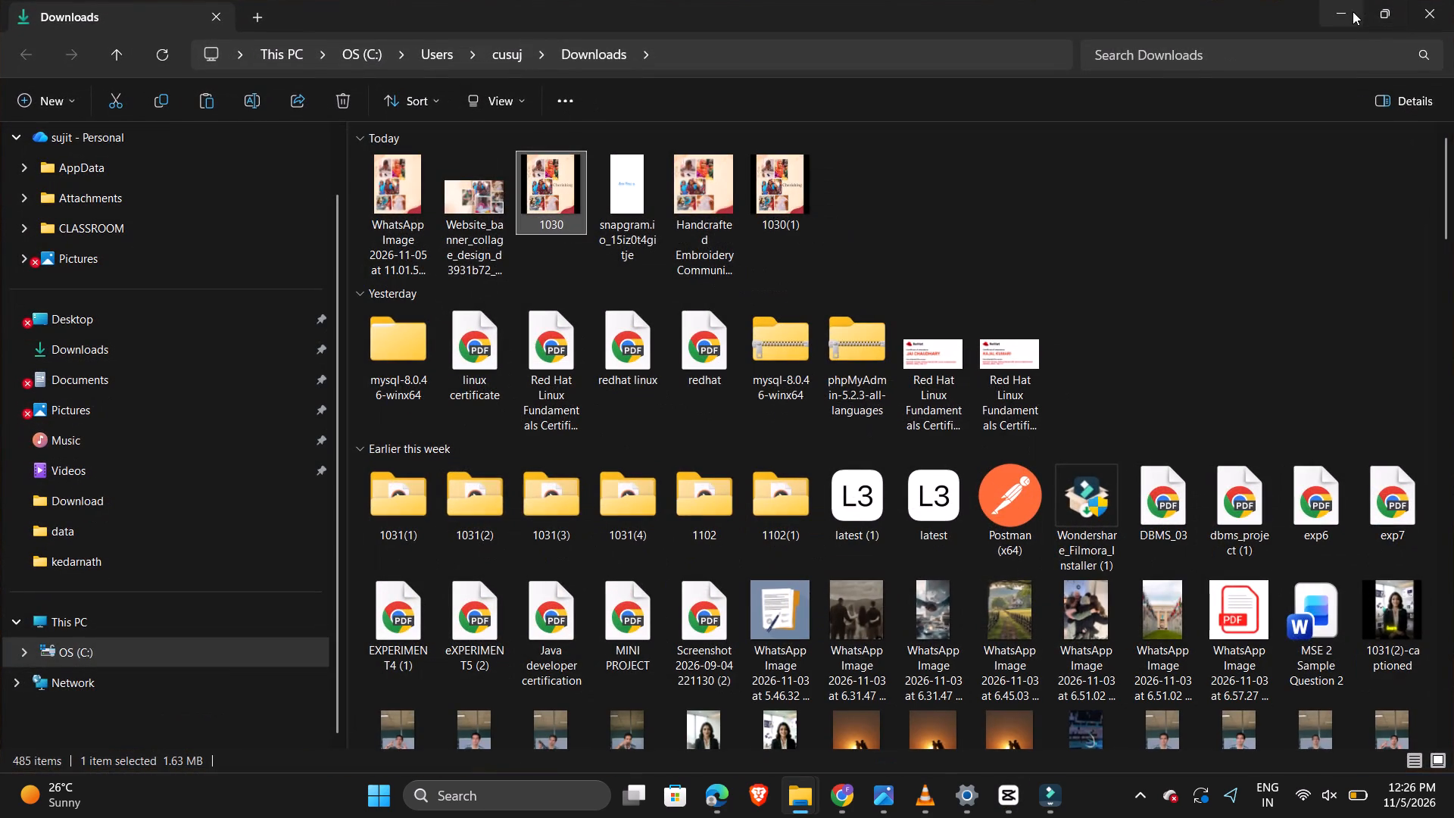
triple_click(1353, 11)
left_click(1353, 11)
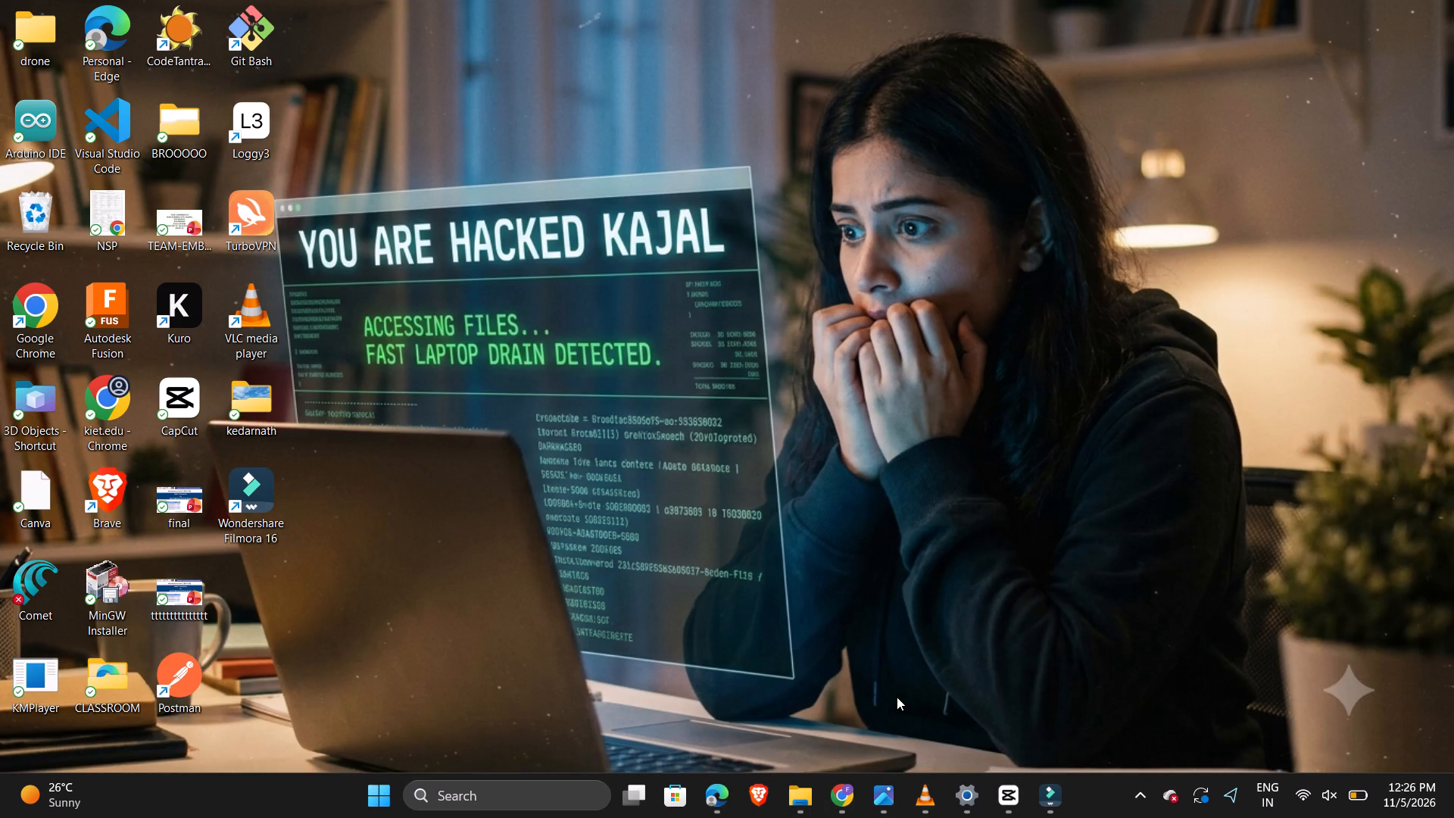
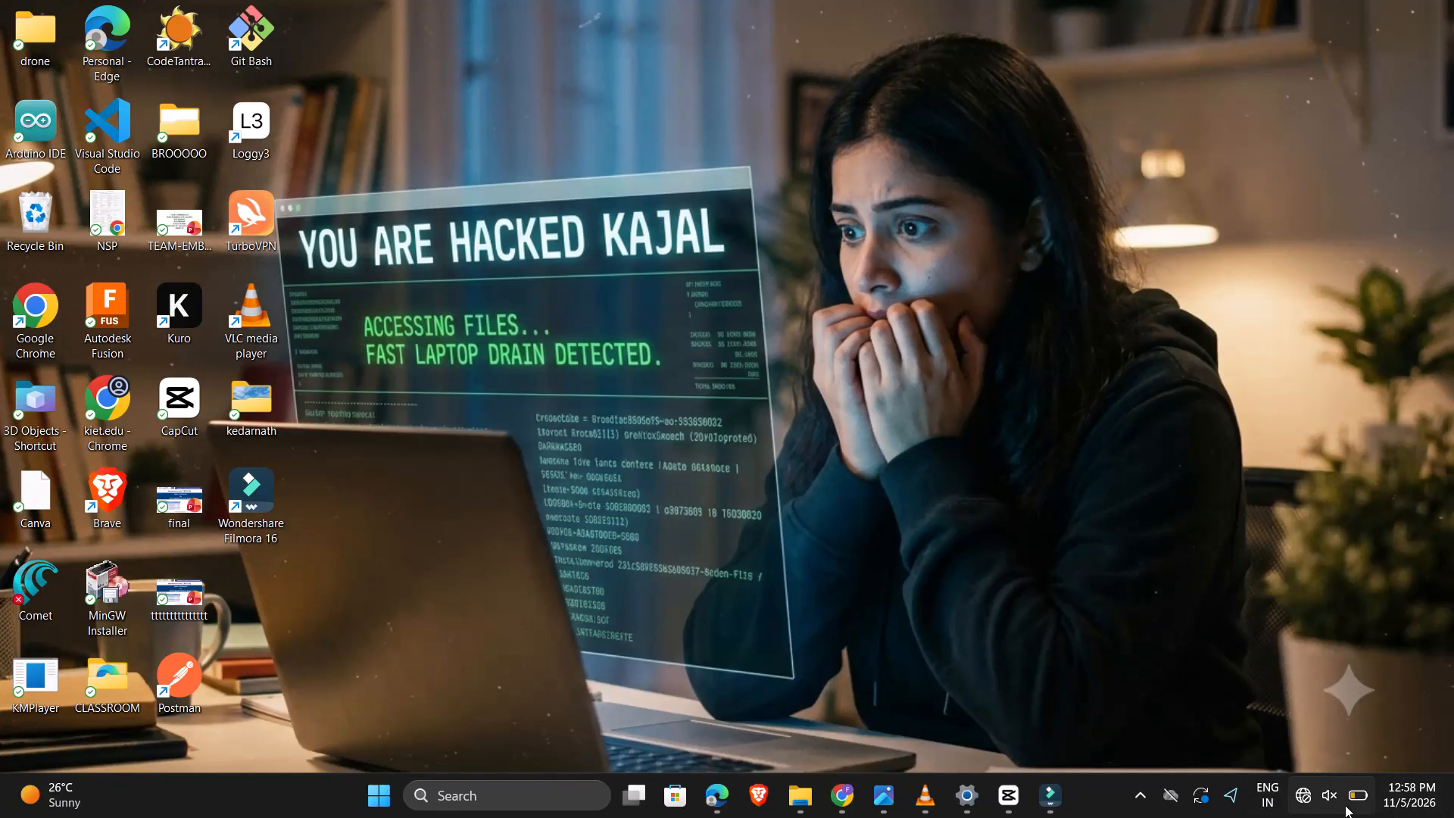
Bring up the list of available Wi-Fi networks.
left_click(1298, 804)
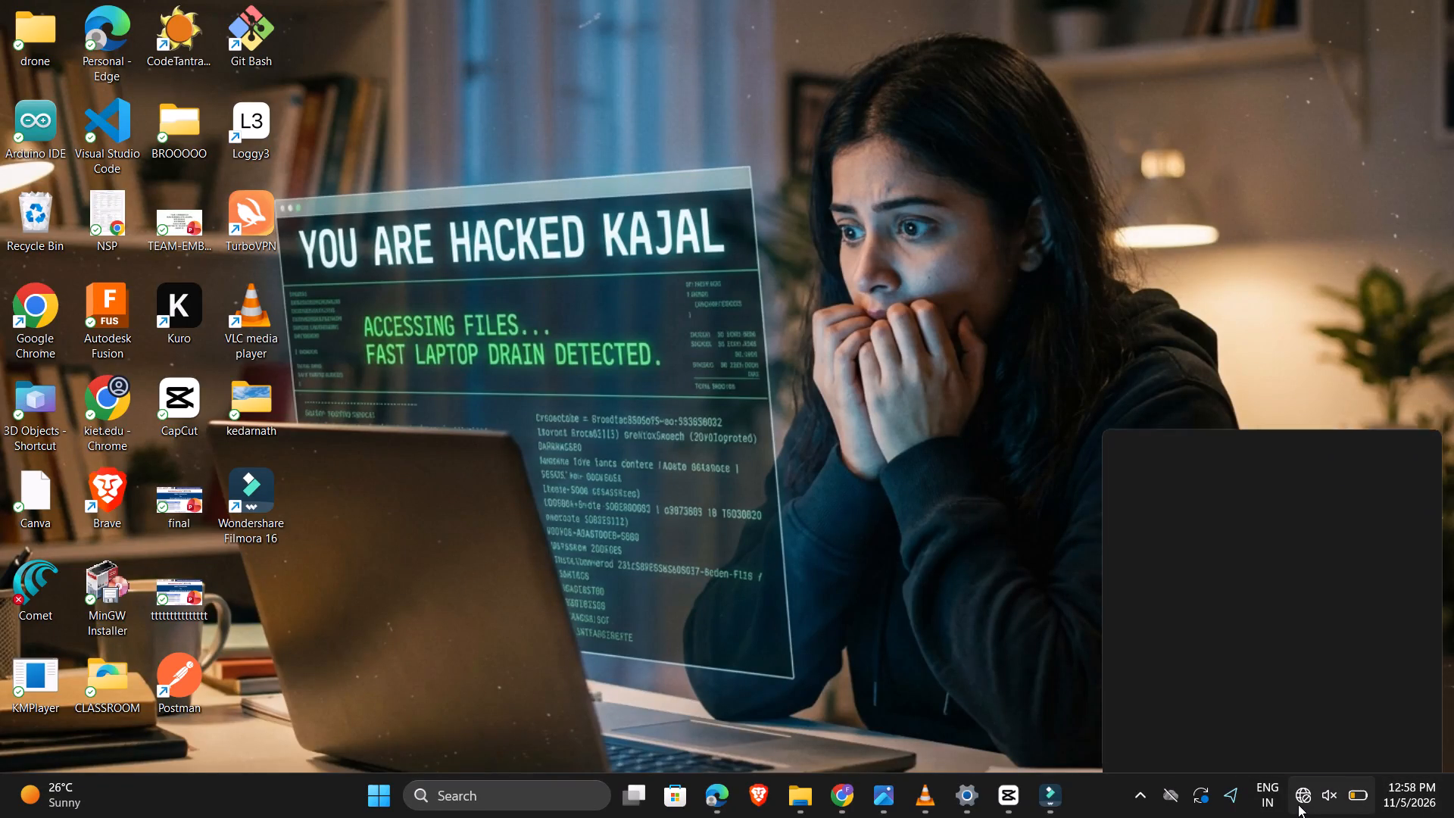
left_click(1202, 455)
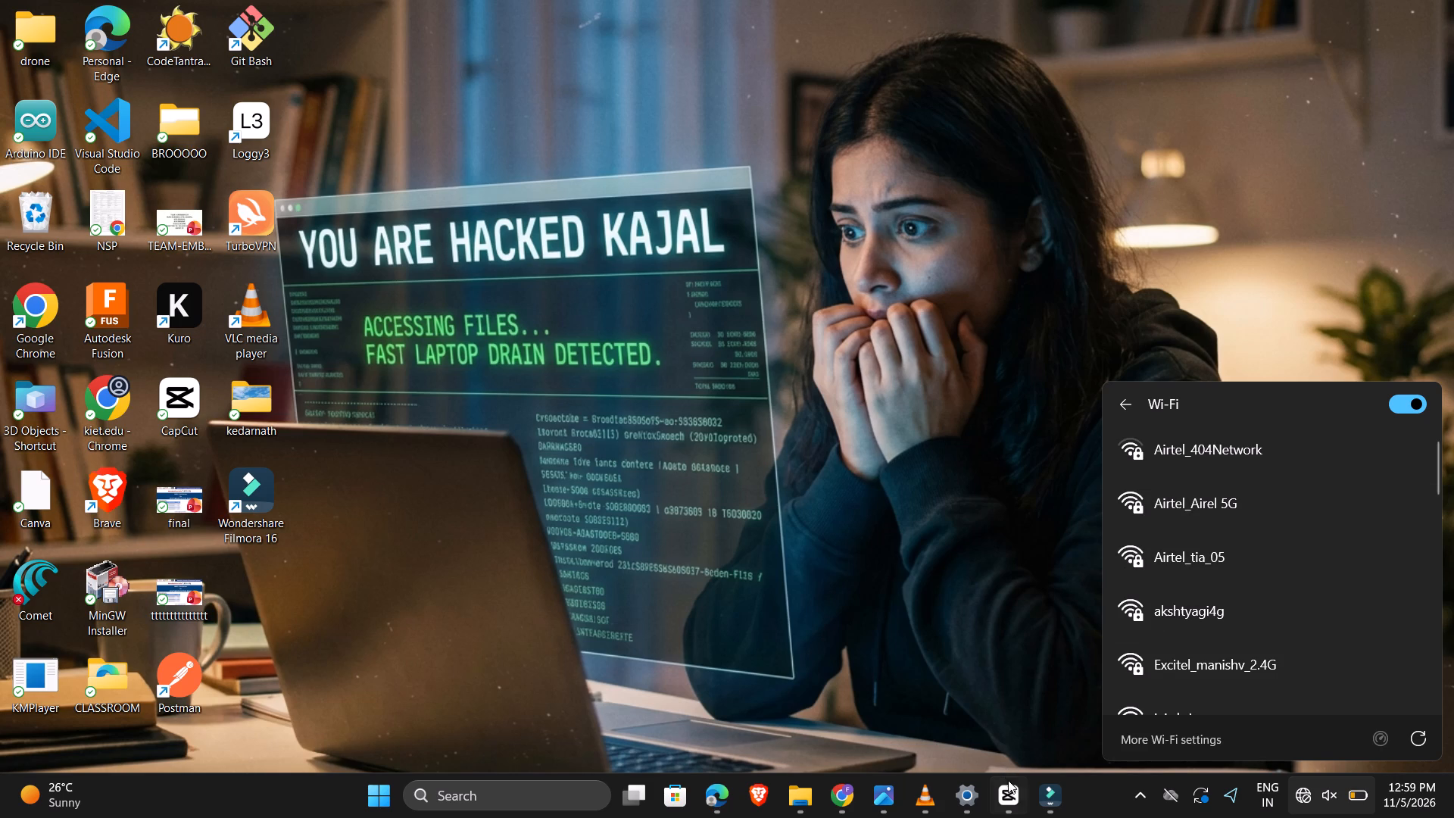
Switch to the 1030 project in CapCut and open the source choices for importing media.
left_click(978, 682)
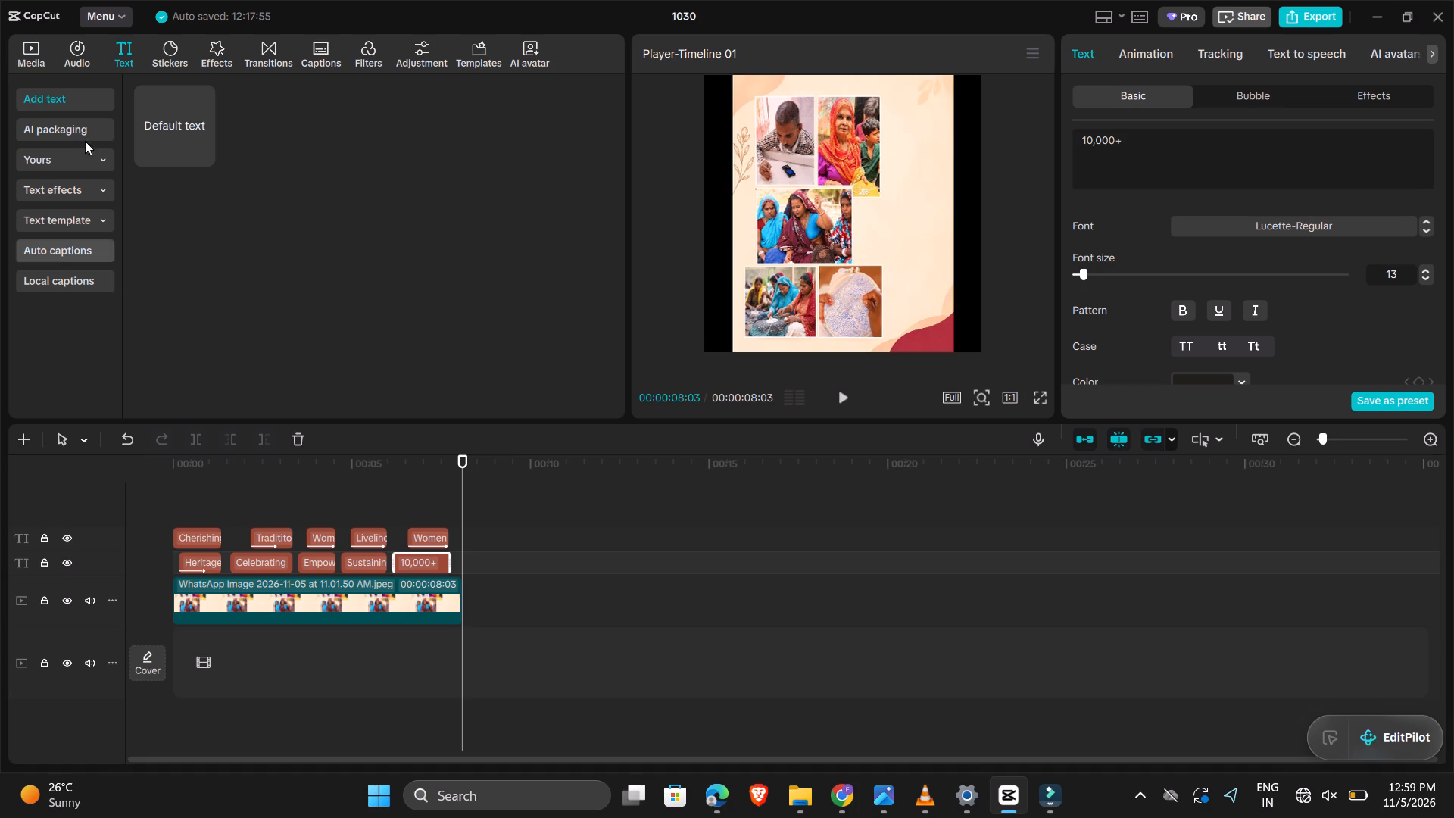
left_click_drag(30, 48, 13, 55)
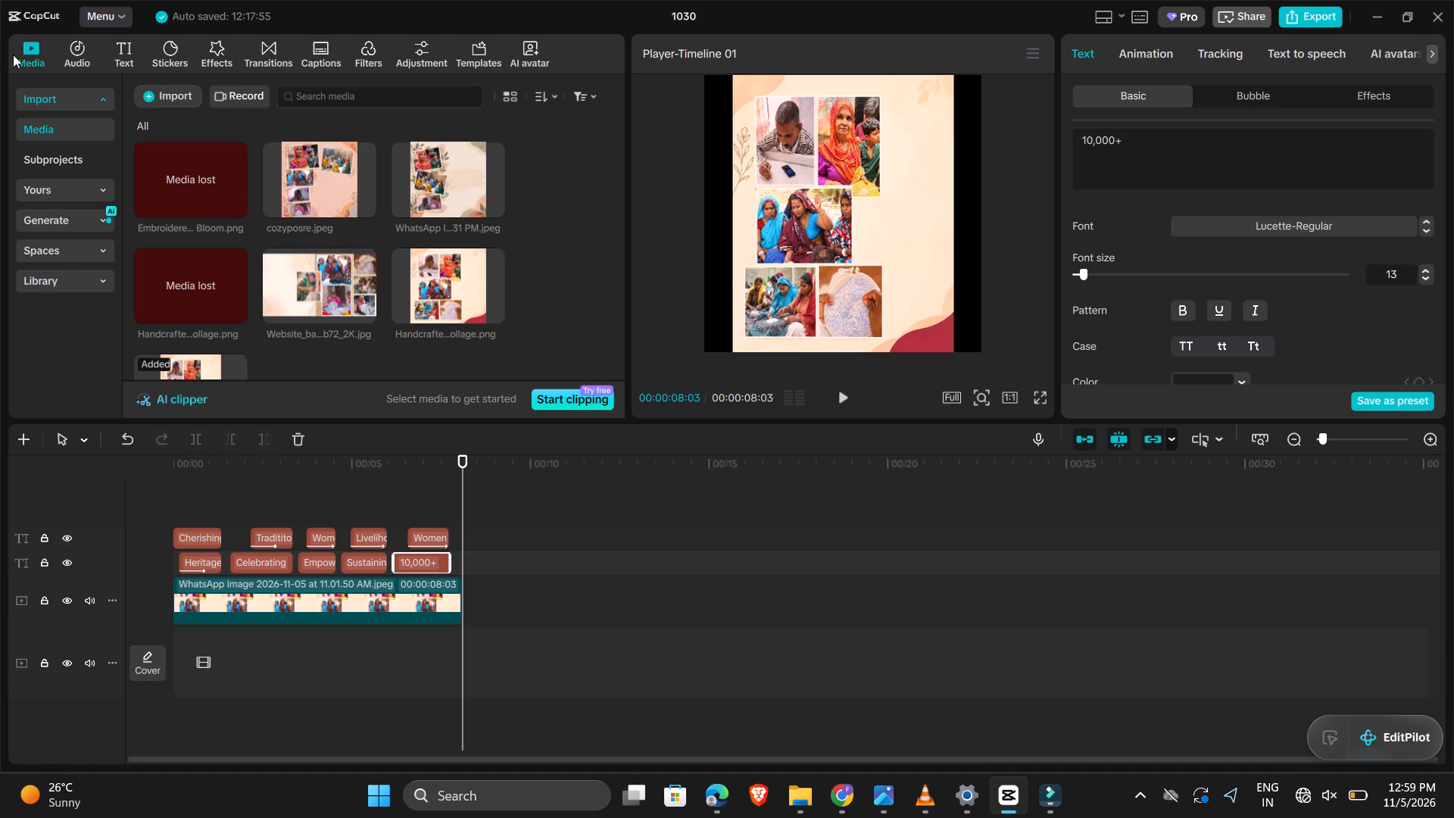
left_click(153, 101)
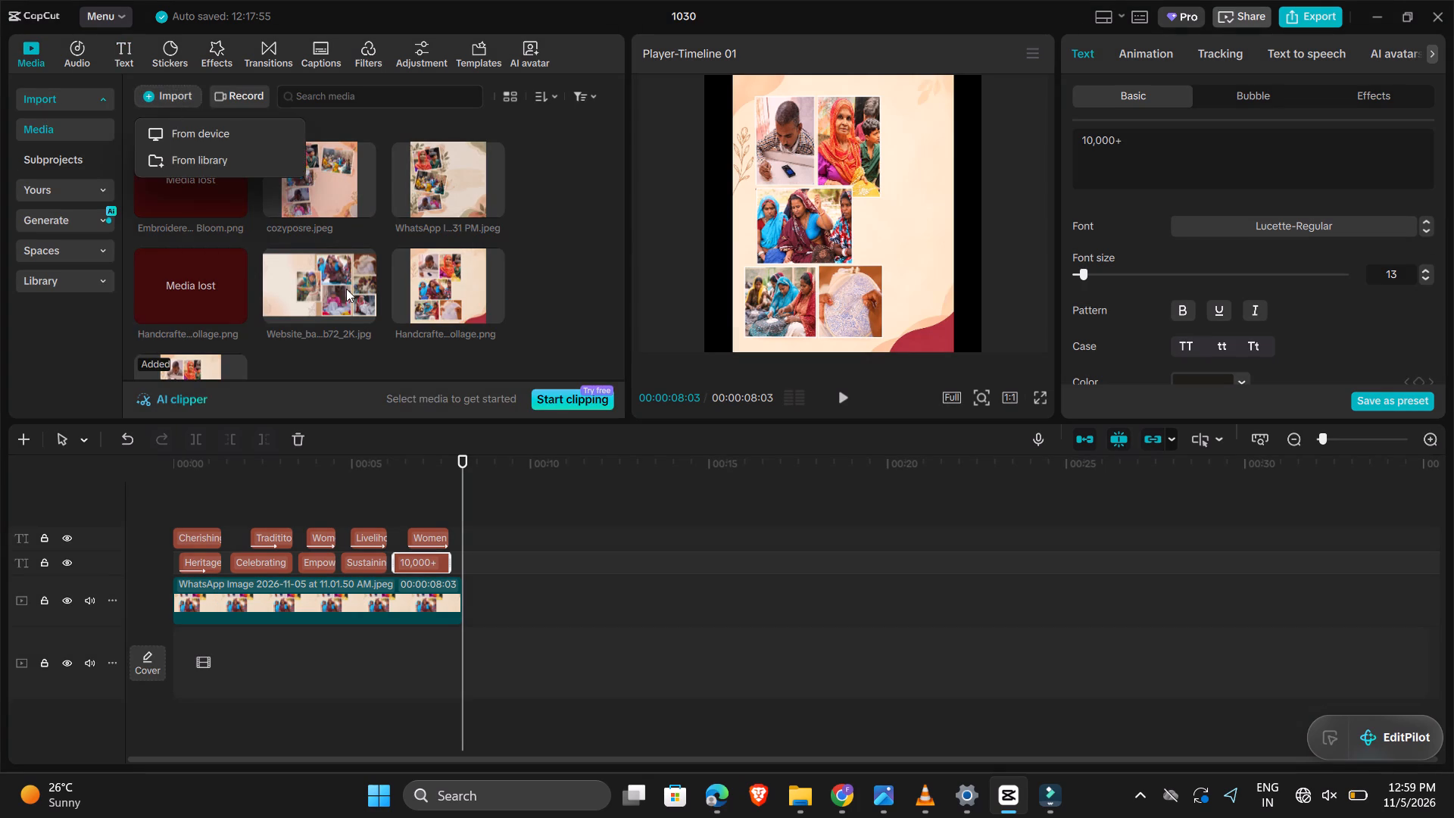
Replace the WhatsApp collage clip on the timeline with Website_banner_collage_design_d3931b72_2K.jpg from Downloads, keeping the original video effect.
left_click(328, 291)
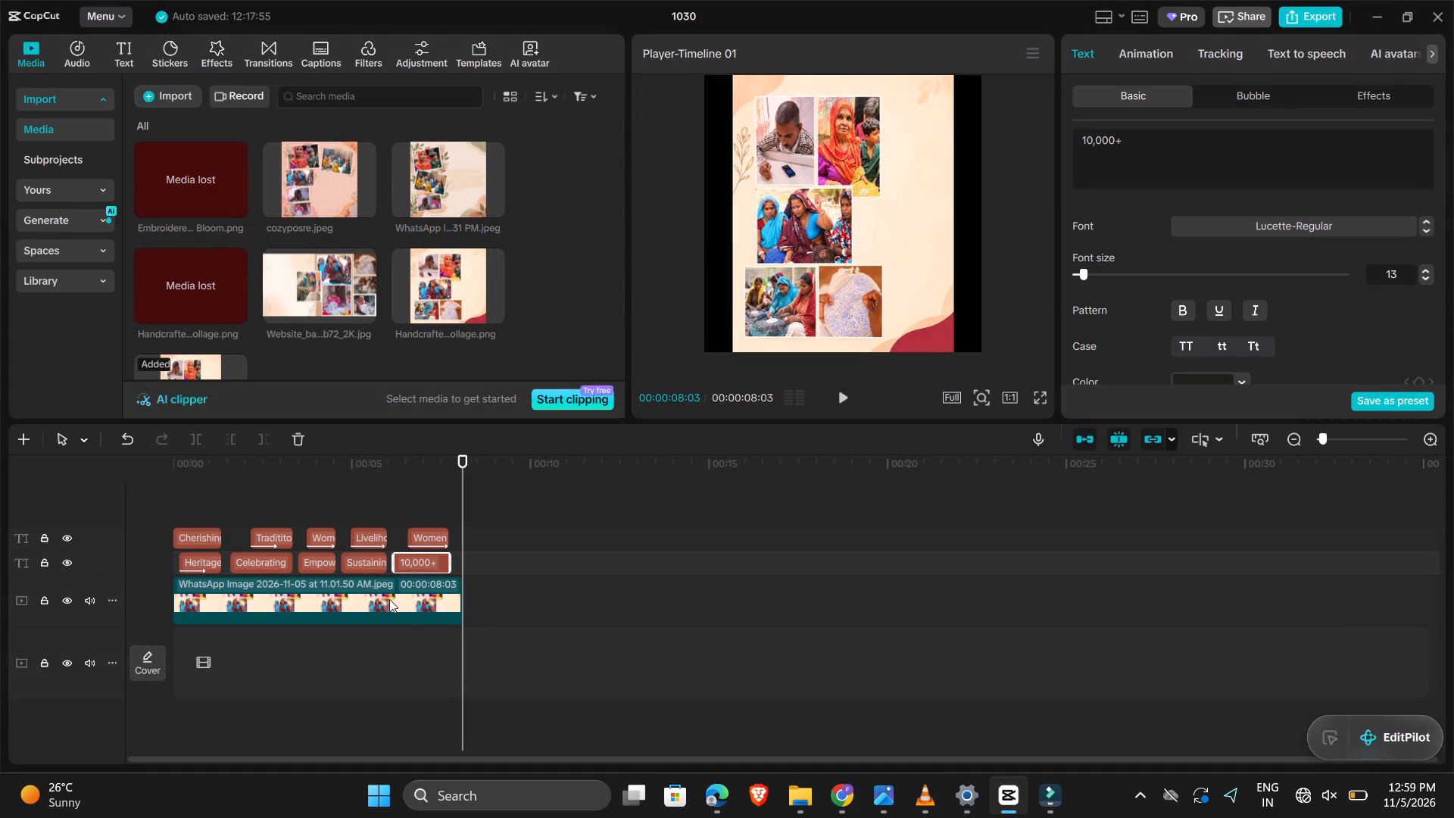
right_click(373, 587)
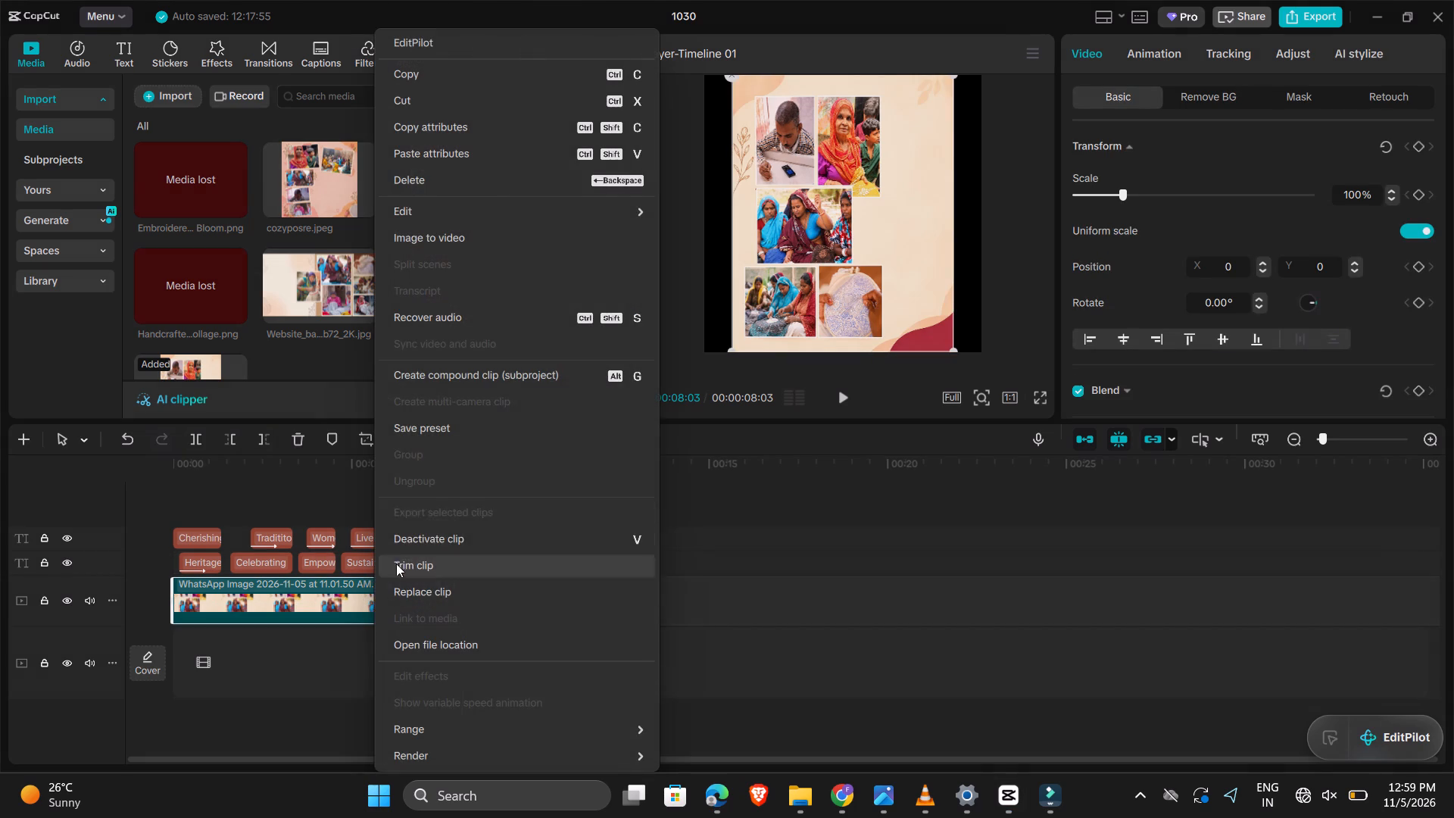
left_click(429, 600)
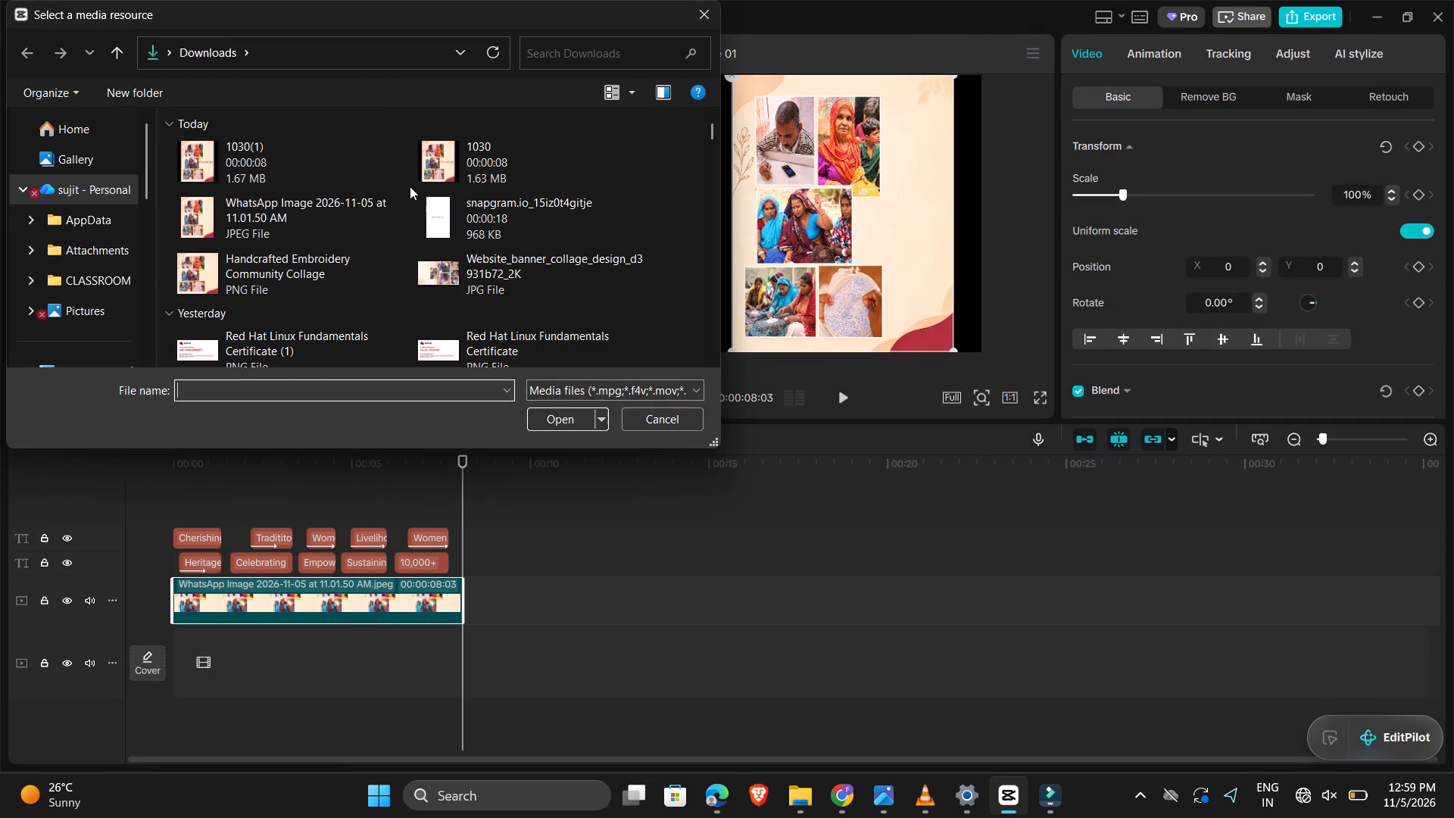
left_click(474, 273)
left_click(573, 420)
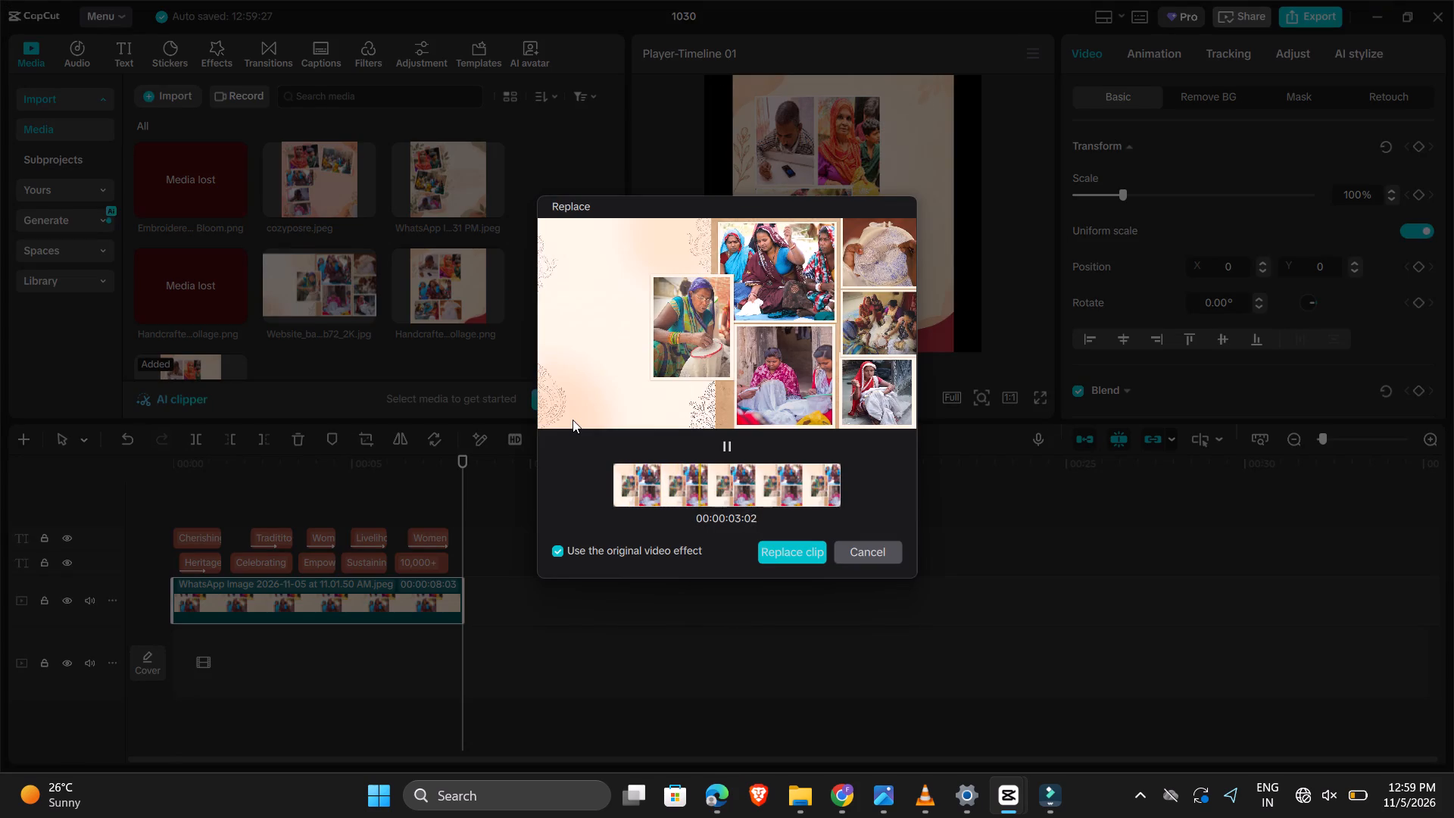
left_click(762, 557)
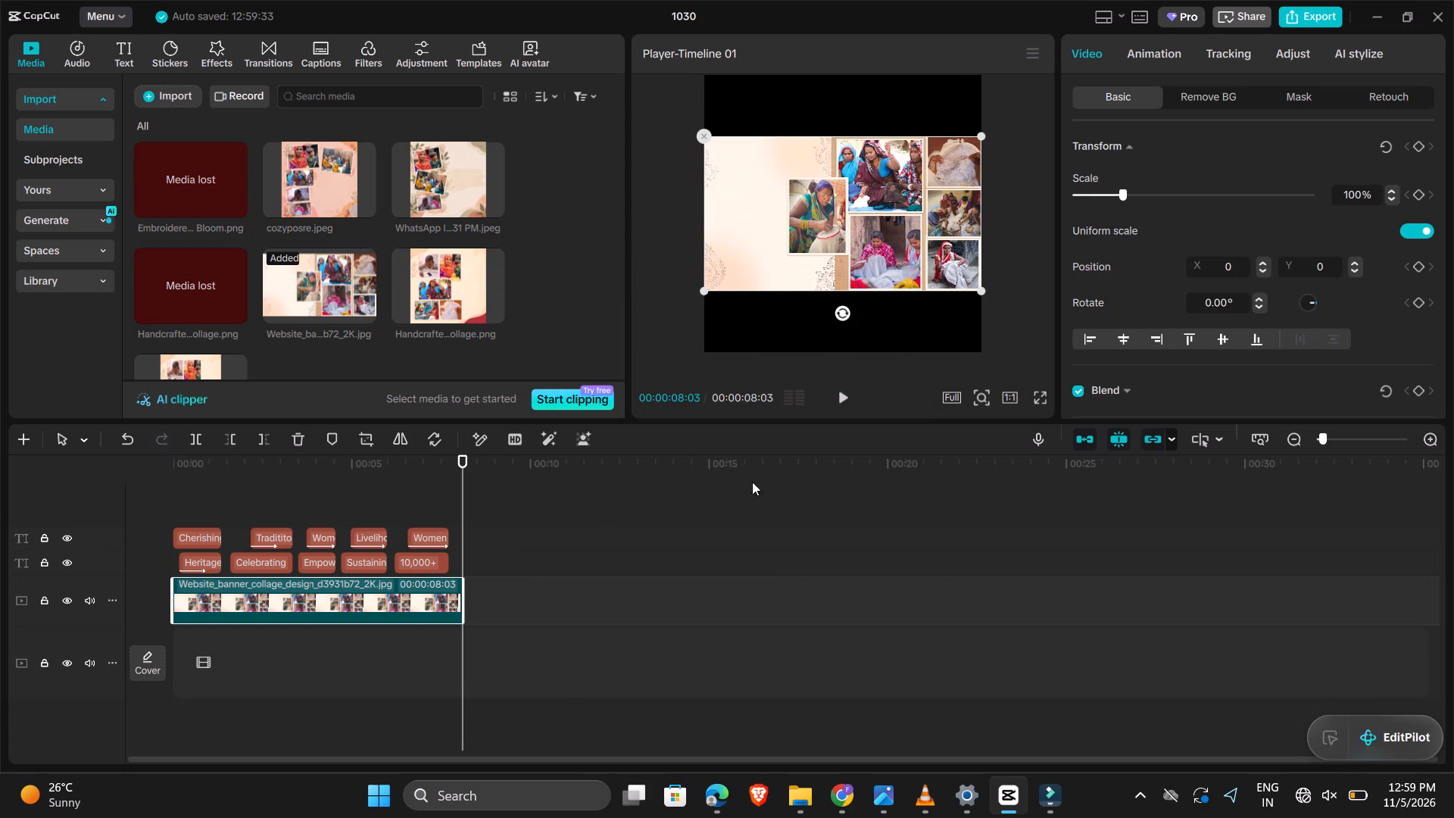
Play the start of the timeline up to about 00:00:00:28, where the Cherishing and Heritage titles overlap the banner.
key("space")
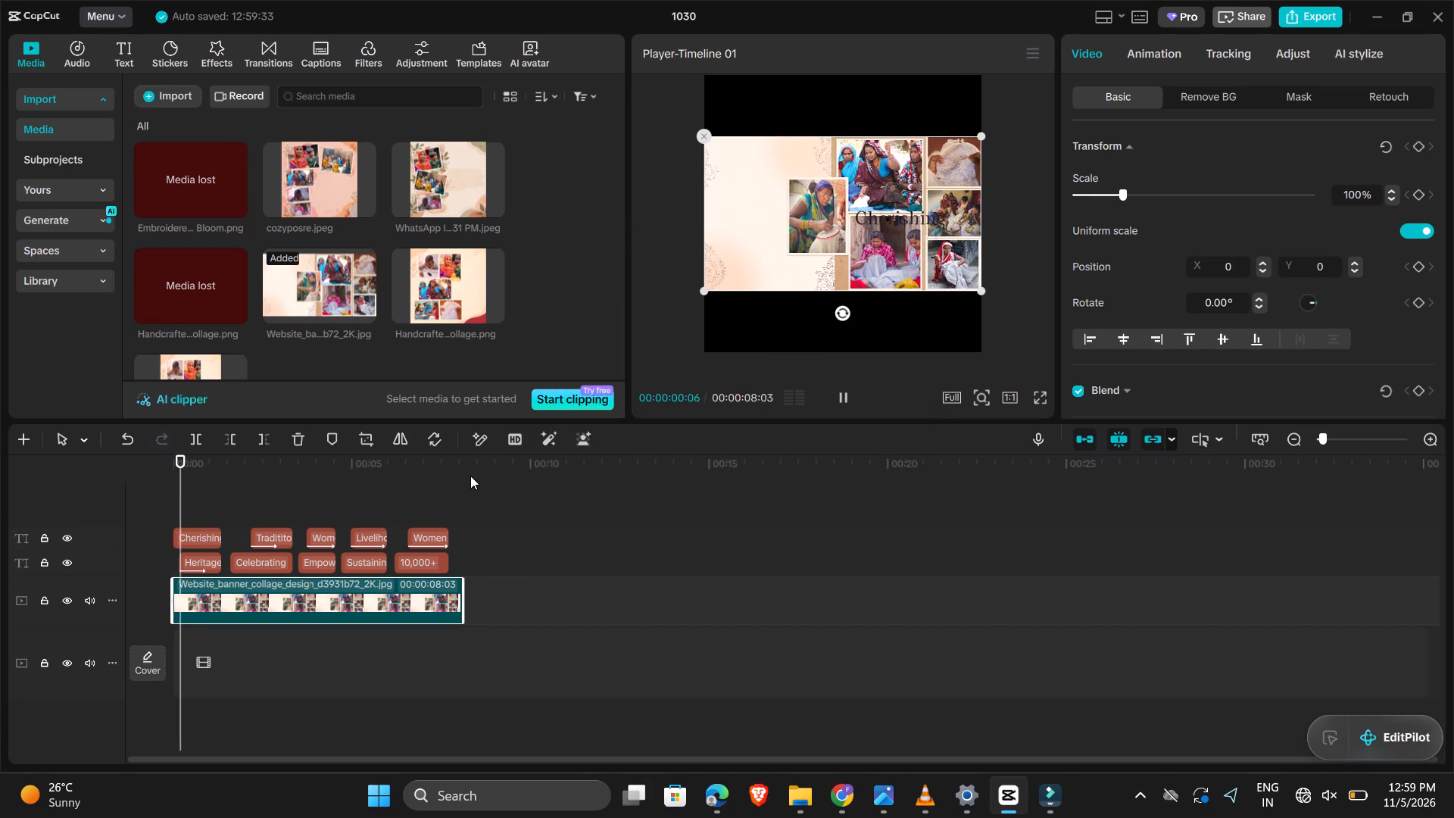
key("space")
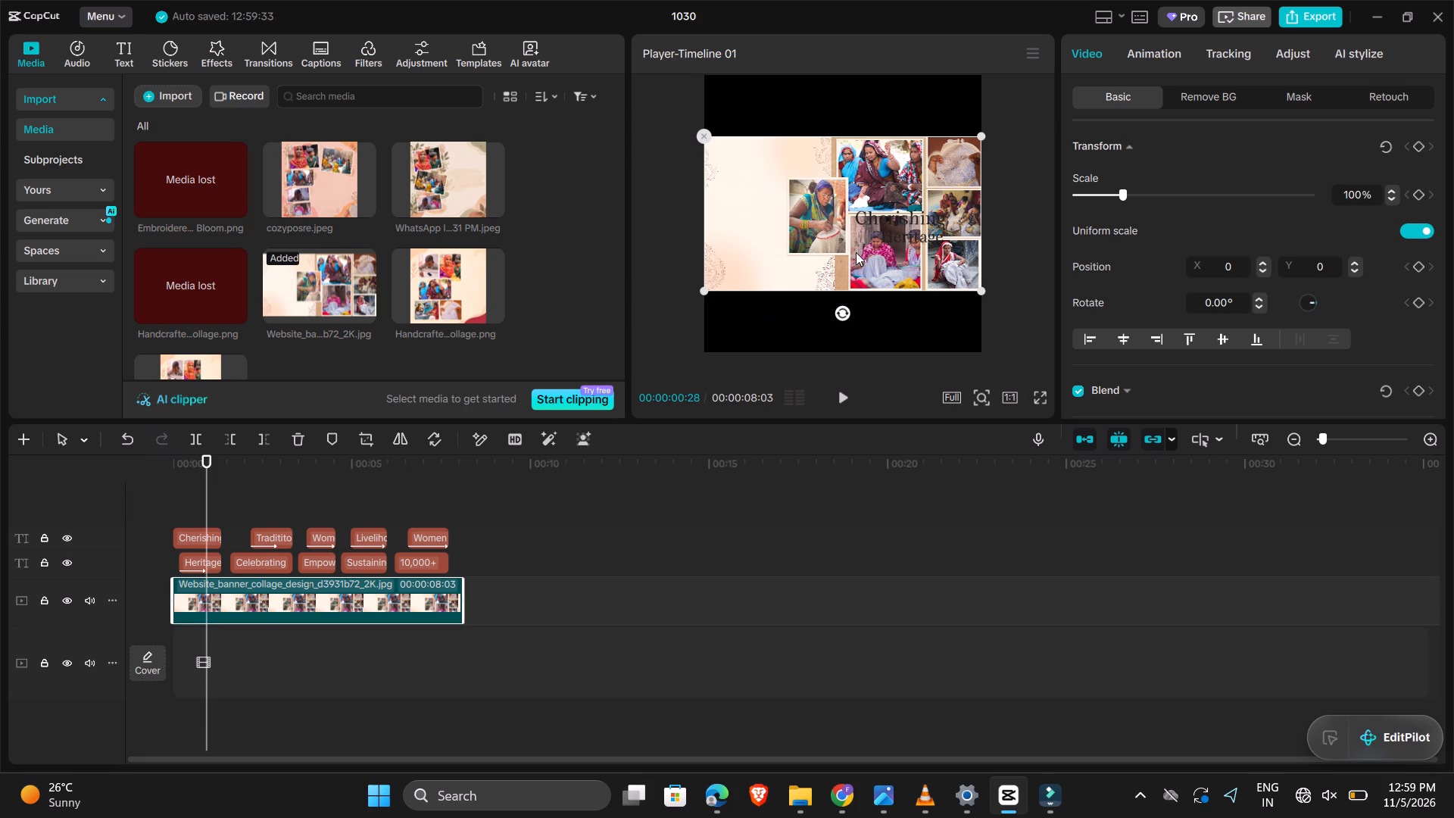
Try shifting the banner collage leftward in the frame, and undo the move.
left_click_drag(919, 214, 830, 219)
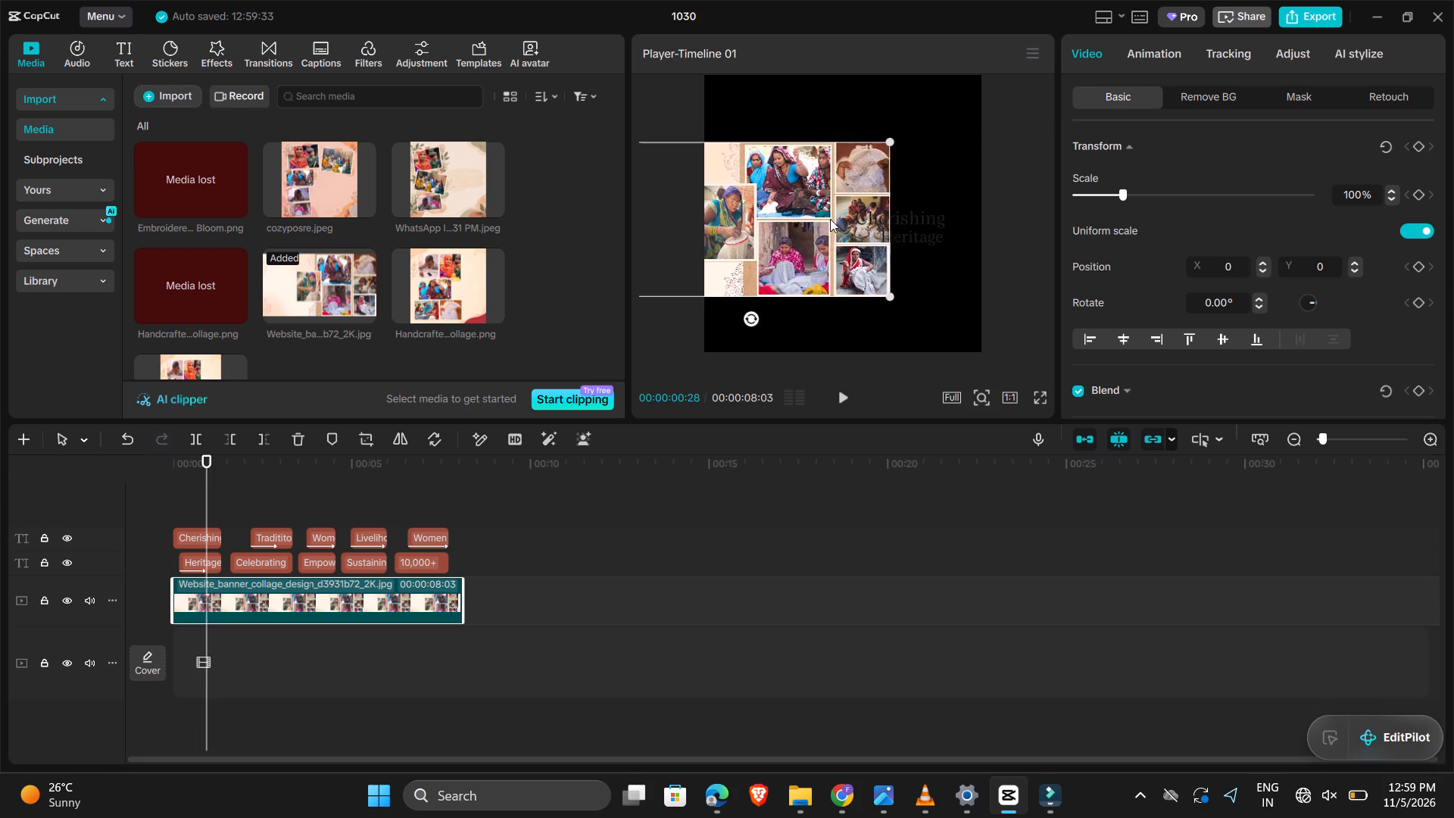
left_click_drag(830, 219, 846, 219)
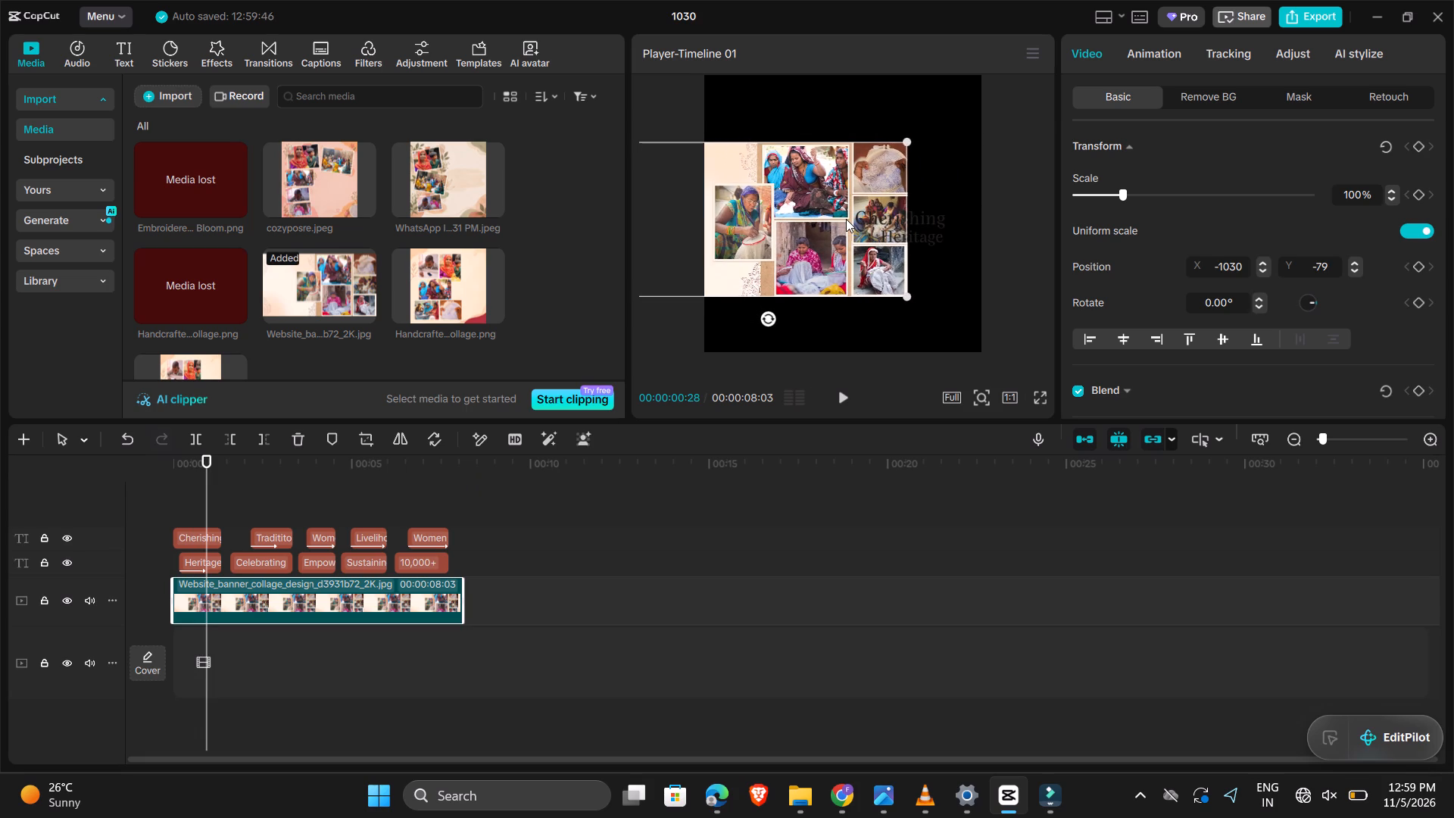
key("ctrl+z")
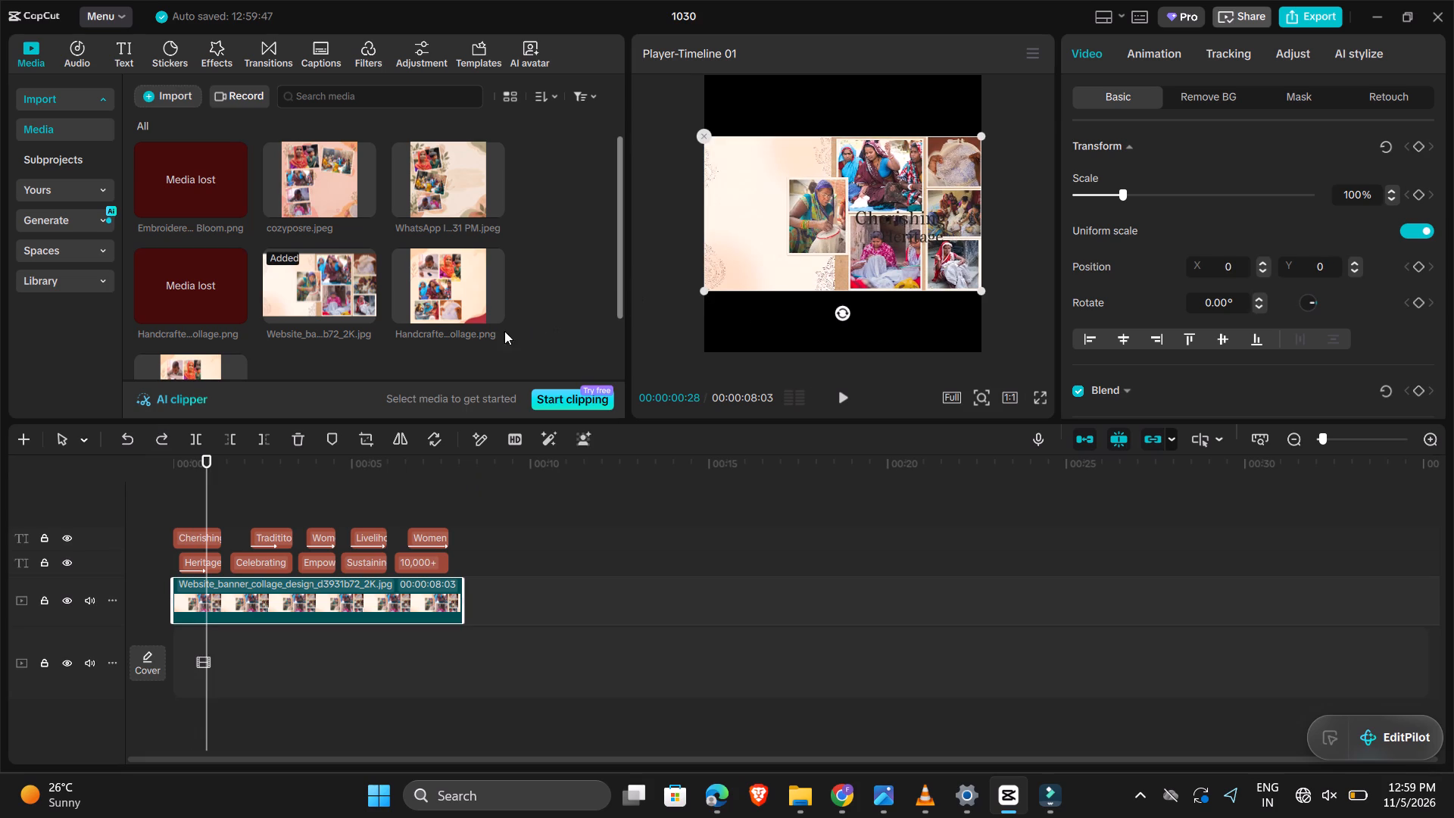
Move the Cherishing title onto the banner's blank cream area beside the photos and shrink it slightly to fit there.
left_click(207, 532)
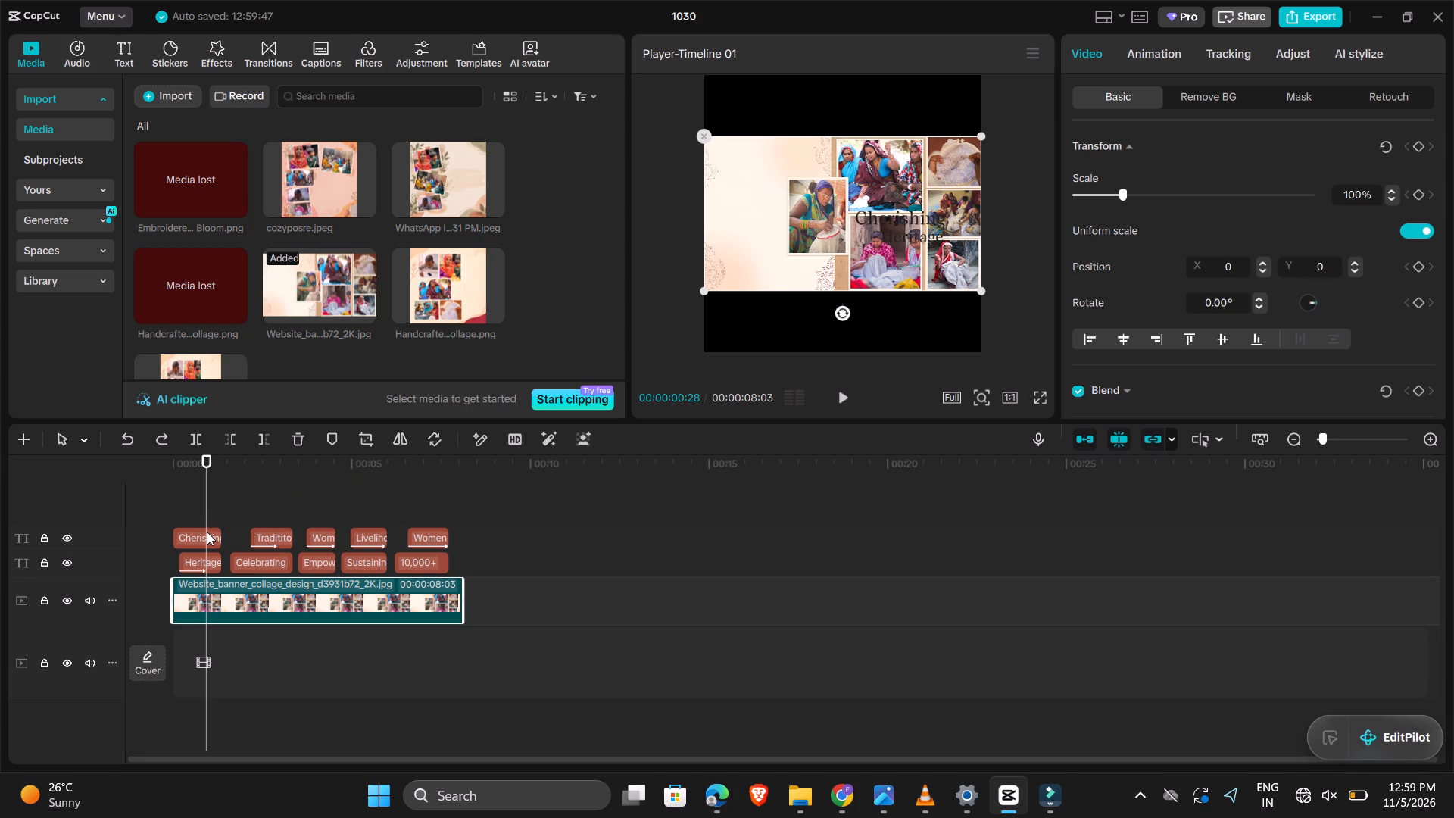
left_click_drag(878, 217, 732, 188)
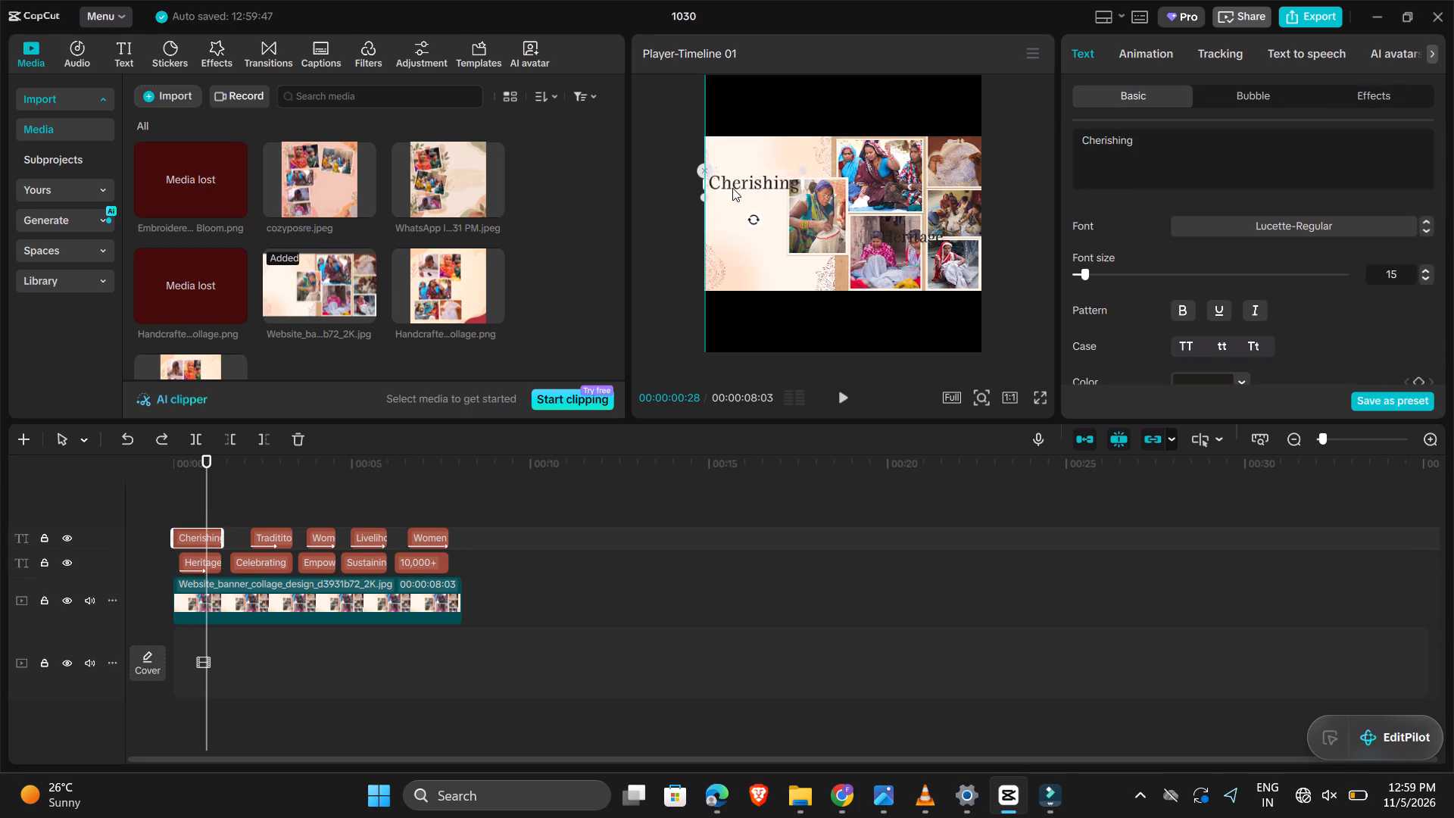
left_click_drag(732, 188, 741, 154)
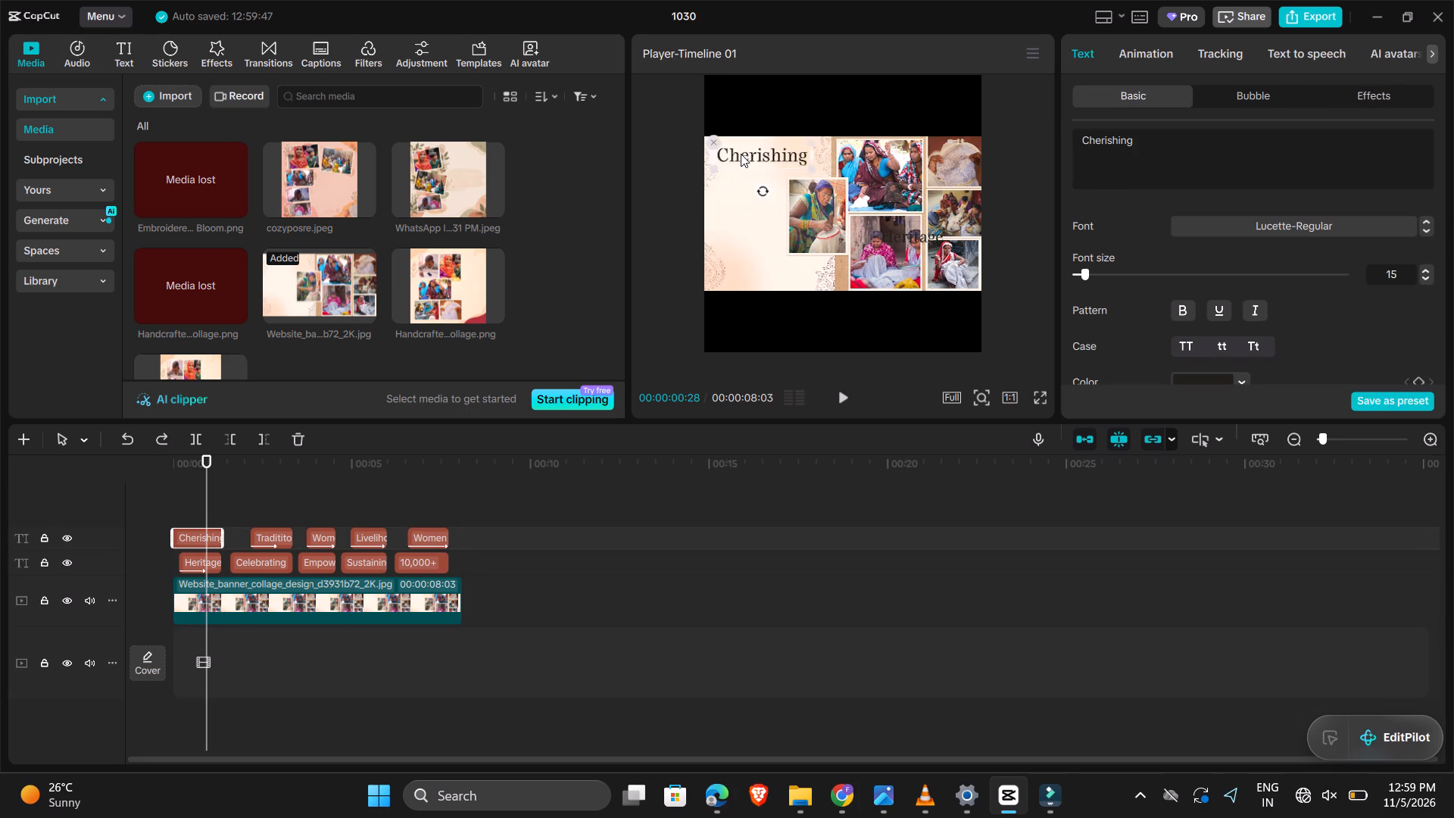
left_click_drag(741, 154, 724, 204)
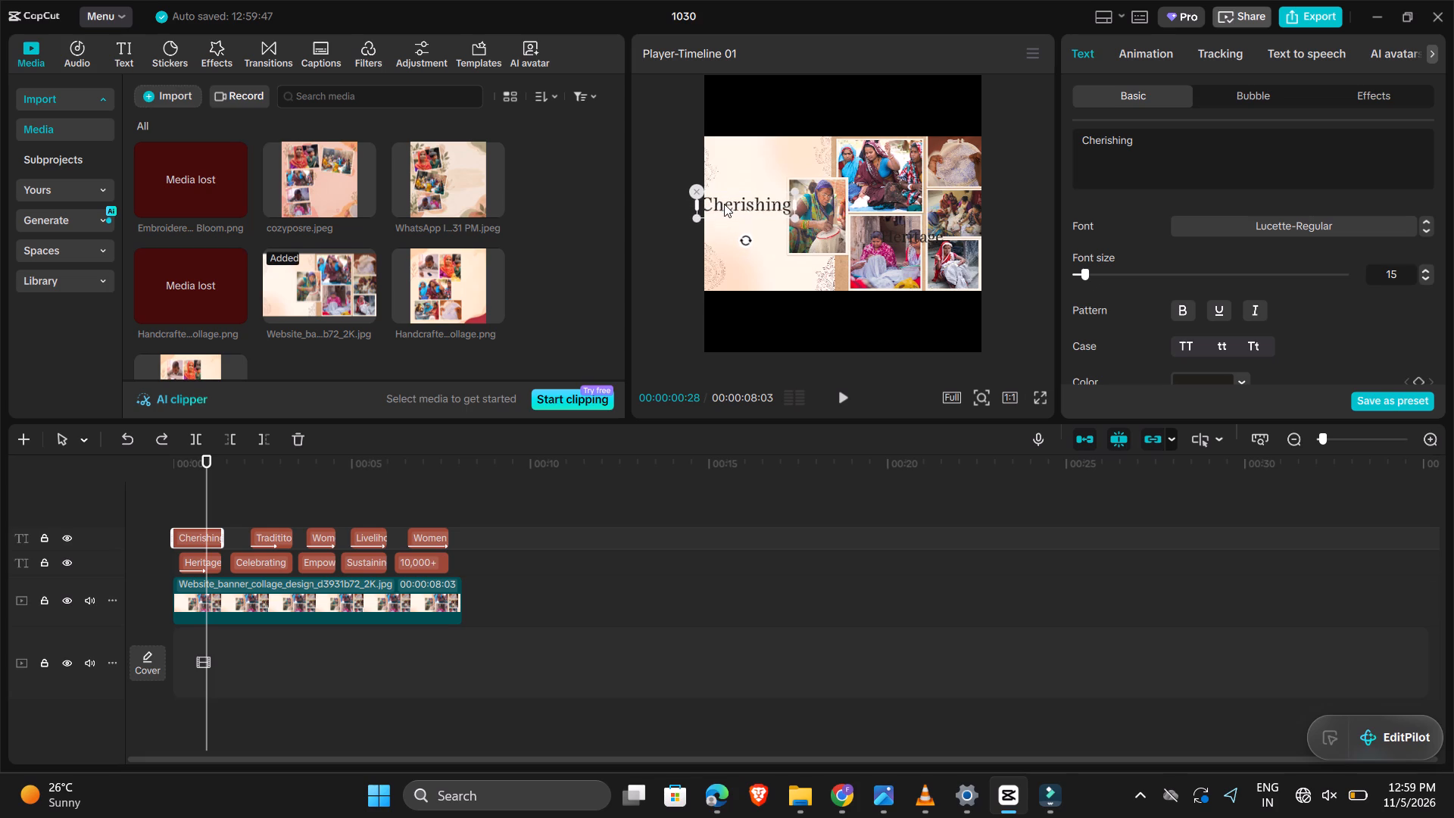
left_click_drag(724, 204, 729, 203)
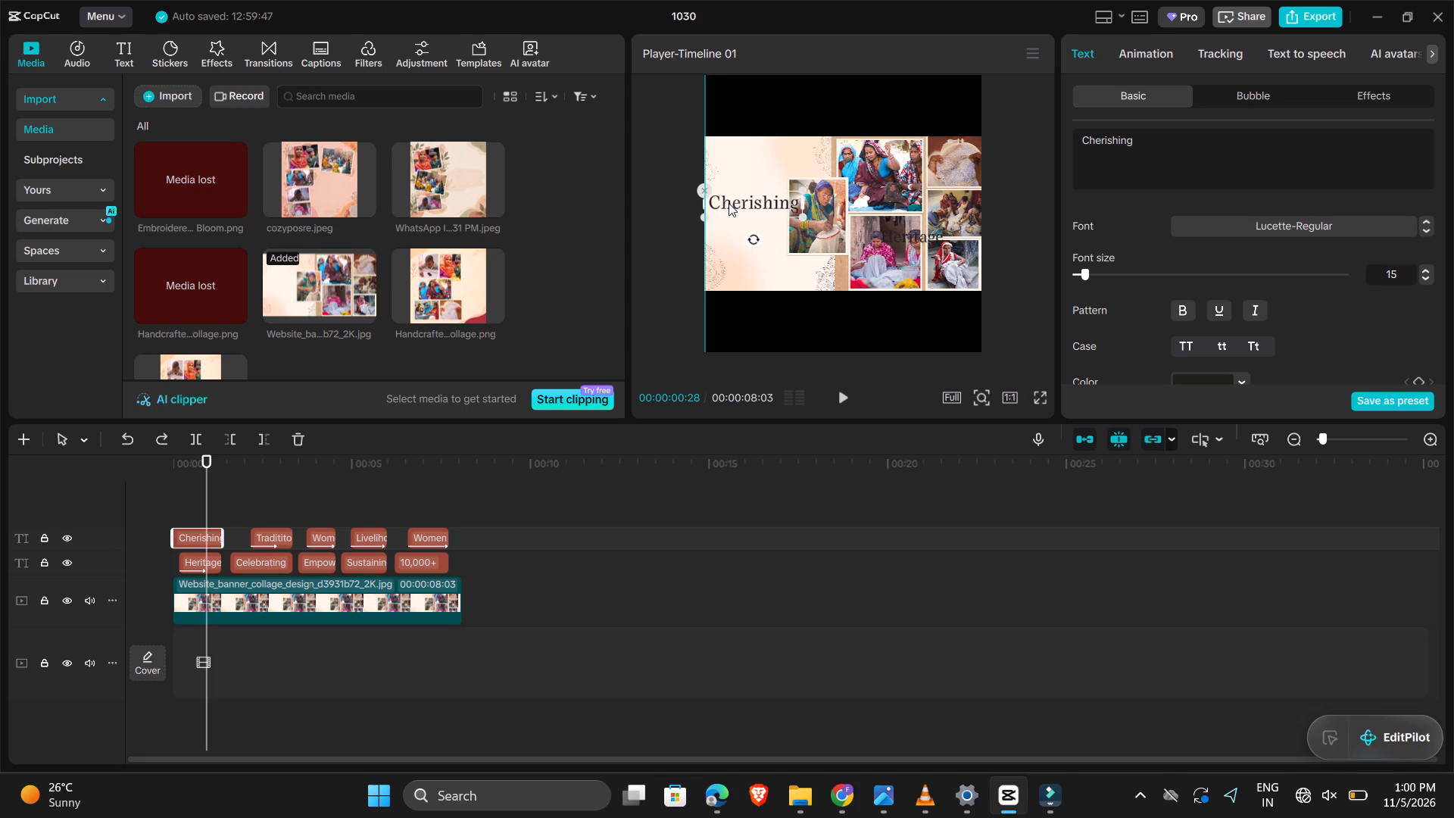
left_click_drag(729, 203, 720, 209)
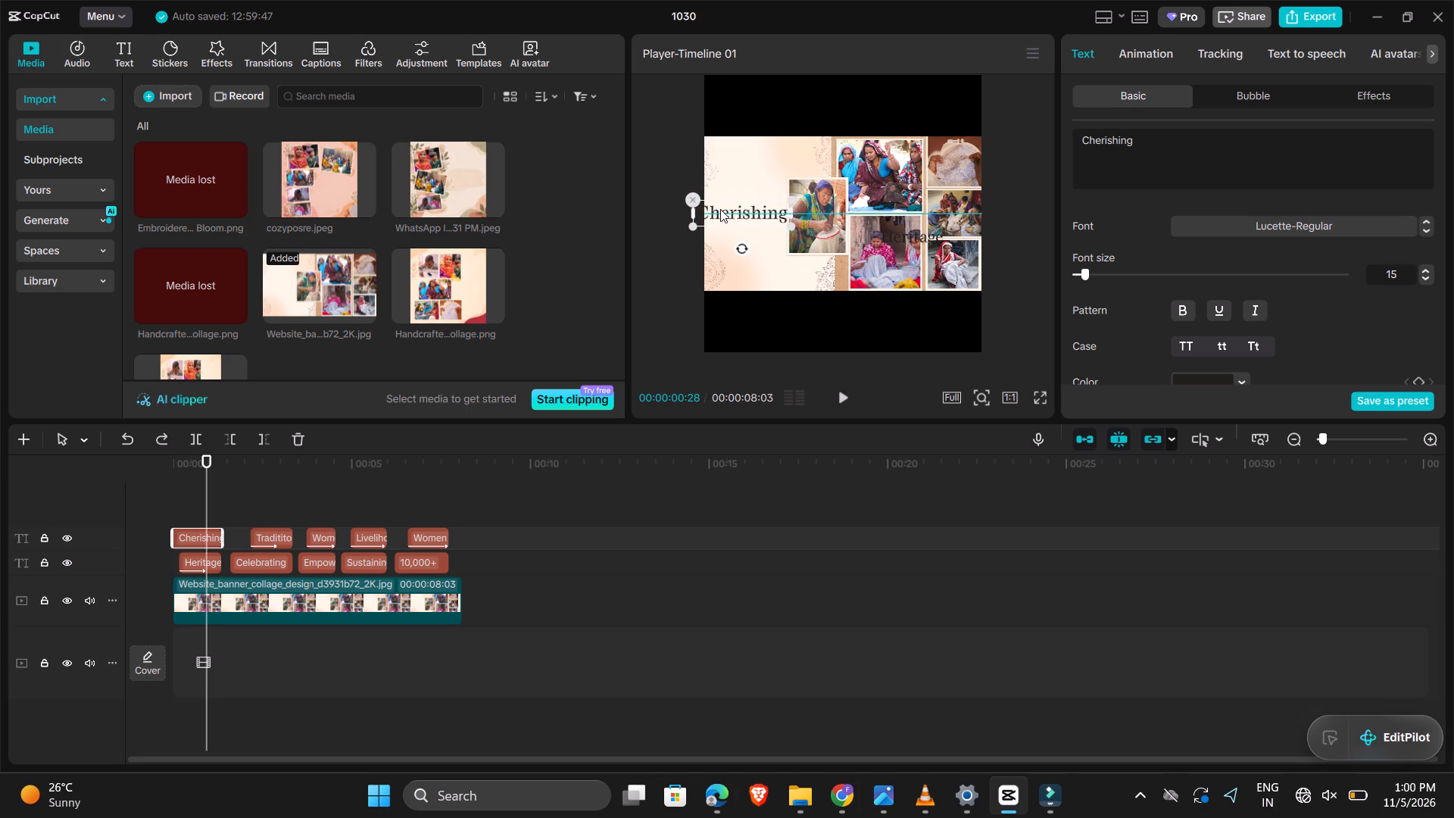
left_click_drag(720, 209, 723, 208)
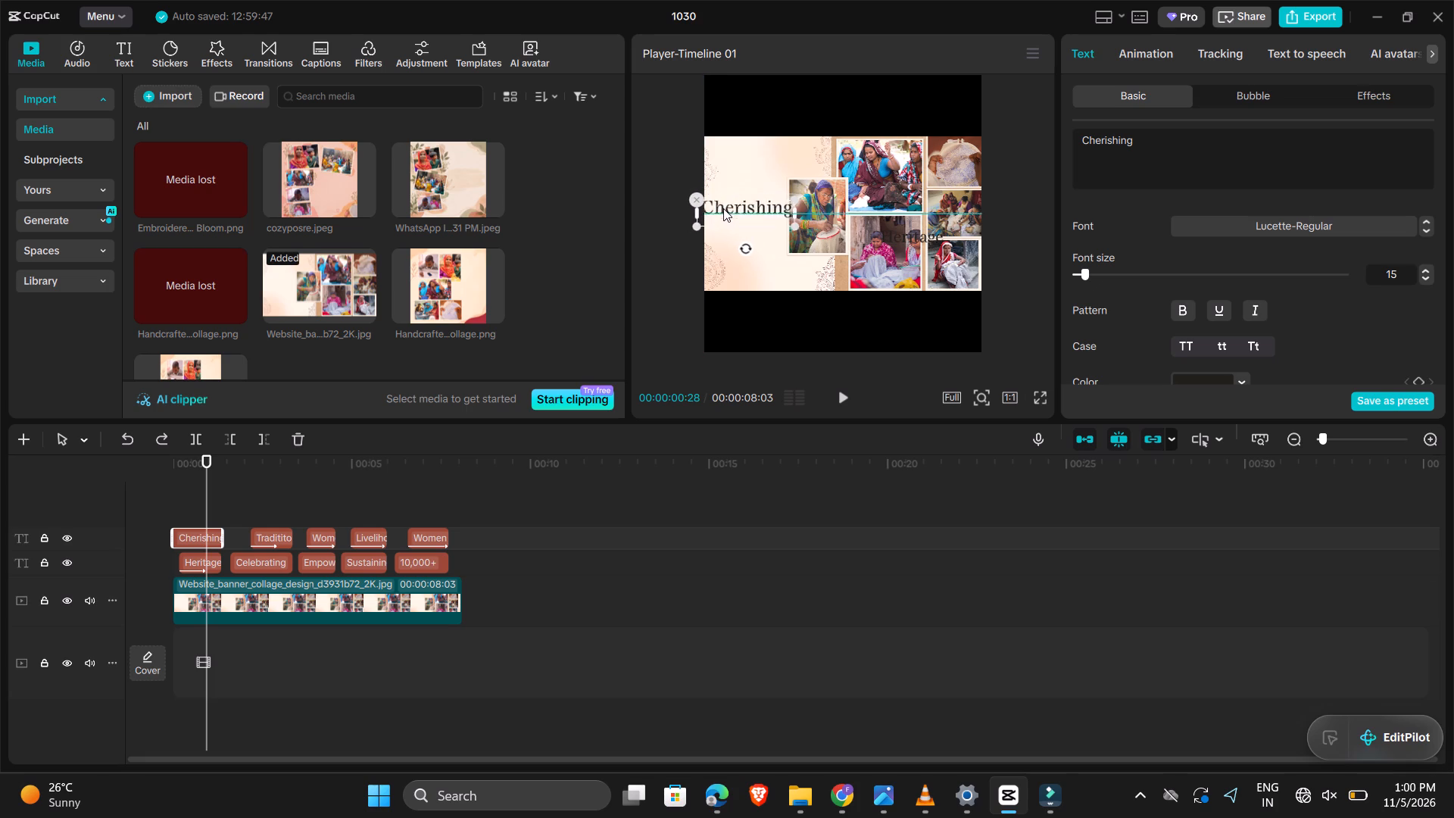
left_click_drag(723, 208, 723, 209)
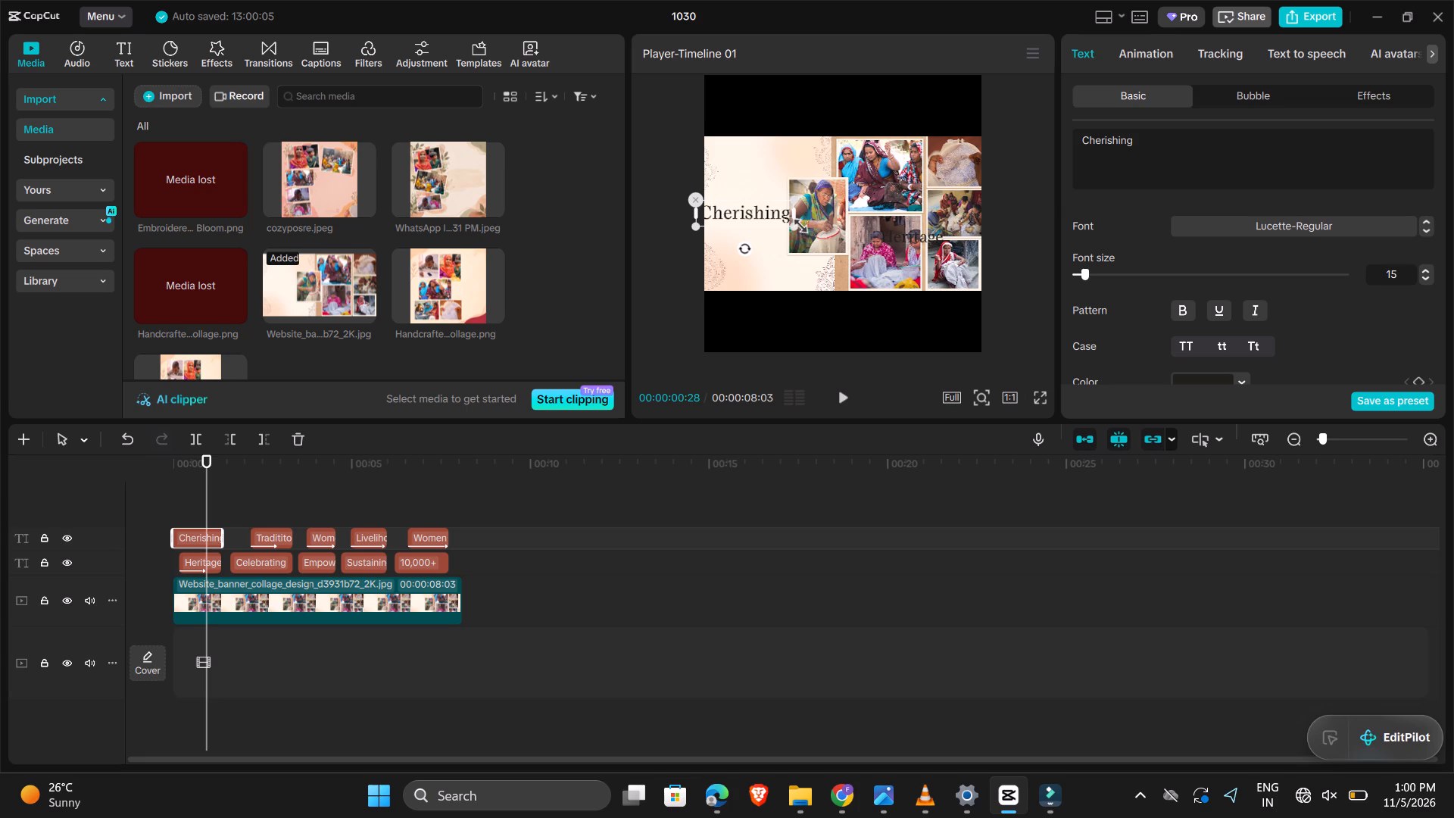
left_click_drag(790, 225, 782, 220)
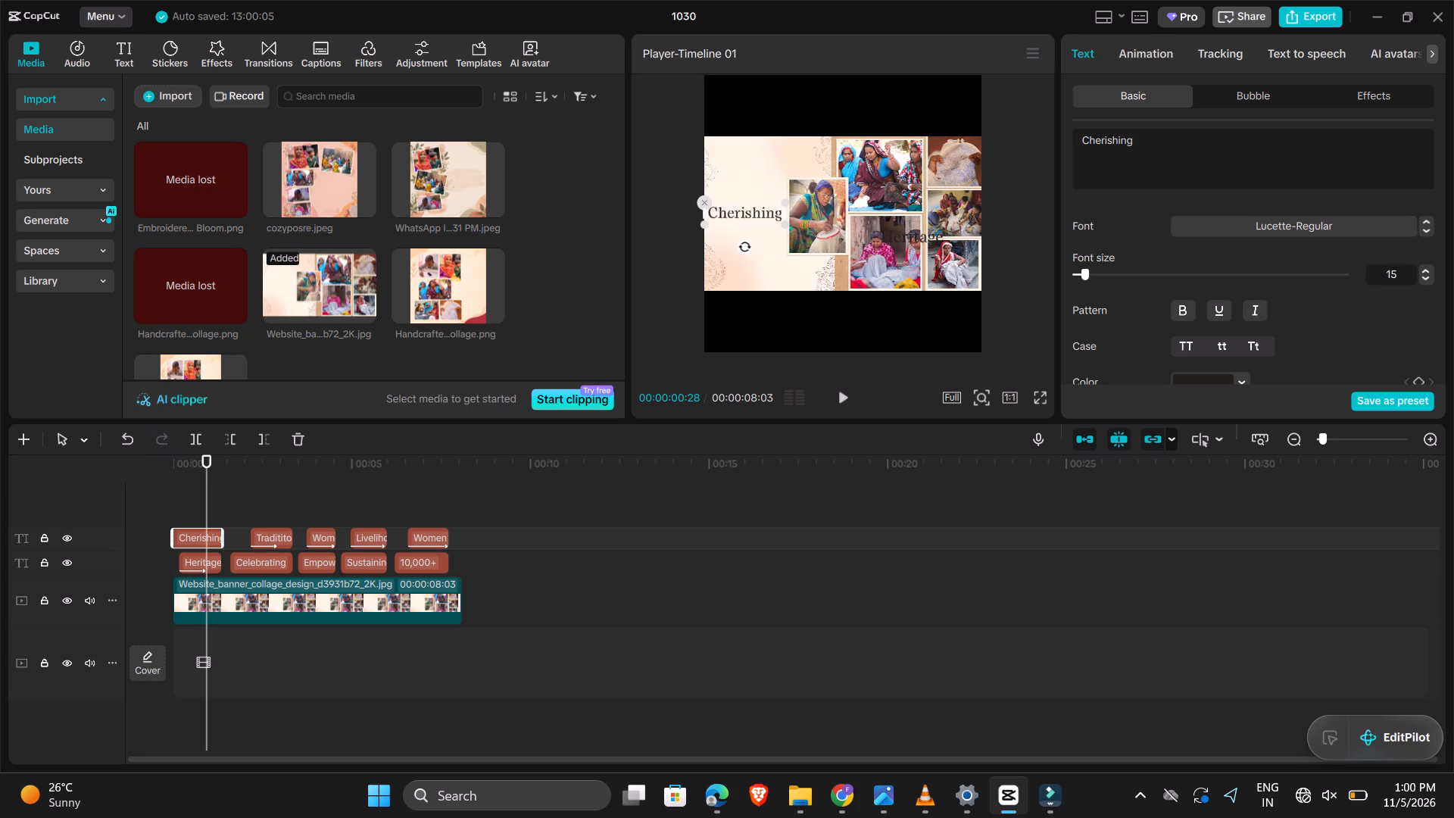
Move the Heritage title onto the cream area, directly beneath Cherishing and offset slightly to its right.
left_click(893, 233)
left_click_drag(893, 233, 829, 236)
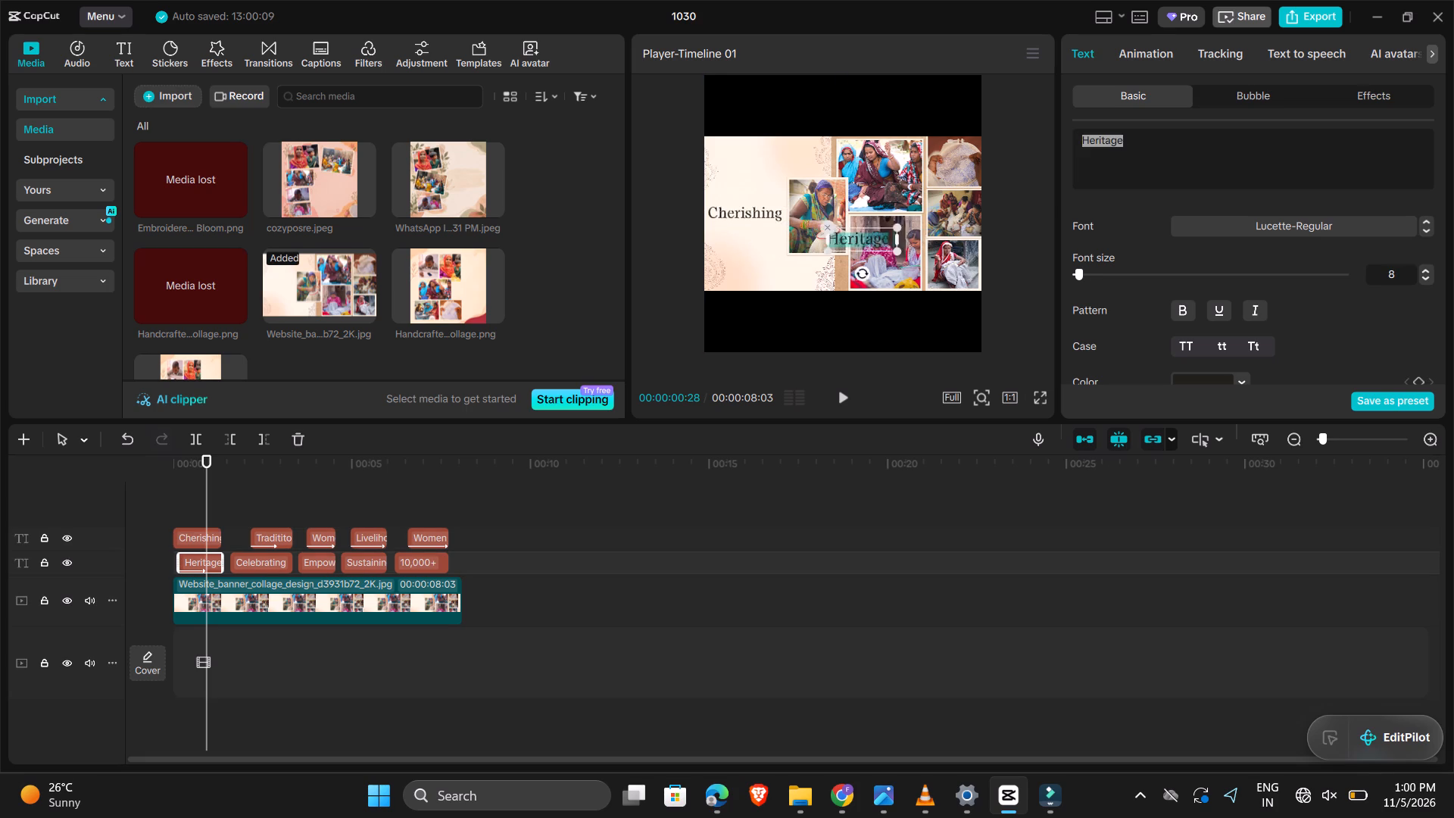
left_click_drag(829, 236, 737, 229)
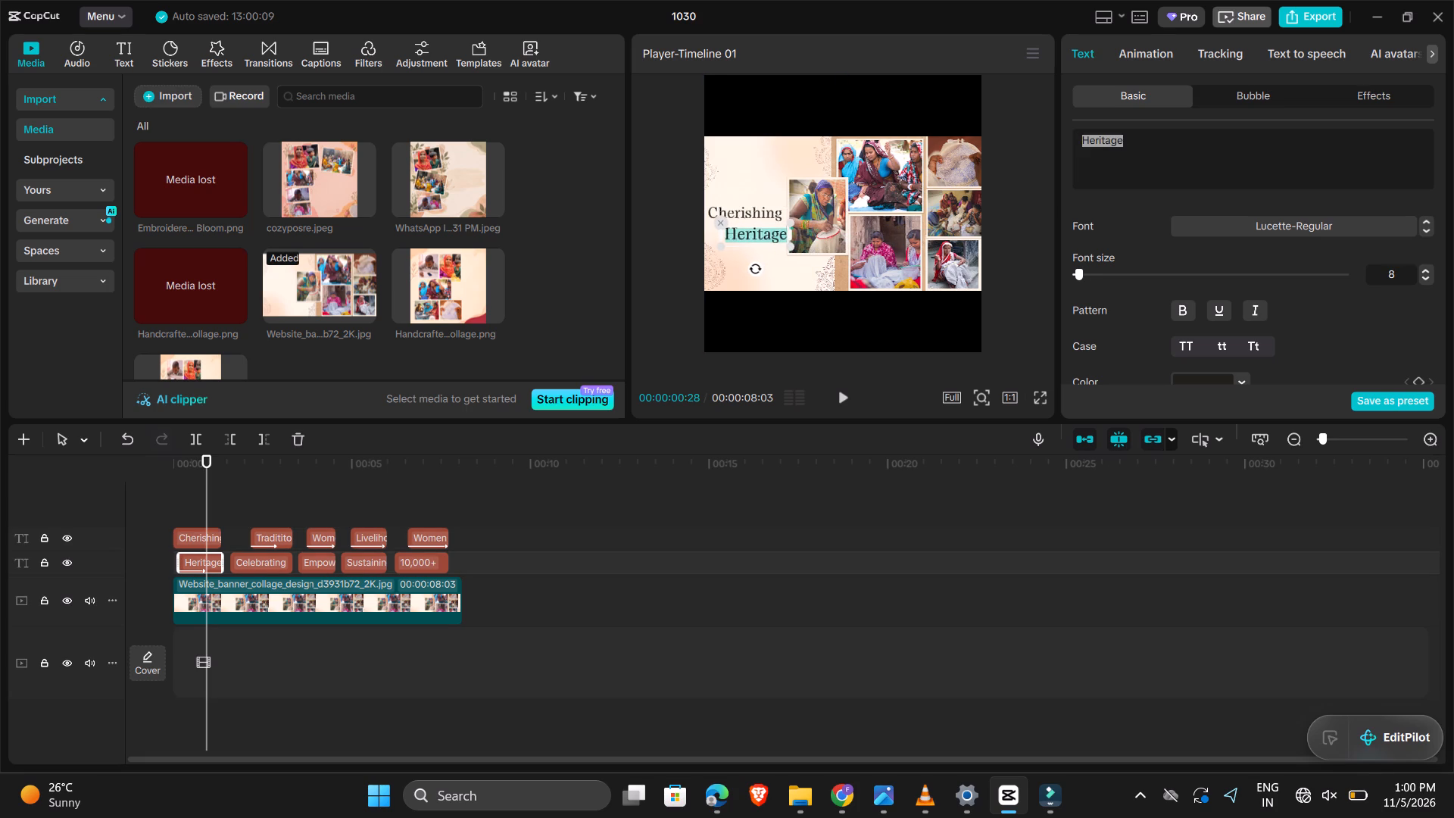
left_click_drag(737, 229, 731, 226)
left_click_drag(731, 226, 734, 226)
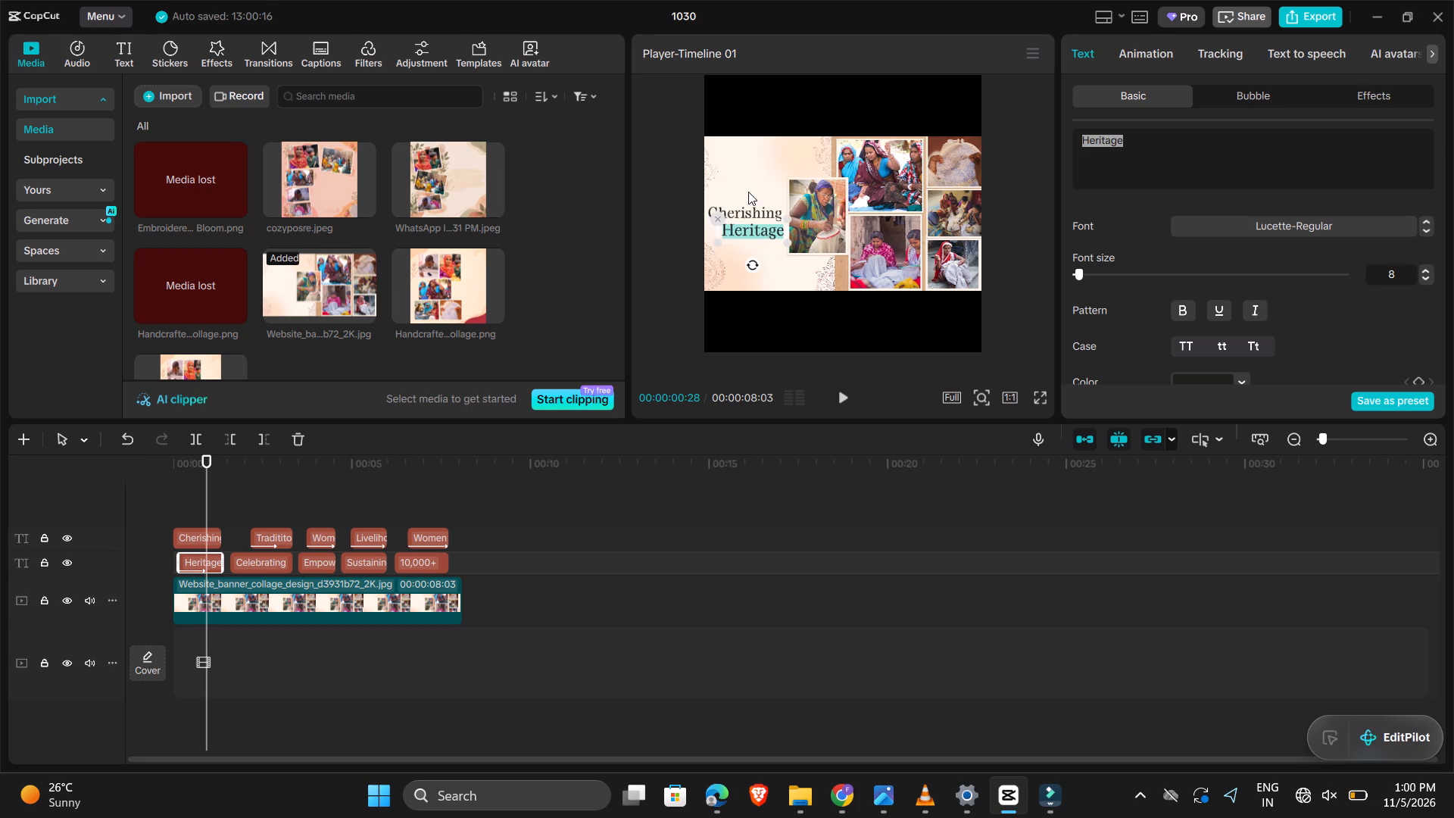
Shift the banner collage down in the frame to position Y -144, keeping it horizontally centred at X 0.
left_click(748, 190)
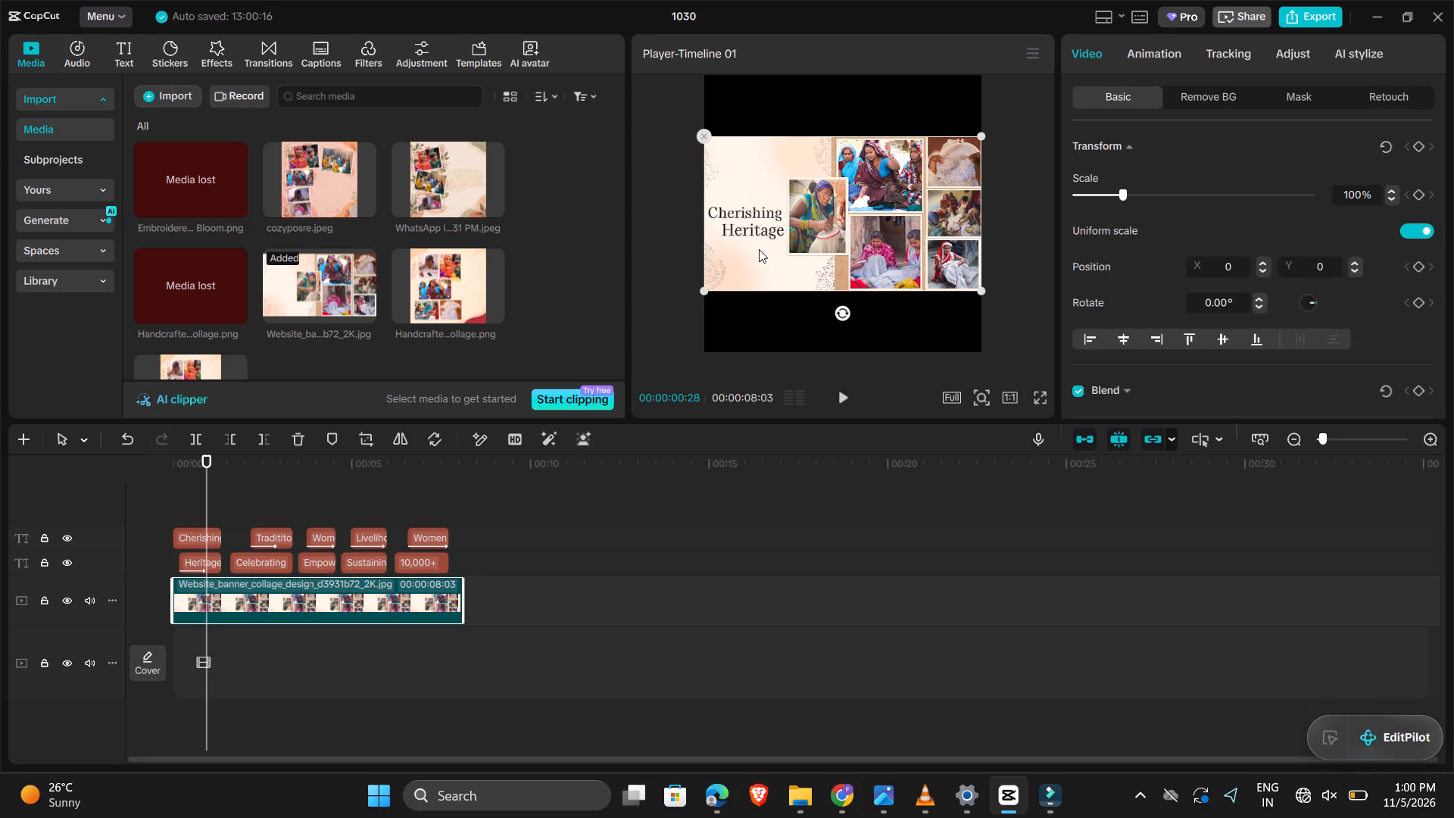
left_click_drag(732, 209, 732, 205)
left_click_drag(732, 205, 732, 233)
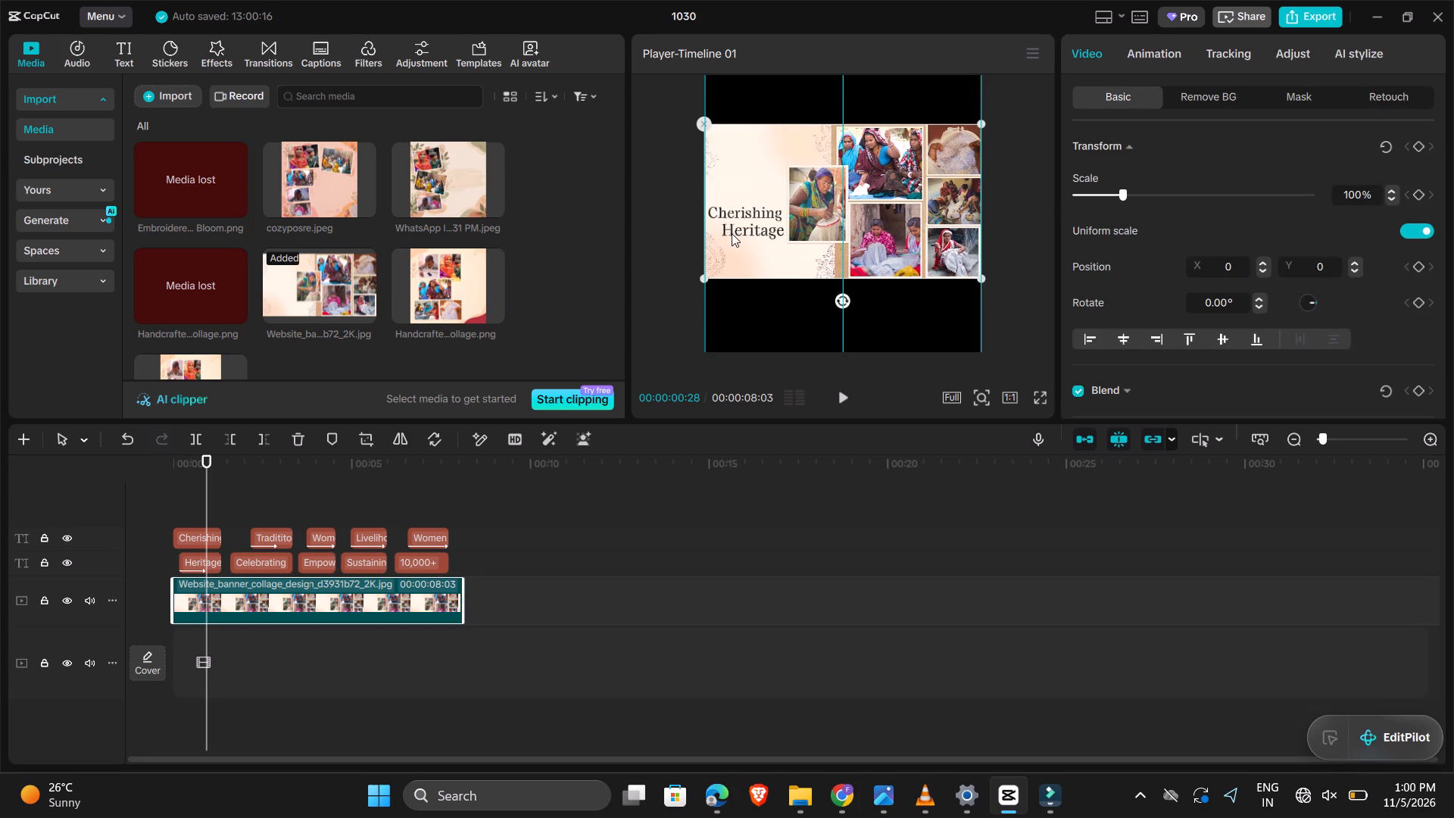
left_click_drag(732, 233, 732, 216)
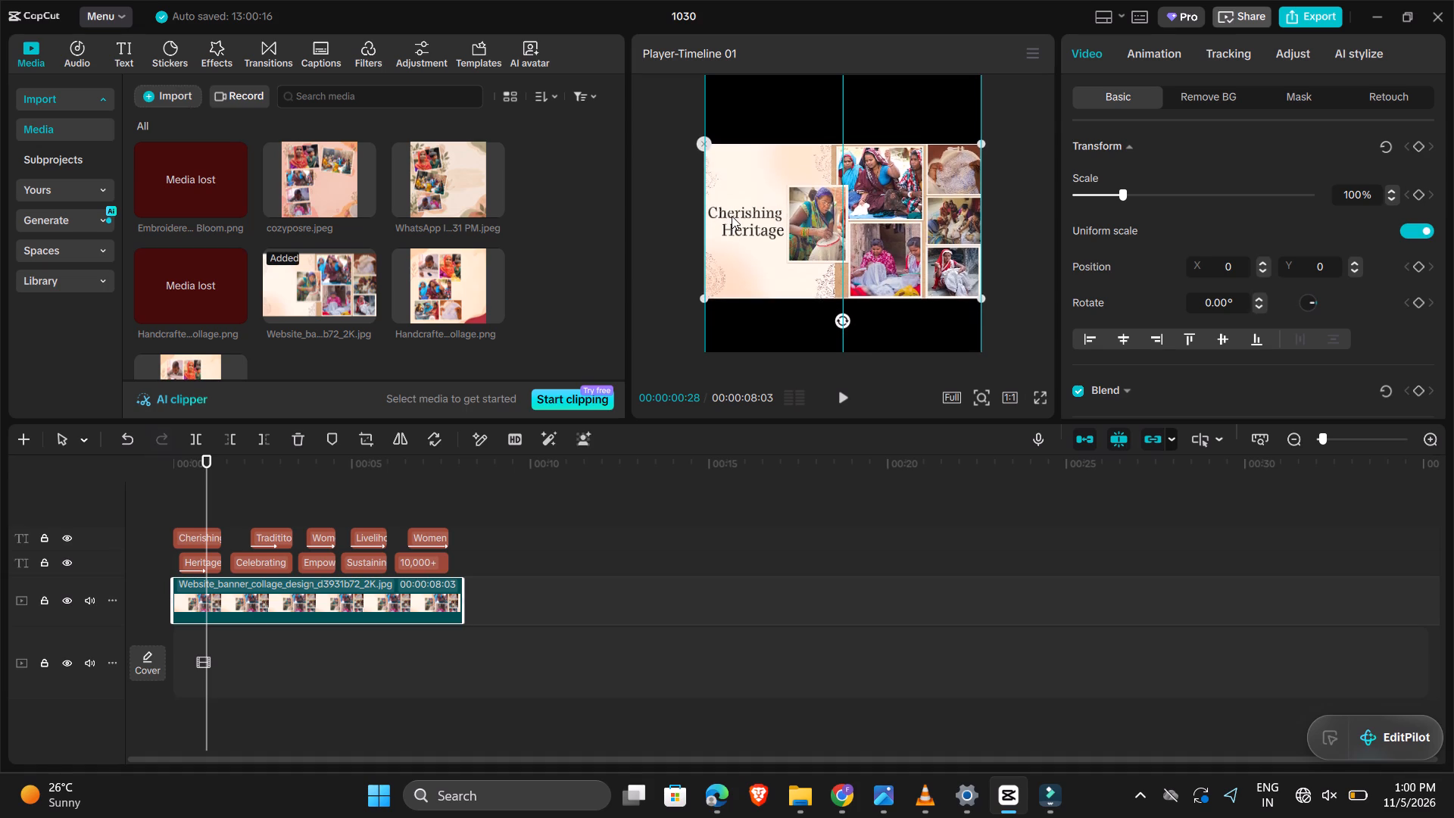
left_click_drag(732, 216, 732, 219)
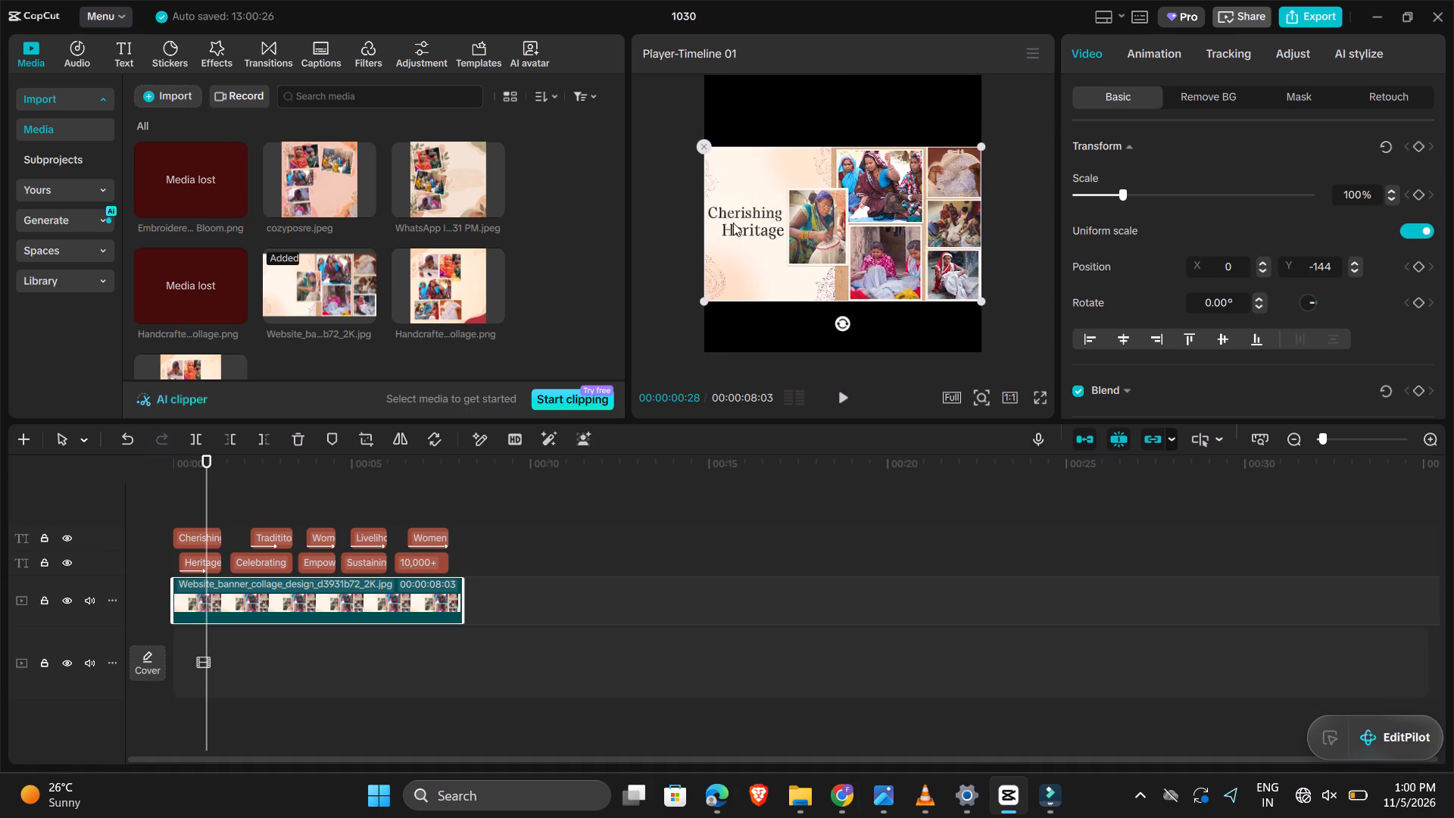
Nudge the Heritage title slightly down and to the right beneath Cherishing.
left_click(755, 226)
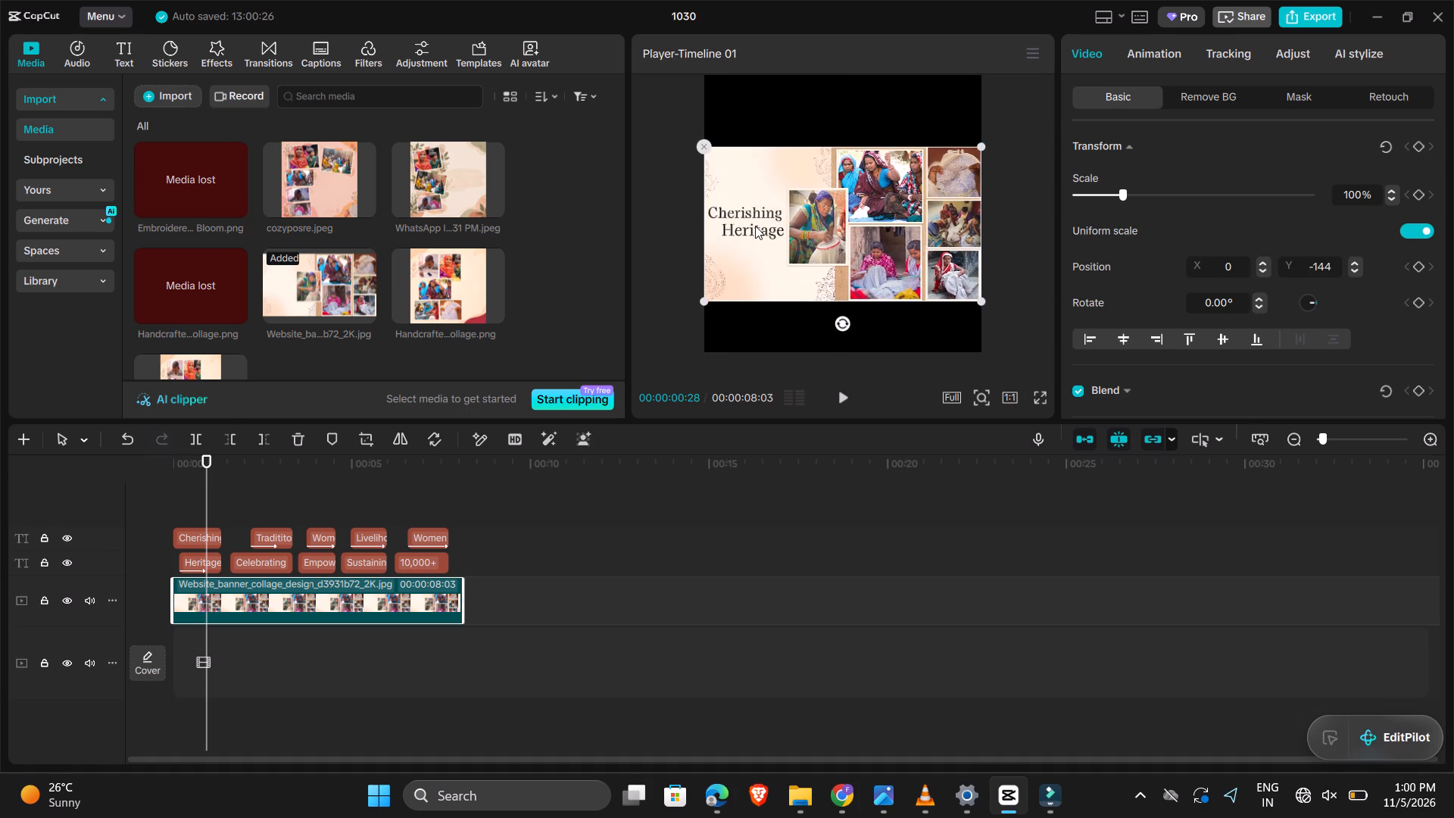
left_click(746, 226)
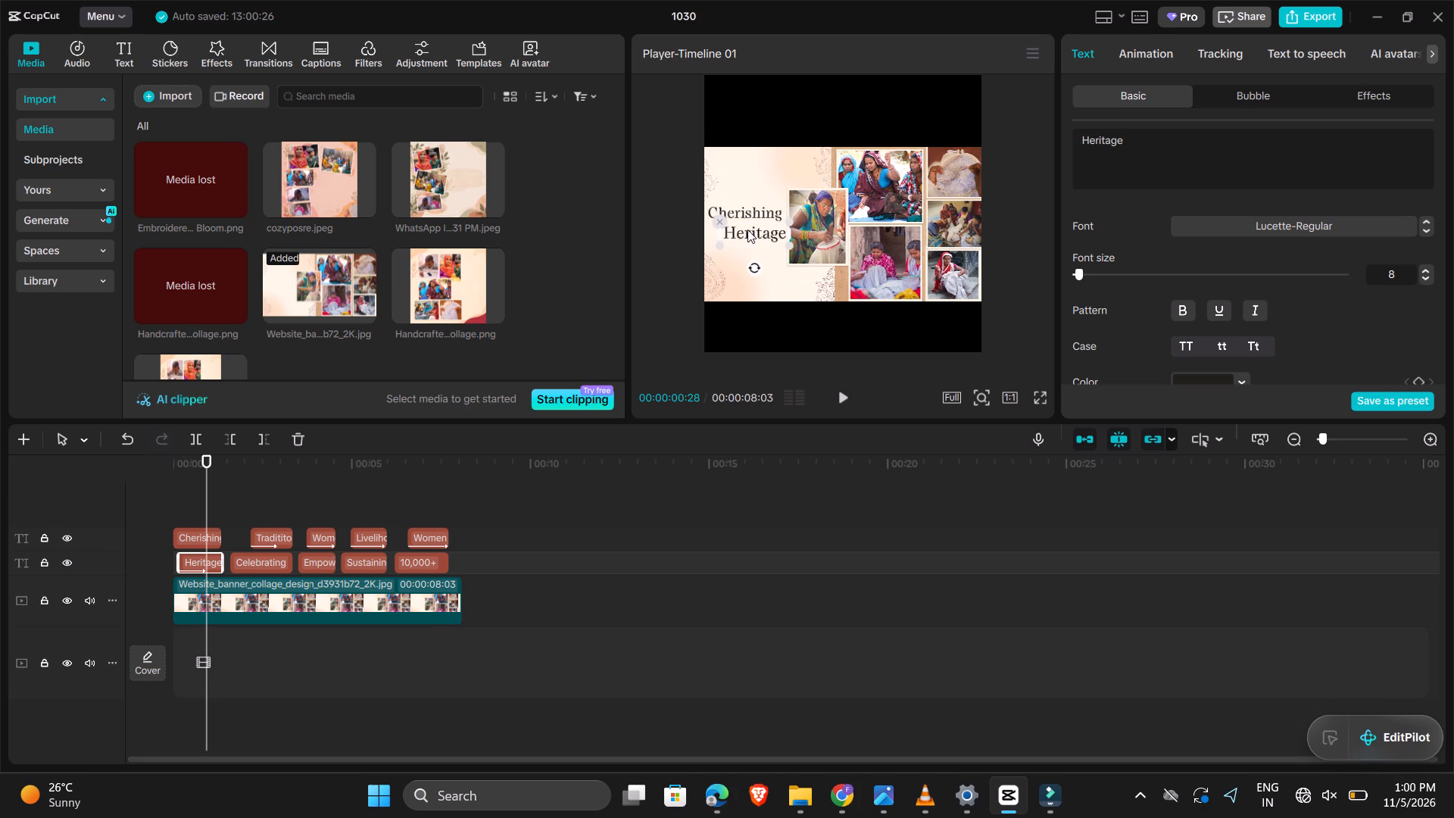
left_click(746, 162)
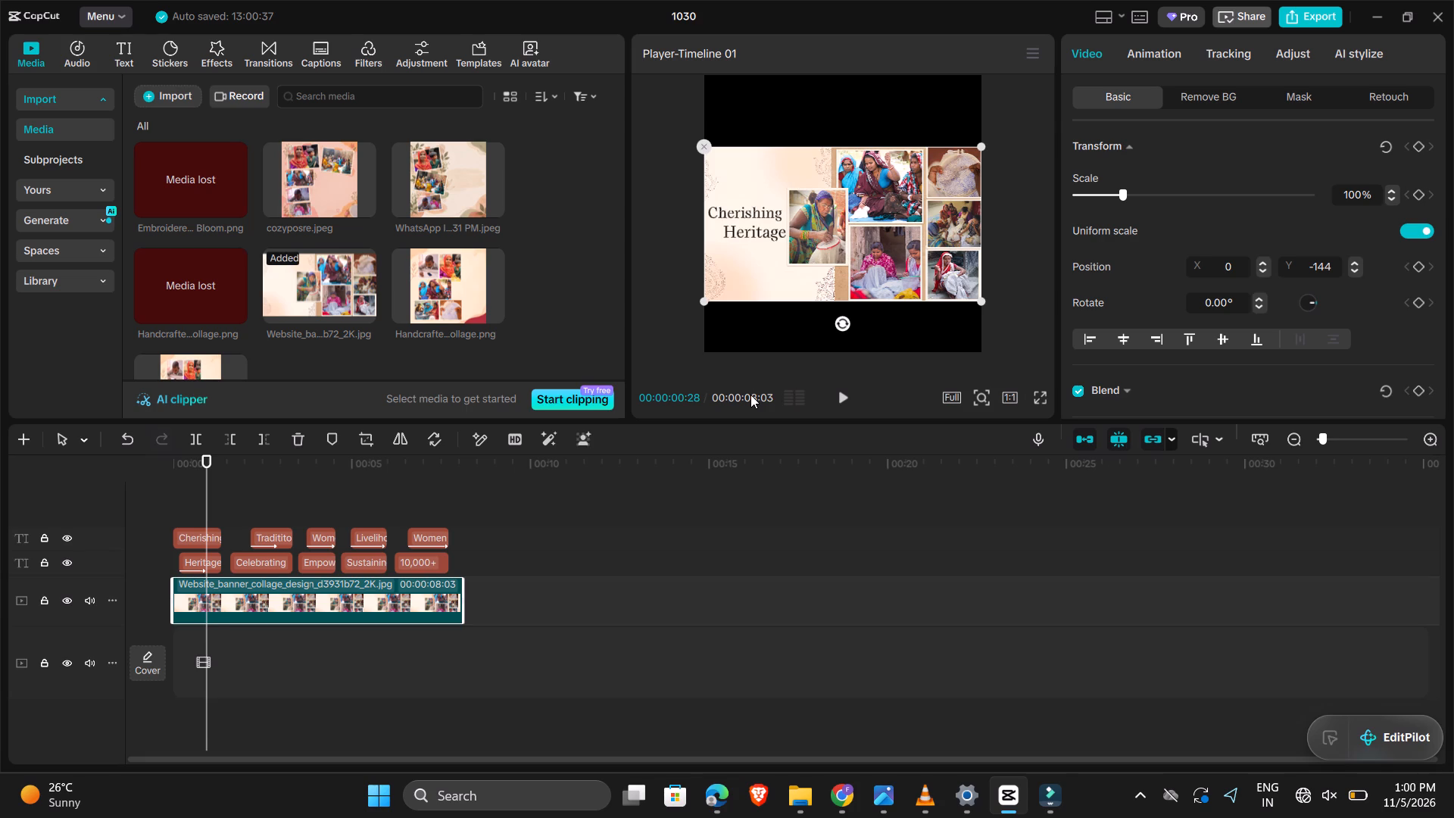
At about 00:00:02:07, move the Celebrating title to the upper part of the banner's cream area and shrink it to clear the photos.
key("space")
key("space")
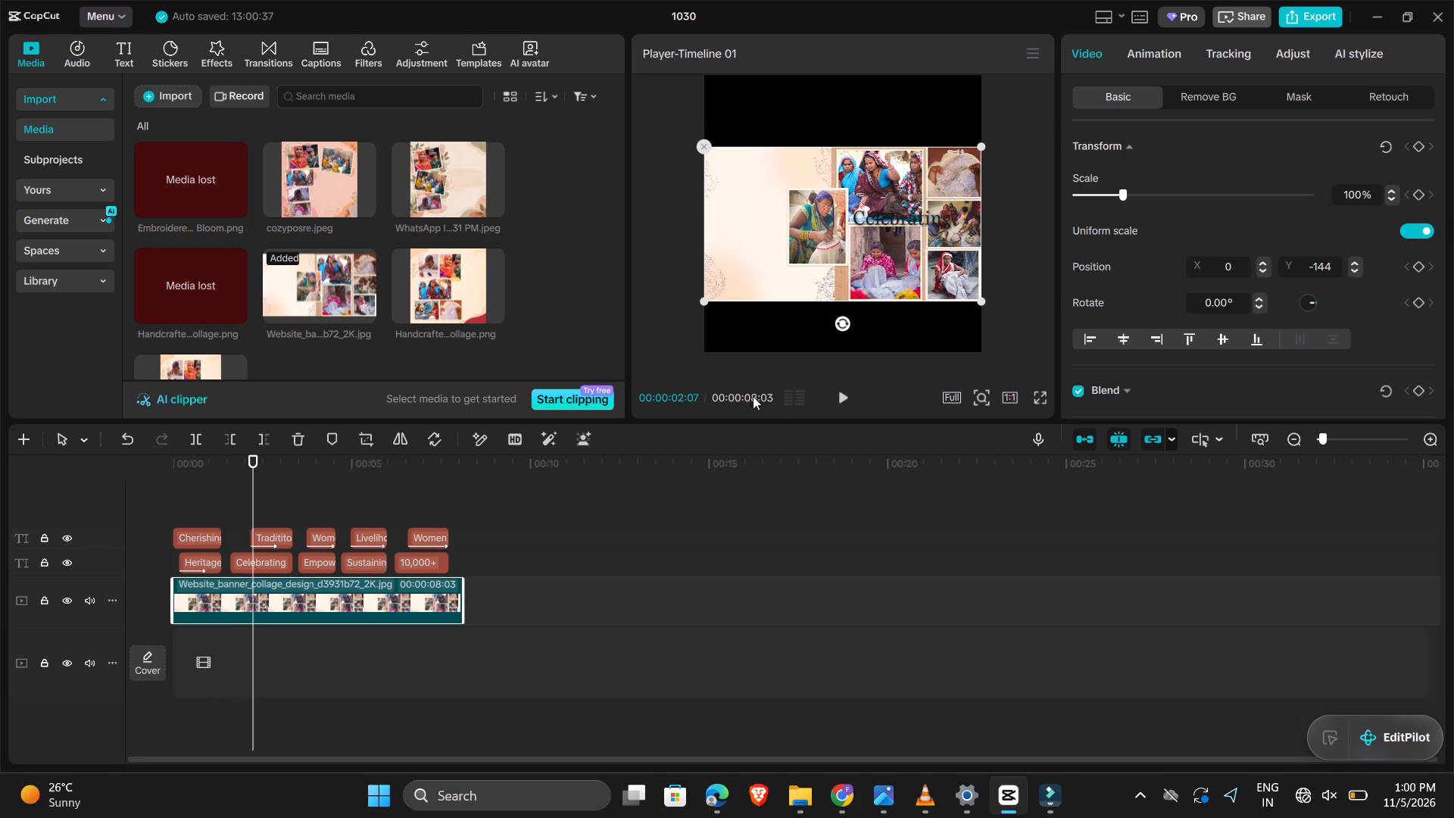
left_click(883, 214)
left_click_drag(885, 220, 733, 226)
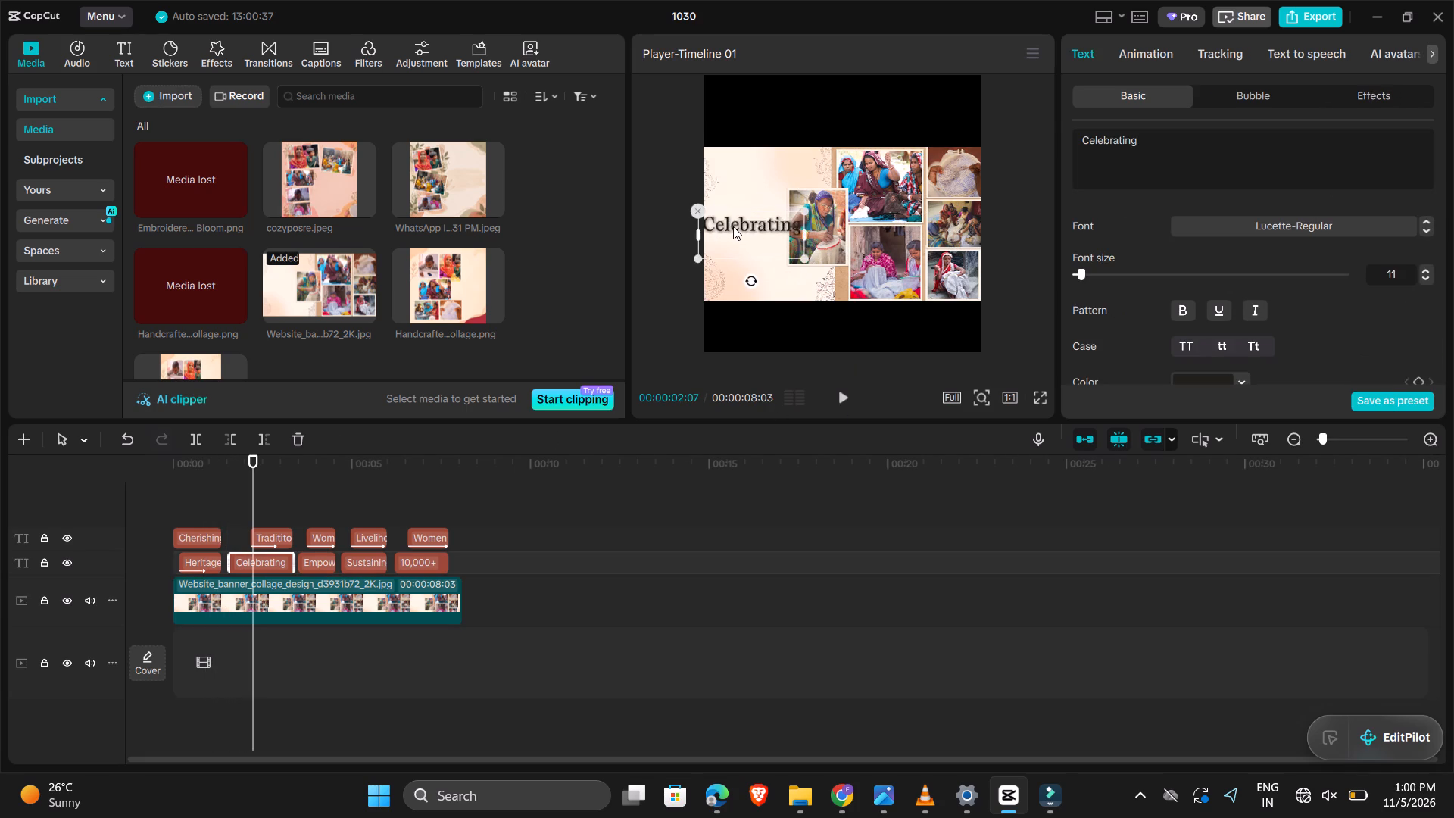
left_click_drag(733, 226, 732, 174)
left_click_drag(800, 205, 788, 198)
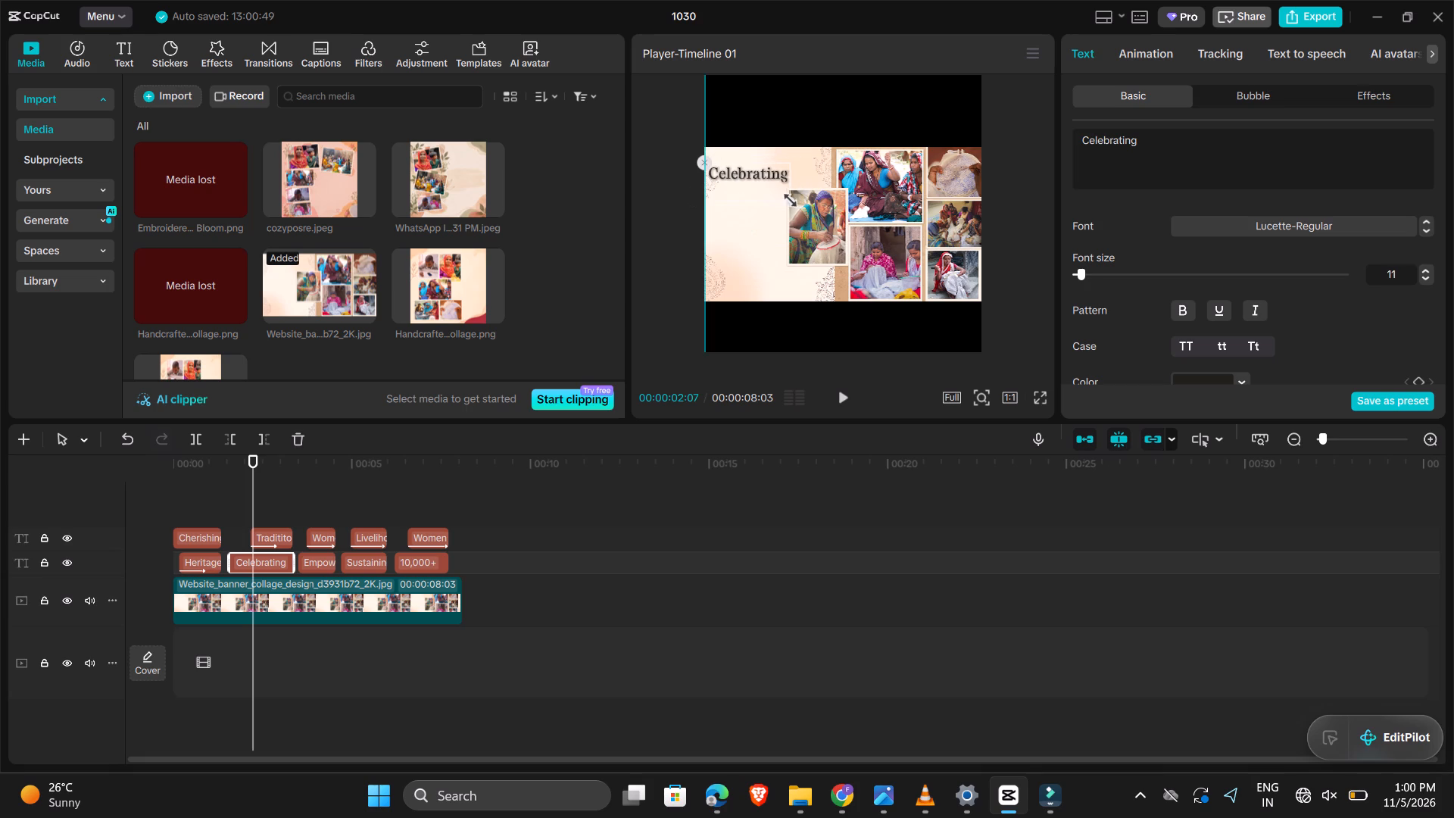
Lower the Celebrating title to about mid-height of the banner's cream area, keeping it left of the photos.
left_click_drag(788, 198, 788, 197)
left_click_drag(735, 174, 734, 202)
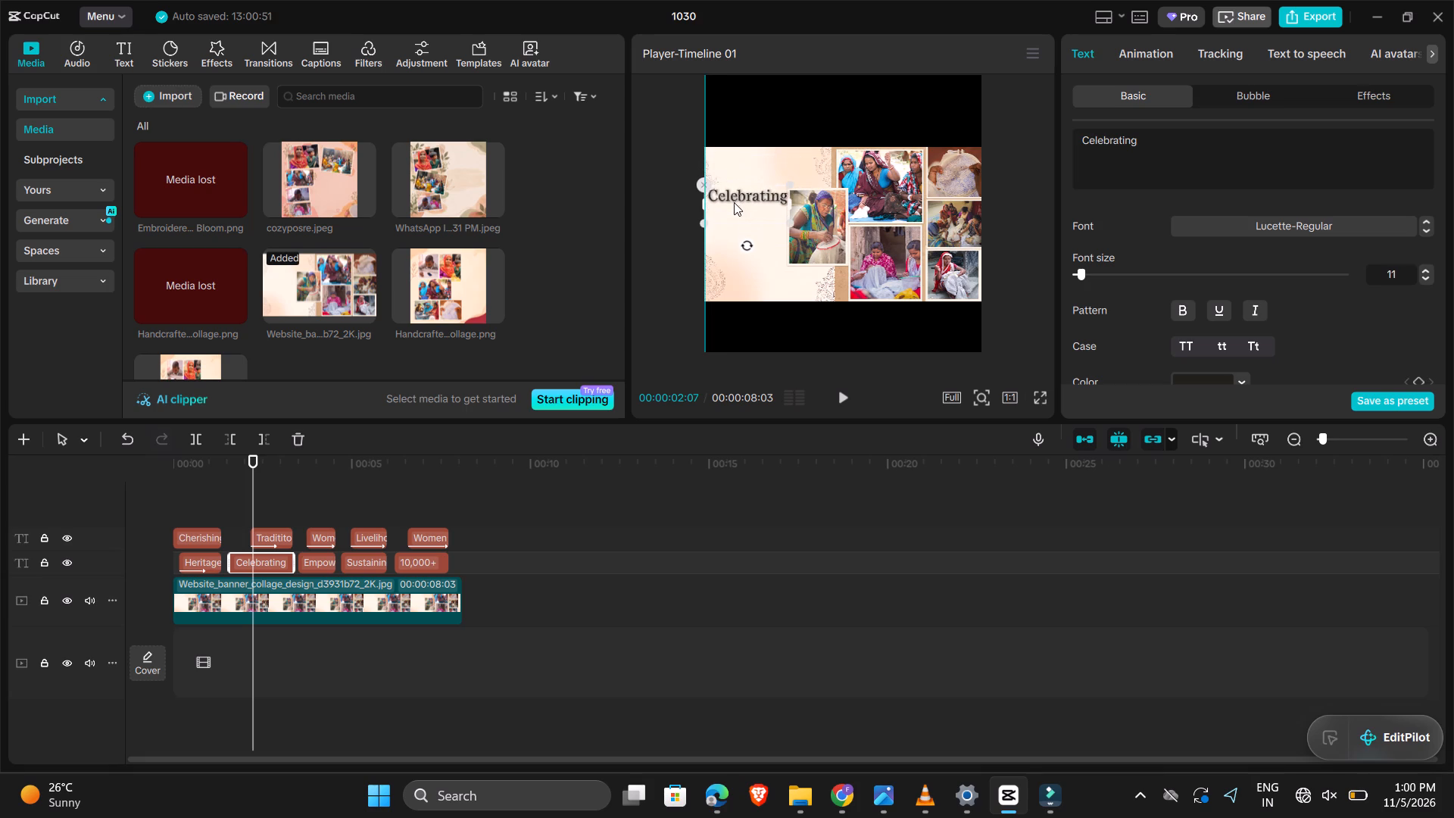
left_click_drag(734, 202, 730, 223)
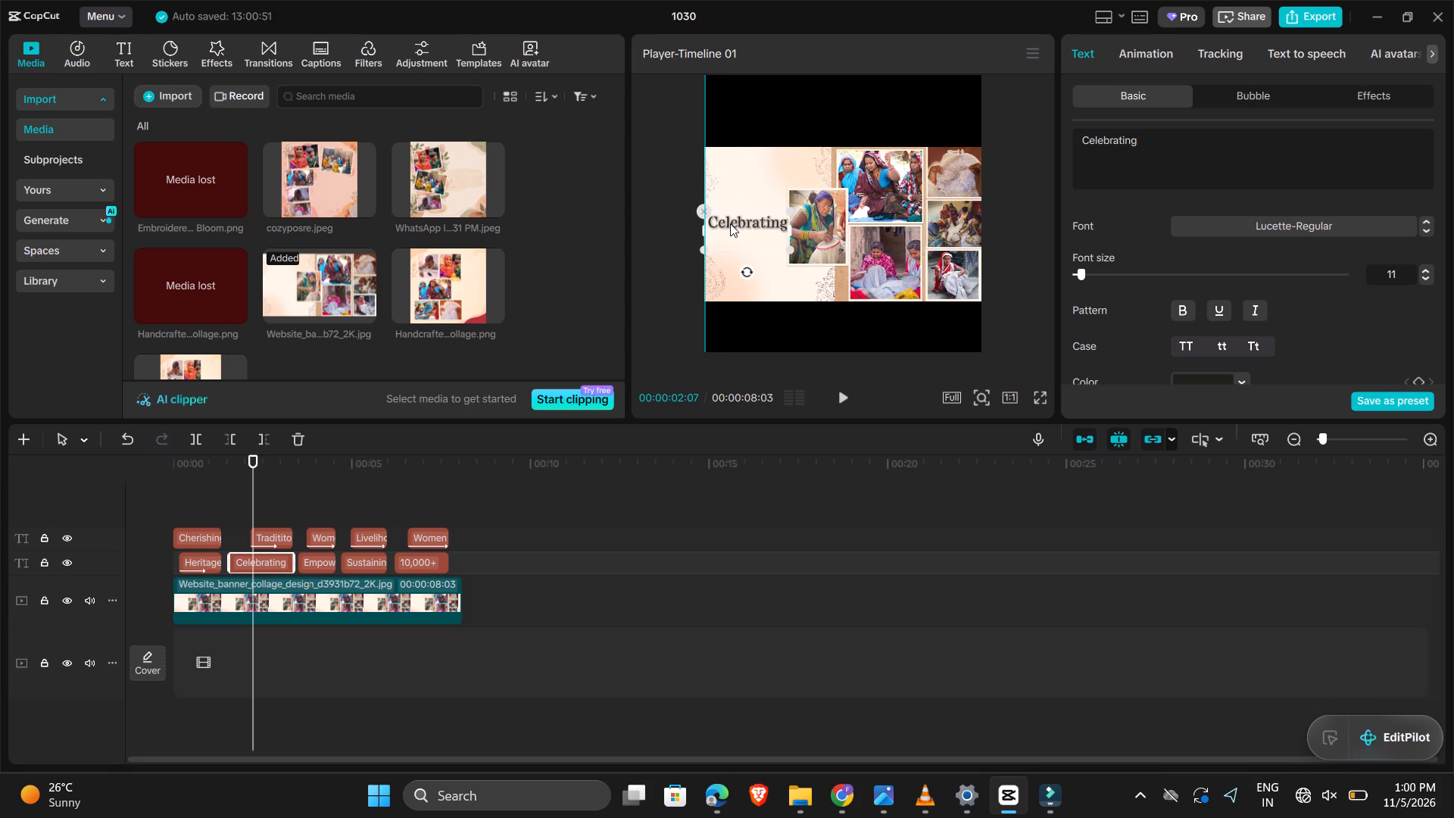
left_click_drag(730, 223, 729, 222)
left_click(729, 222)
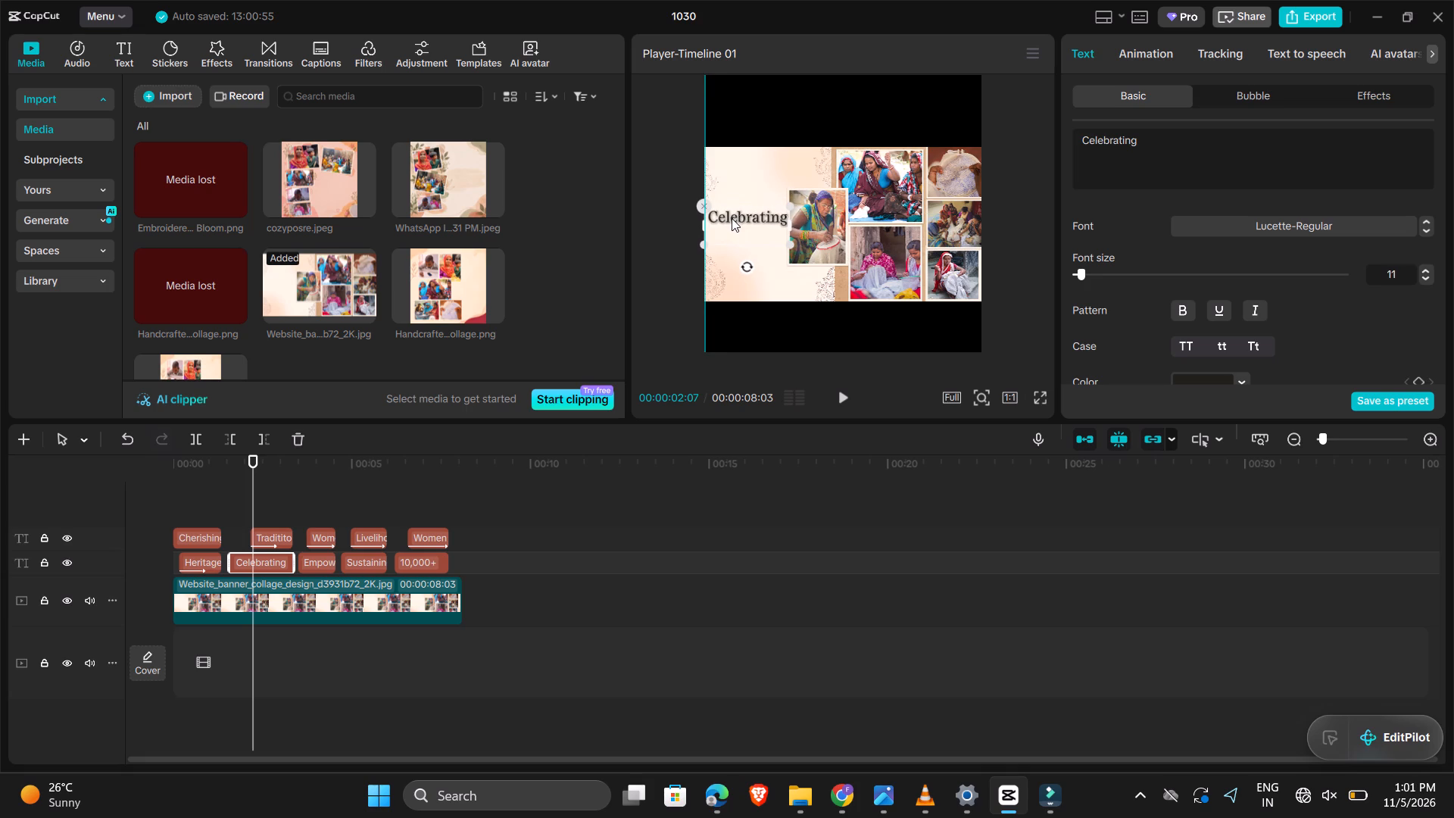
At about 00:00:02:23, move the Tradititon title onto the cream area directly beneath Celebrating and shrink it slightly to clear the photo.
key("space")
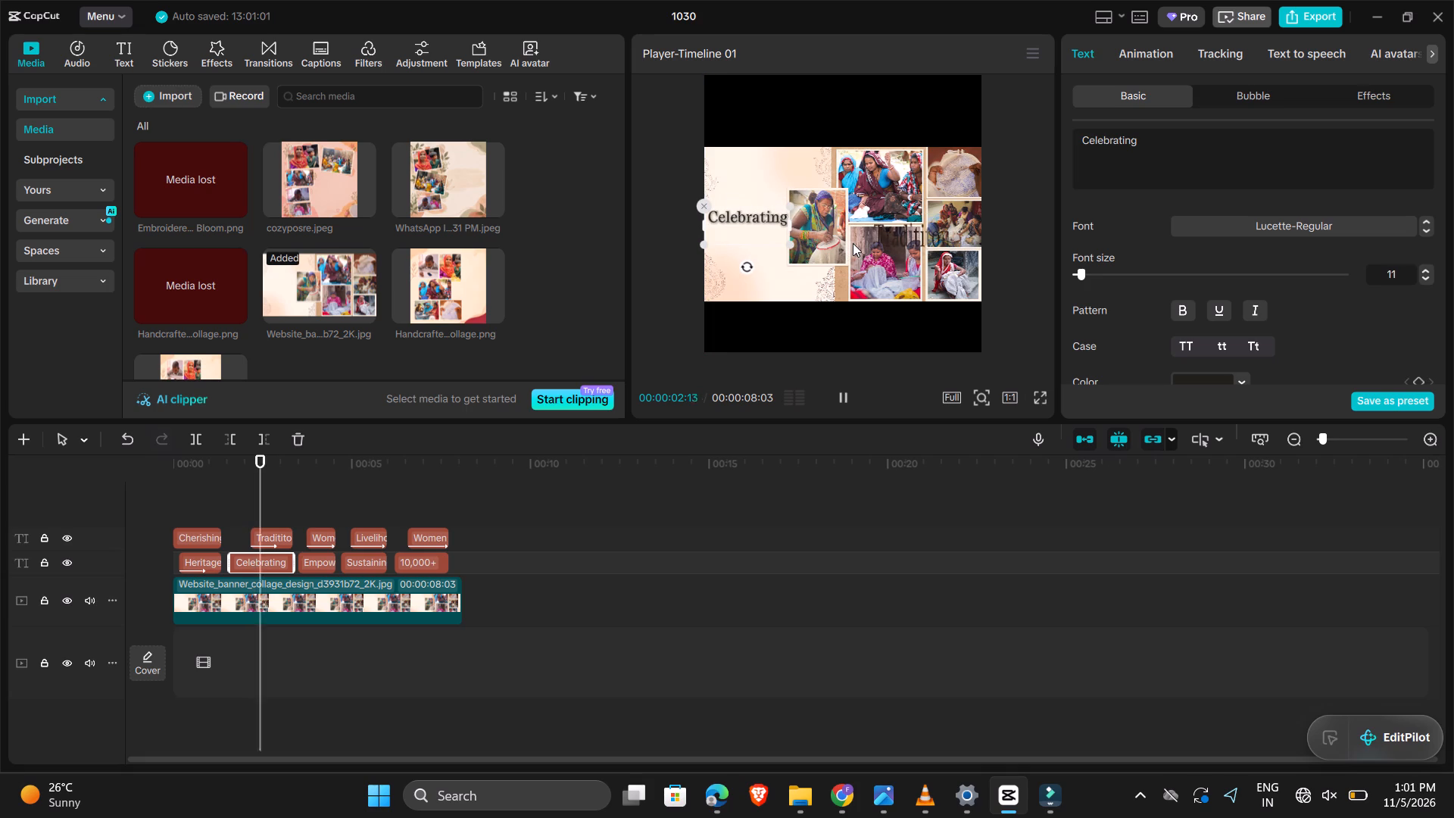
key("space")
left_click(891, 229)
left_click_drag(891, 229, 737, 231)
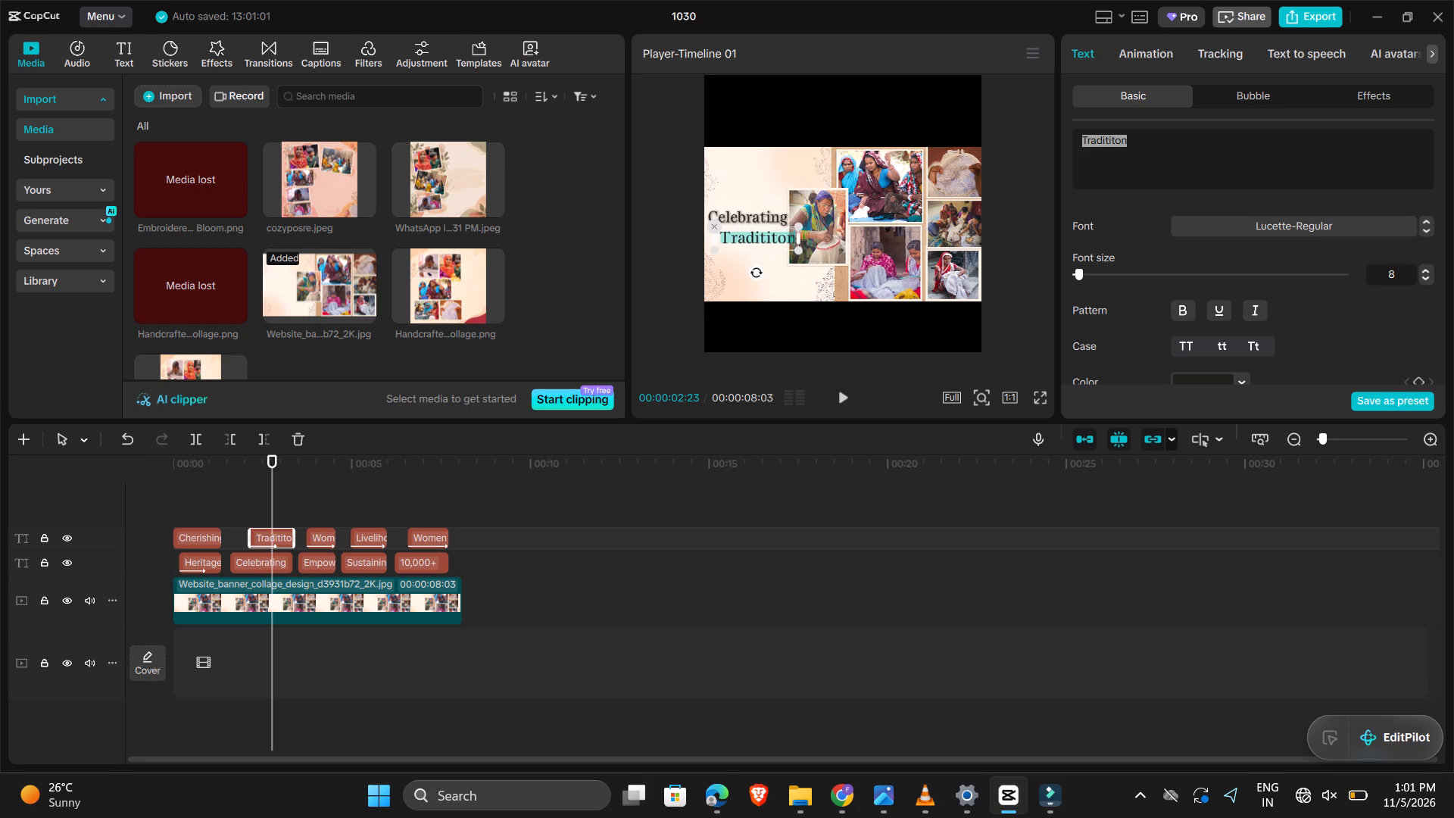
left_click_drag(737, 231, 734, 233)
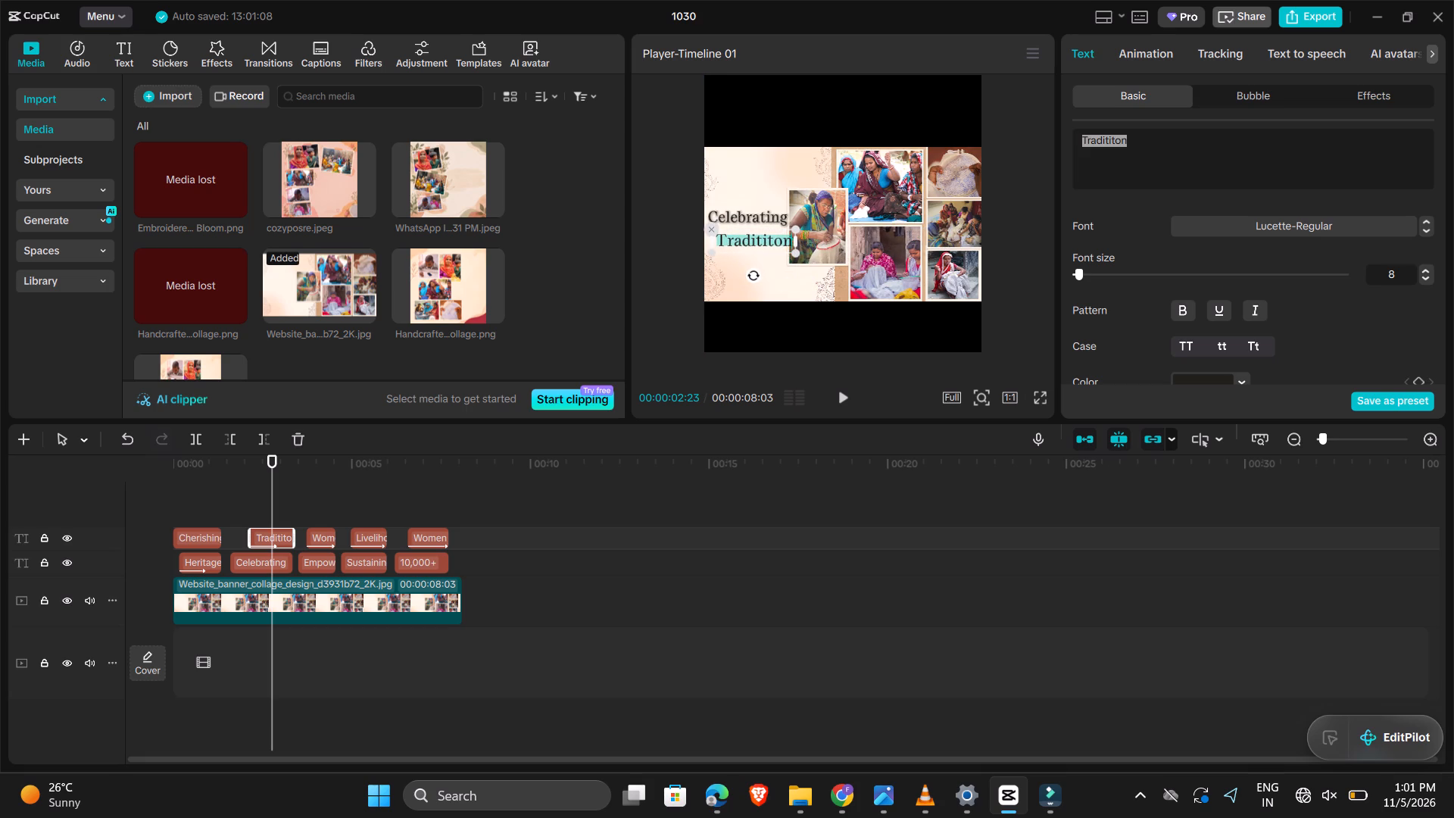
left_click_drag(791, 251, 783, 248)
left_click_drag(748, 237, 750, 216)
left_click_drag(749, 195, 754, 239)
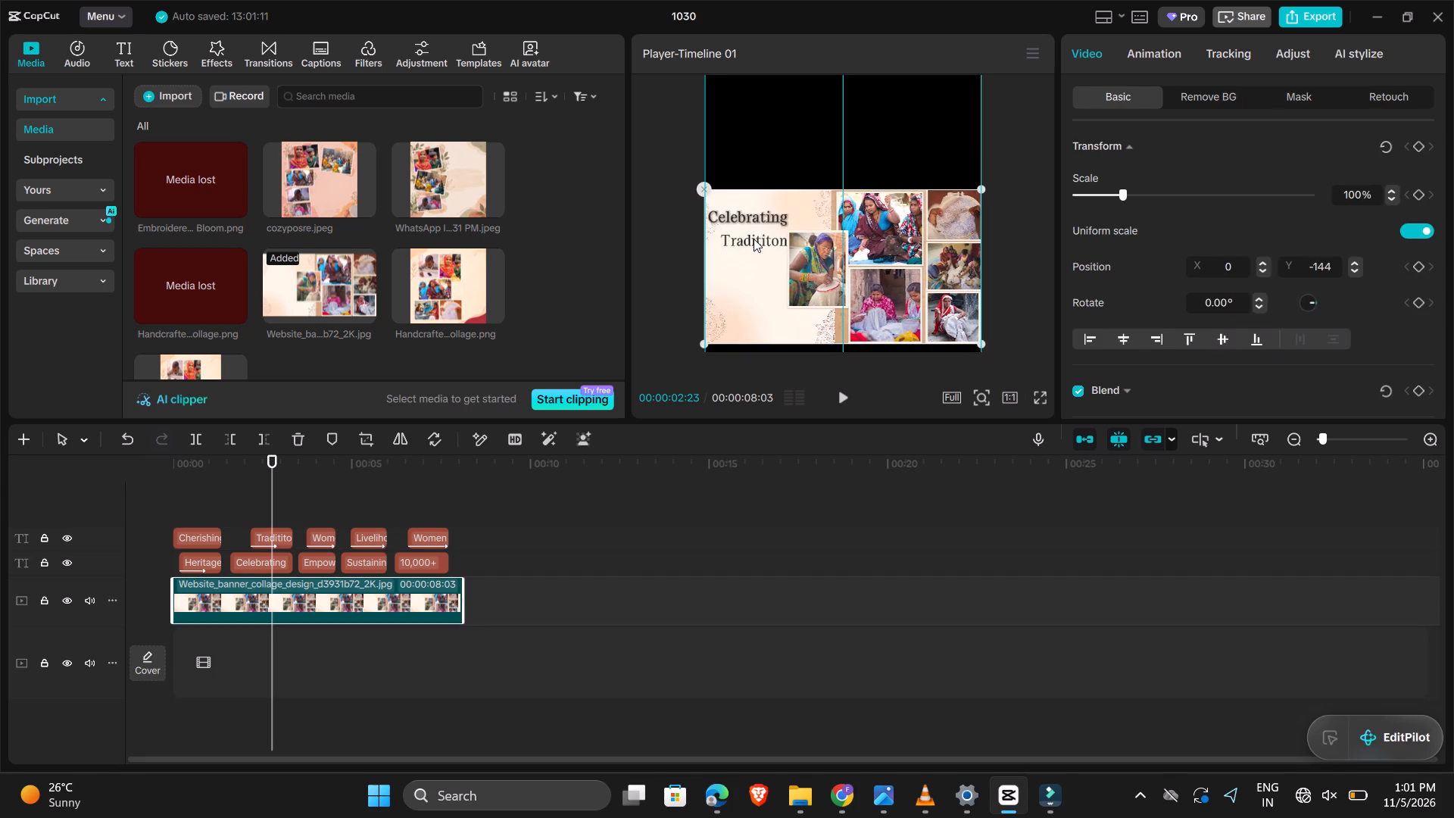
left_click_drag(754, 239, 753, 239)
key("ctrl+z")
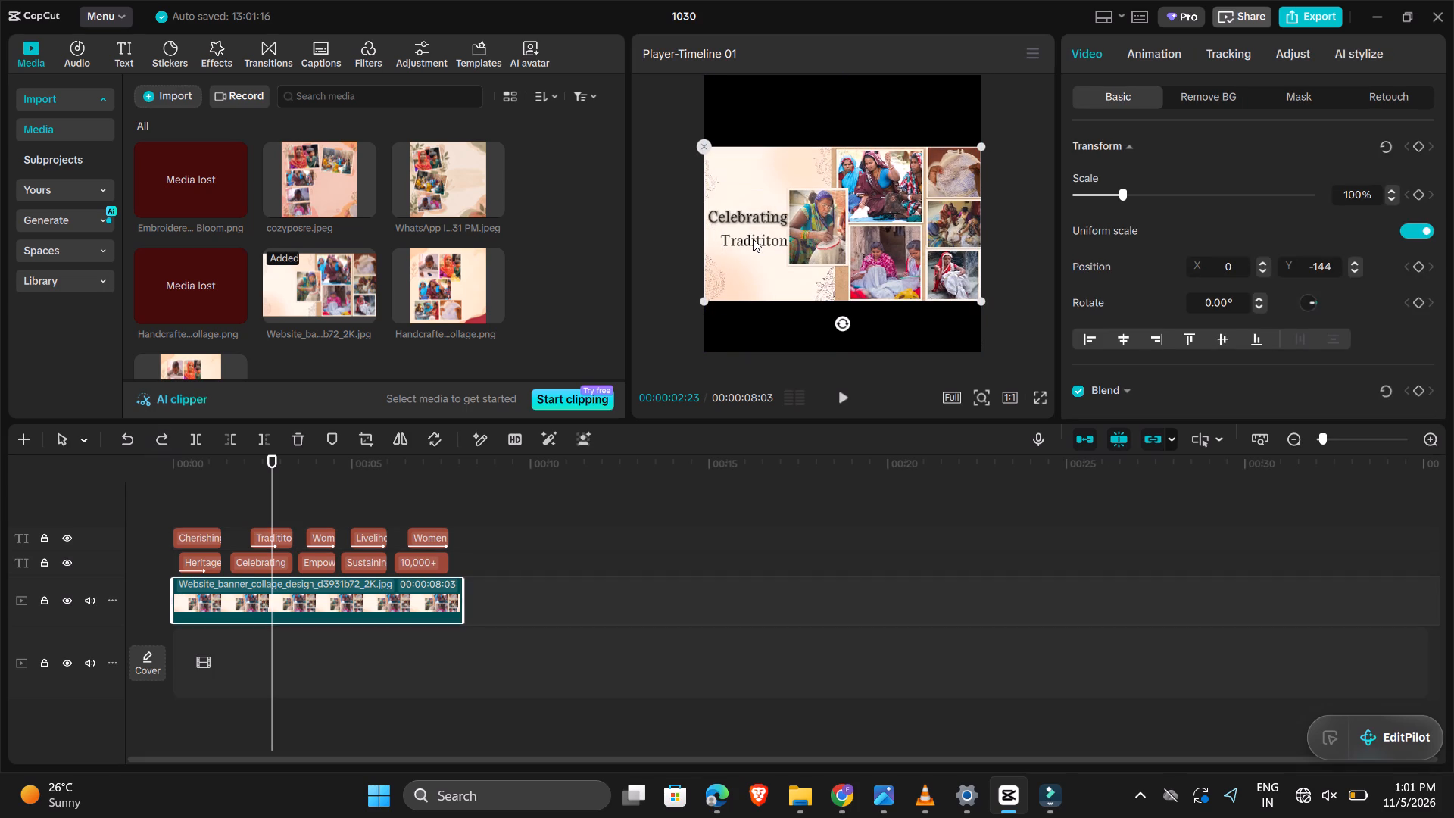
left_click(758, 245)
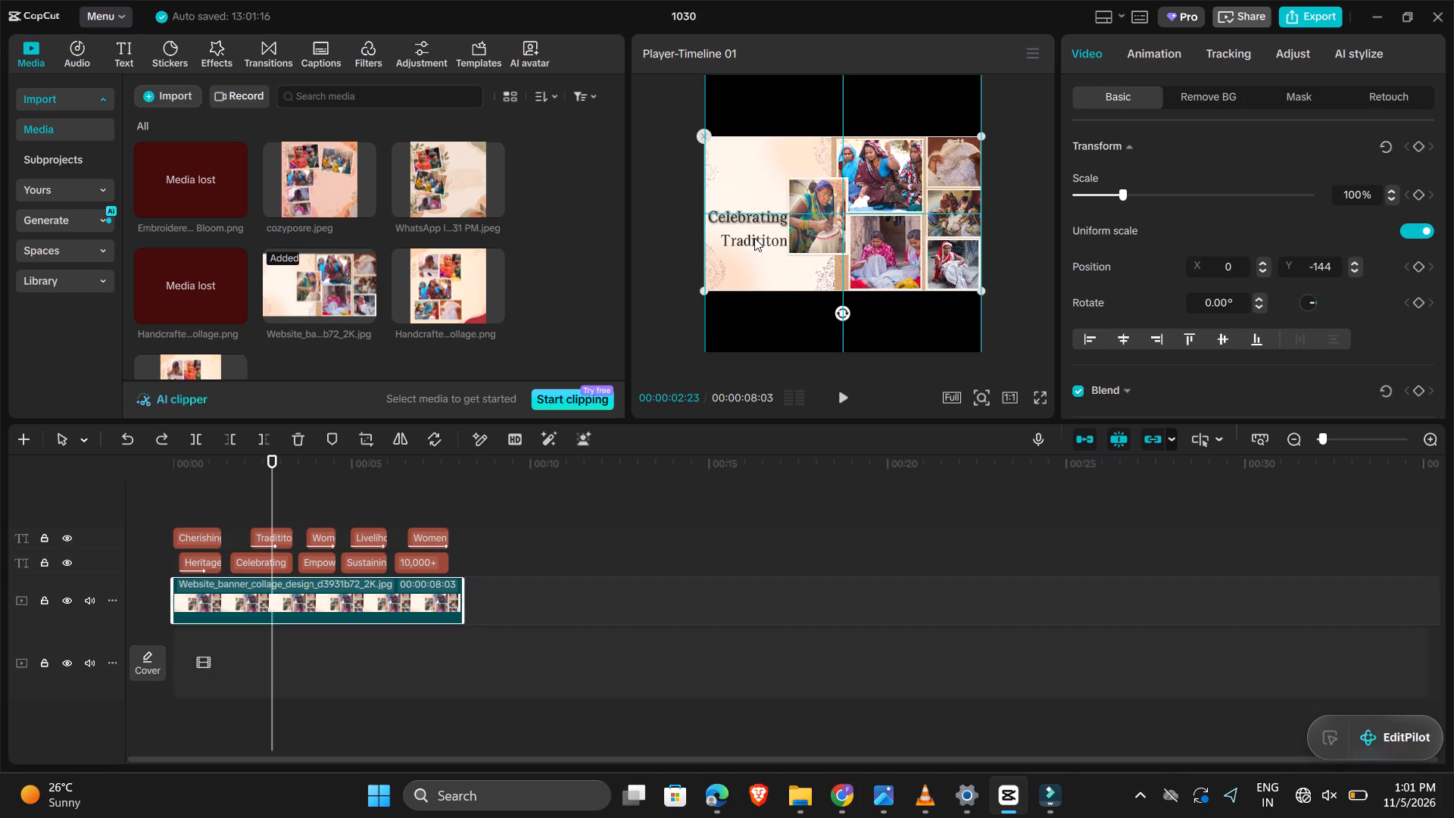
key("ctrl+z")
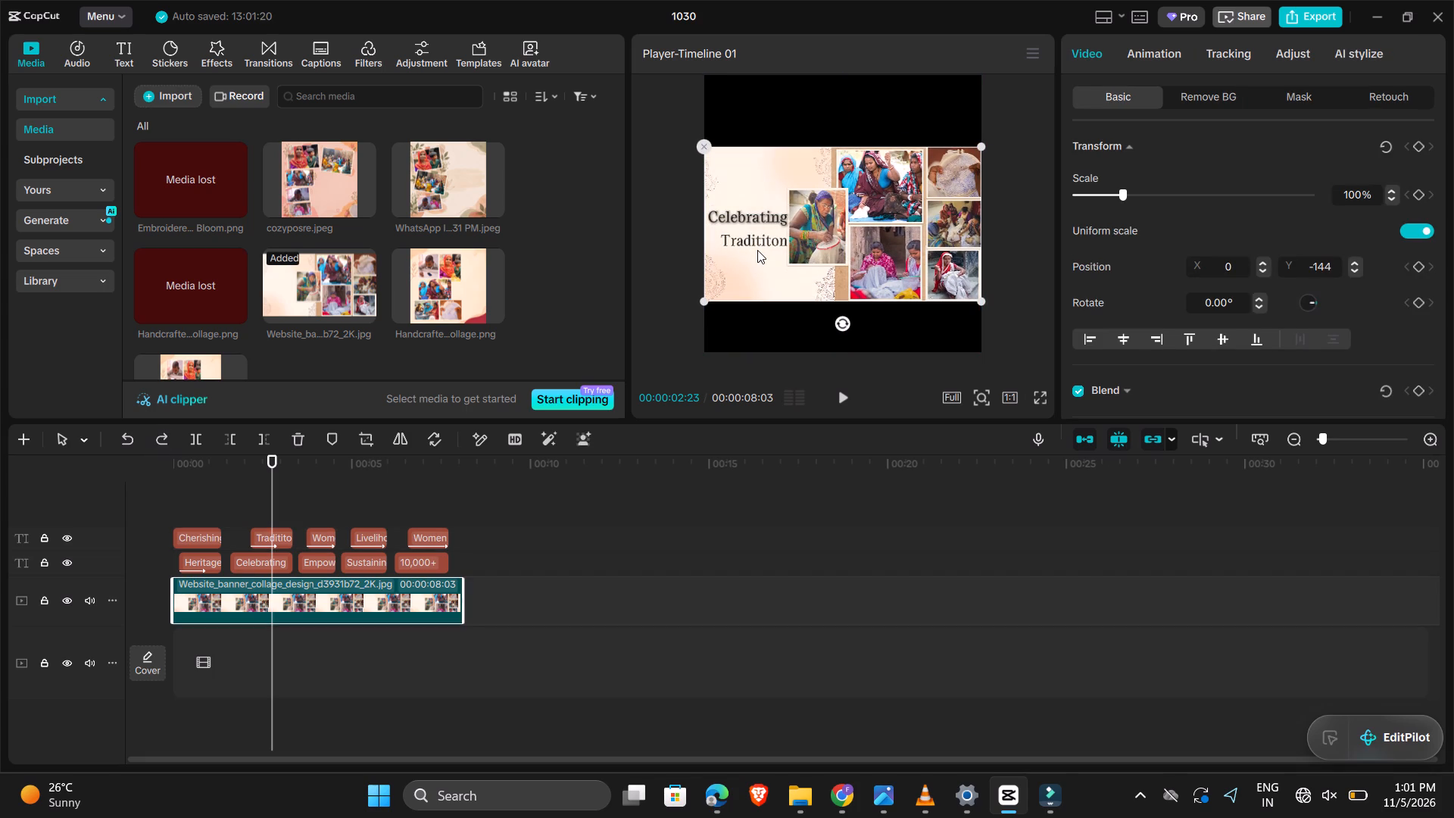
Nudge the Tradititon title slightly up so it sits closer beneath Celebrating.
left_click(750, 244)
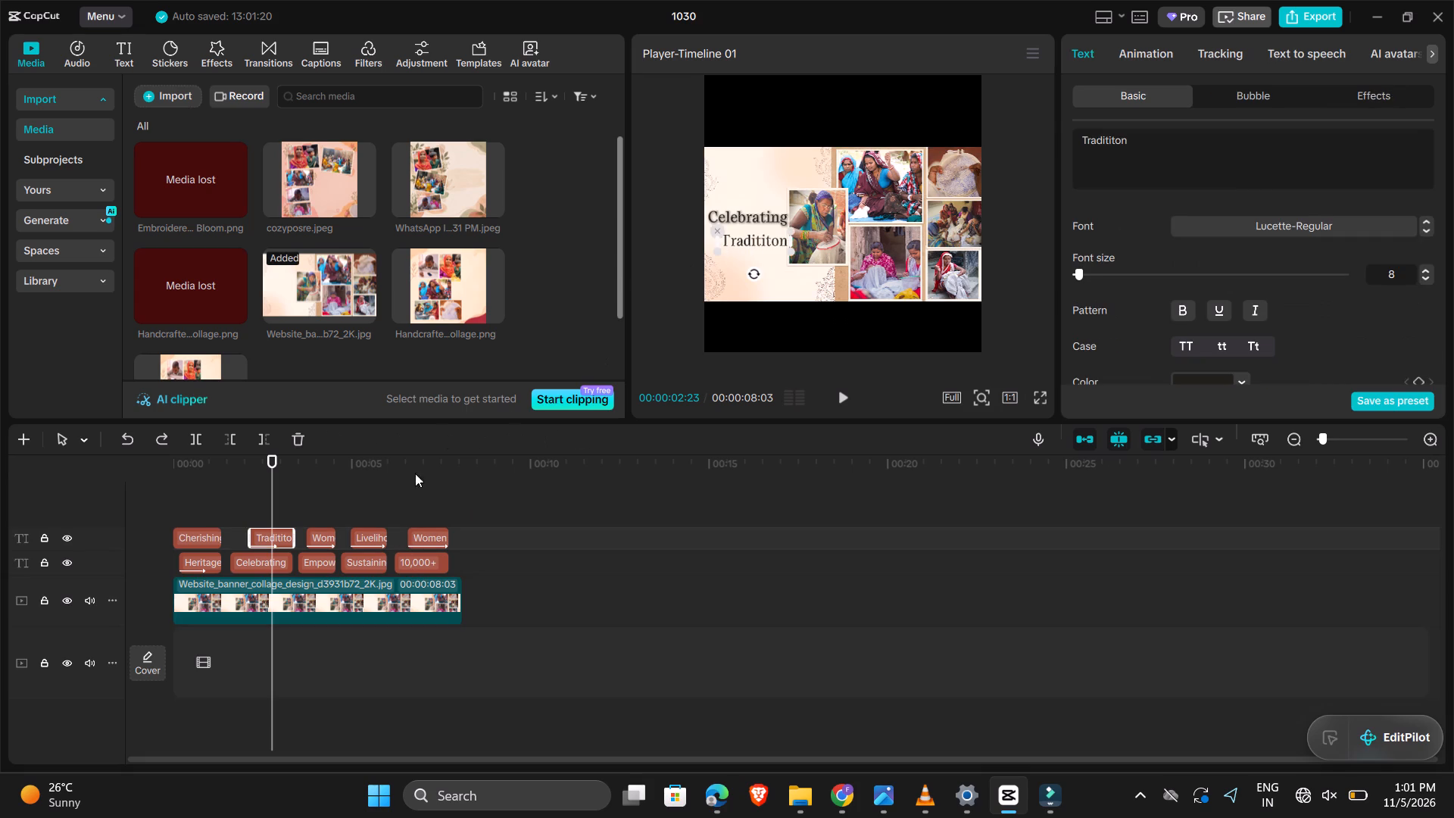
left_click(731, 245)
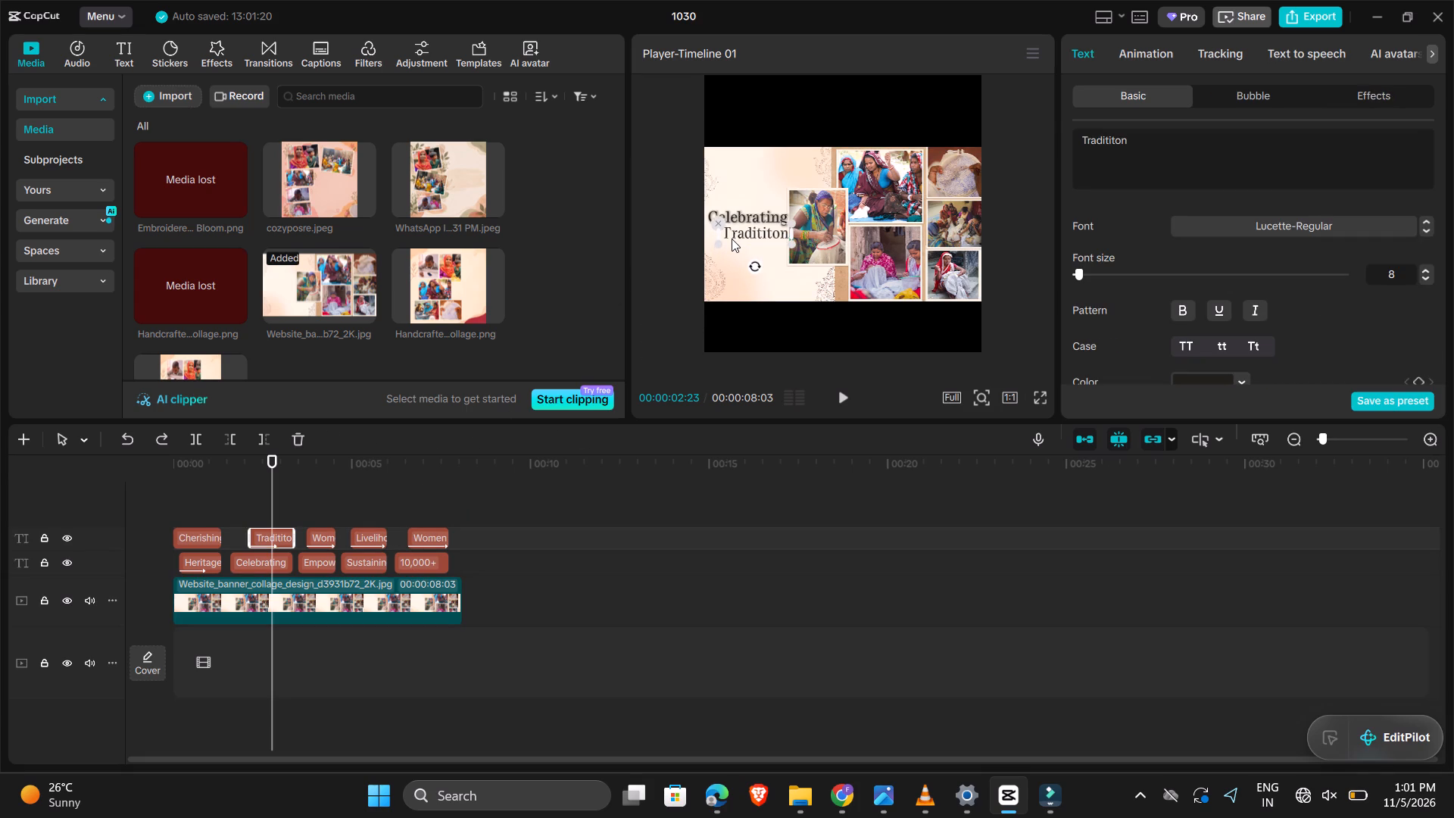
At about 00:00:04:09, move the Empowering title onto the banner's cream area, against its left edge and near mid-height.
key("space")
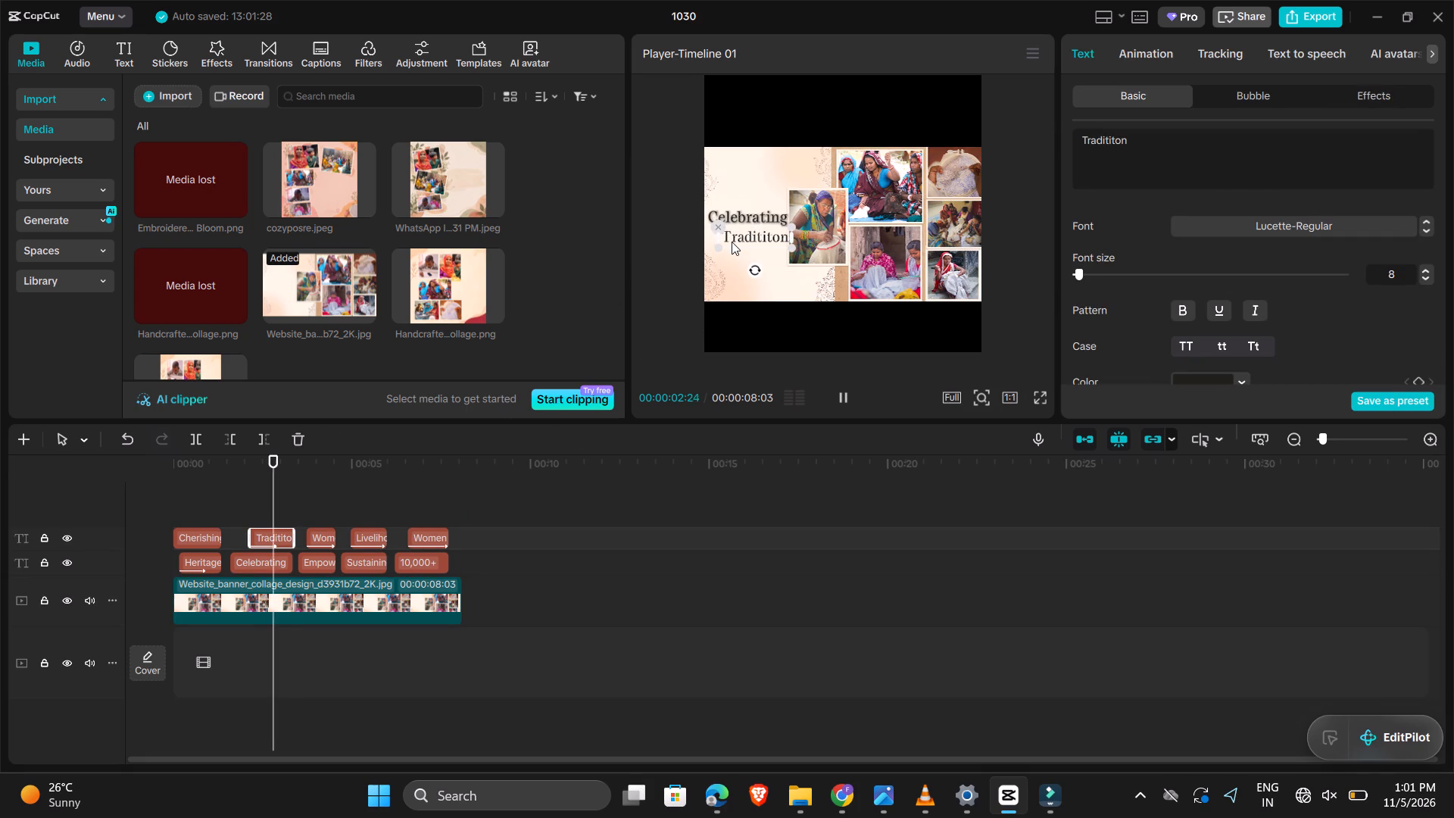
key("space")
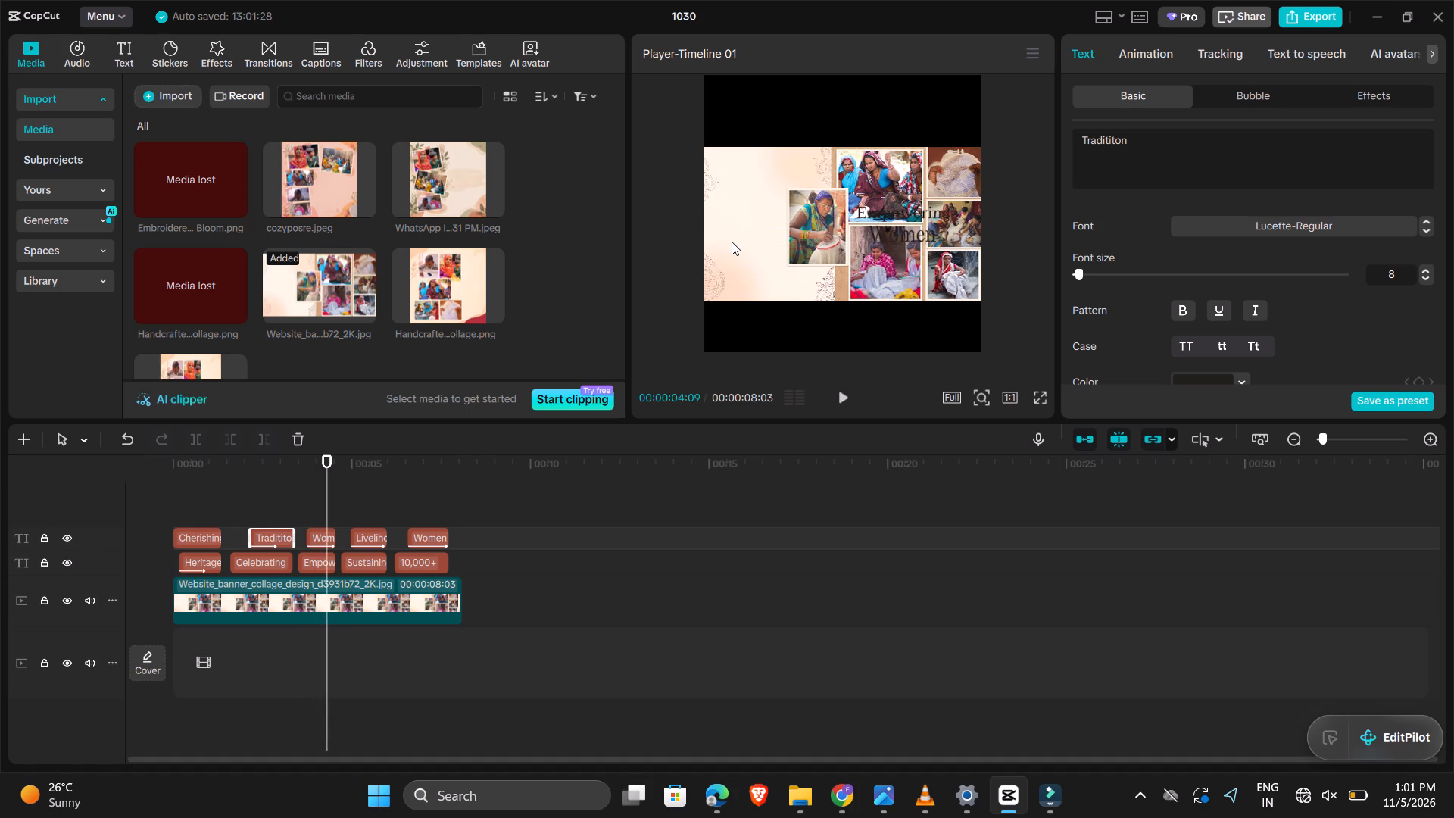
left_click(888, 221)
left_click_drag(888, 221, 825, 228)
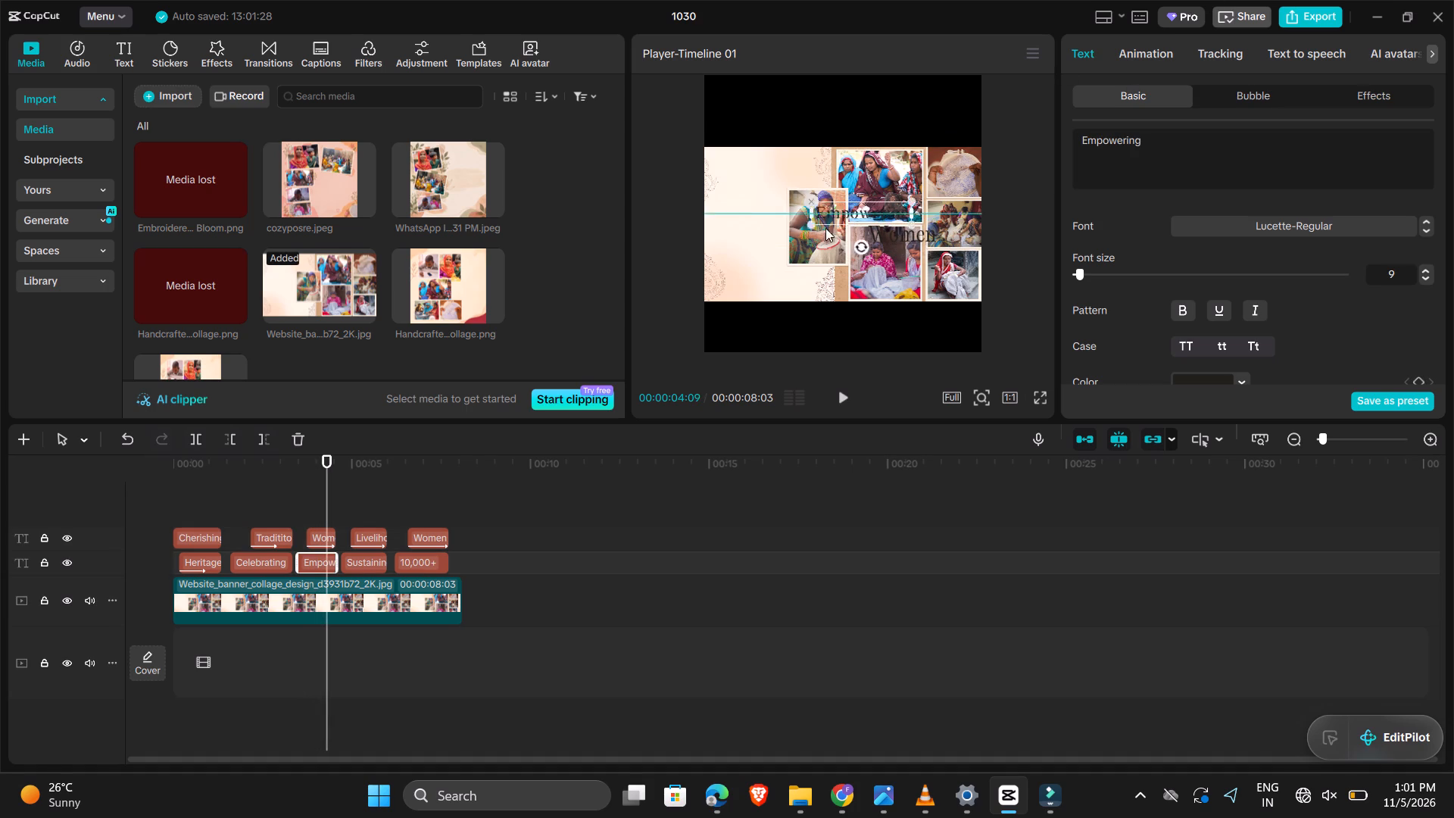
left_click_drag(825, 228, 741, 227)
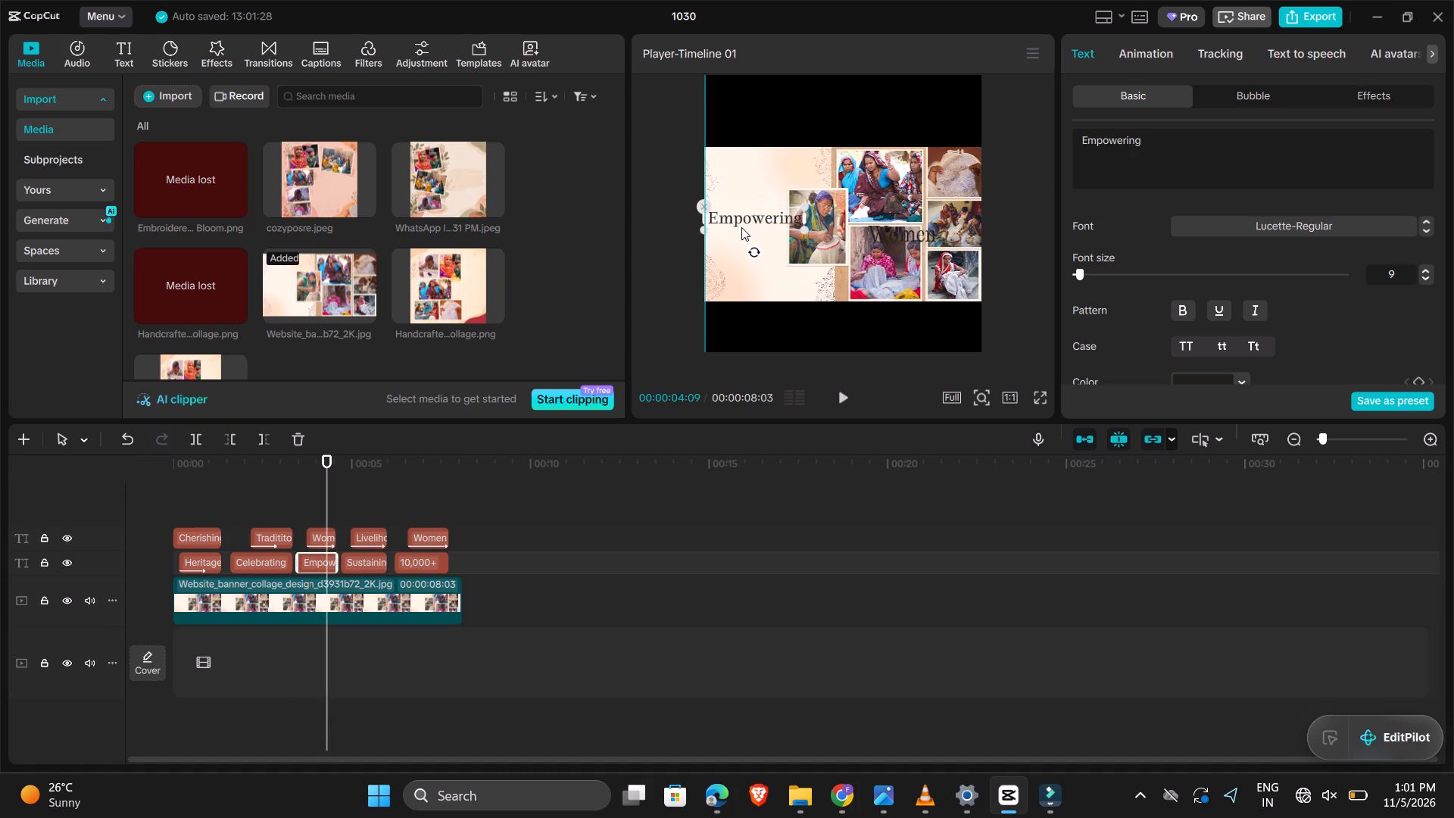
left_click_drag(741, 227, 751, 136)
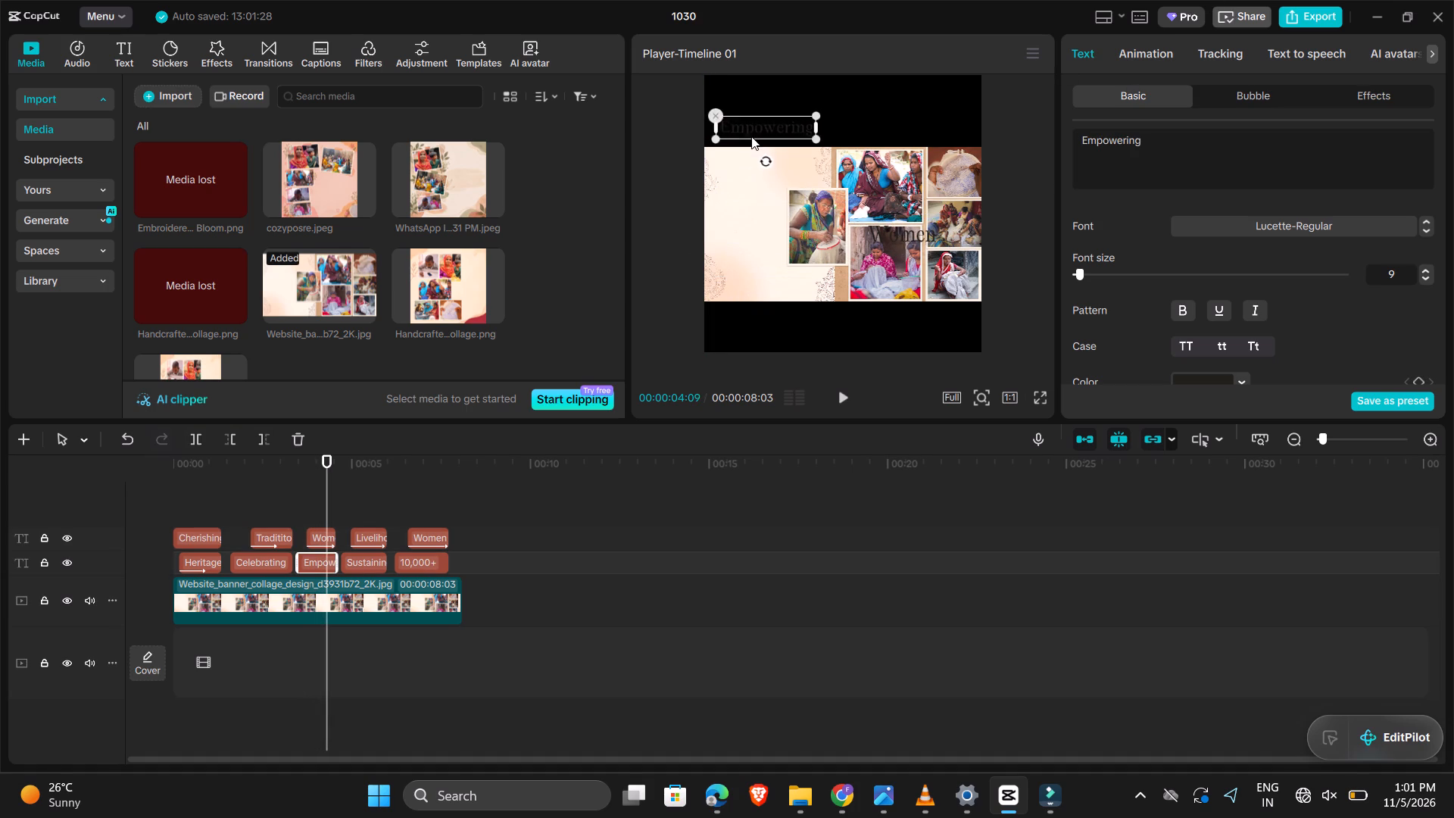
left_click_drag(751, 136, 741, 183)
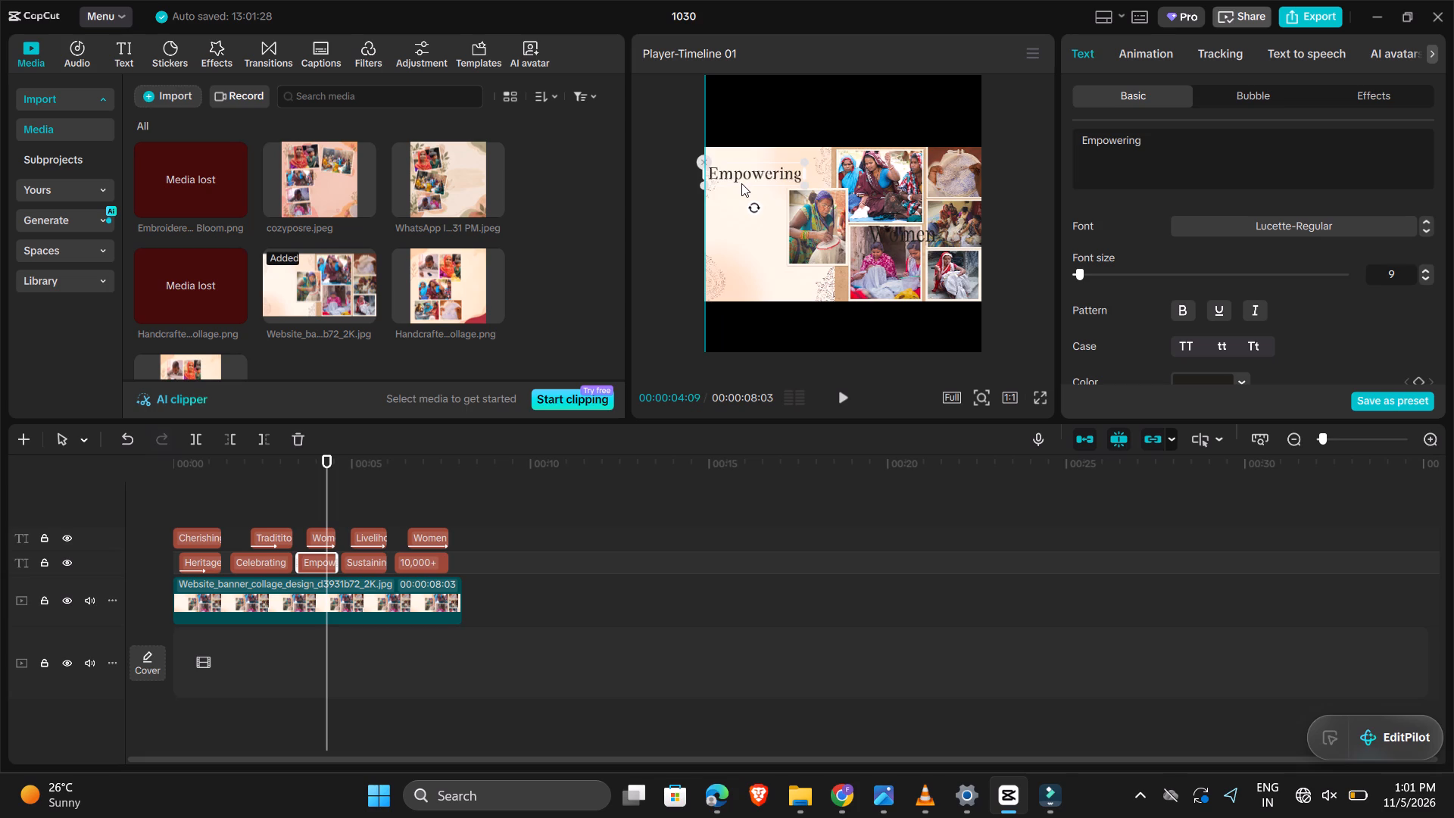
left_click_drag(741, 183, 736, 216)
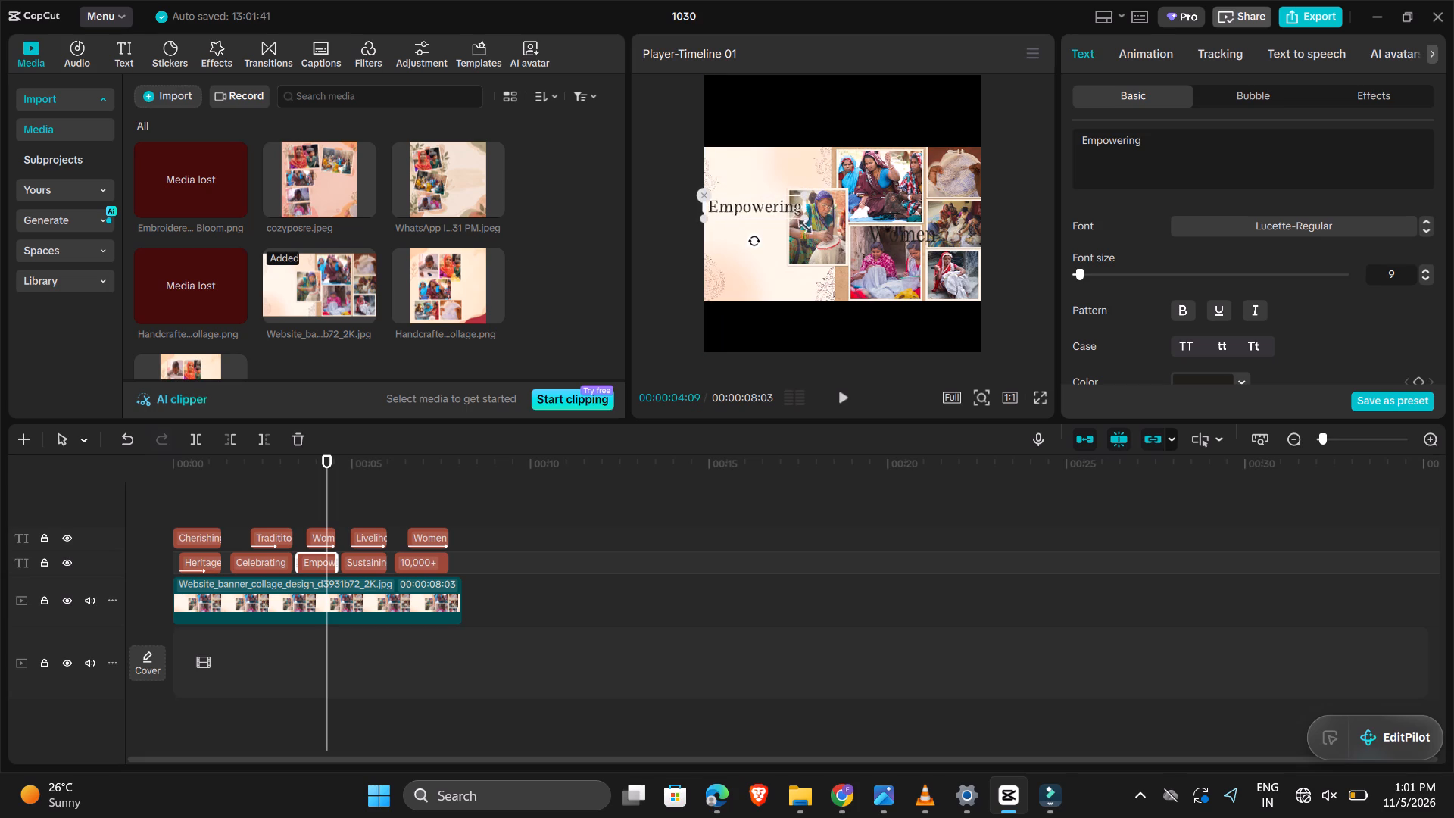
Shrink the Empowering title and fine-tune its position so it fits the cream area left of the photos.
left_click_drag(801, 220, 797, 218)
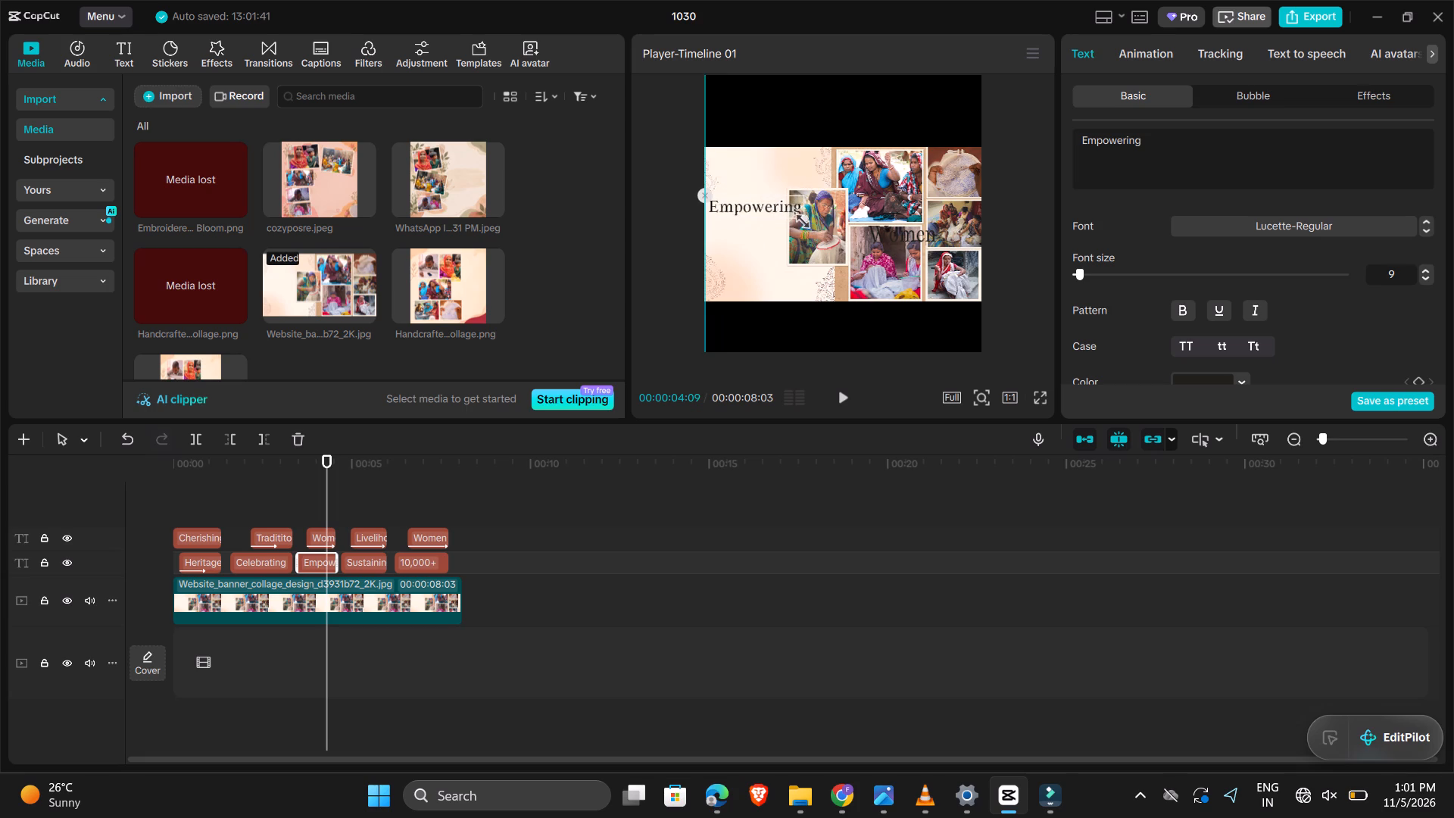
left_click_drag(797, 218, 791, 220)
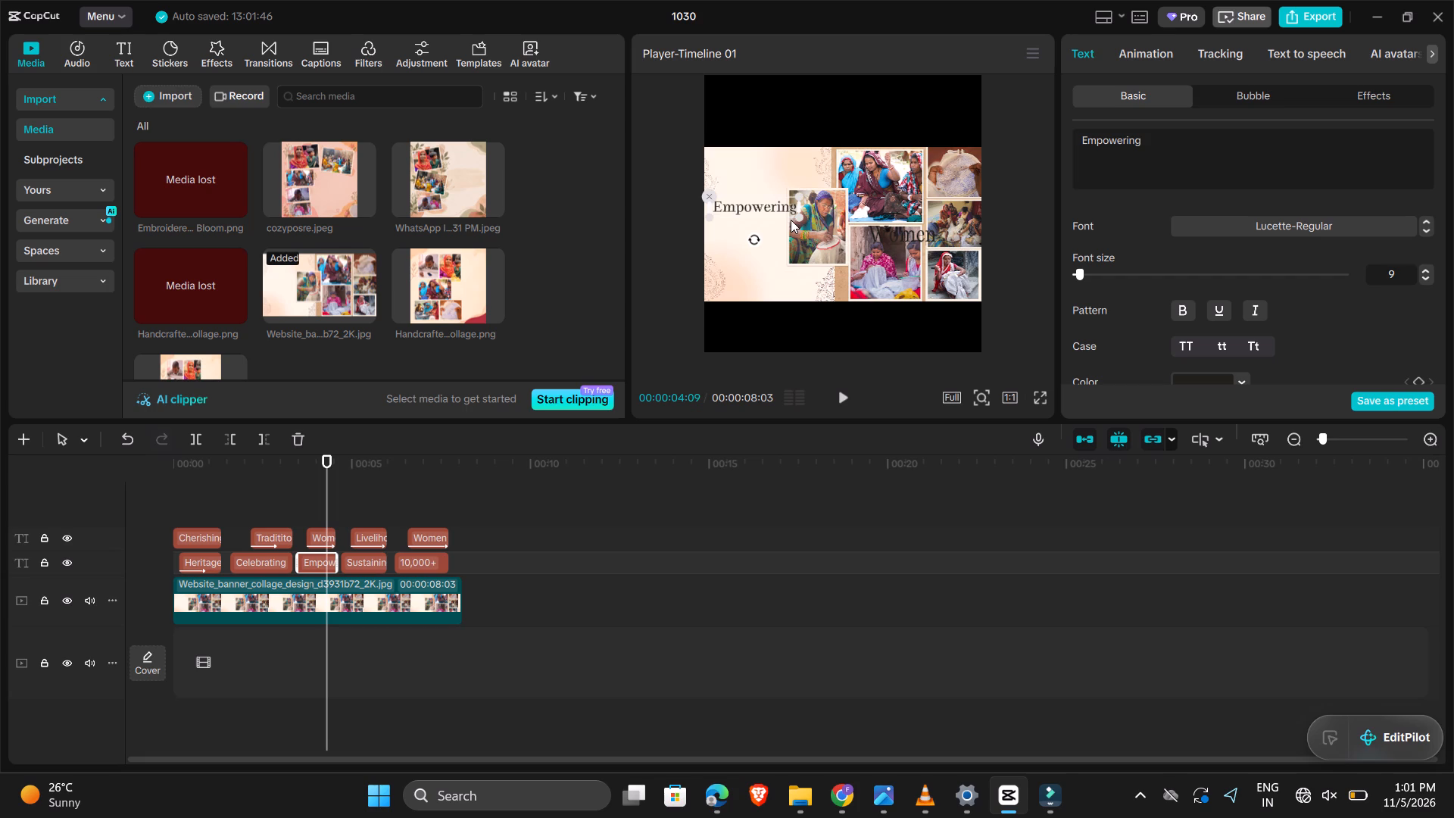
left_click(759, 214)
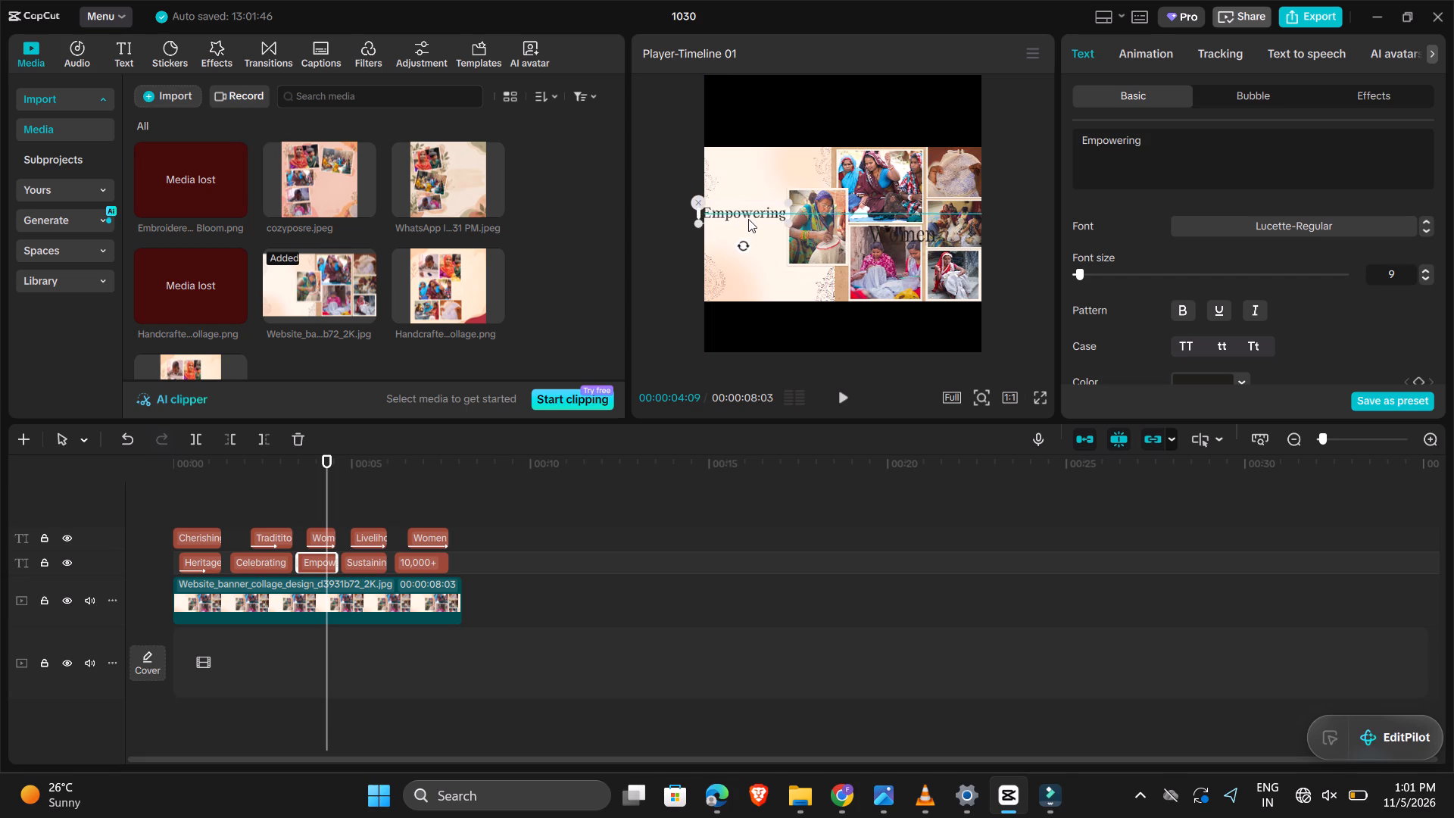
left_click(788, 223)
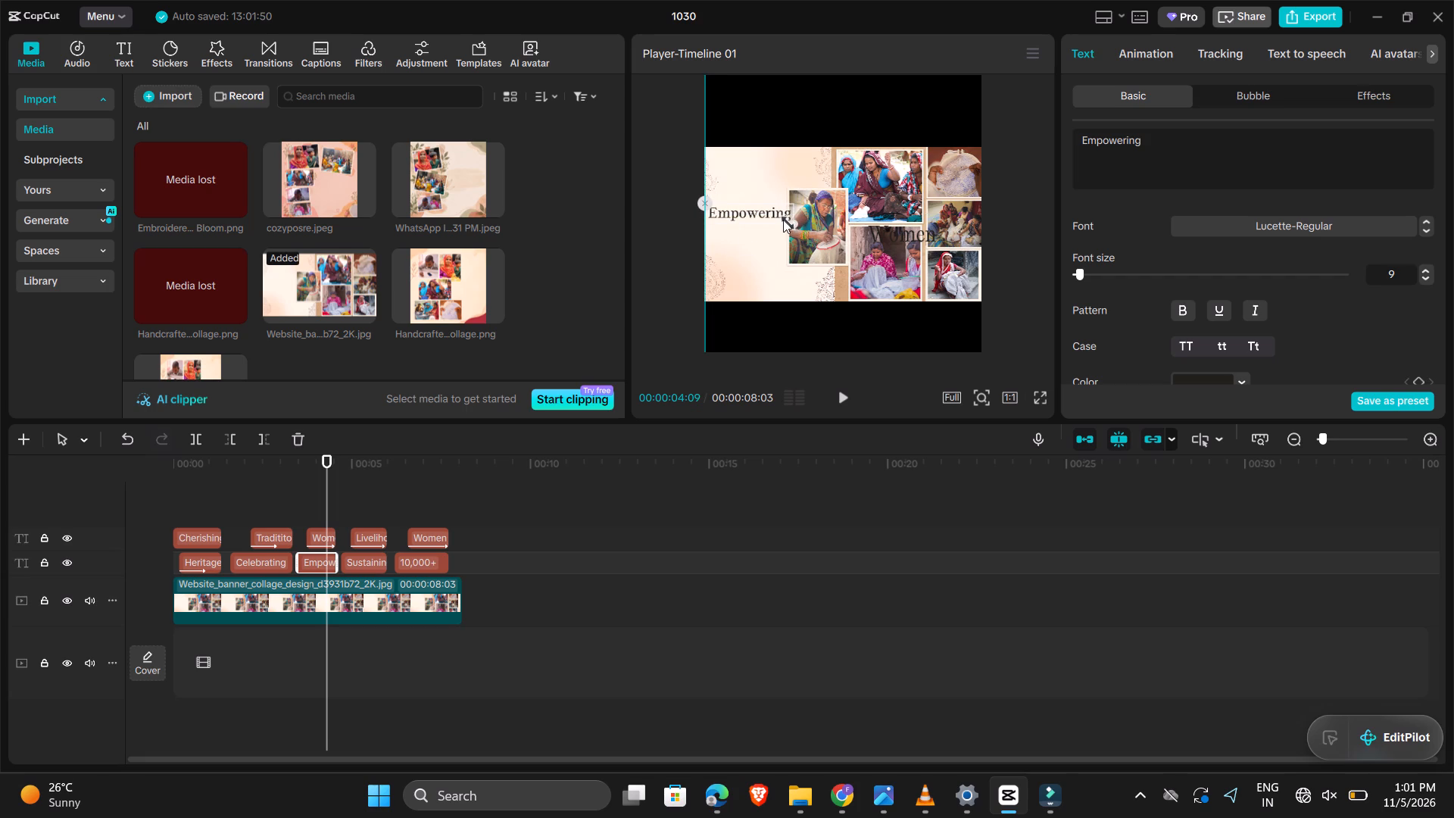
left_click_drag(772, 219, 771, 219)
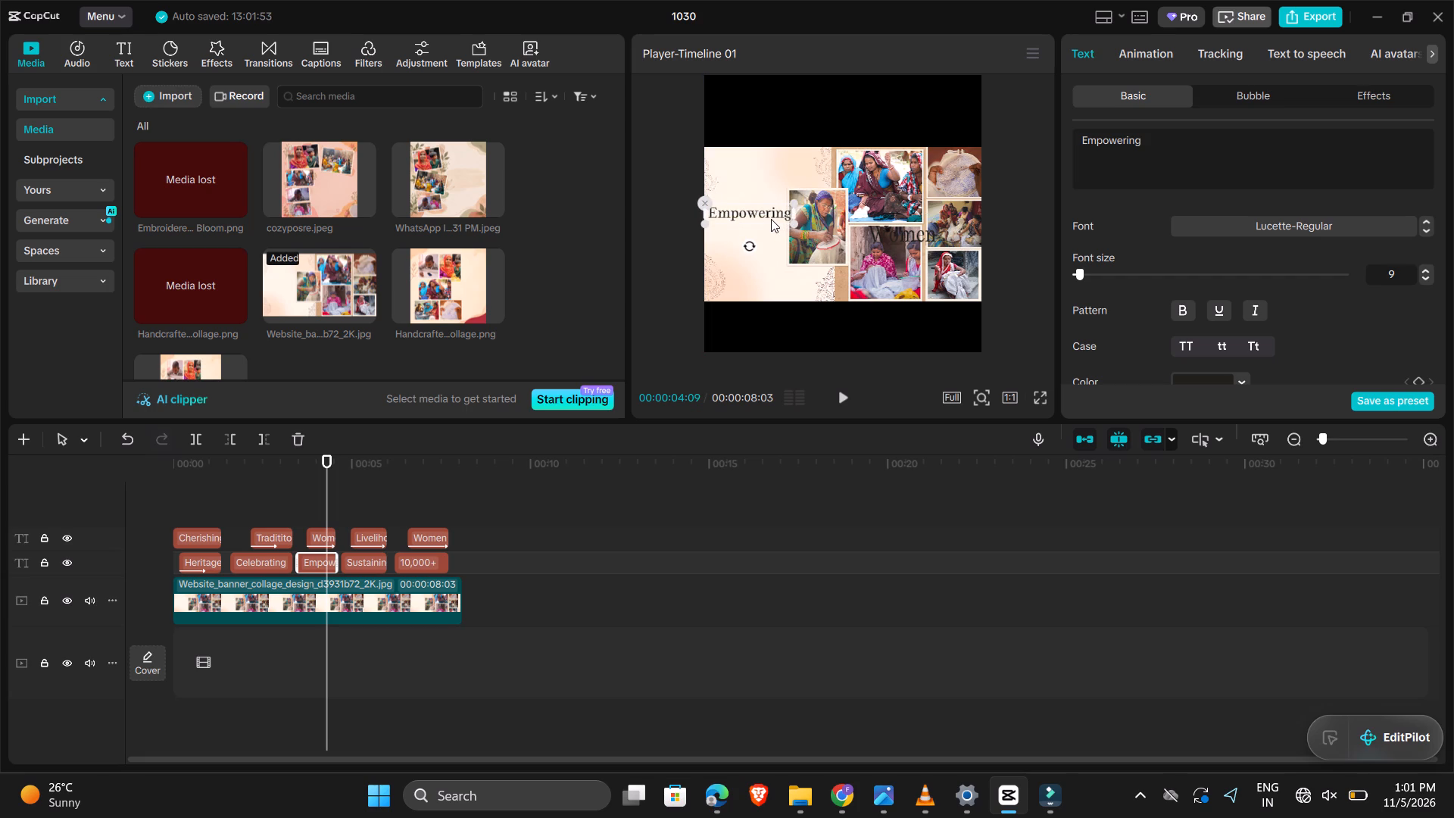
left_click_drag(771, 219, 764, 219)
left_click(765, 243)
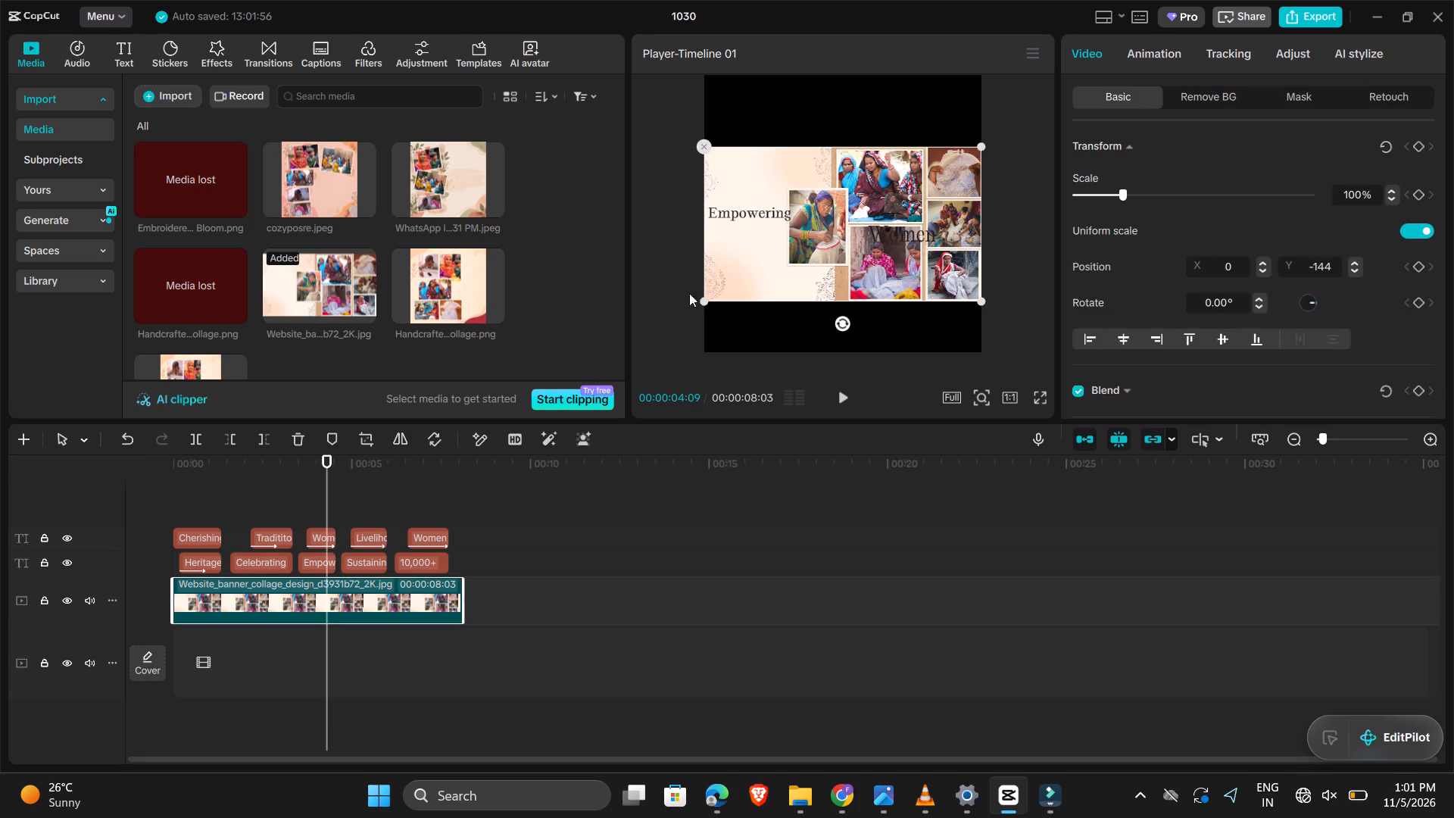
Move the Women title that follows Empowering onto the cream area, directly beneath Empowering and offset slightly to its right.
left_click(317, 541)
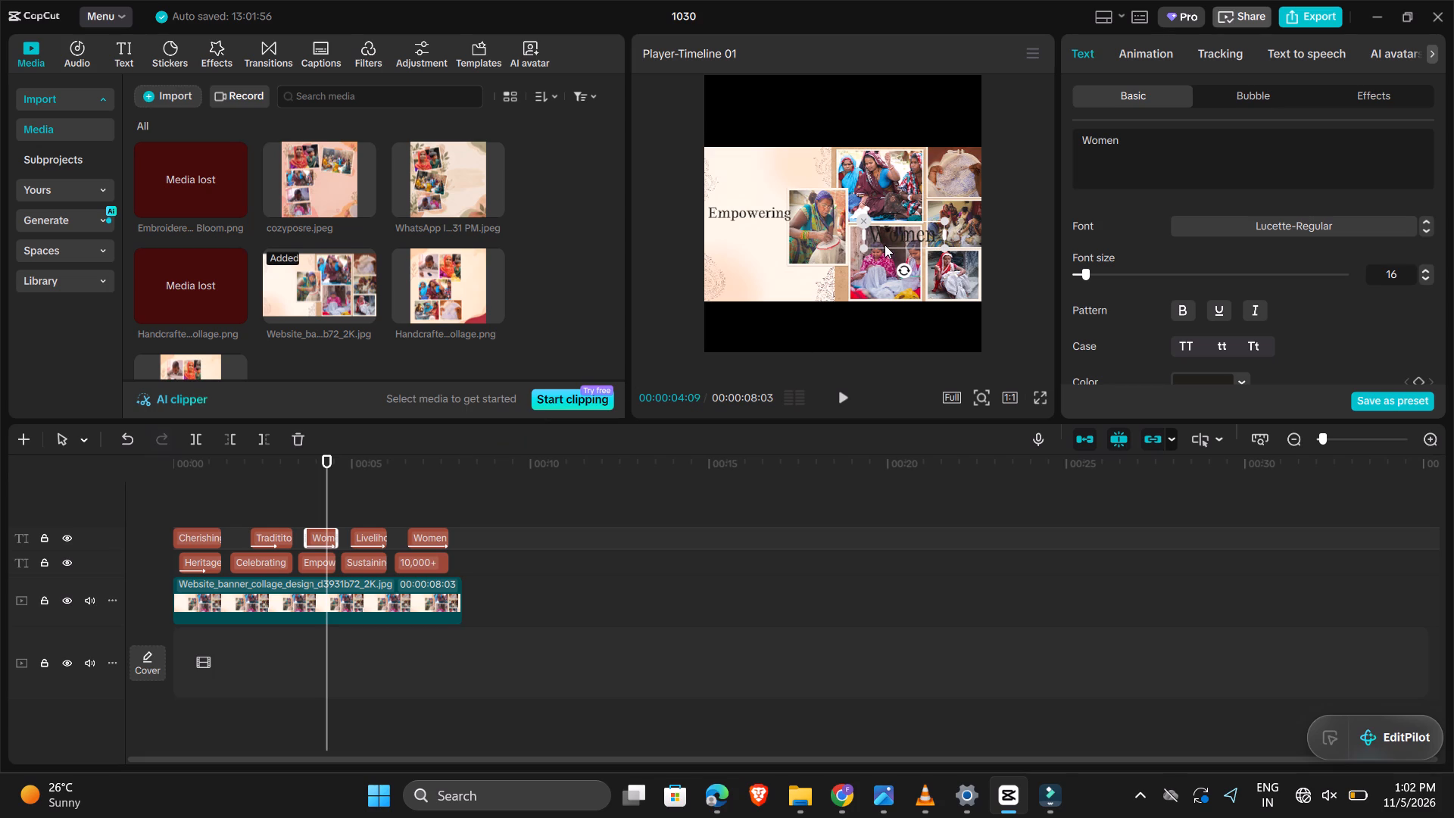
left_click_drag(885, 244, 728, 248)
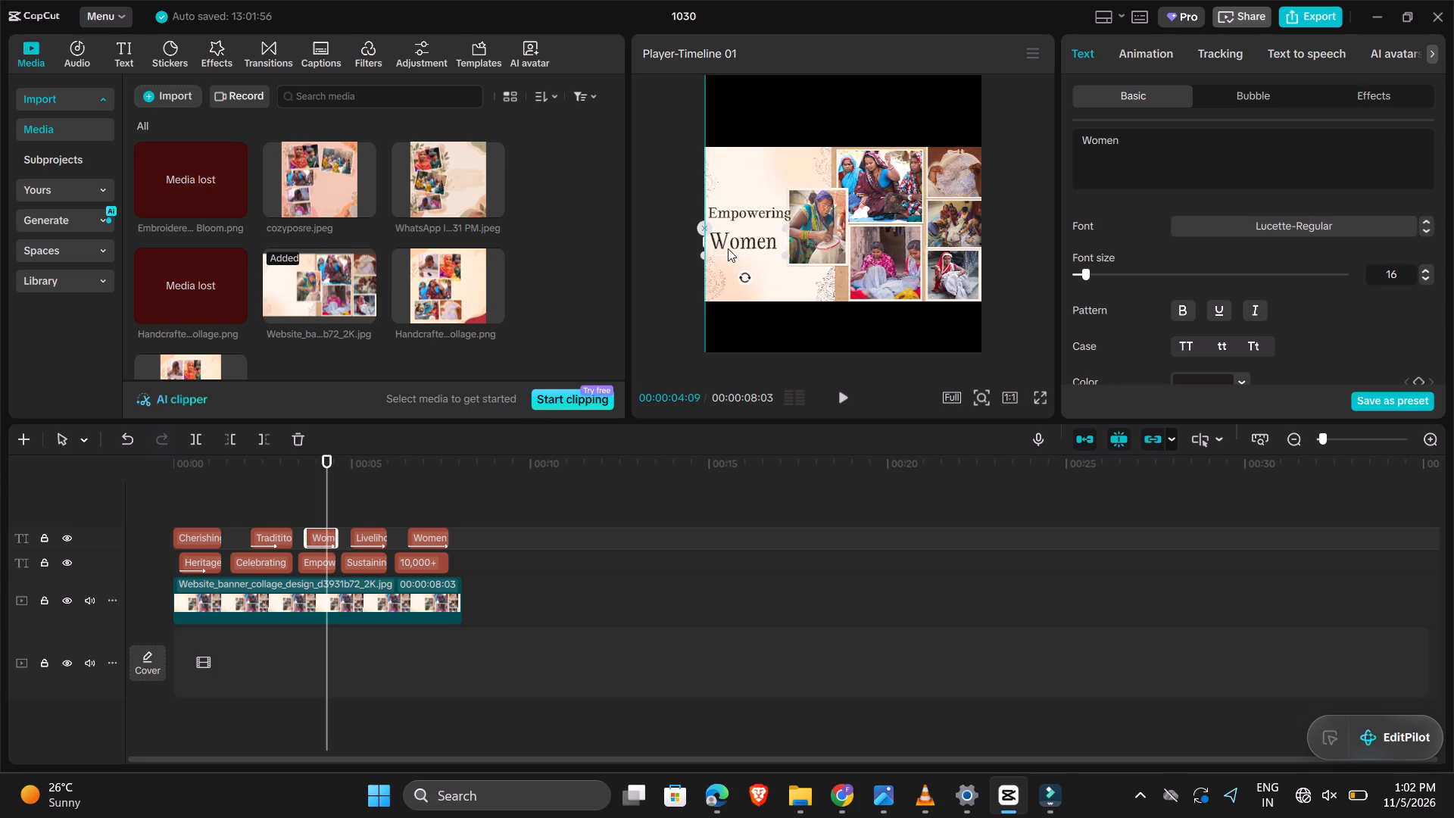
left_click_drag(728, 248, 736, 245)
Fine-tune the Empowering title's size and placement above Women.
left_click(763, 212)
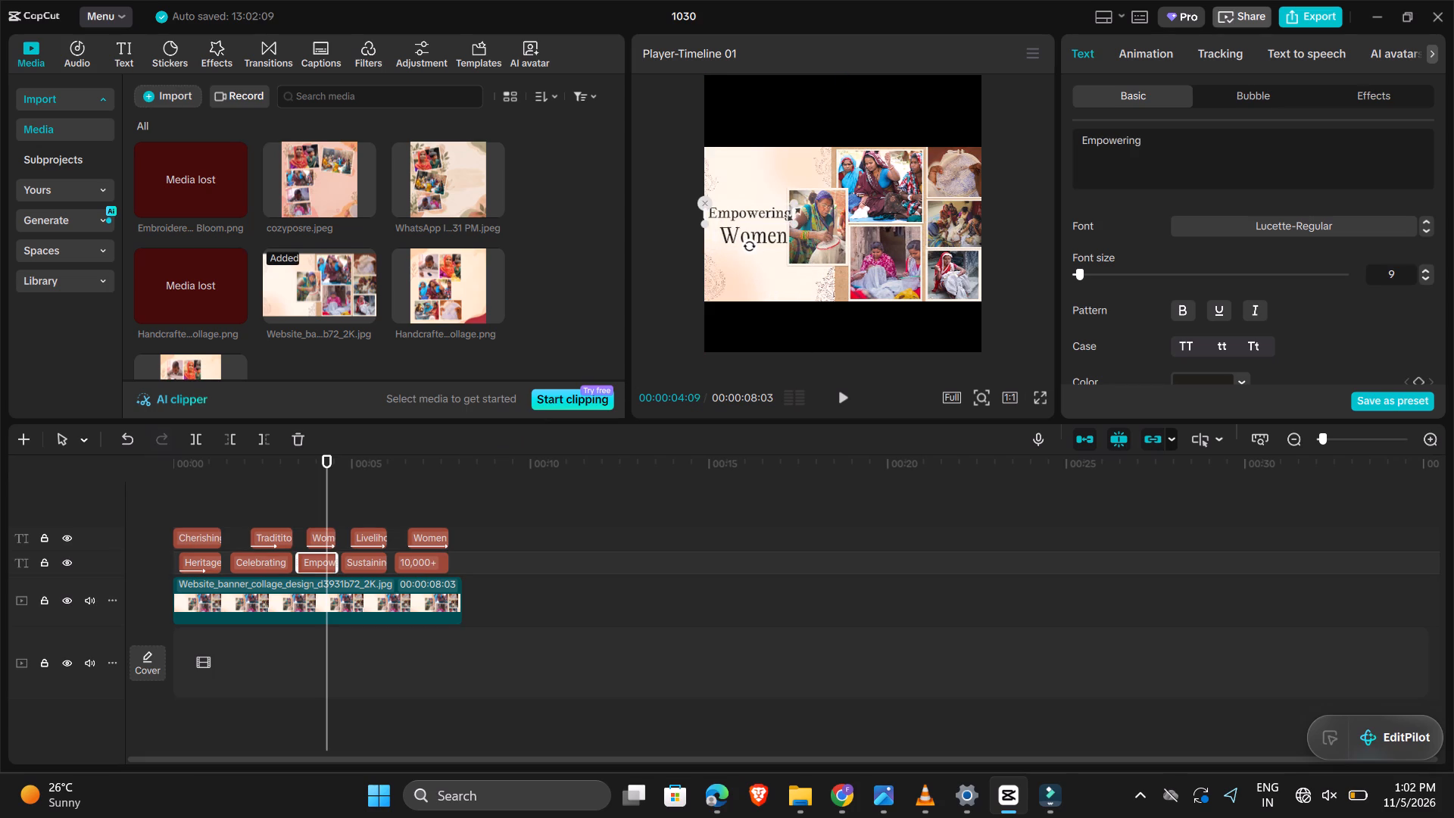
left_click_drag(791, 219, 785, 217)
left_click(729, 208)
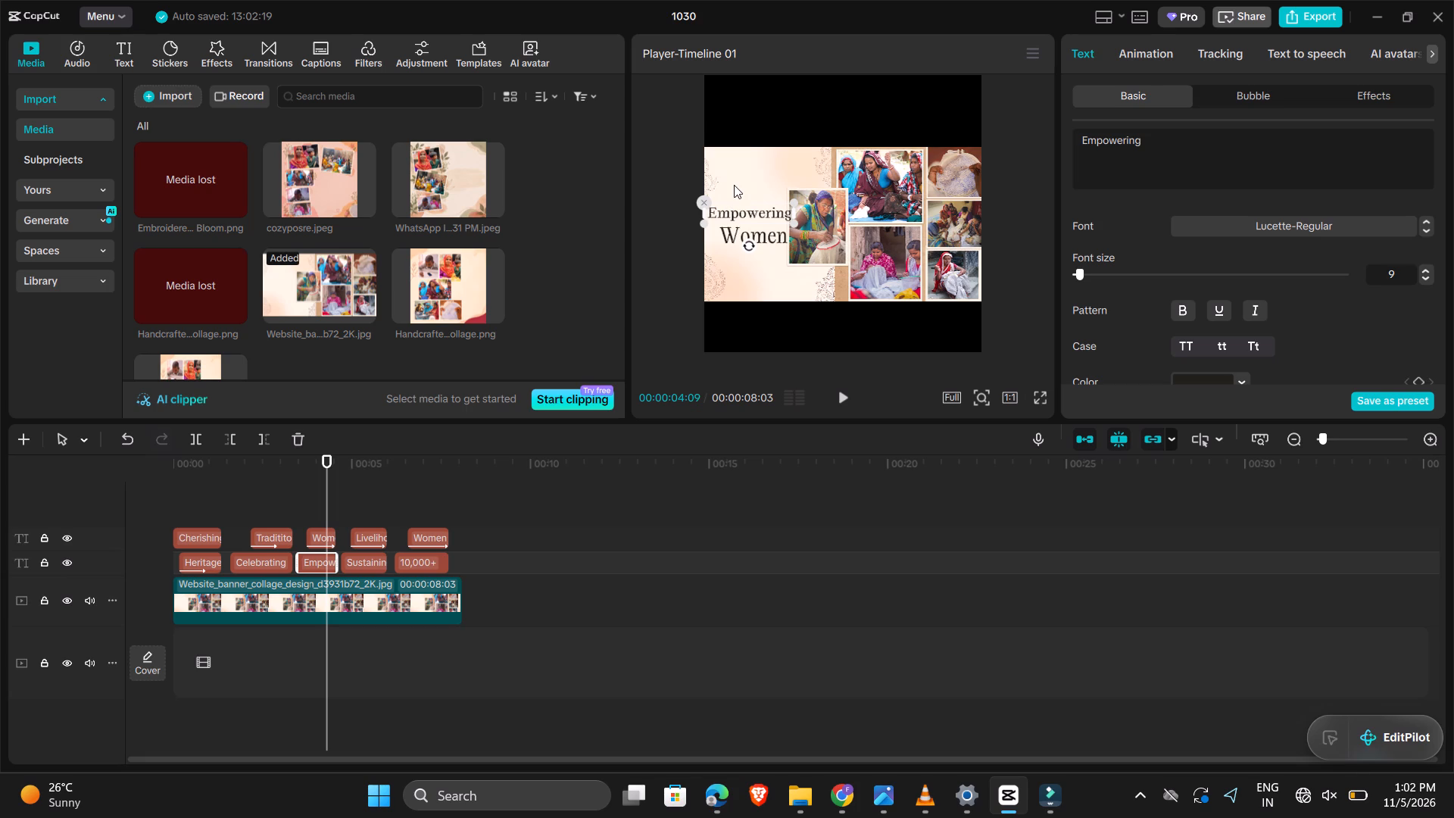
At about 00:00:04:14, nudge the Women title slightly up, closer beneath Empowering.
left_click(734, 185)
key("space")
key("space")
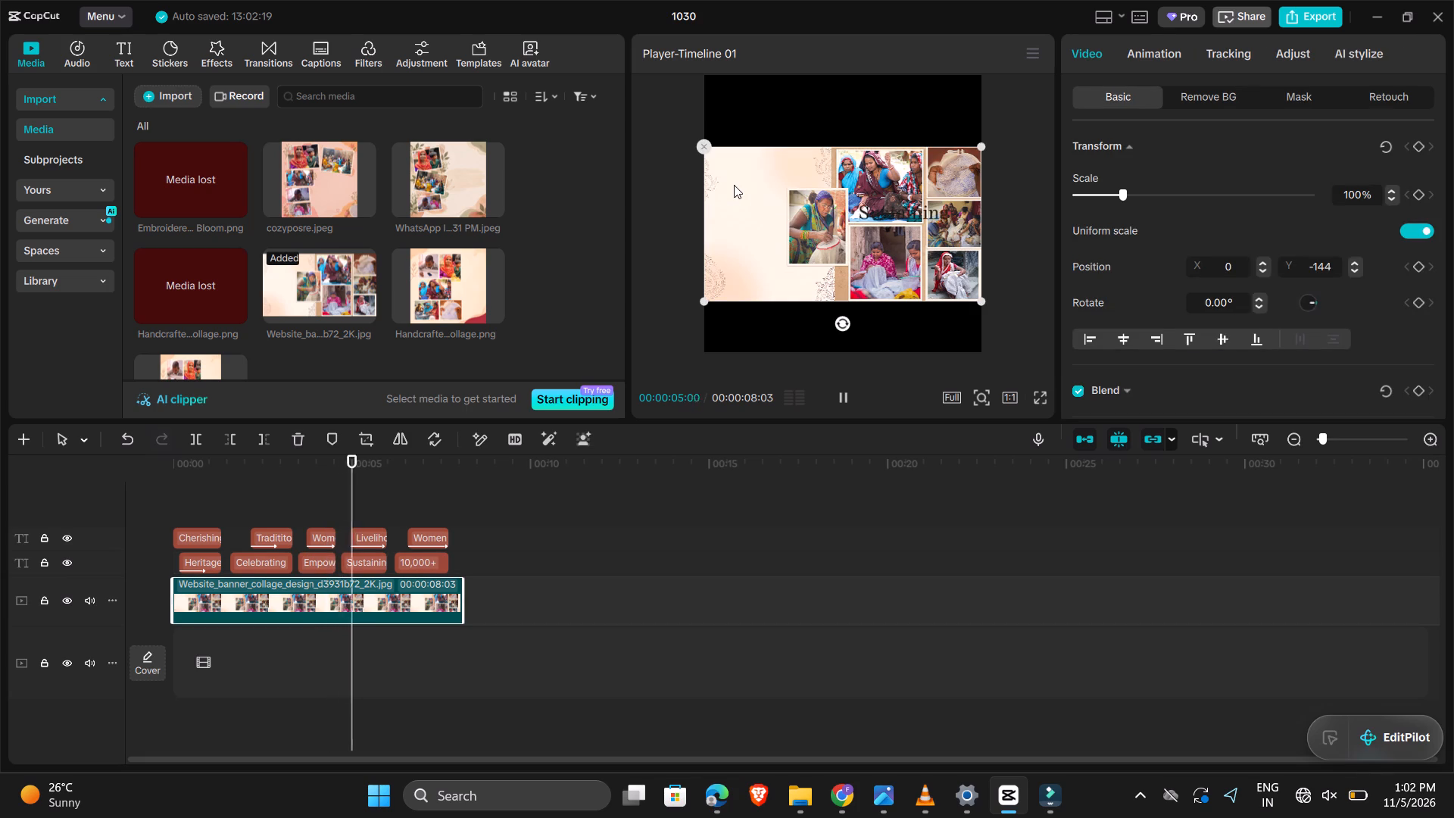
left_click(303, 491)
key("space")
key("space")
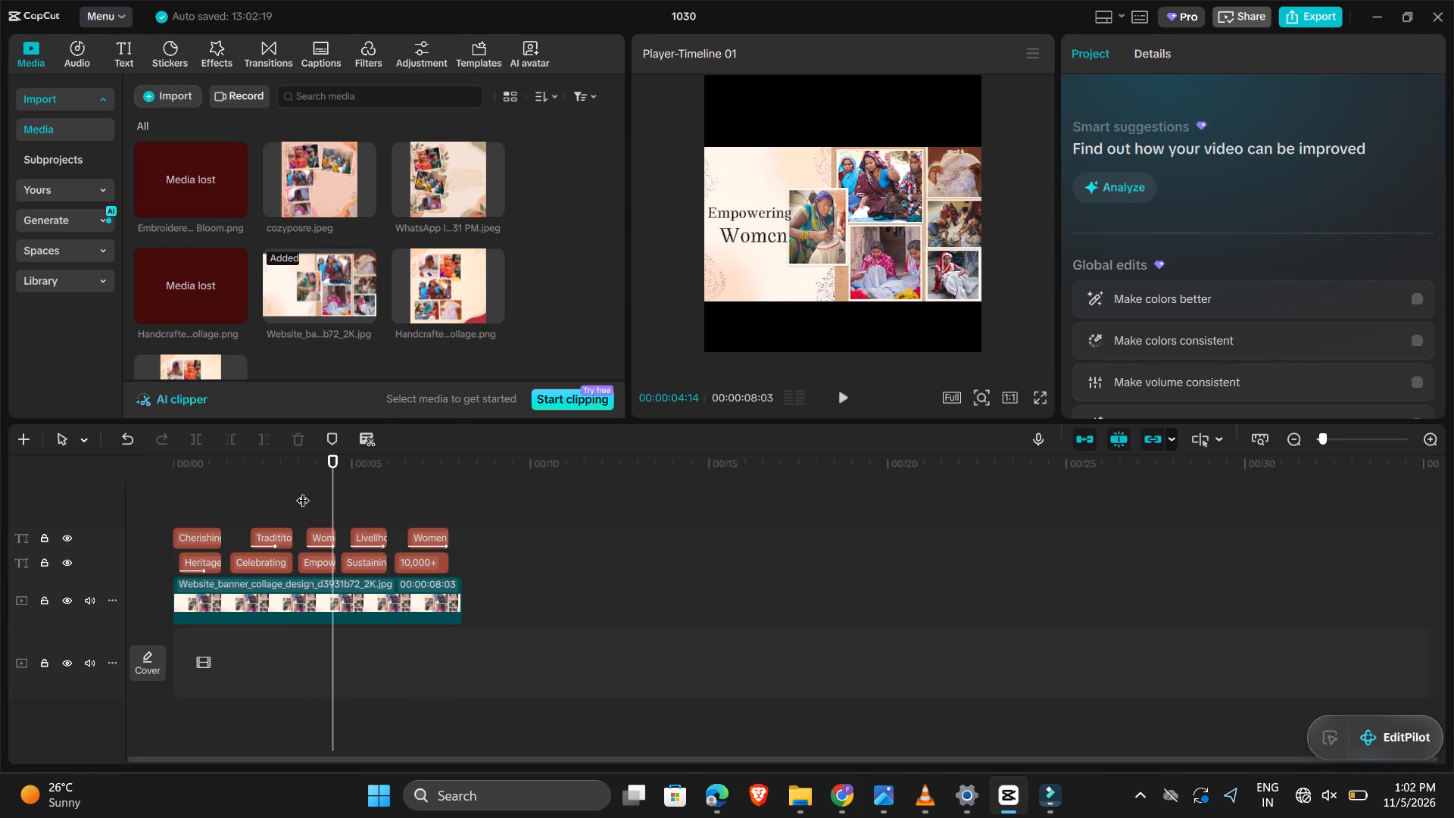
left_click(747, 239)
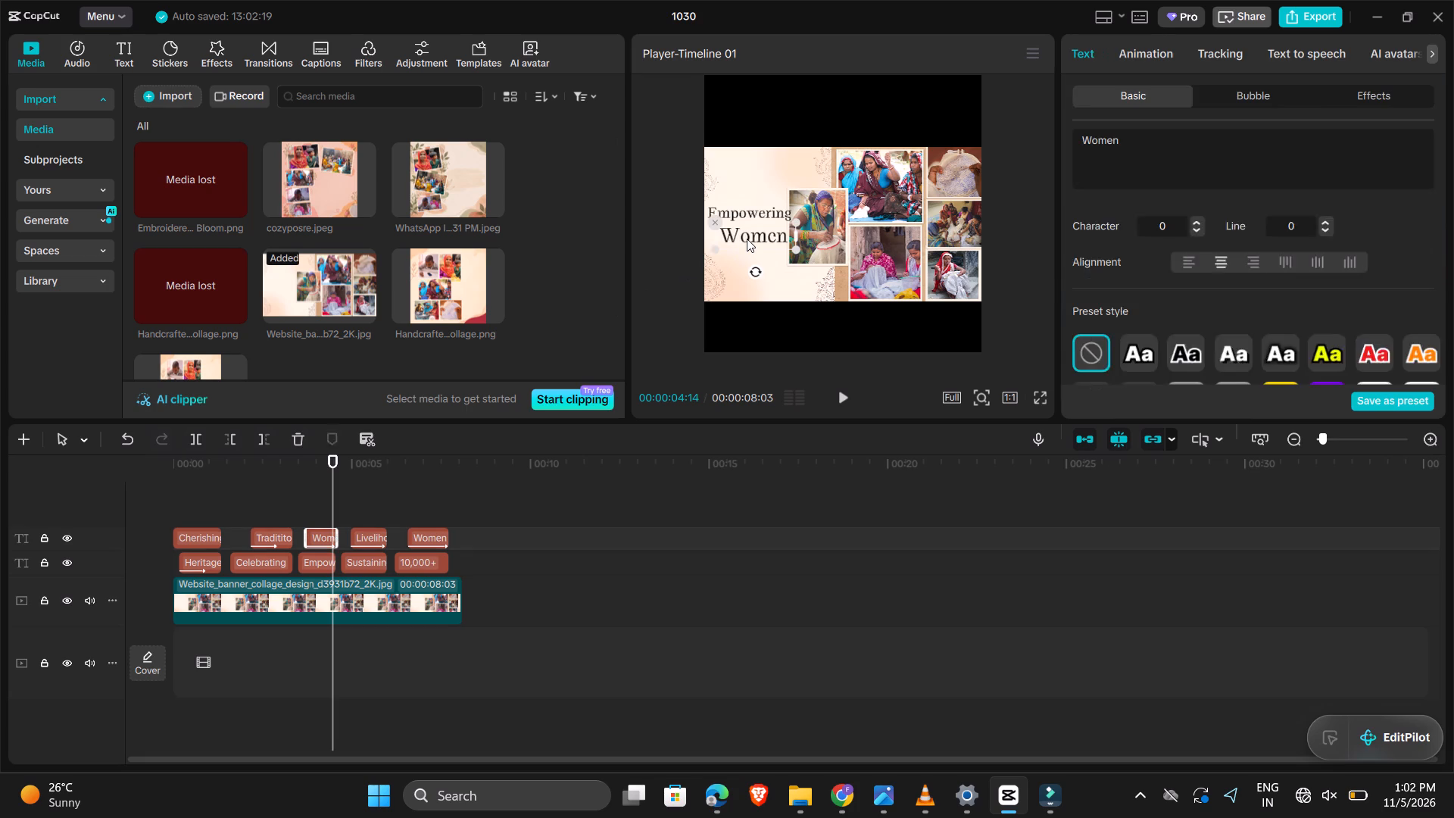
left_click(747, 239)
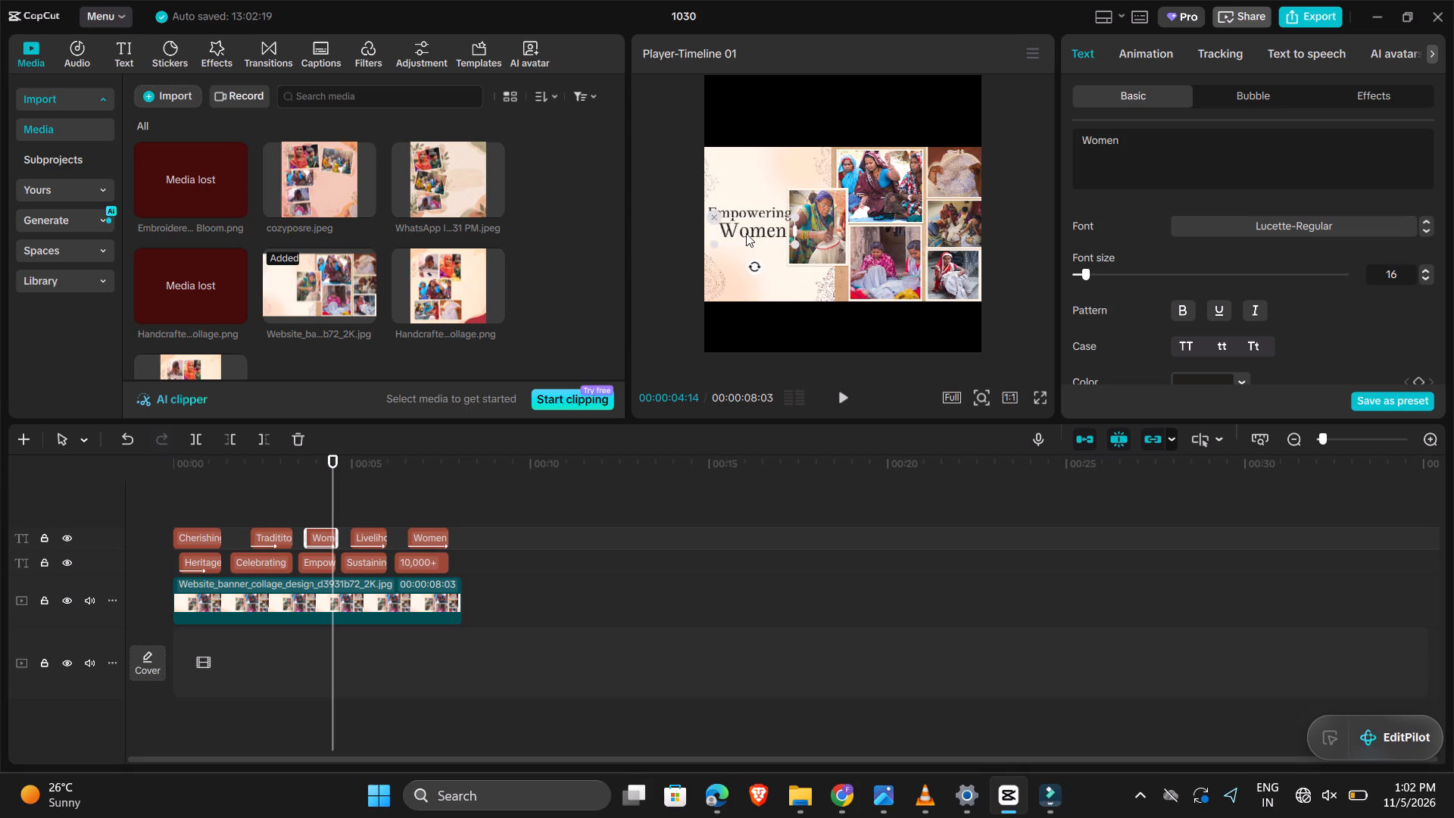
Set the project's aspect ratio to 1.85:1.
left_click(1003, 392)
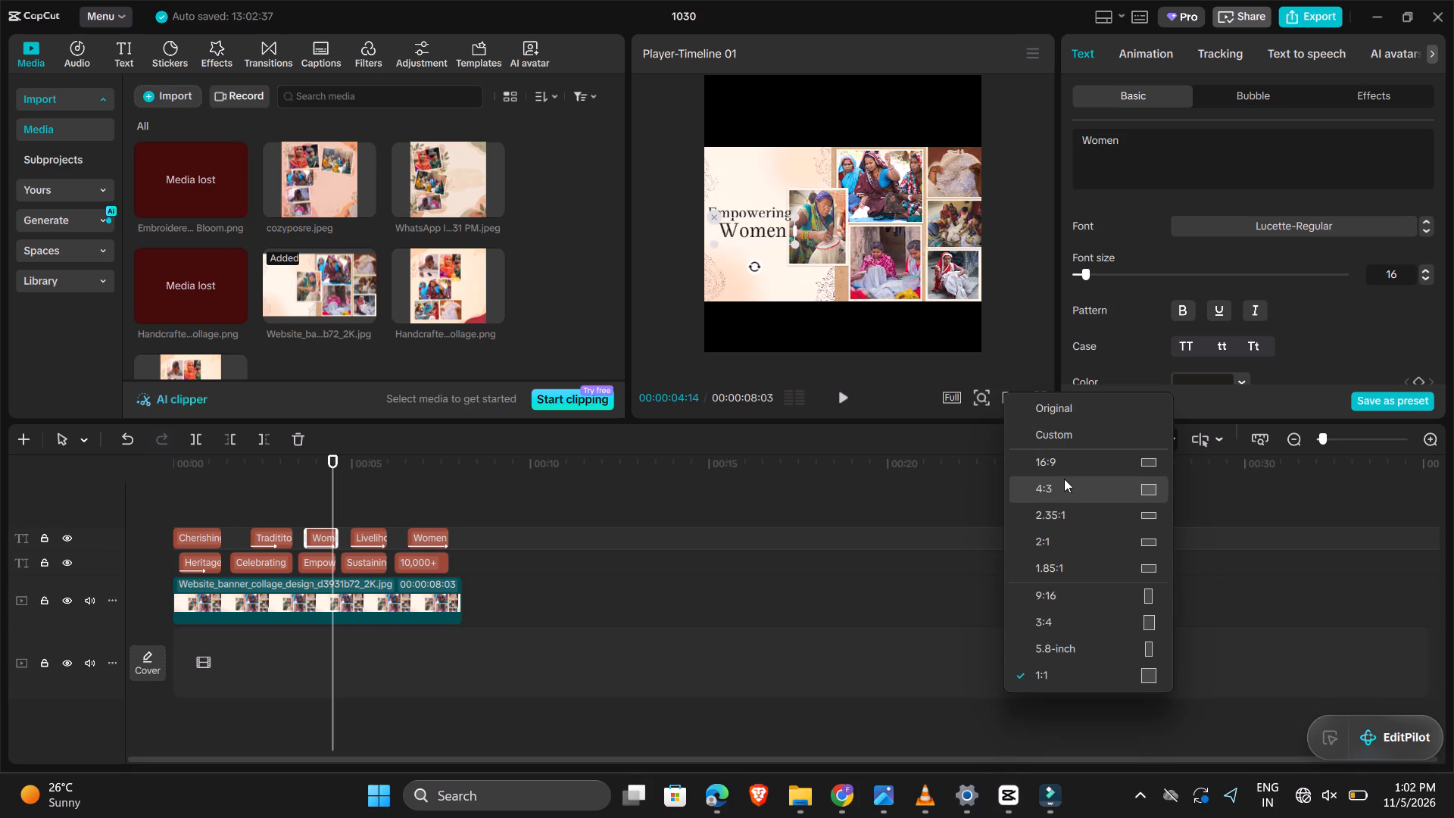
left_click(1042, 572)
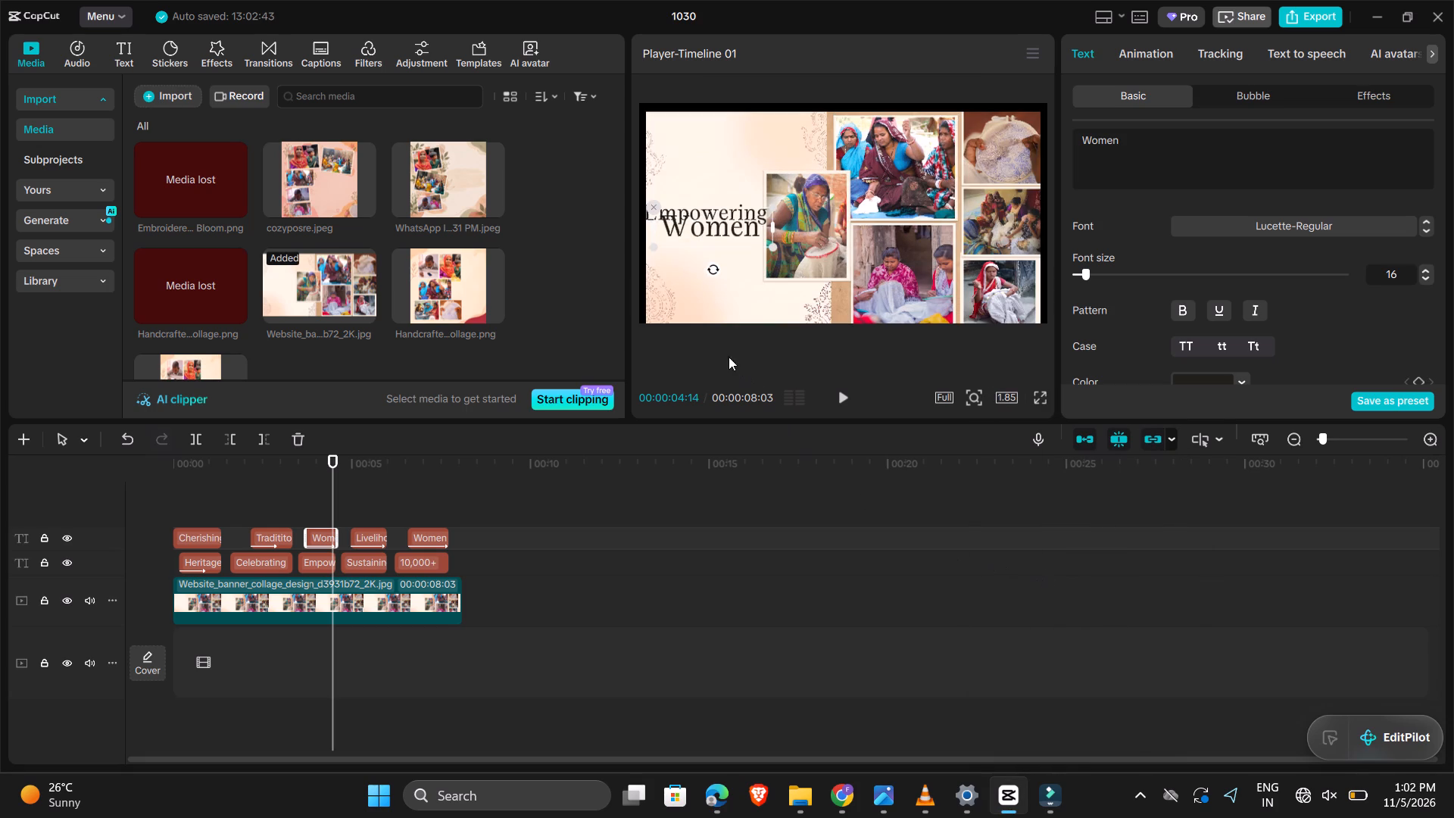
Reposition the Empowering title on the cream area so it sits close above Women without overlapping it.
left_click(696, 208)
left_click_drag(696, 208, 696, 189)
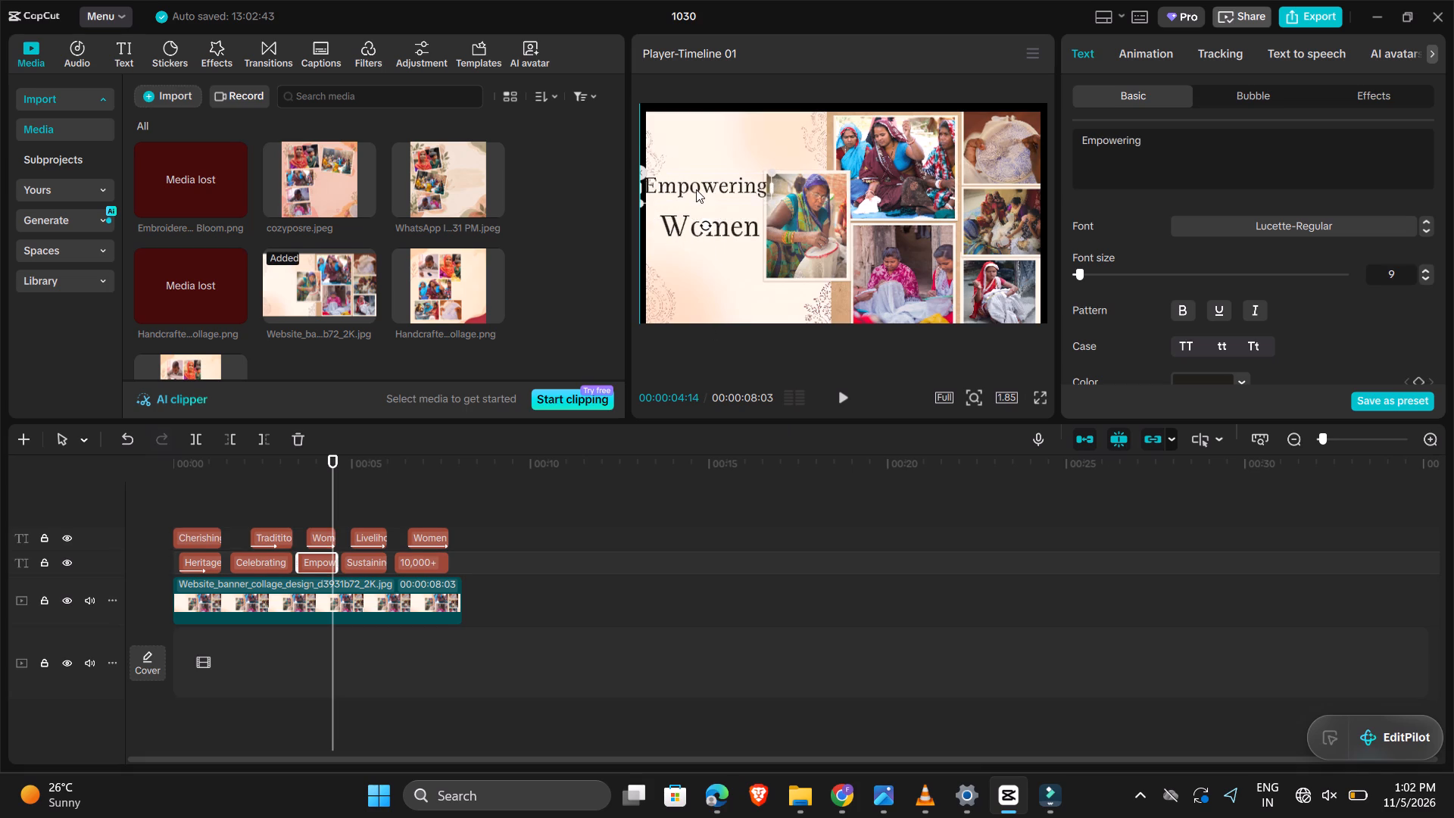
left_click_drag(696, 189, 697, 193)
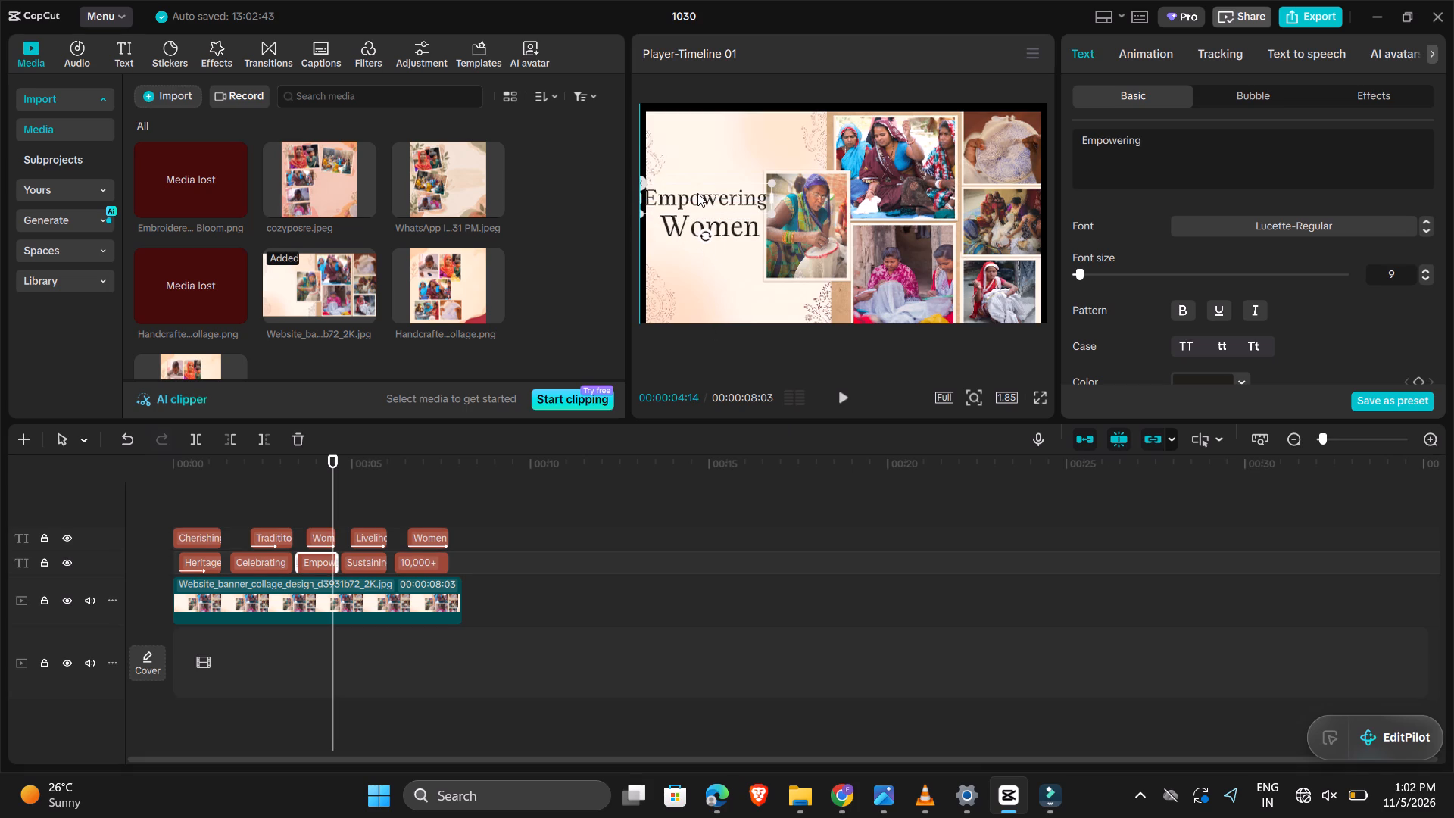
left_click_drag(697, 193, 699, 197)
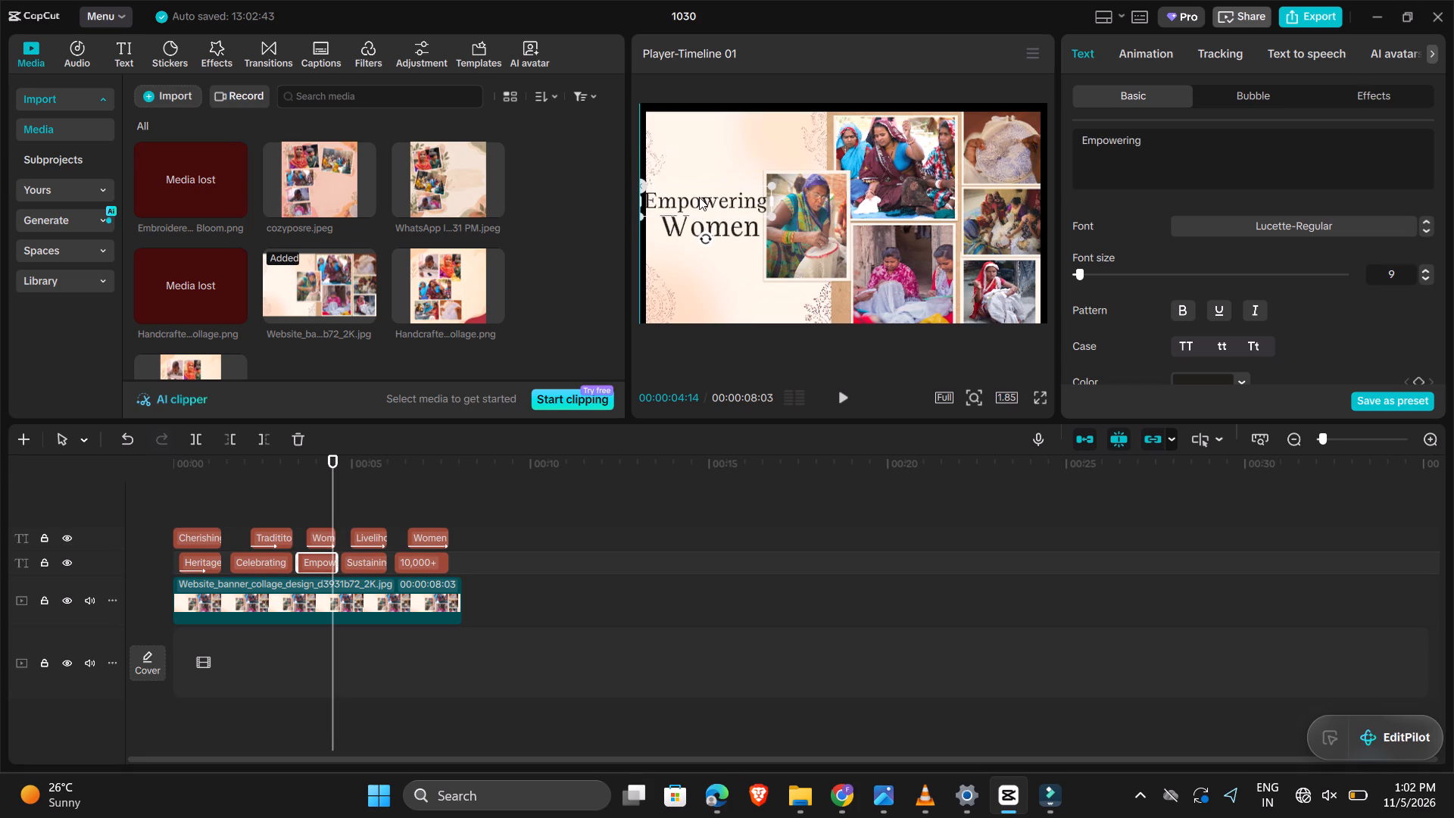
left_click_drag(699, 197, 699, 198)
left_click(705, 234)
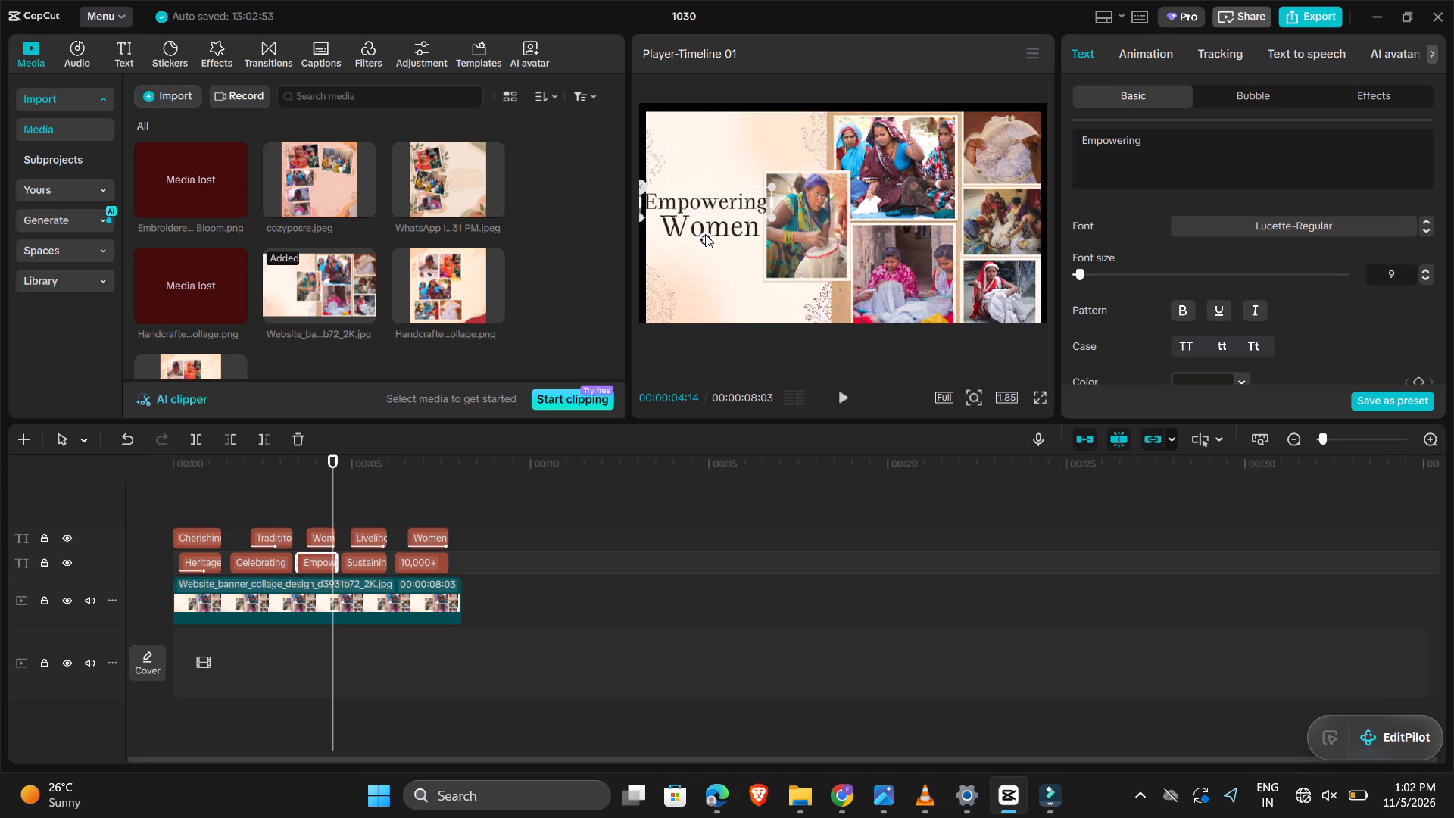
At about 00:00:05:09, move the Sustaining title onto the blank cream area and scale it down slightly to fit beside the photos.
key("space")
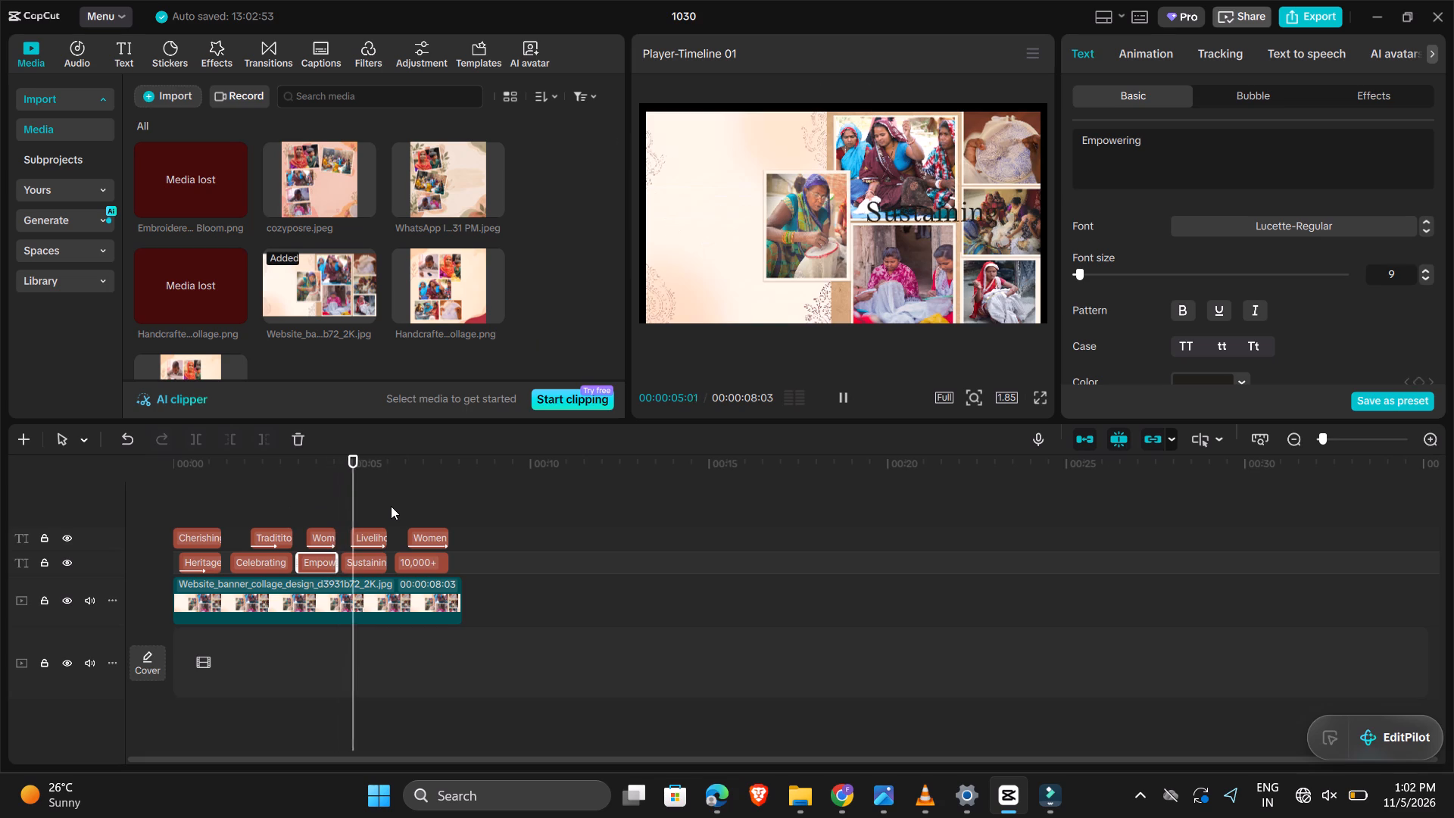
key("space")
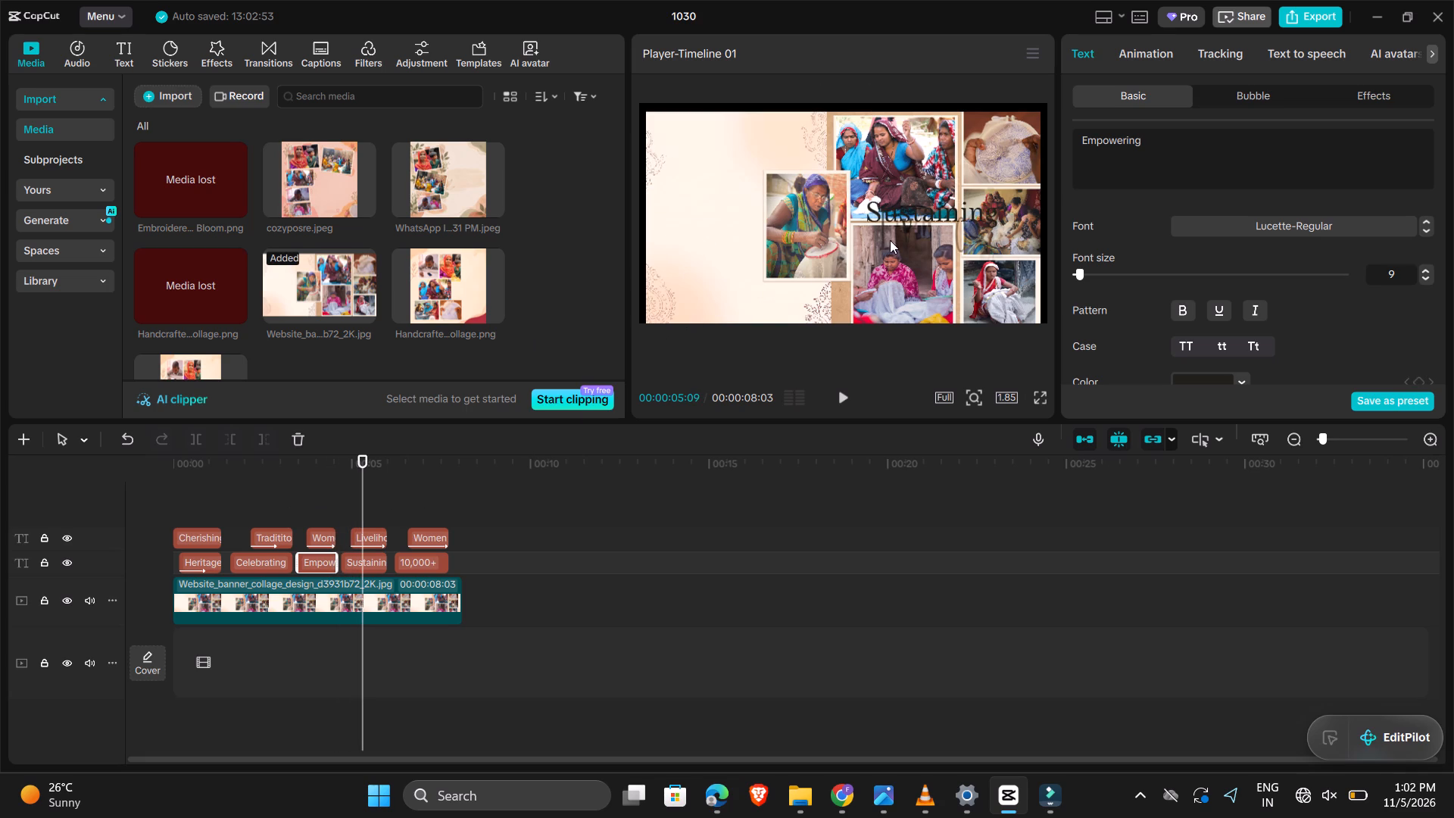
left_click(932, 207)
left_click_drag(932, 207, 751, 189)
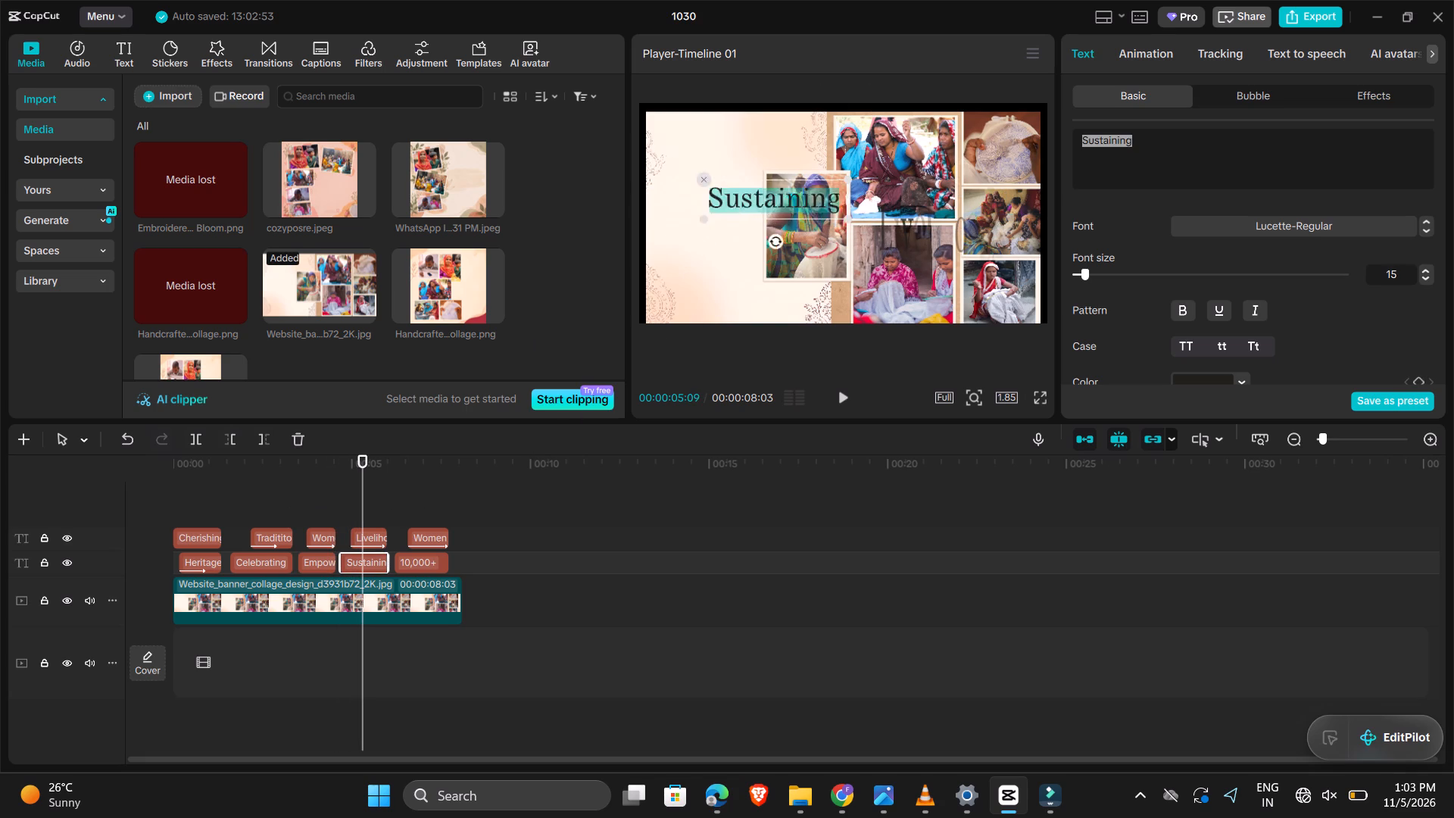
left_click_drag(751, 189, 708, 189)
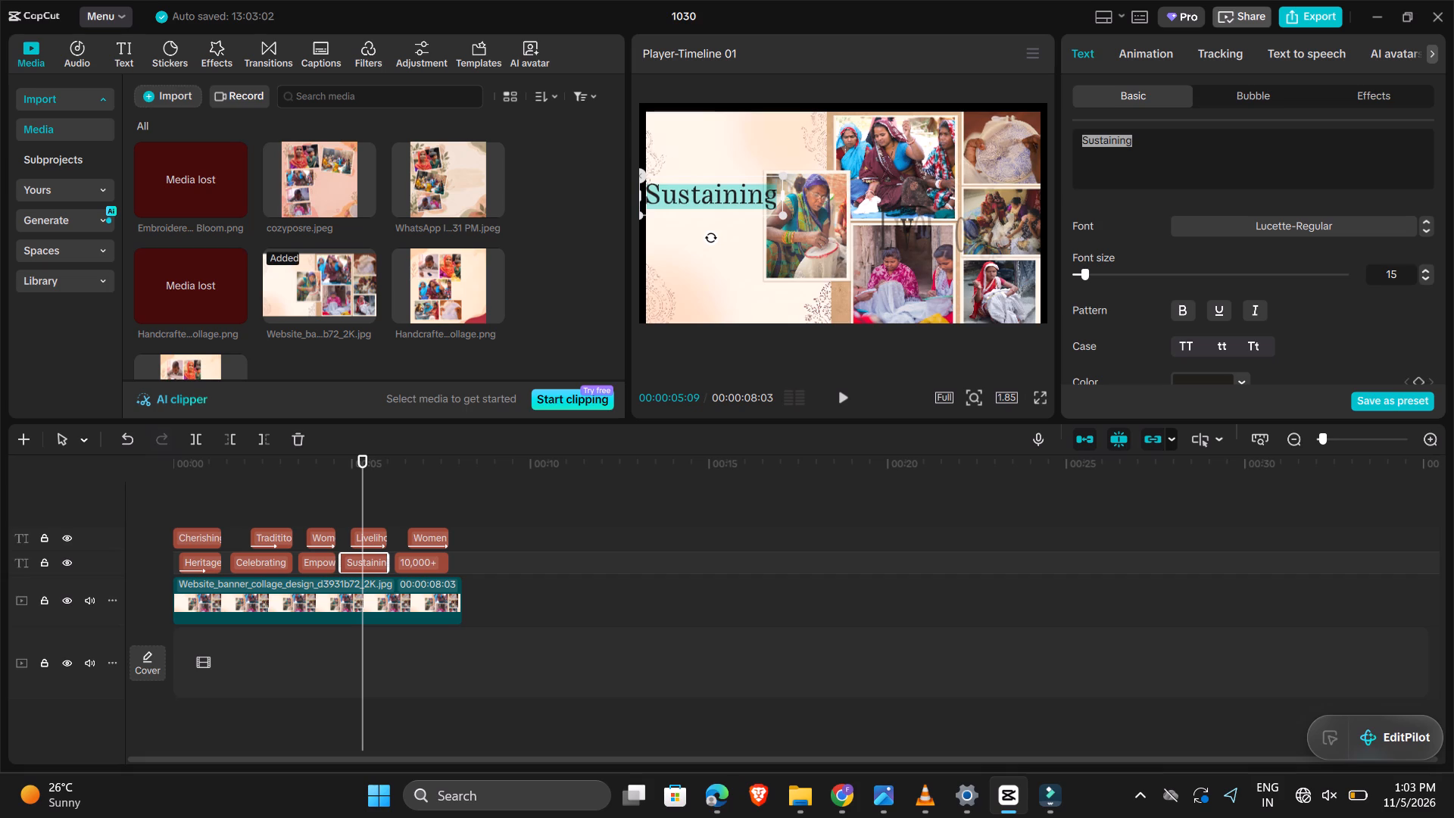
left_click_drag(779, 214, 764, 201)
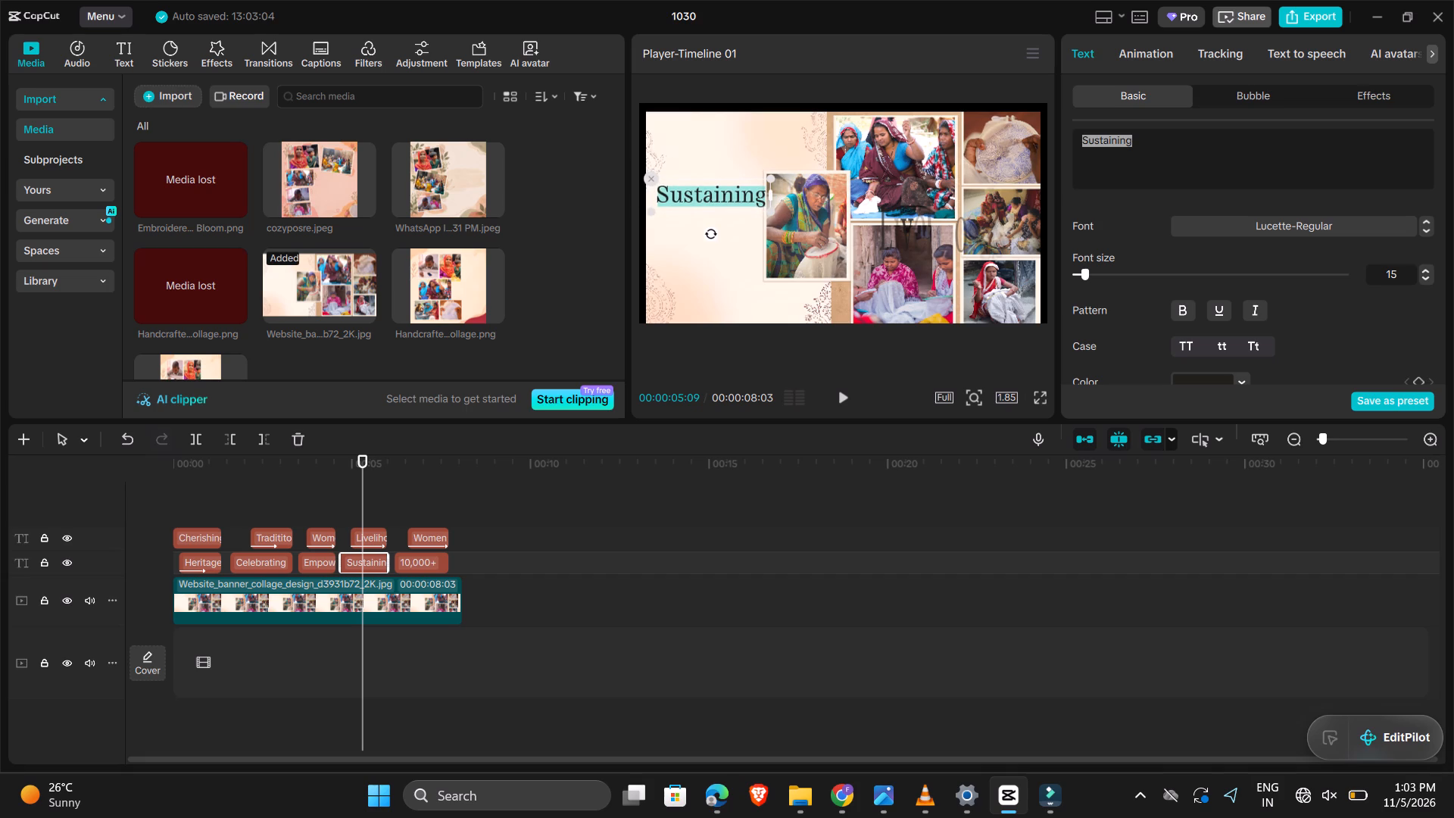
left_click_drag(703, 197, 696, 201)
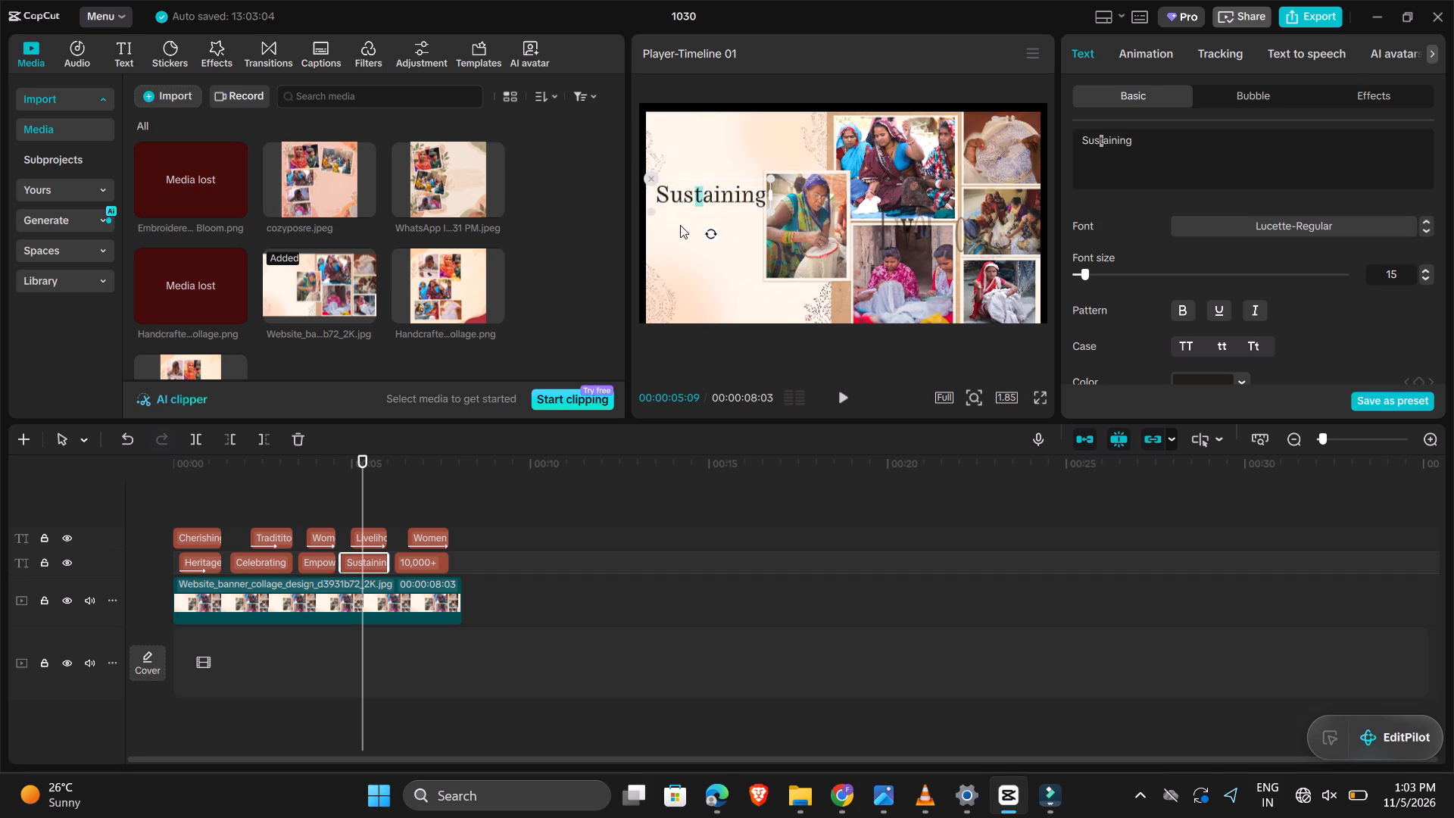
left_click(680, 225)
left_click(722, 186)
left_click_drag(722, 186, 710, 195)
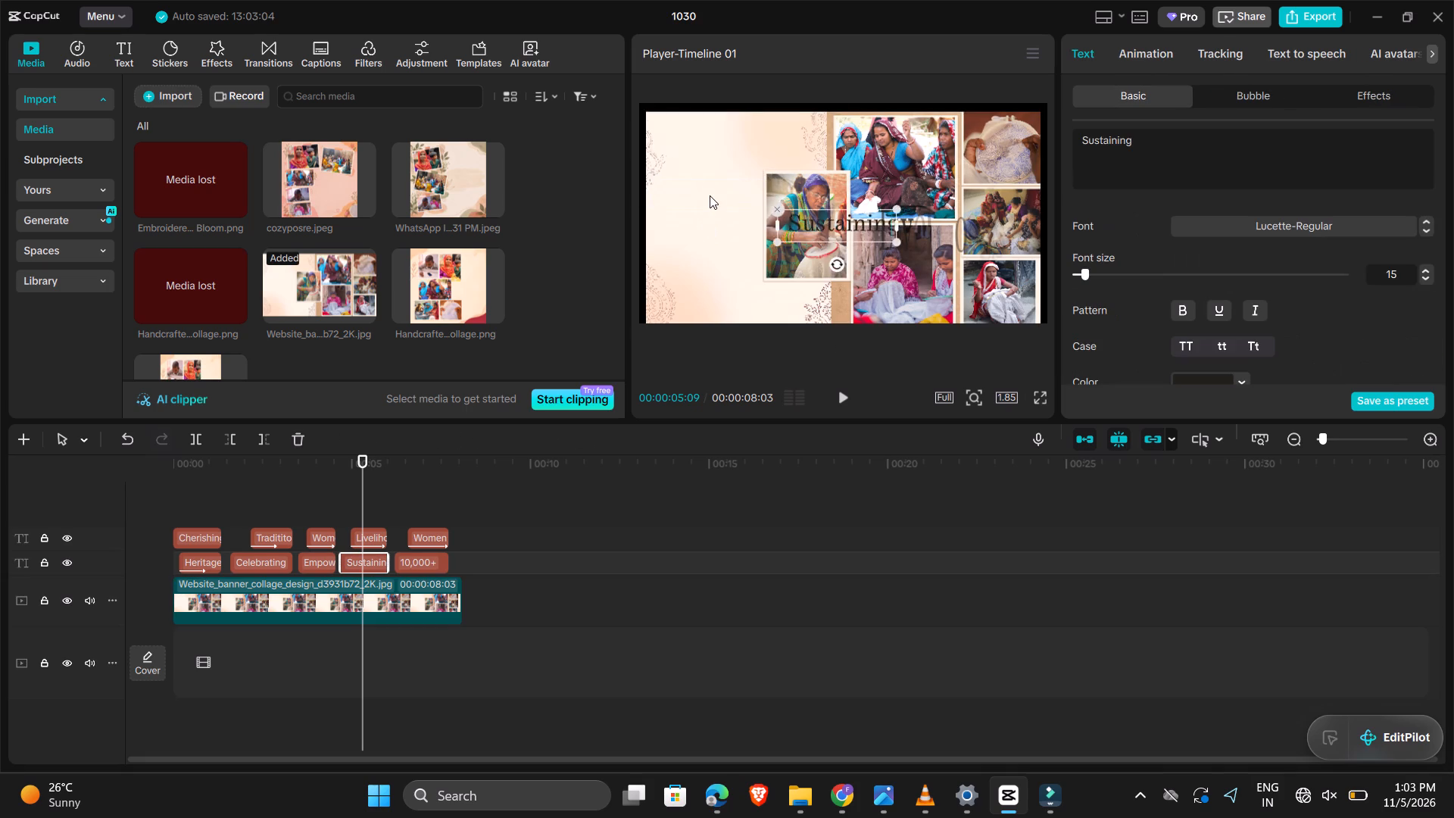
left_click_drag(710, 195, 586, 166)
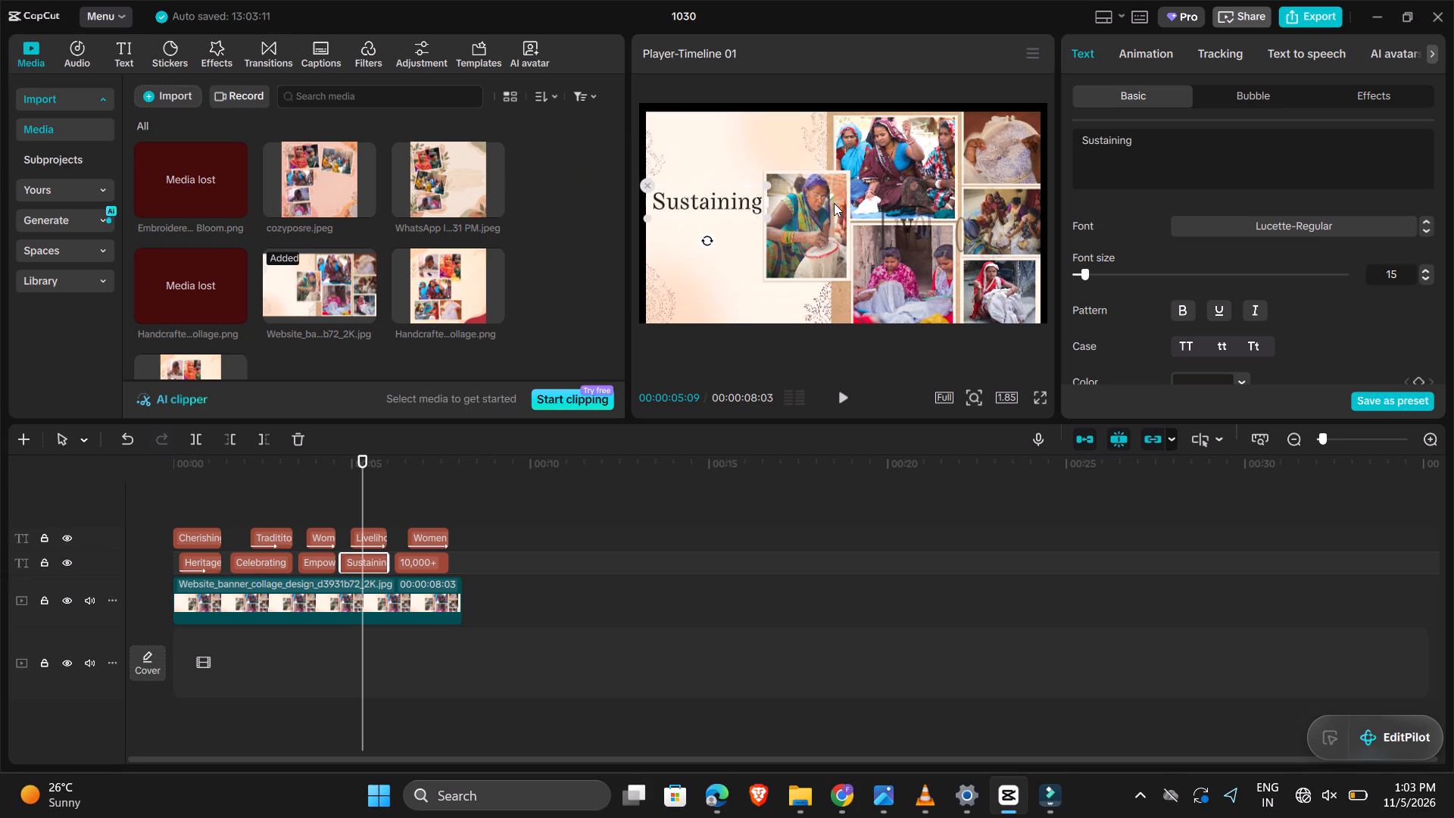
At about 00:00:05:24, bring the Livelihoods title beneath Sustaining and scale it down slightly.
key("space")
left_click(843, 407)
left_click(843, 407)
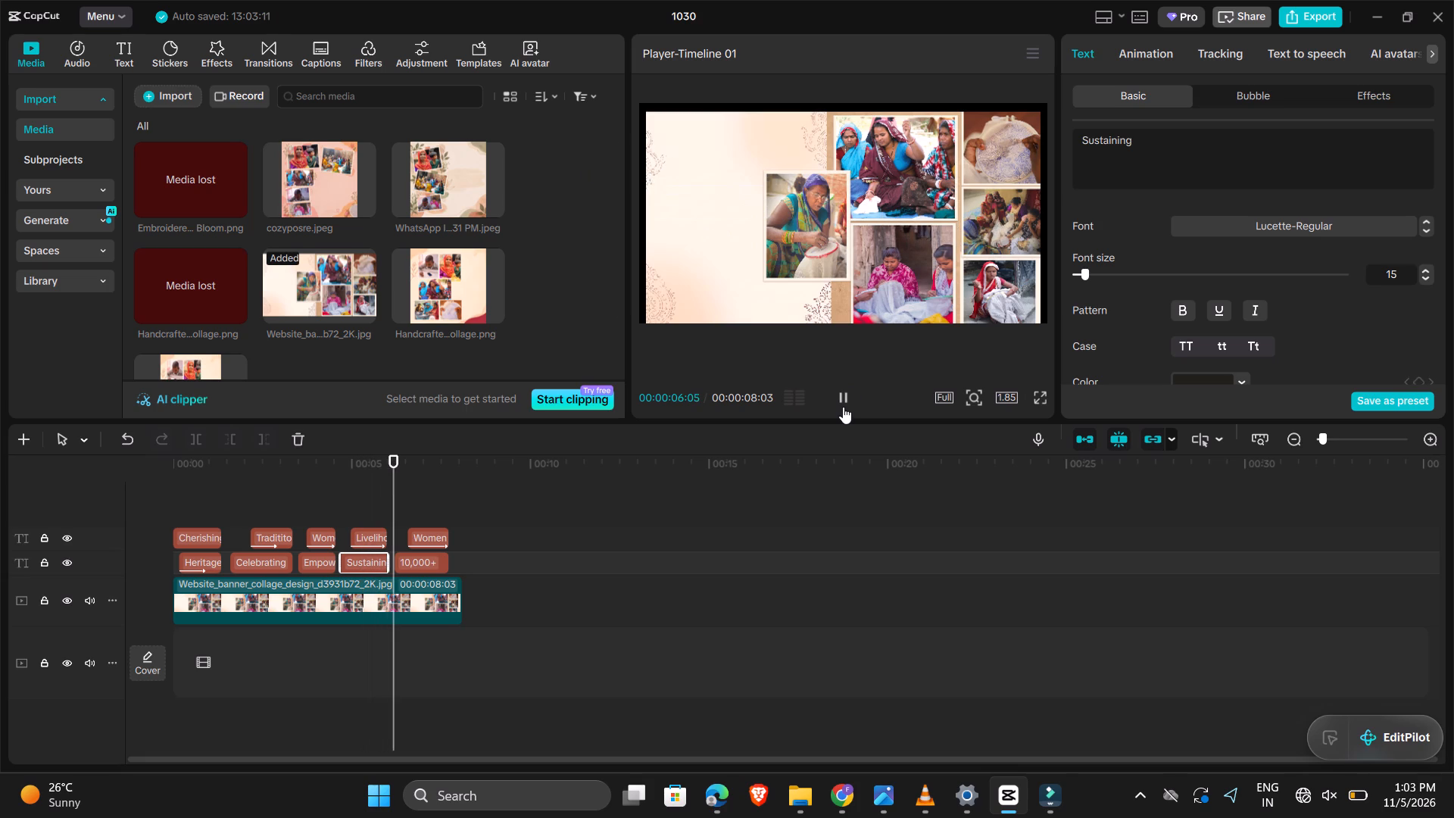
key("Left")
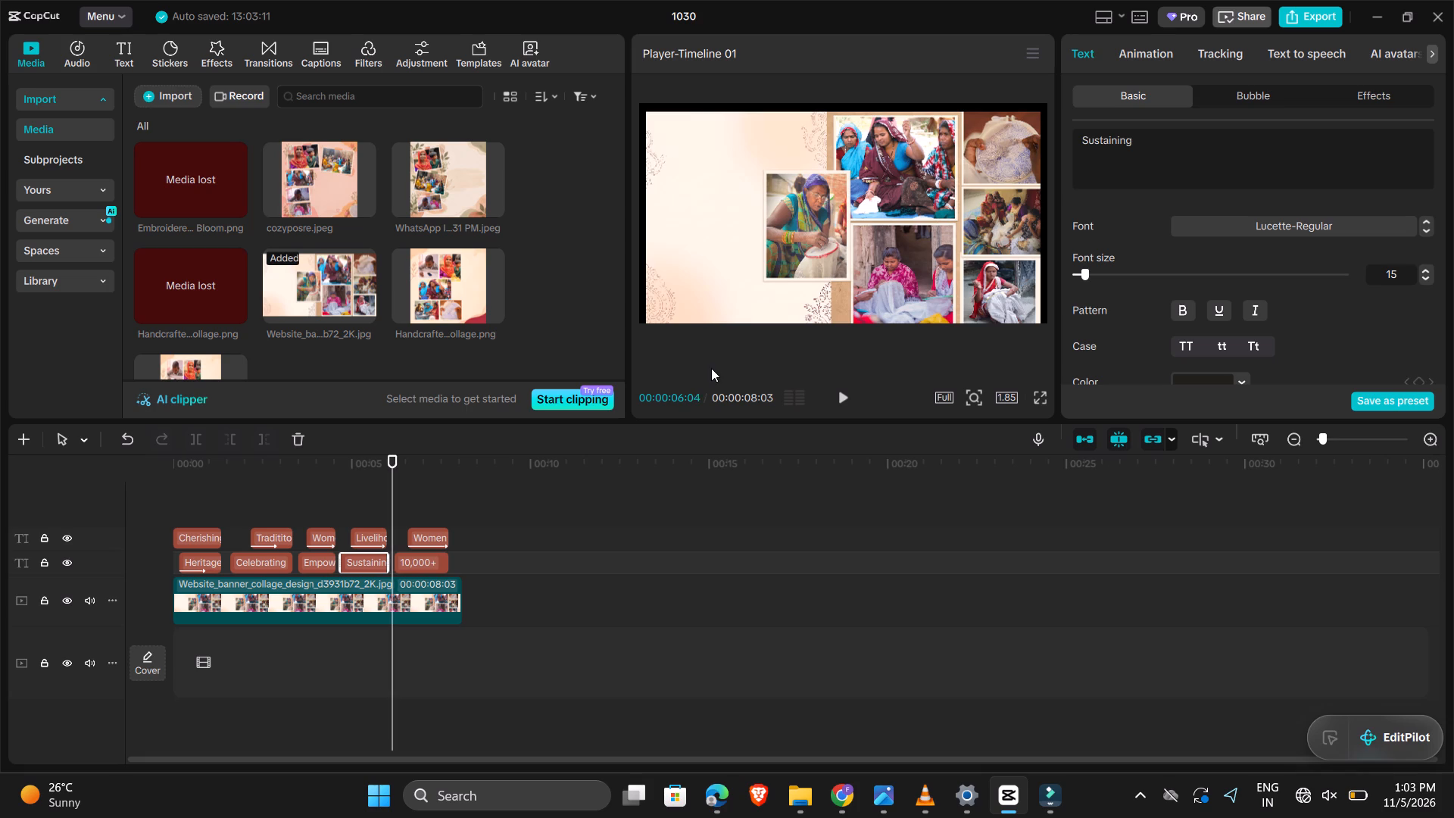
key("Left")
key("Left")
key("Left")
key("Left")
key("Left")
key("Left")
key("Left")
key("Left")
key("Left")
key("Left")
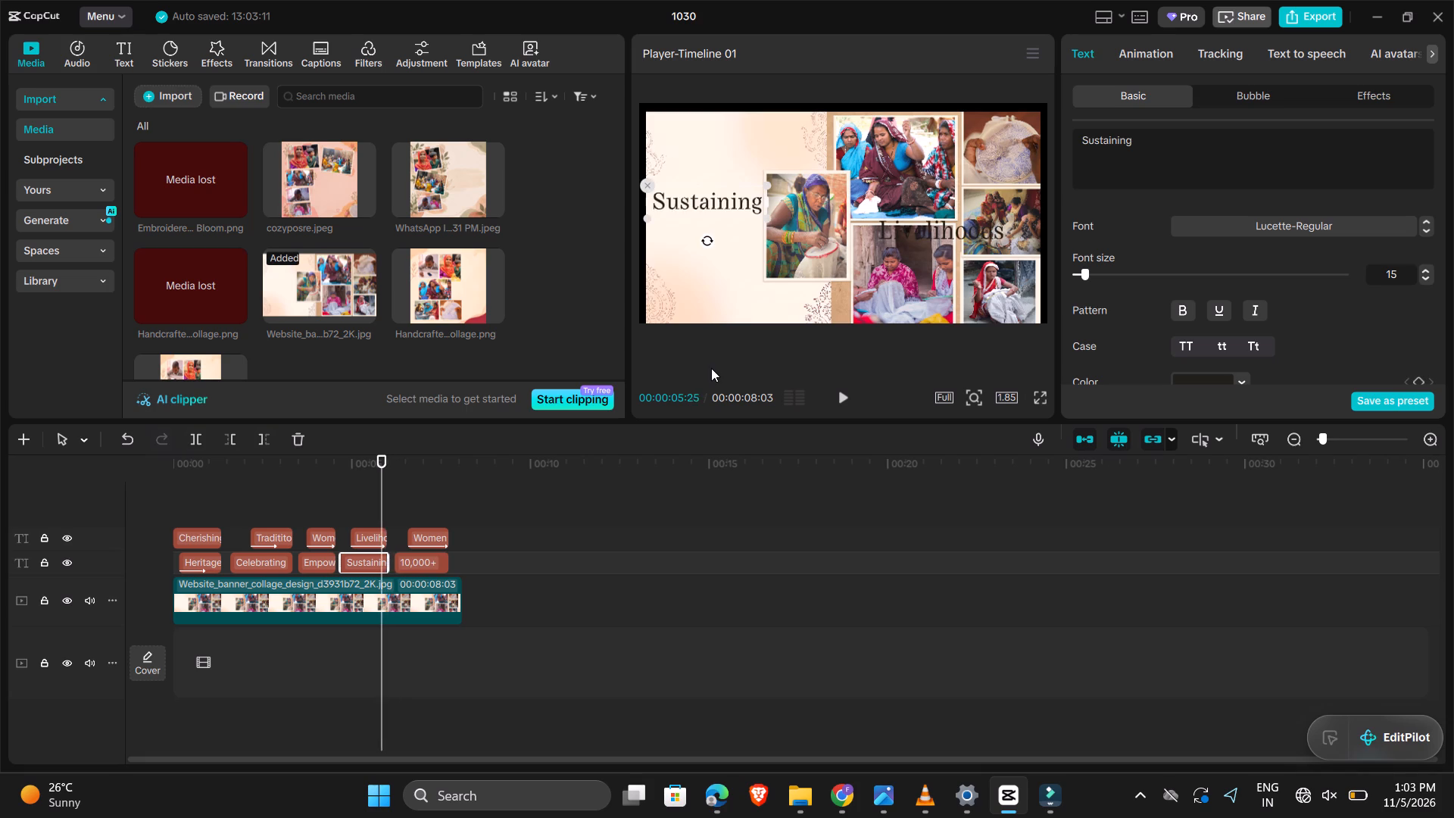
left_click(965, 233)
left_click_drag(965, 233, 759, 243)
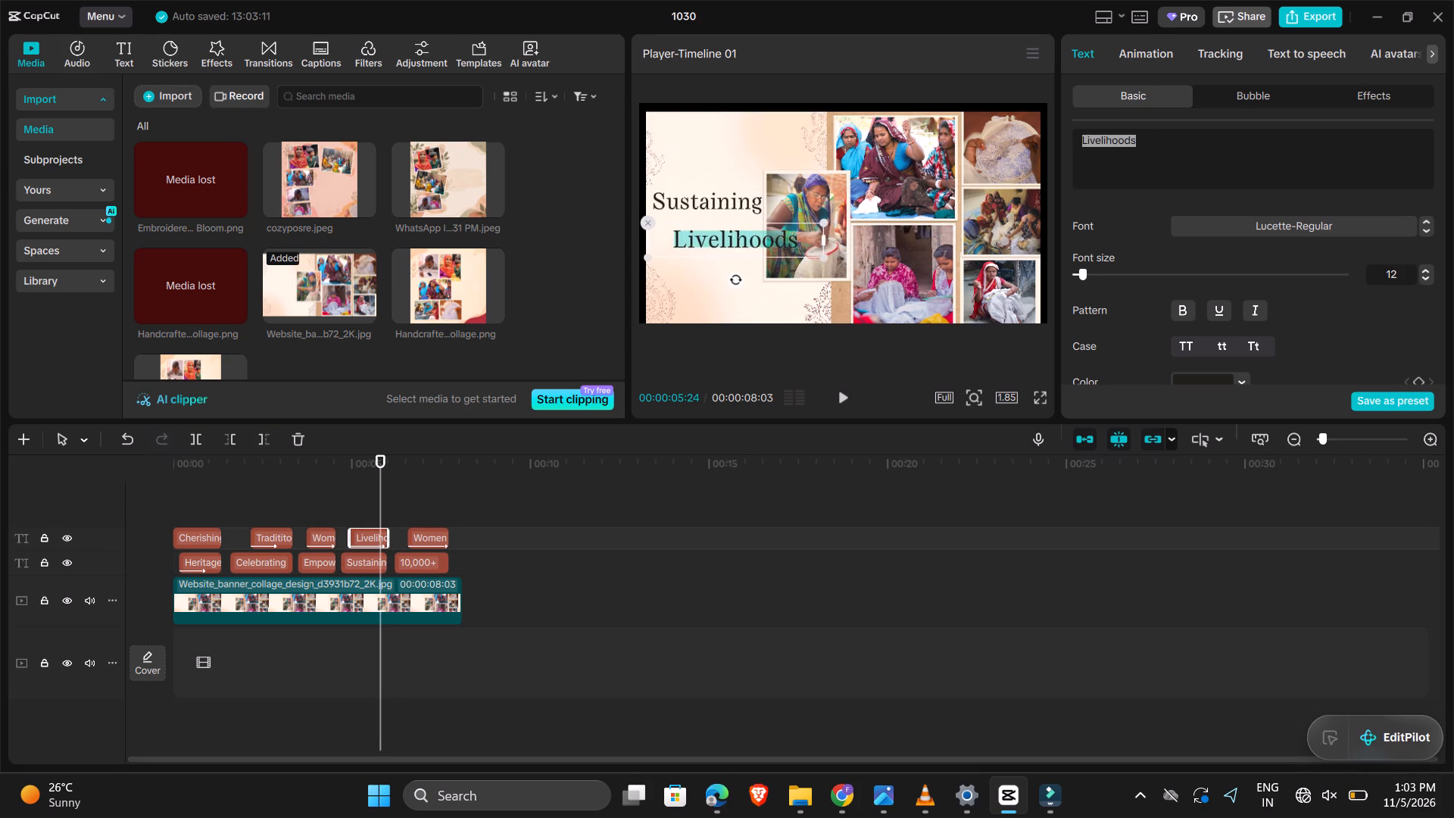
left_click_drag(759, 243, 760, 233)
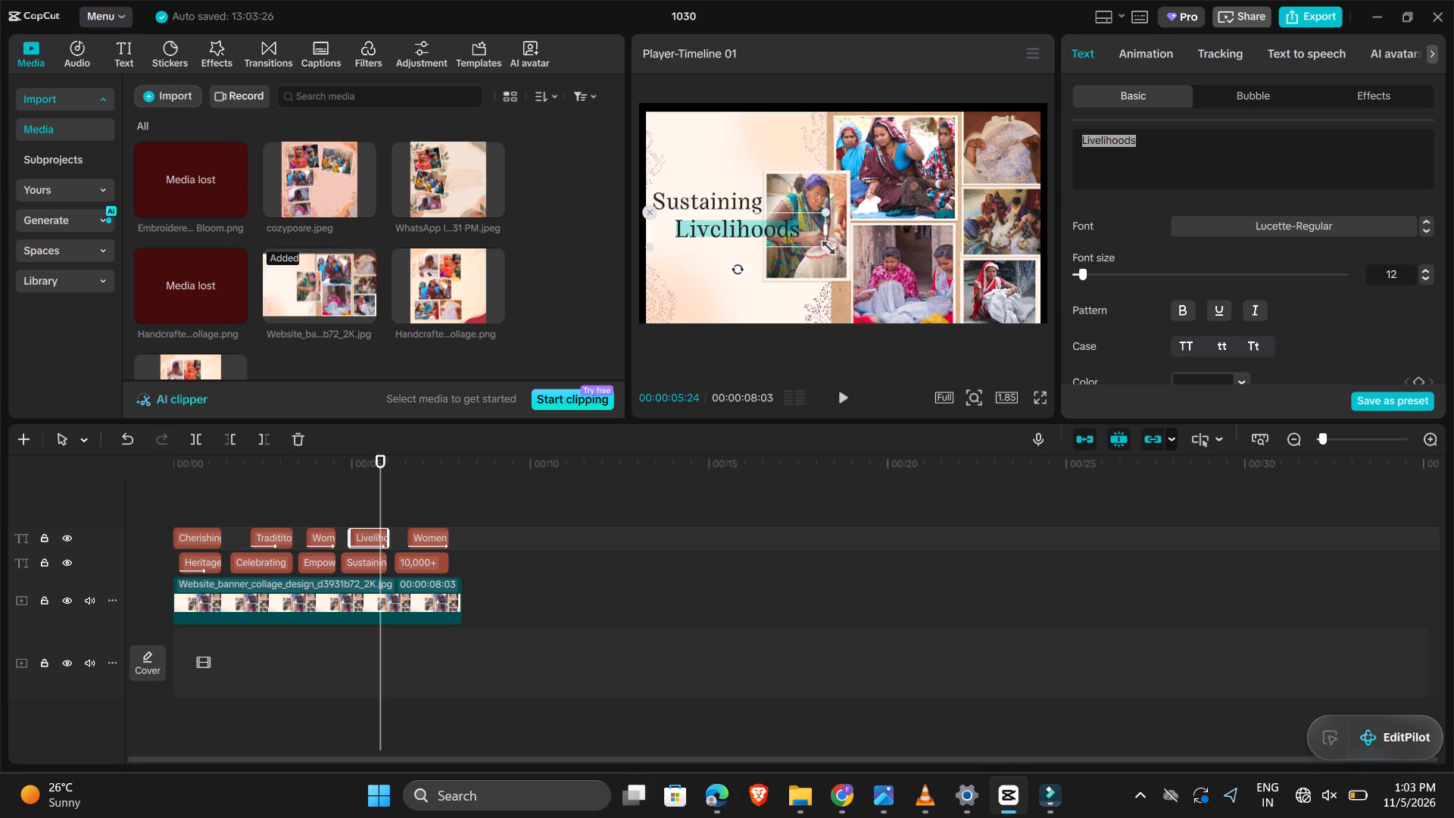
left_click_drag(823, 245, 803, 236)
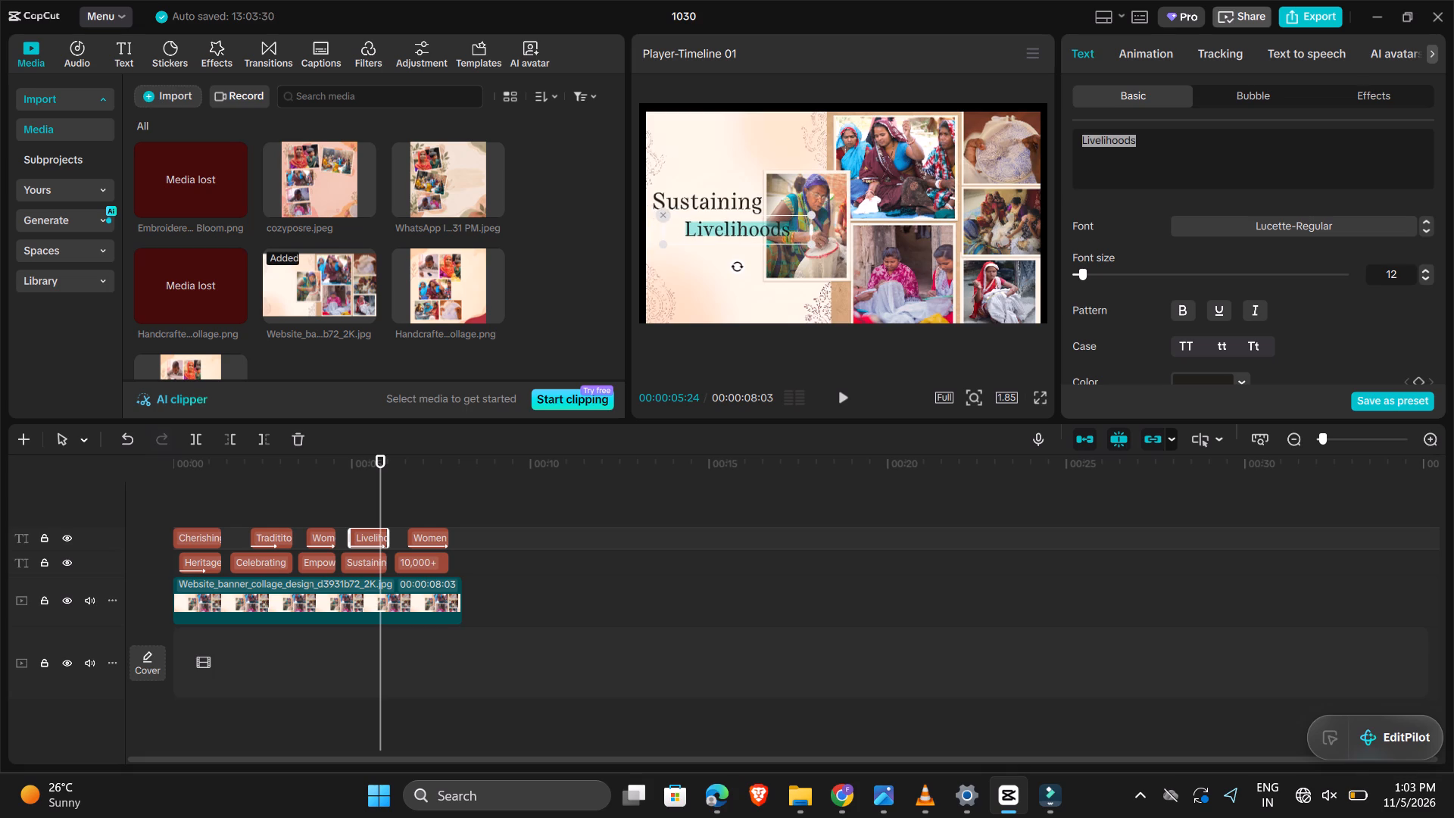
Shift the Livelihoods title left onto the cream area, close beneath Sustaining and clear of the embroidery photo.
left_click_drag(736, 239, 711, 237)
left_click_drag(701, 275, 729, 255)
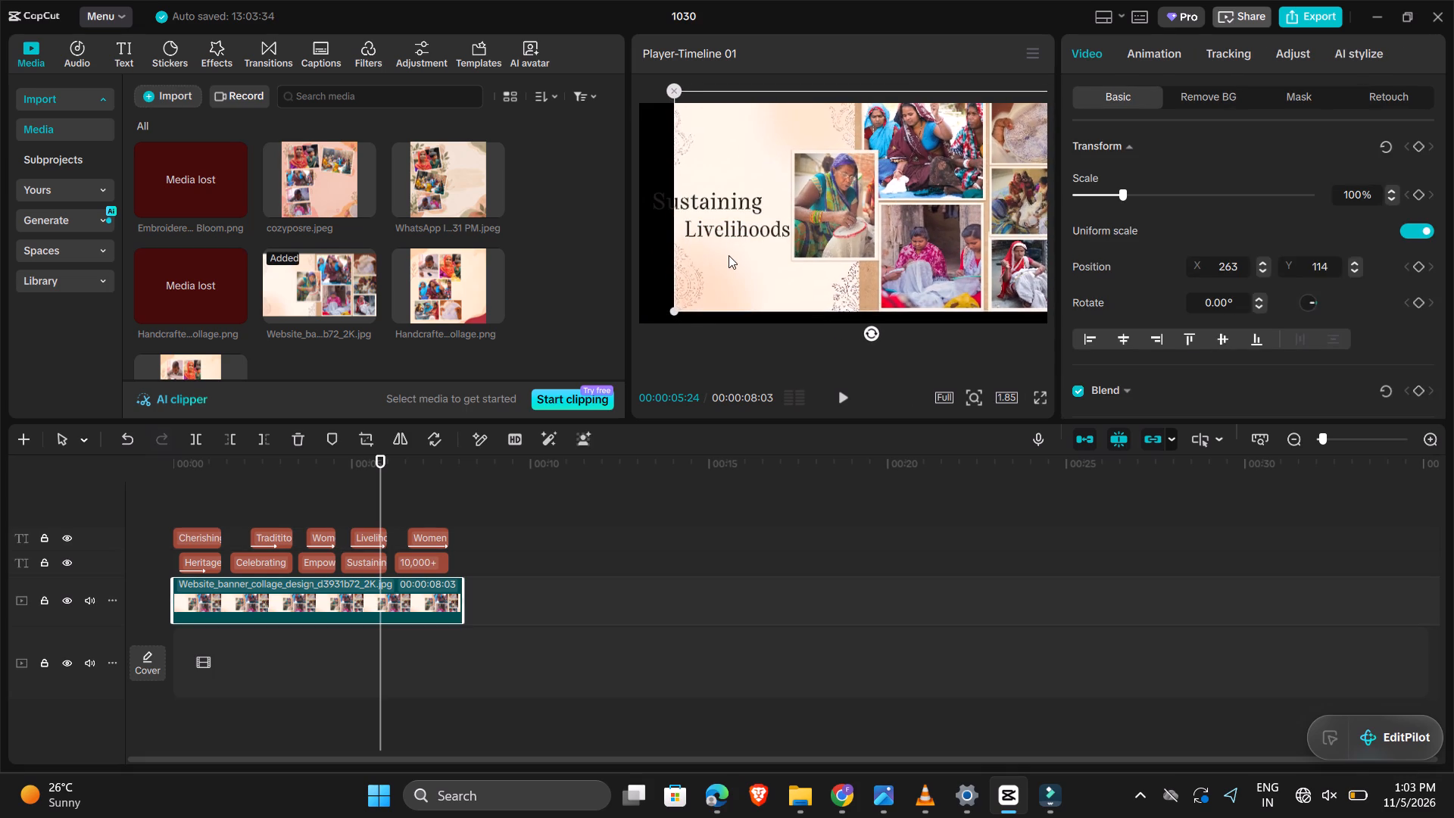
key("ctrl+z")
left_click(719, 229)
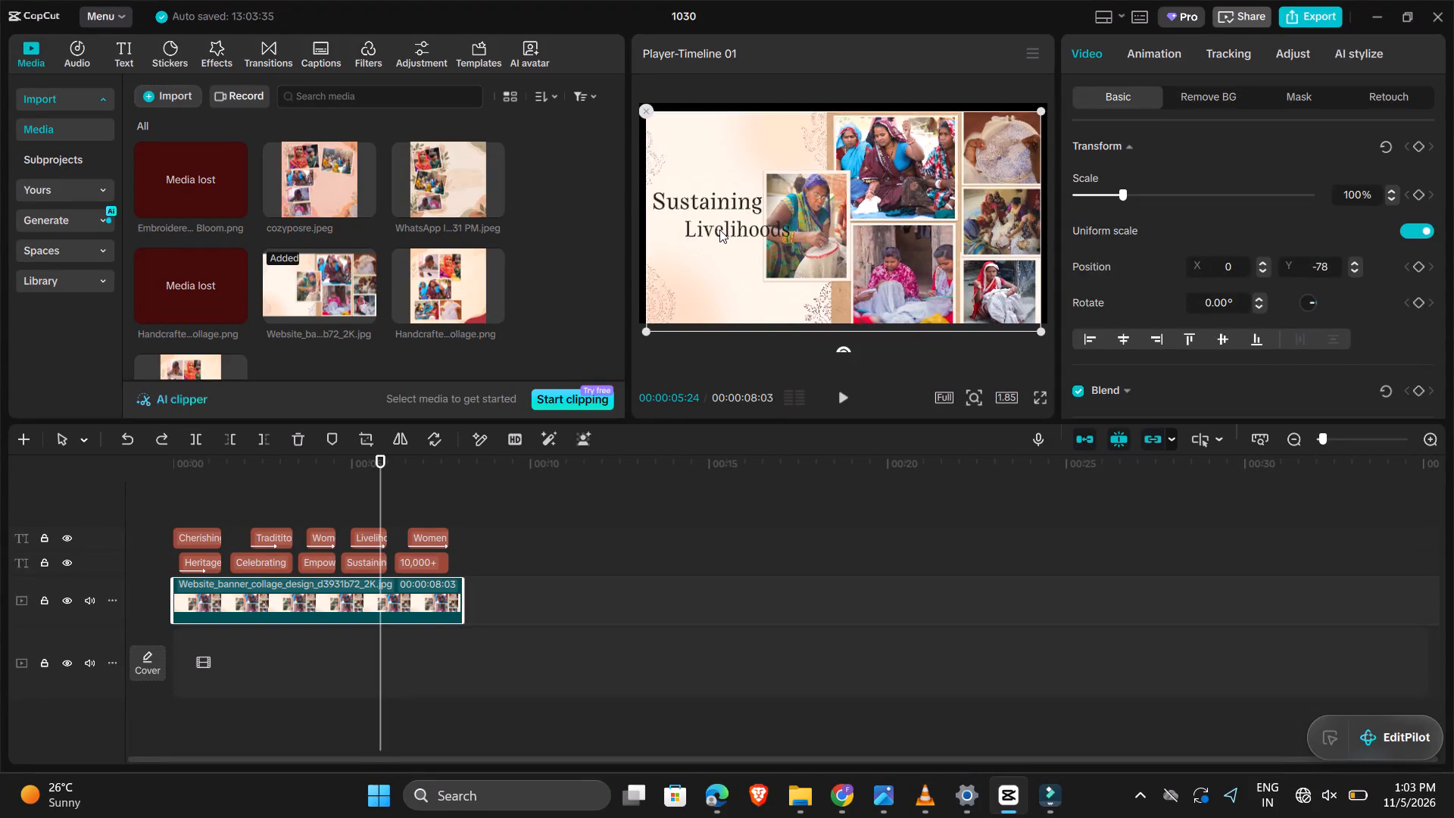
left_click_drag(719, 229, 604, 254)
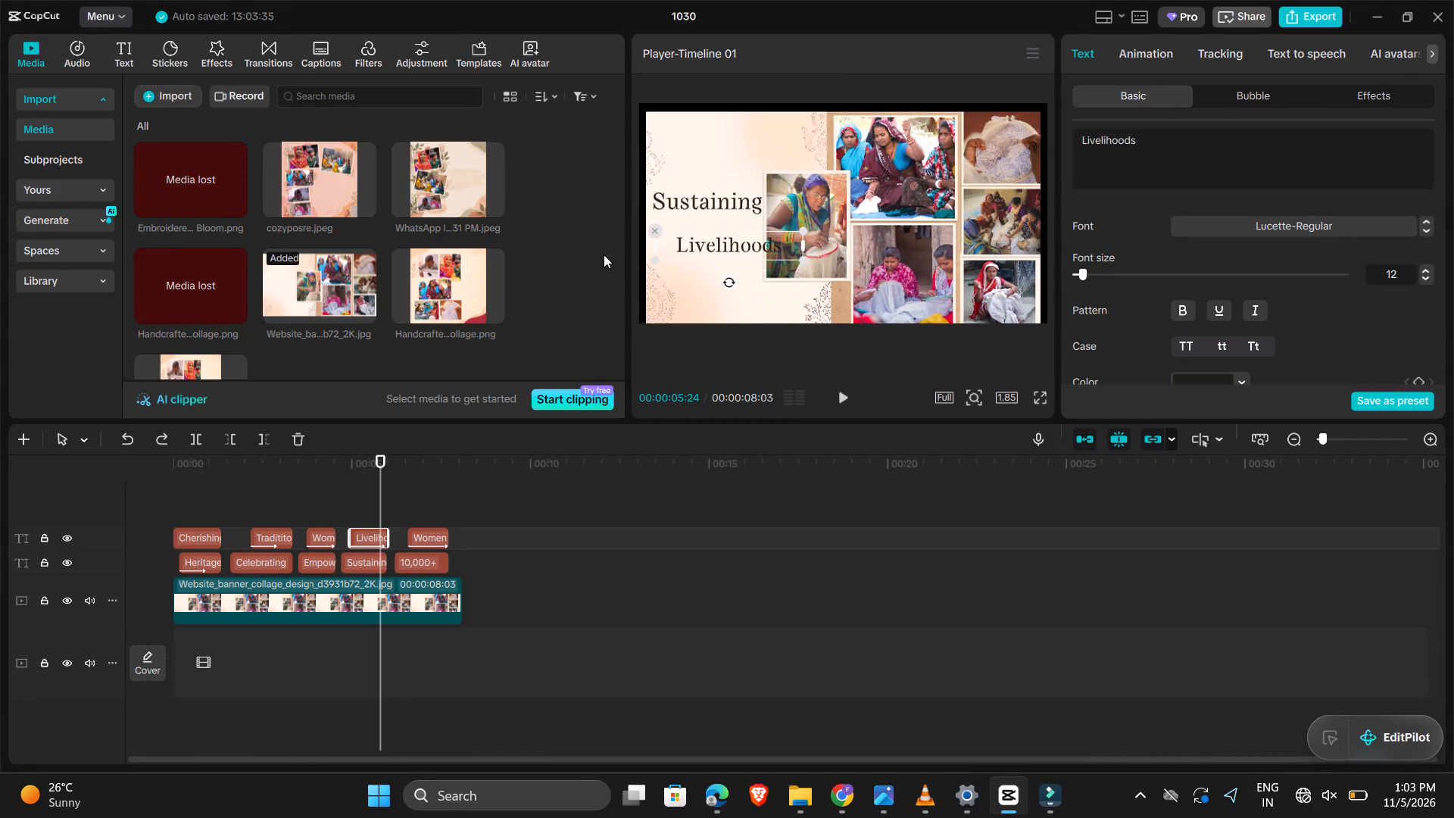
left_click_drag(604, 254, 587, 236)
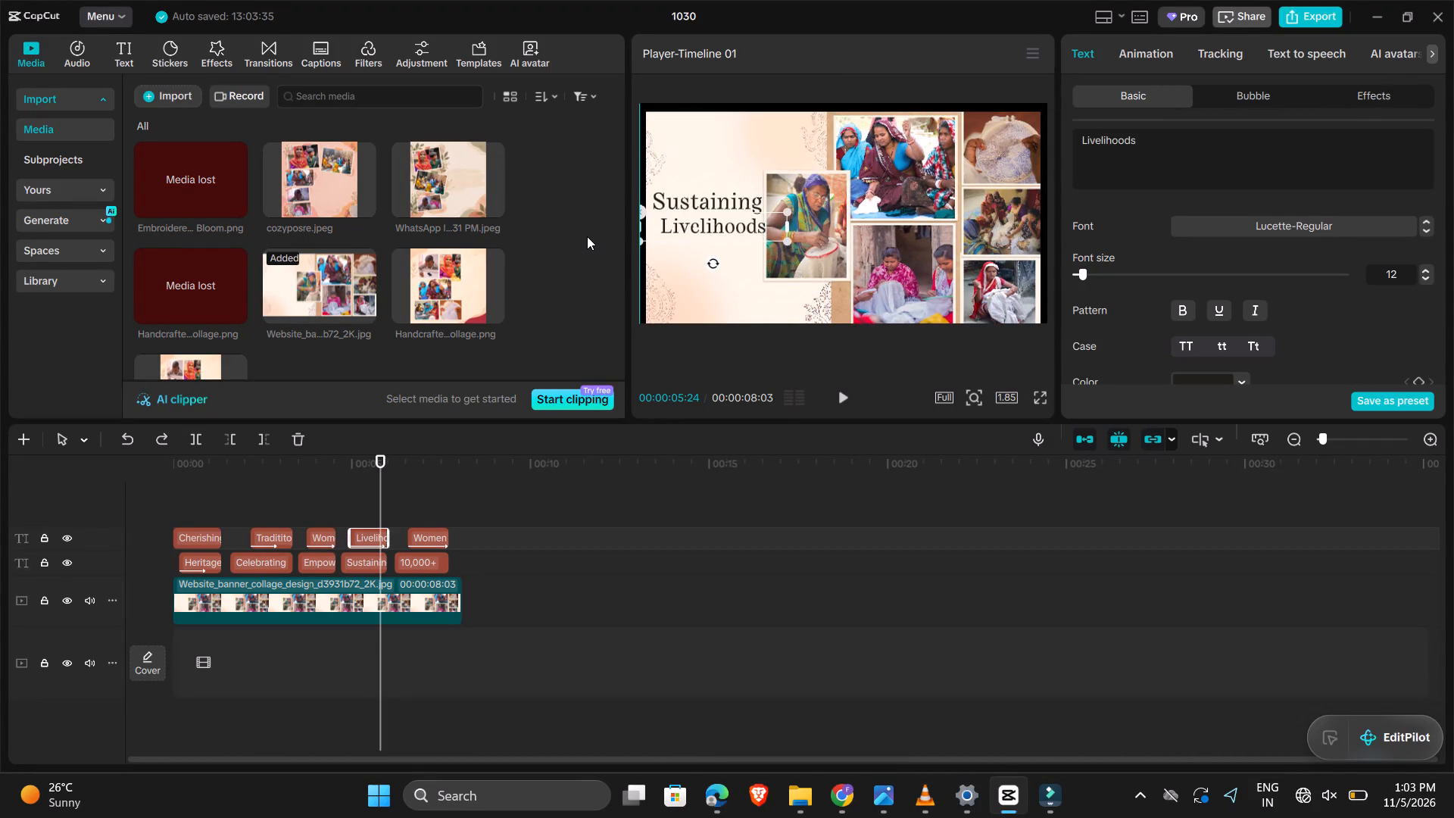
left_click_drag(587, 236, 582, 242)
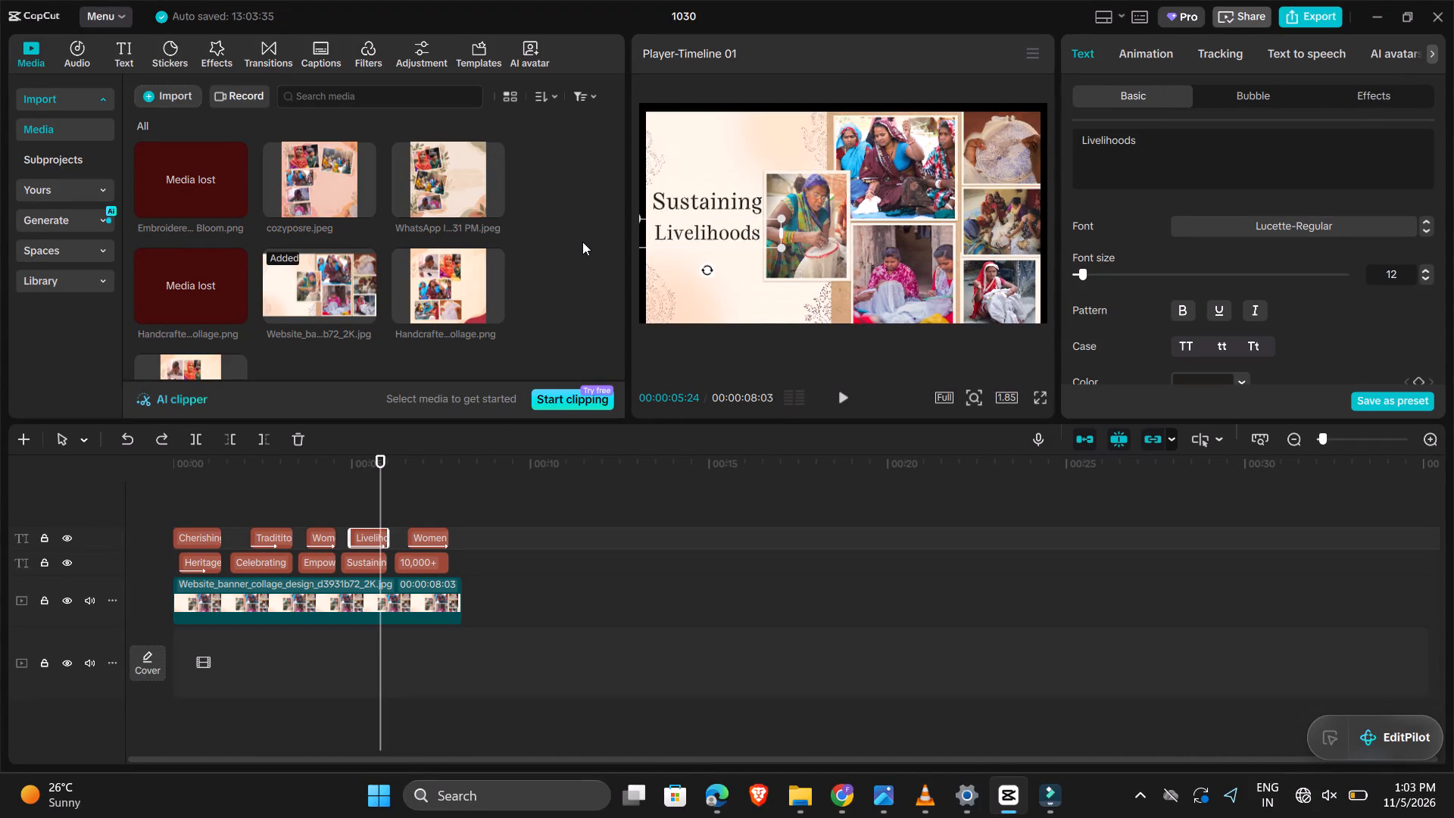
left_click_drag(582, 242, 588, 233)
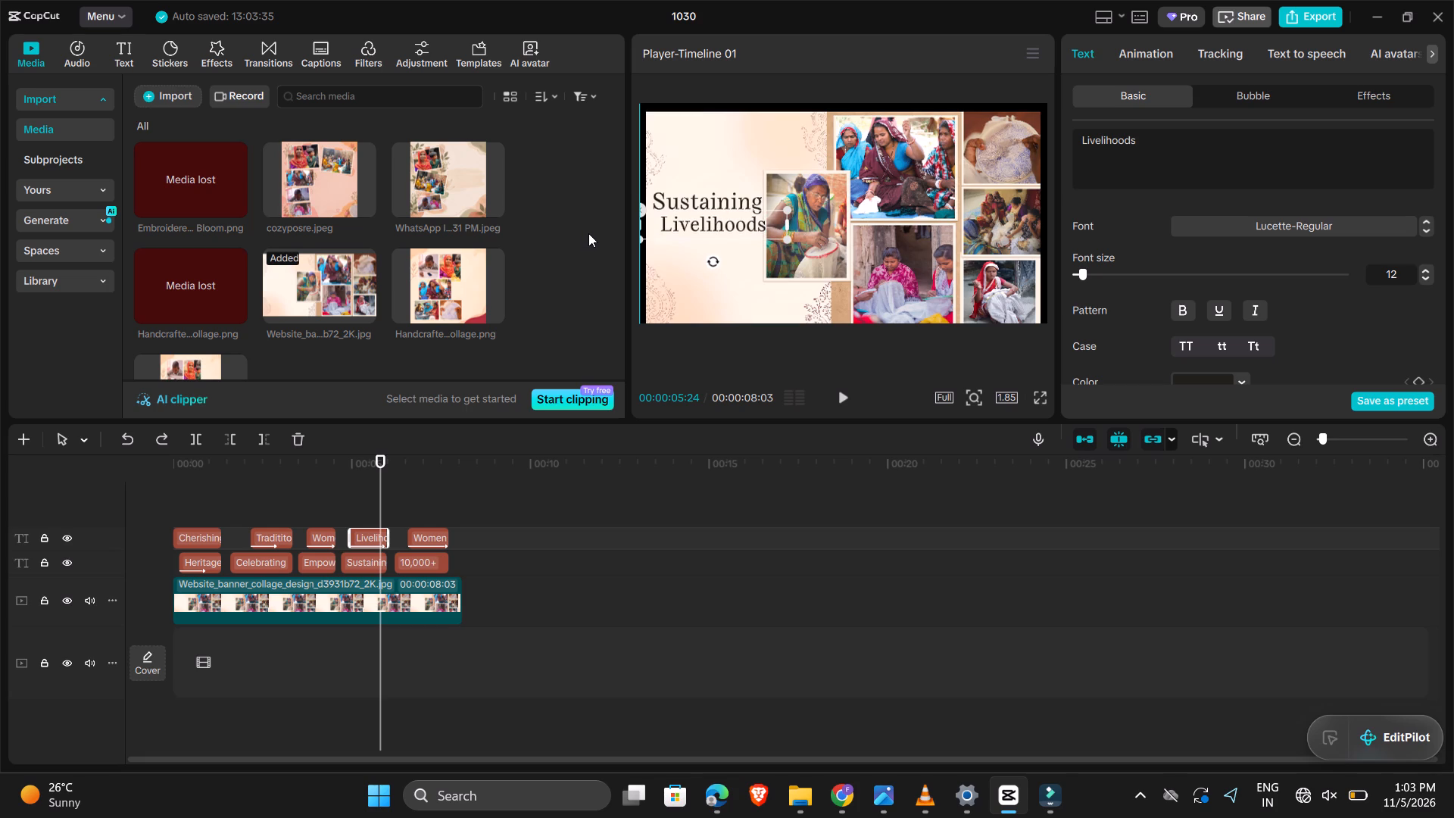
left_click_drag(588, 233, 587, 238)
At about 00:00:07:14, move the Women Karigars title onto the lower part of the cream area, left of the photos.
key("space")
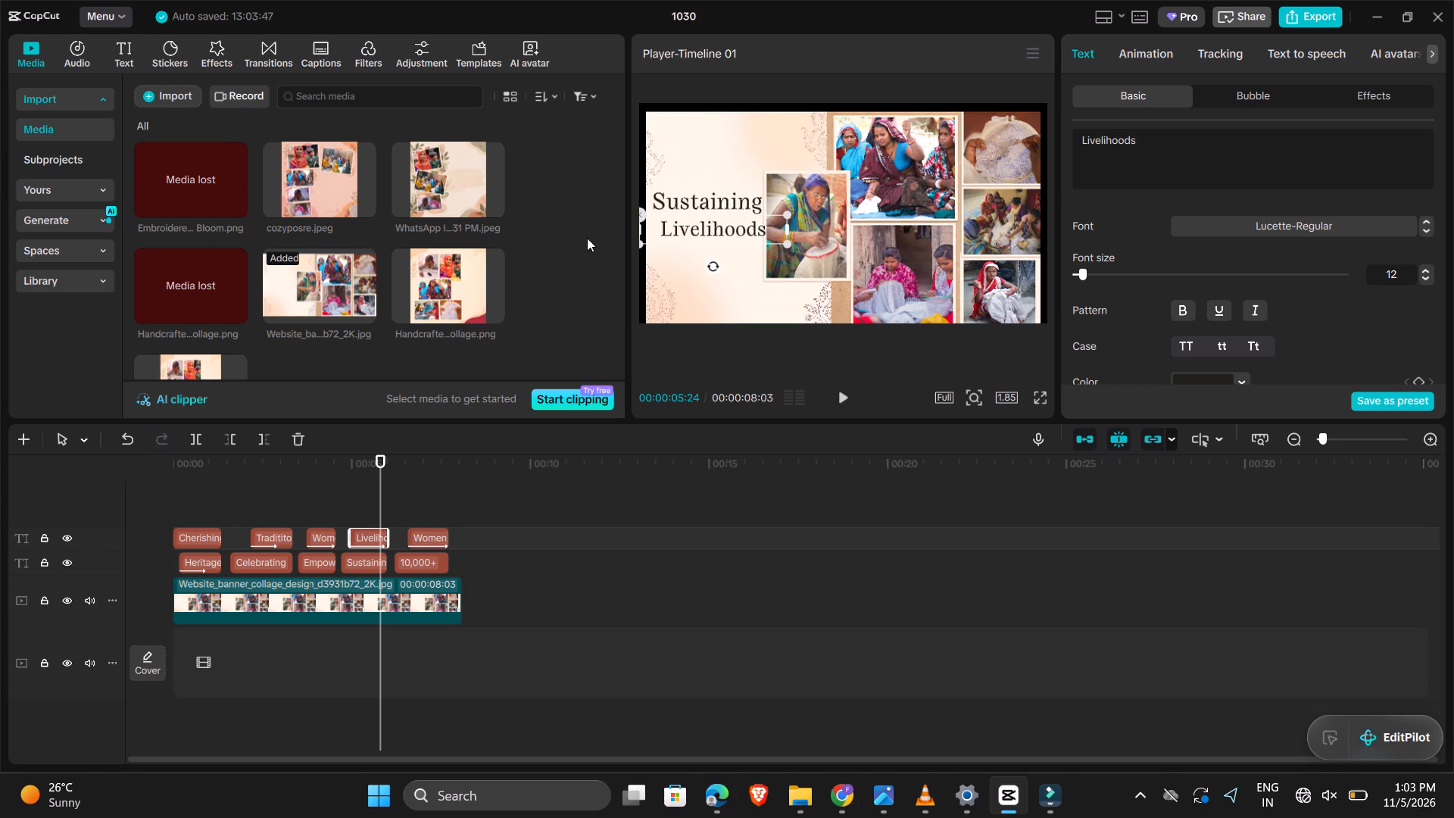
left_click(844, 387)
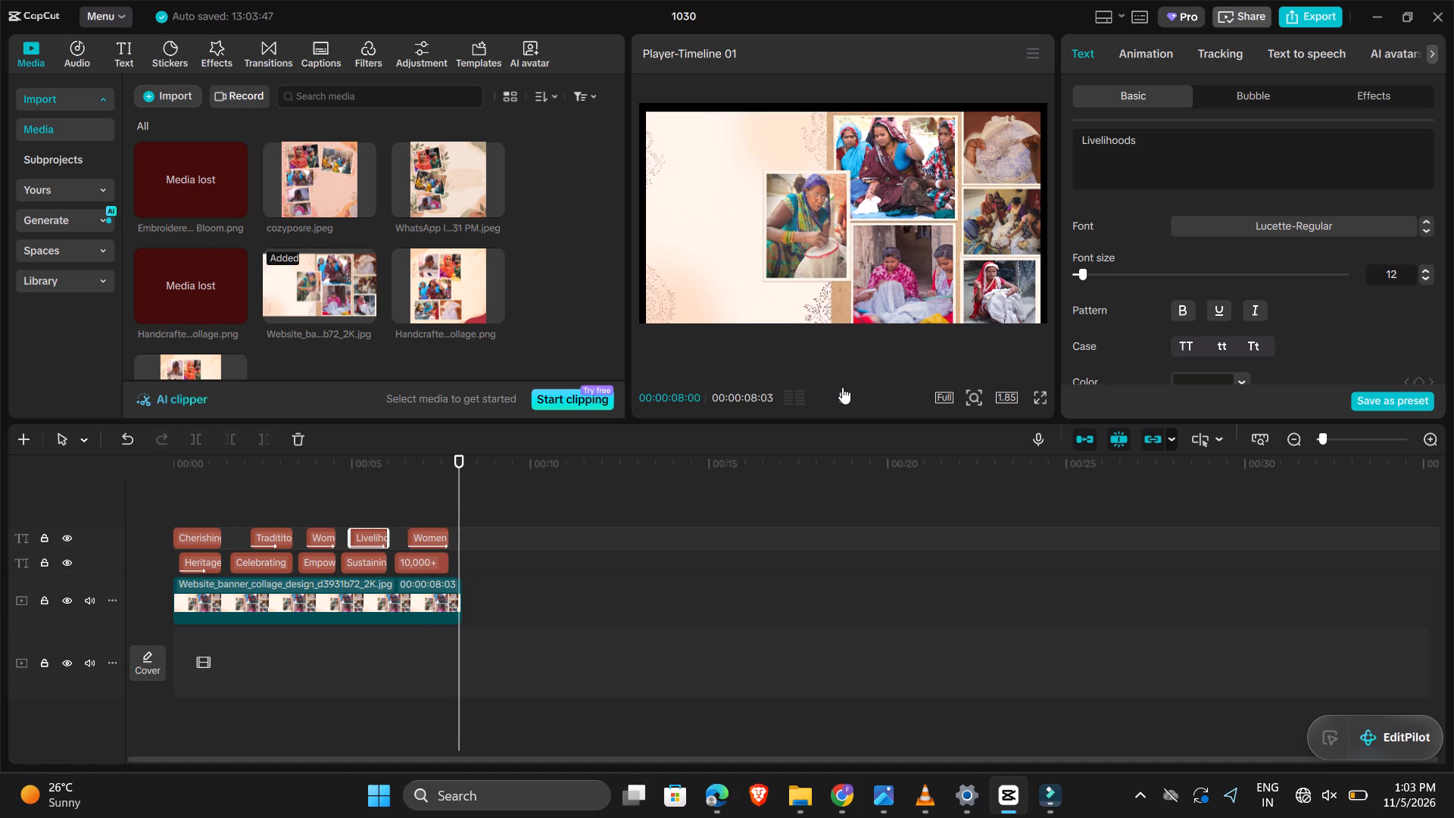
key("space")
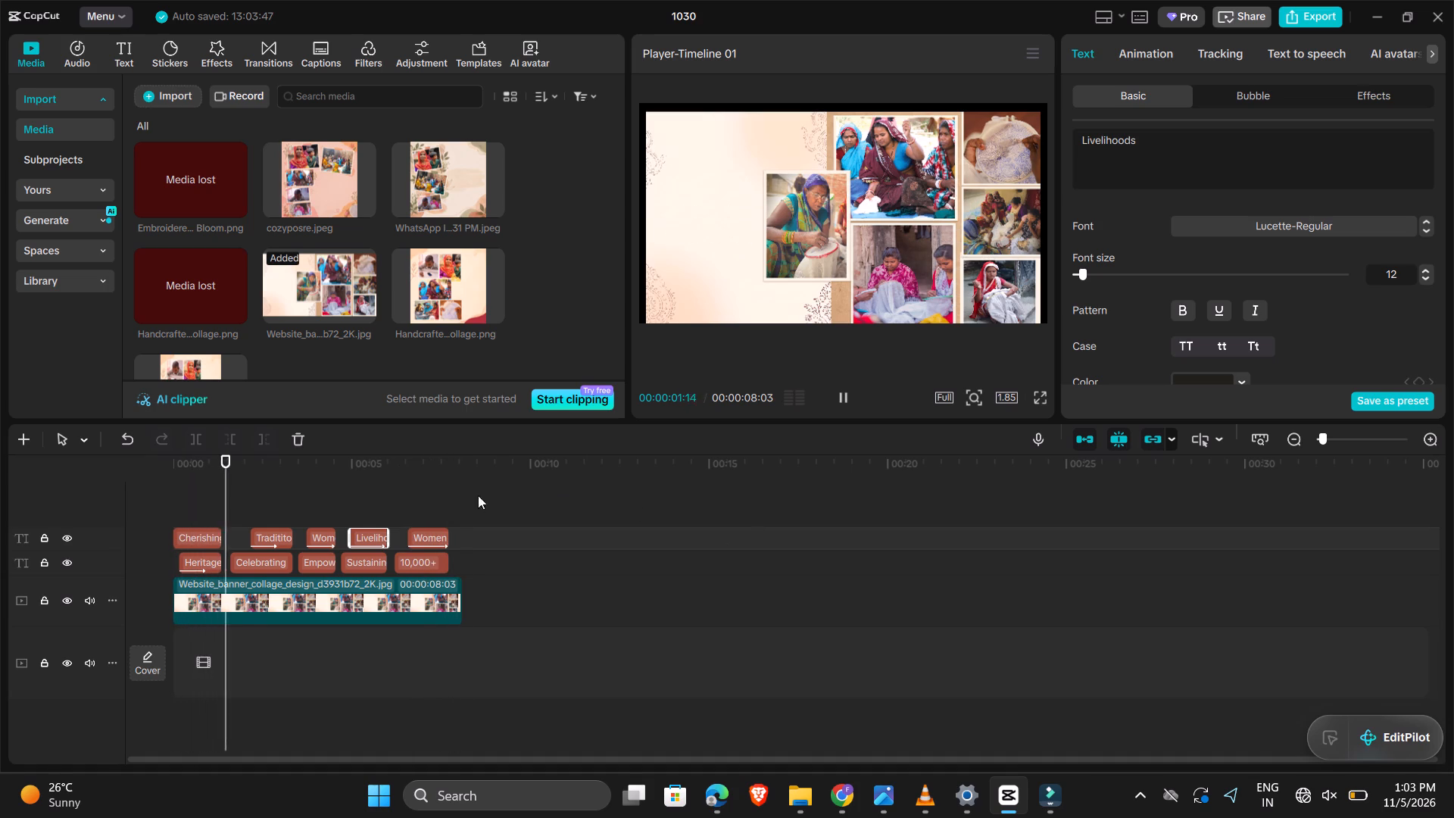
left_click(440, 497)
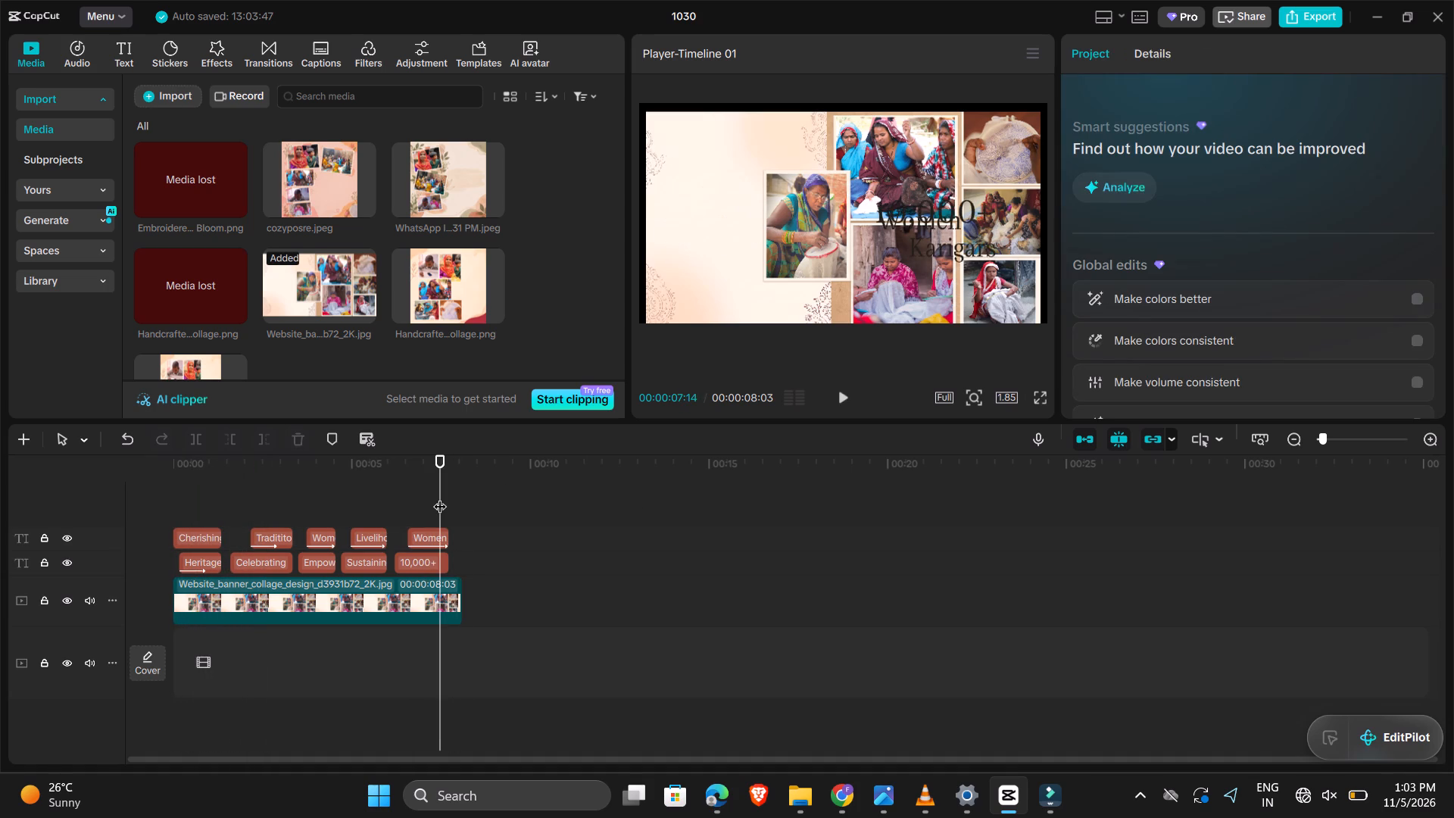
left_click(934, 217)
left_click_drag(932, 217, 757, 247)
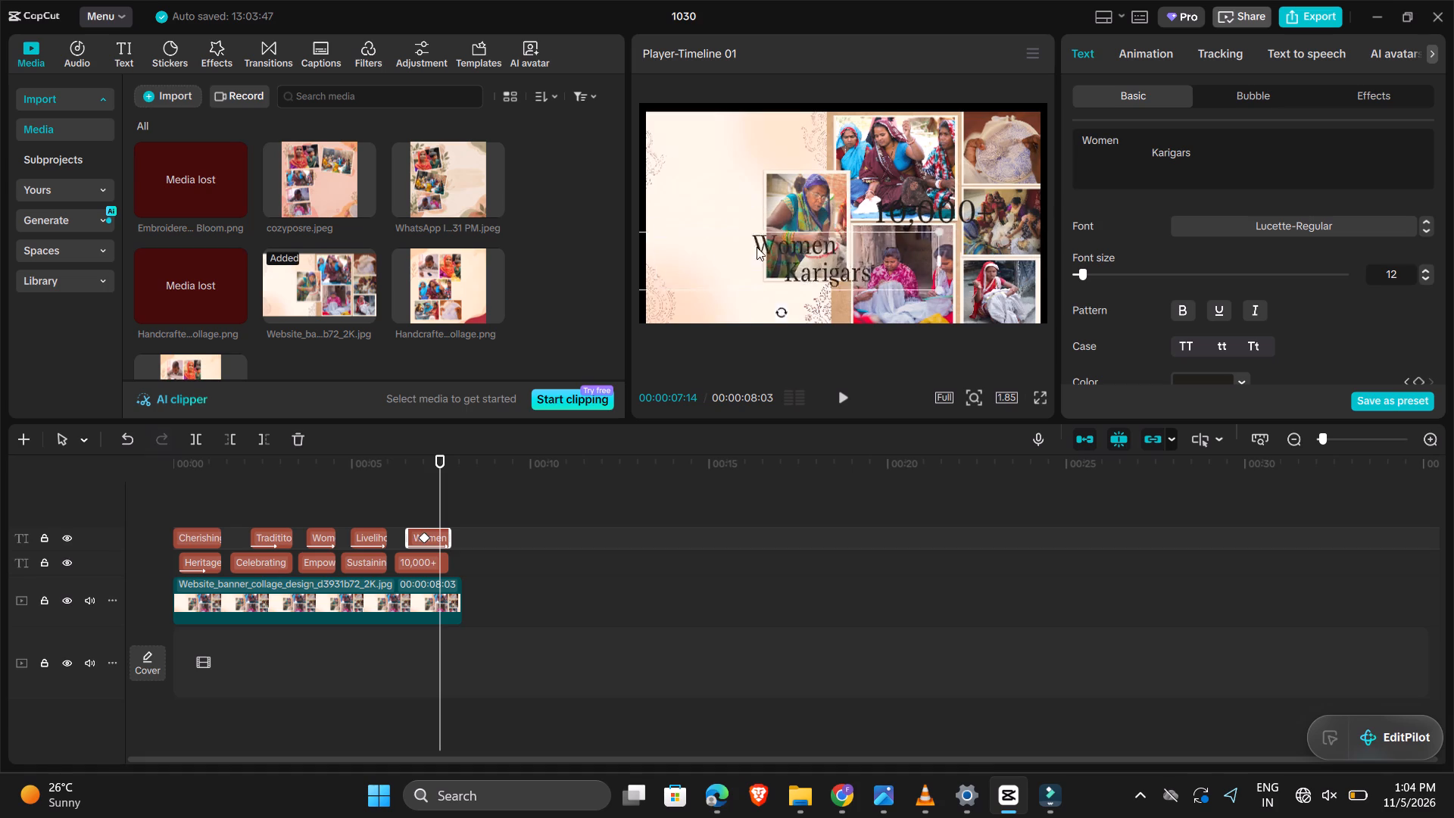
left_click_drag(757, 247, 703, 233)
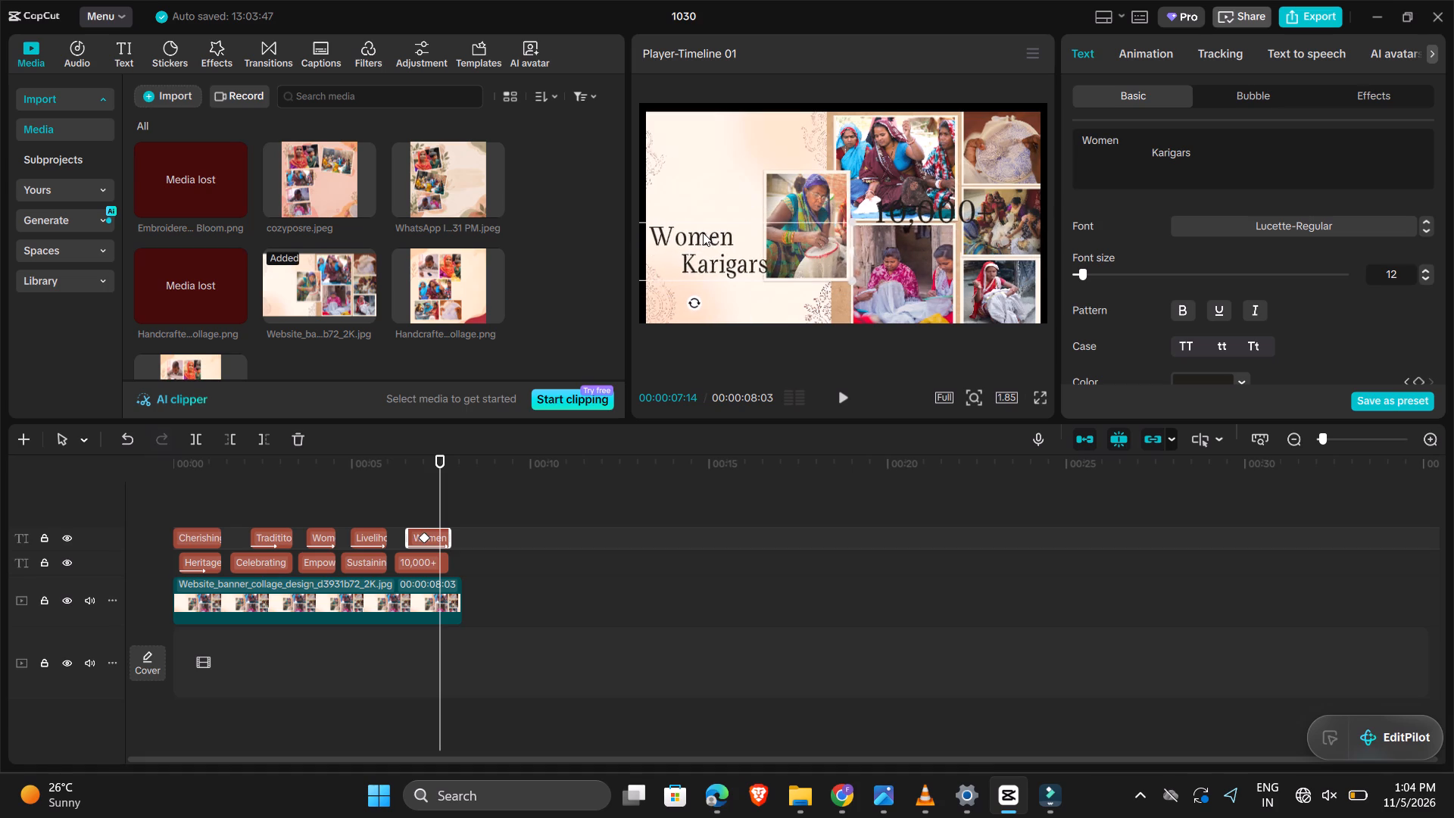
left_click_drag(703, 233, 701, 233)
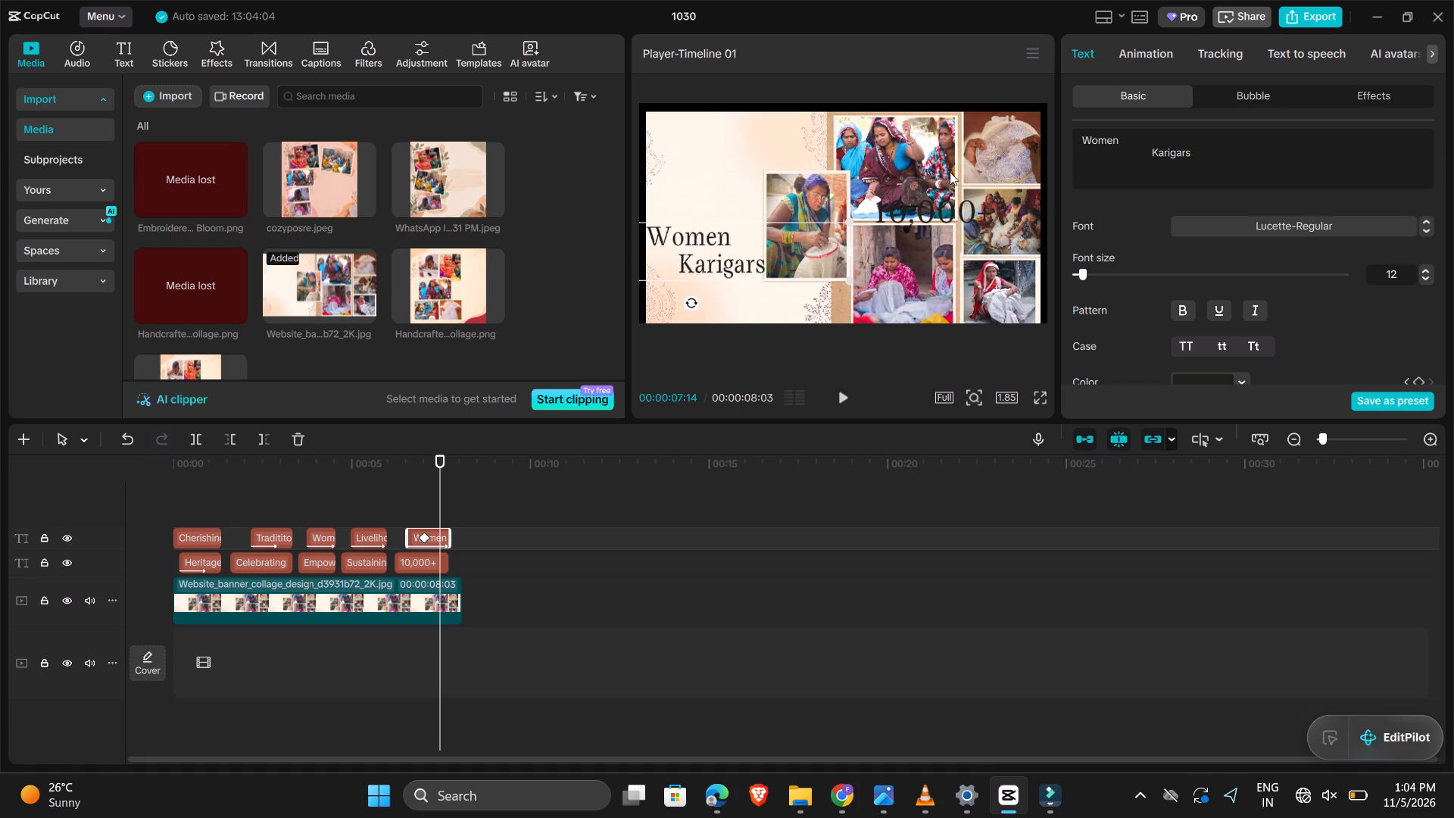
Move the 10,000+ title onto the cream area, directly above Women Karigars.
left_click(952, 201)
left_click_drag(952, 201, 730, 185)
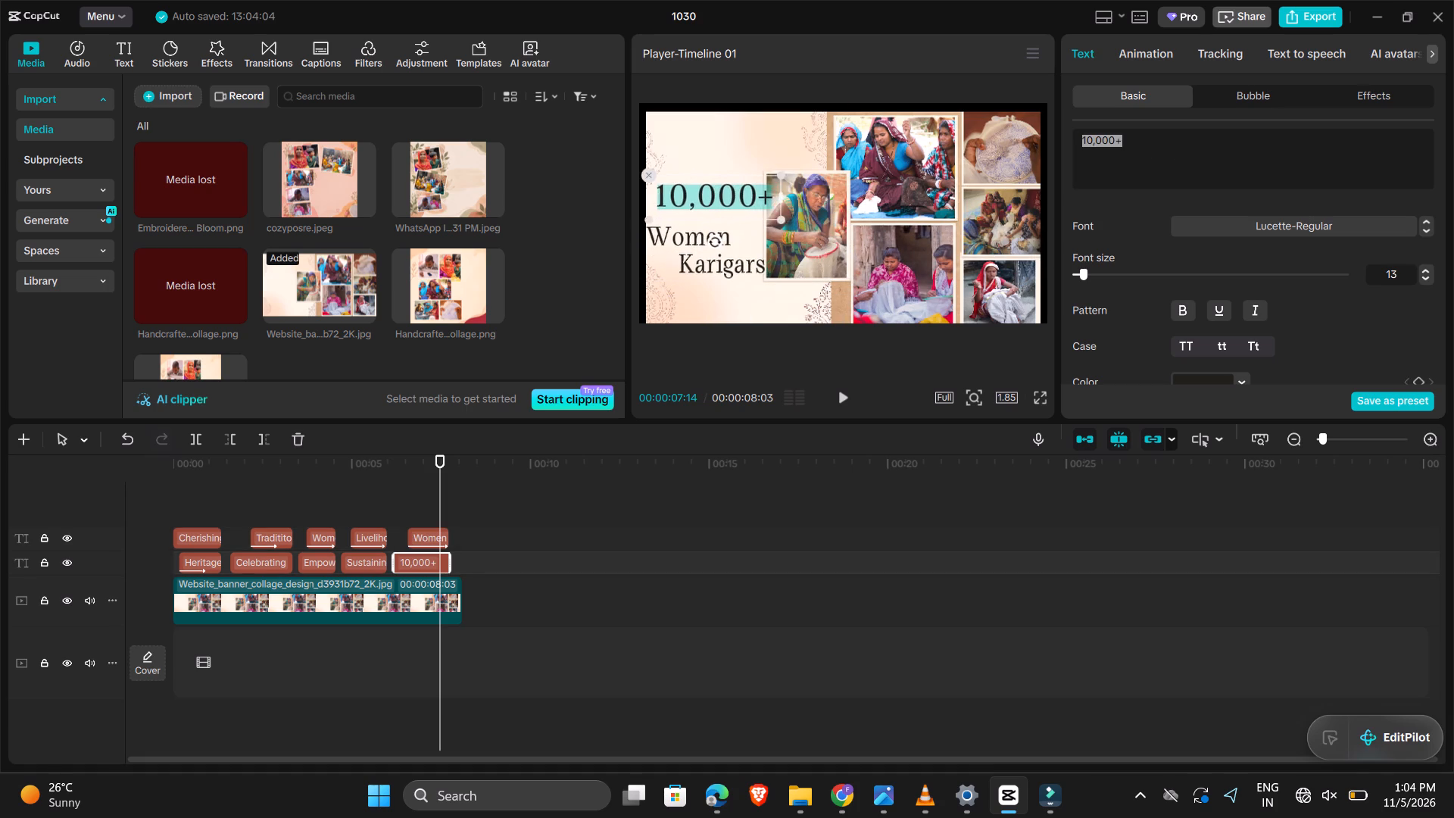
left_click_drag(730, 185, 722, 189)
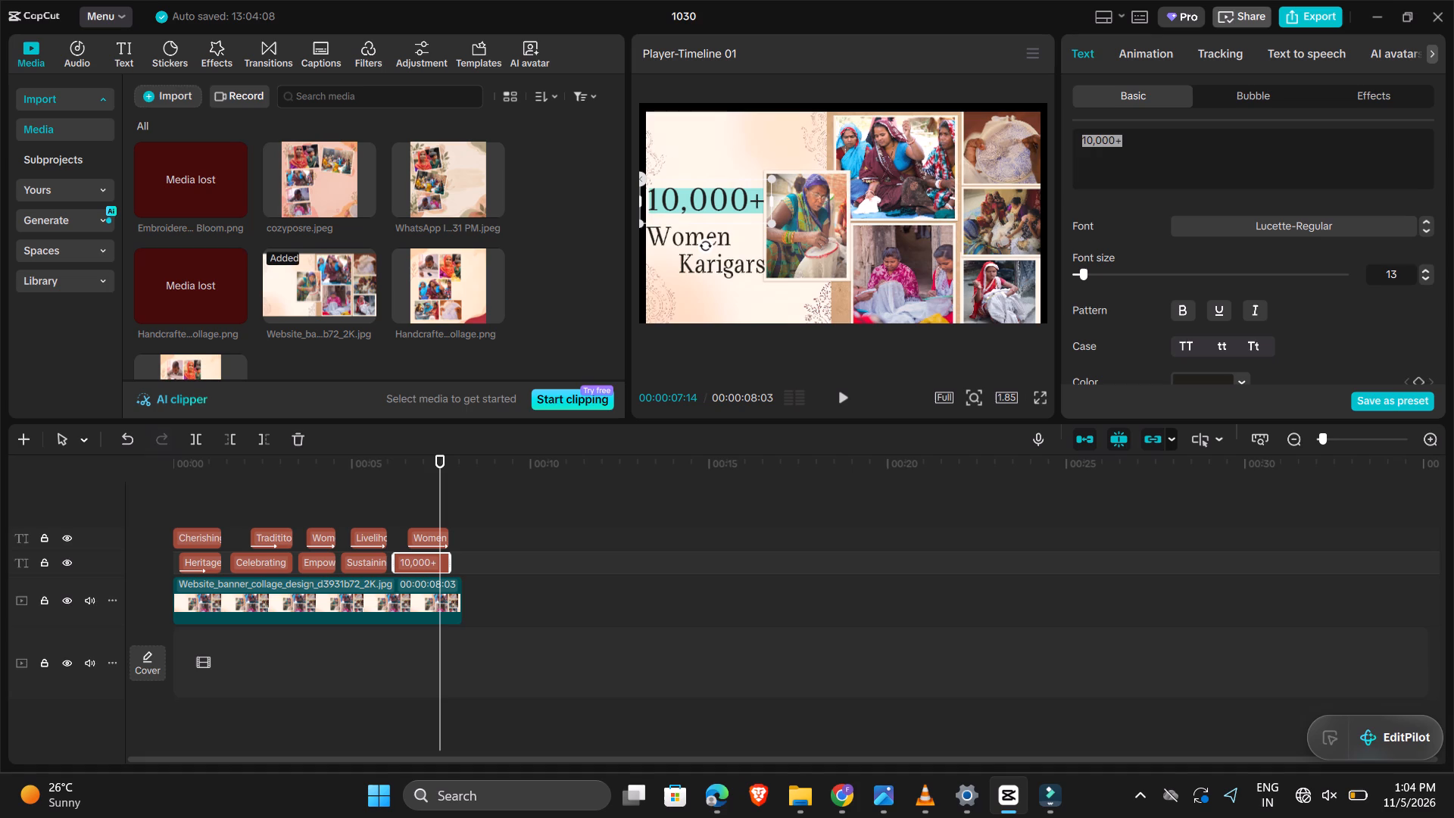
left_click(712, 204)
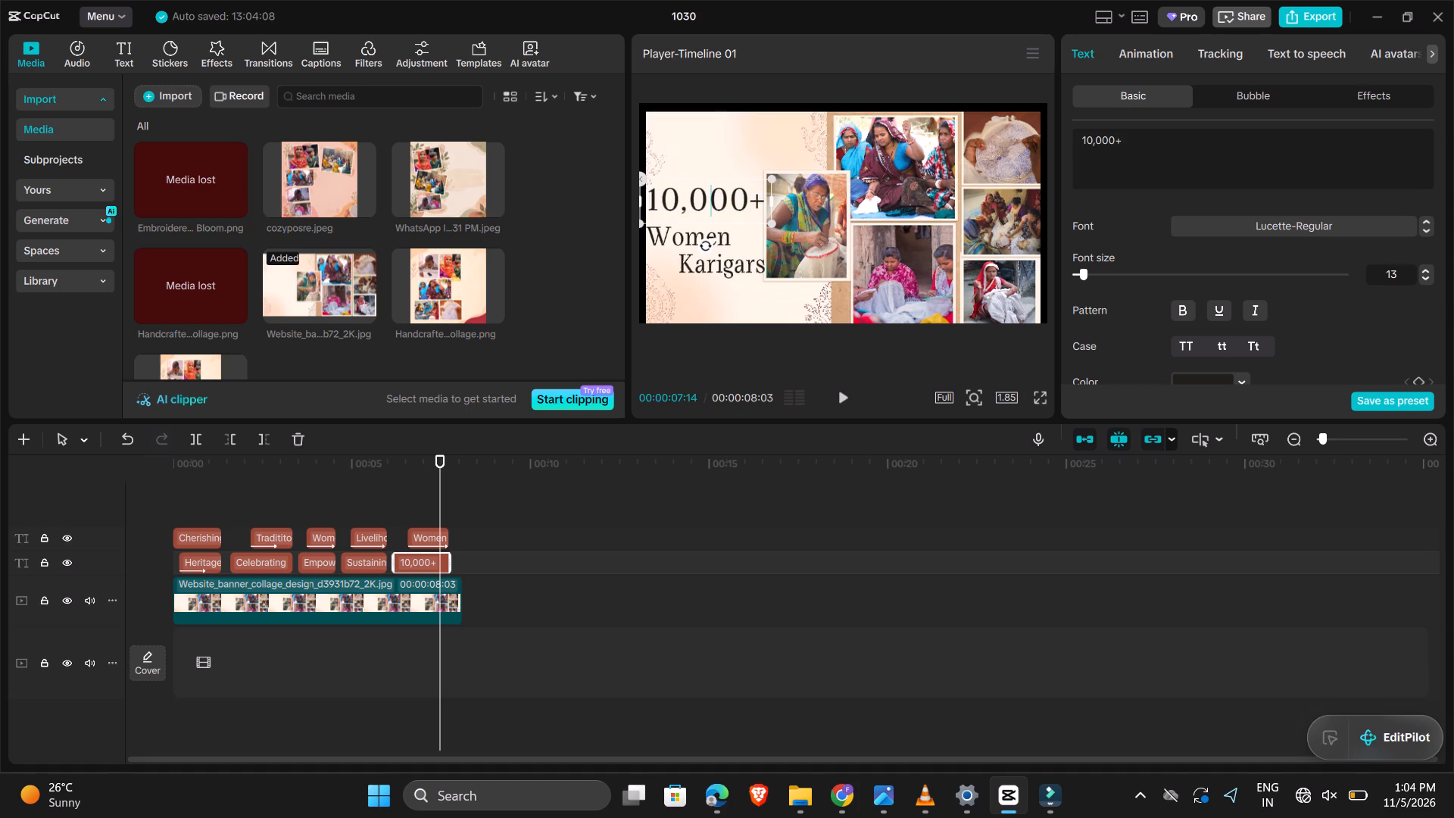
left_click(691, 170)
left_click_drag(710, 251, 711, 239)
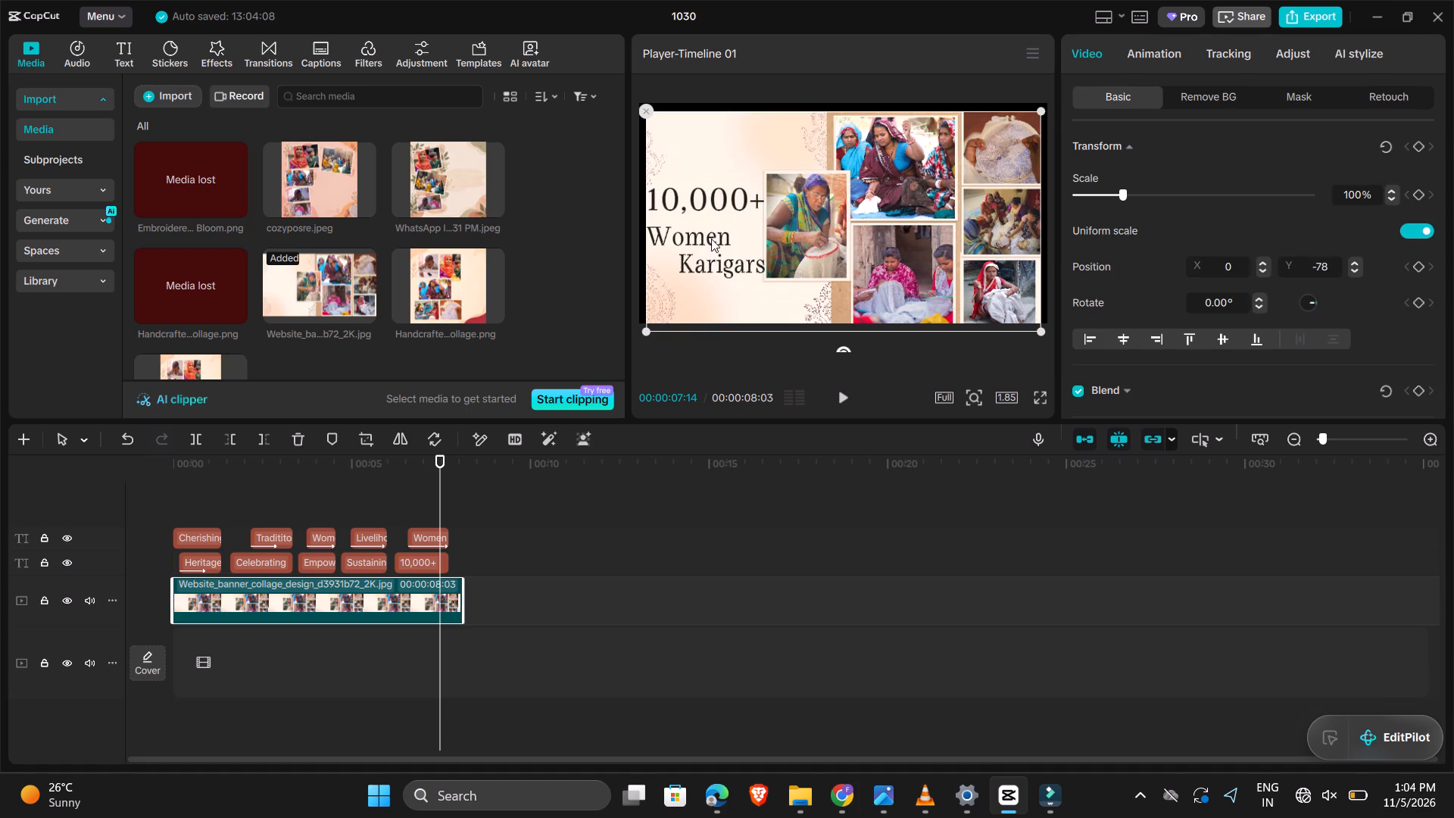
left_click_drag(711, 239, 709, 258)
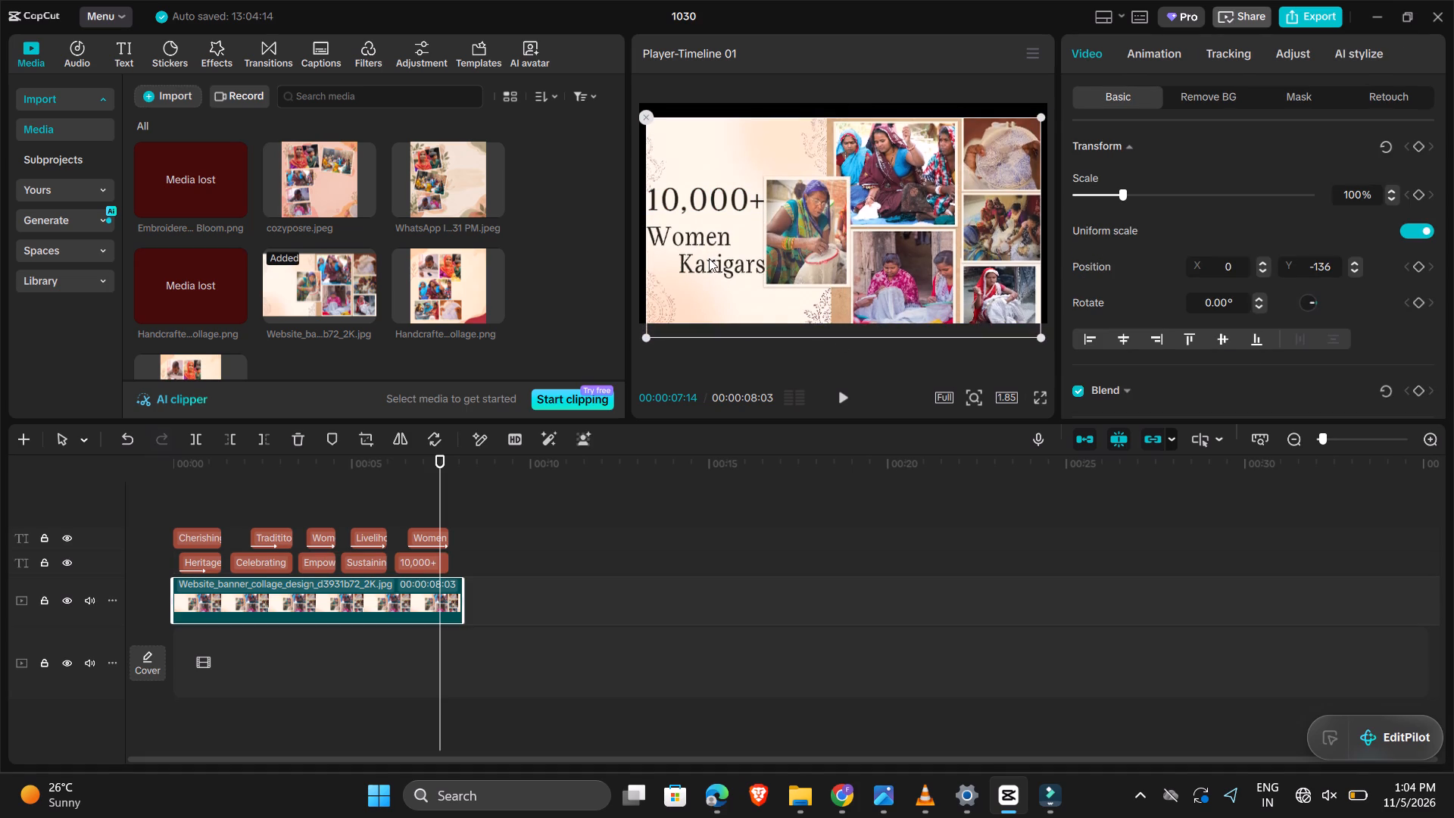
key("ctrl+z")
Move the Women Karigars title up close beneath 10,000+, keeping it aligned on the cream area.
left_click(697, 248)
left_click_drag(697, 248, 553, 270)
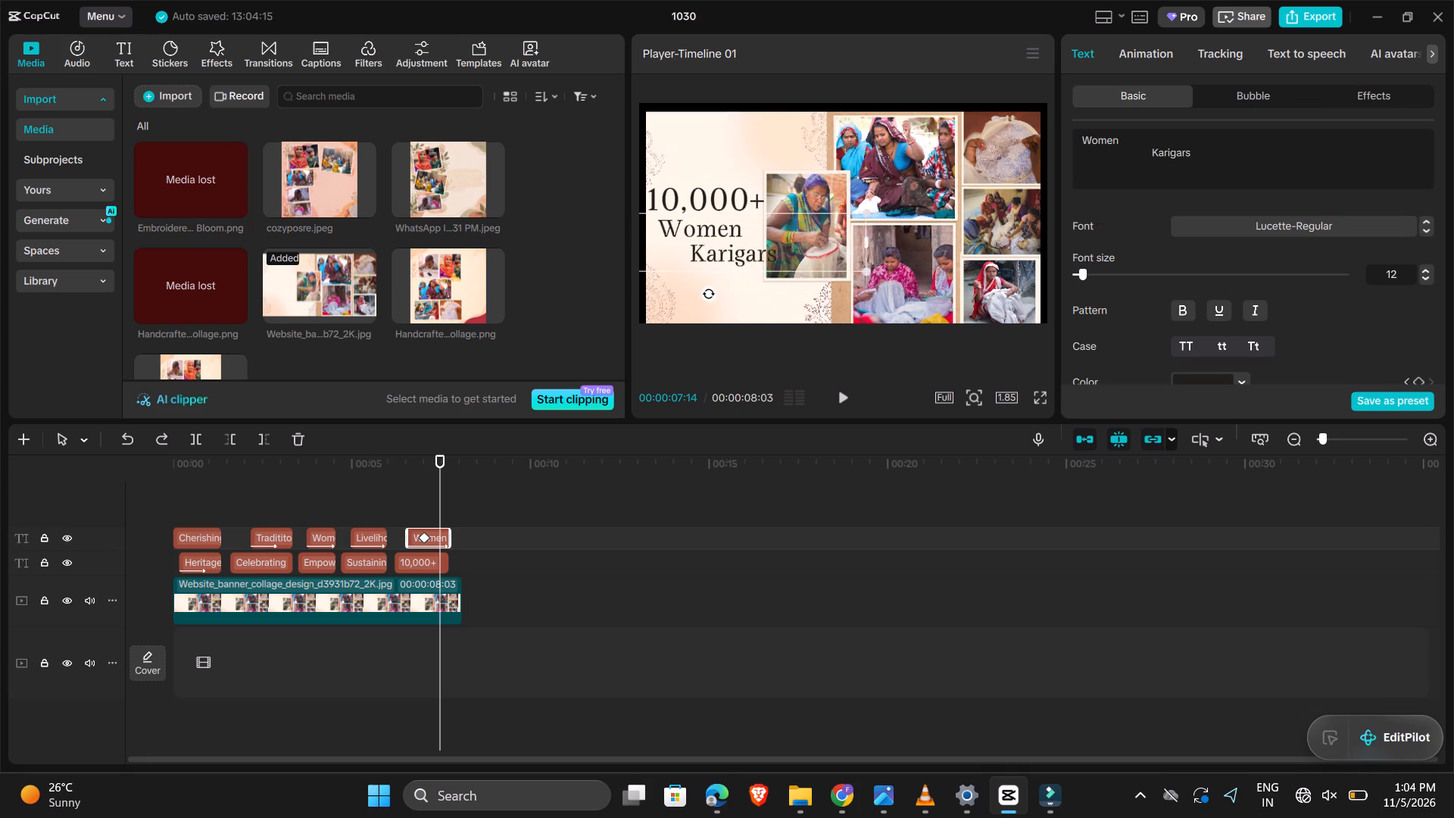
left_click_drag(553, 270, 545, 266)
key("space")
key("space")
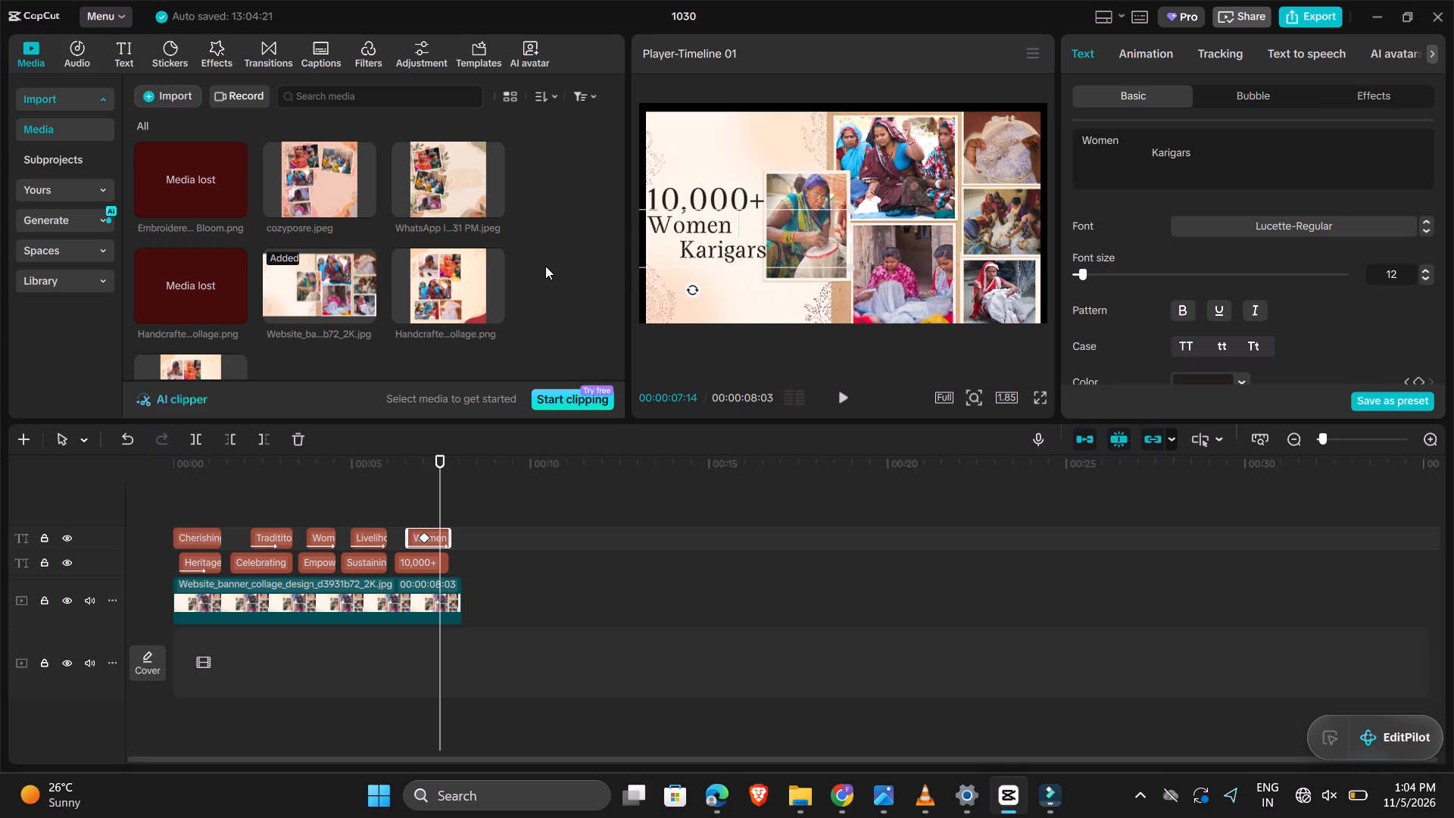
At about 00:00:00:29, lower the Heritage title slightly so it sits clear beneath Cherishing.
left_click(838, 392)
key("space")
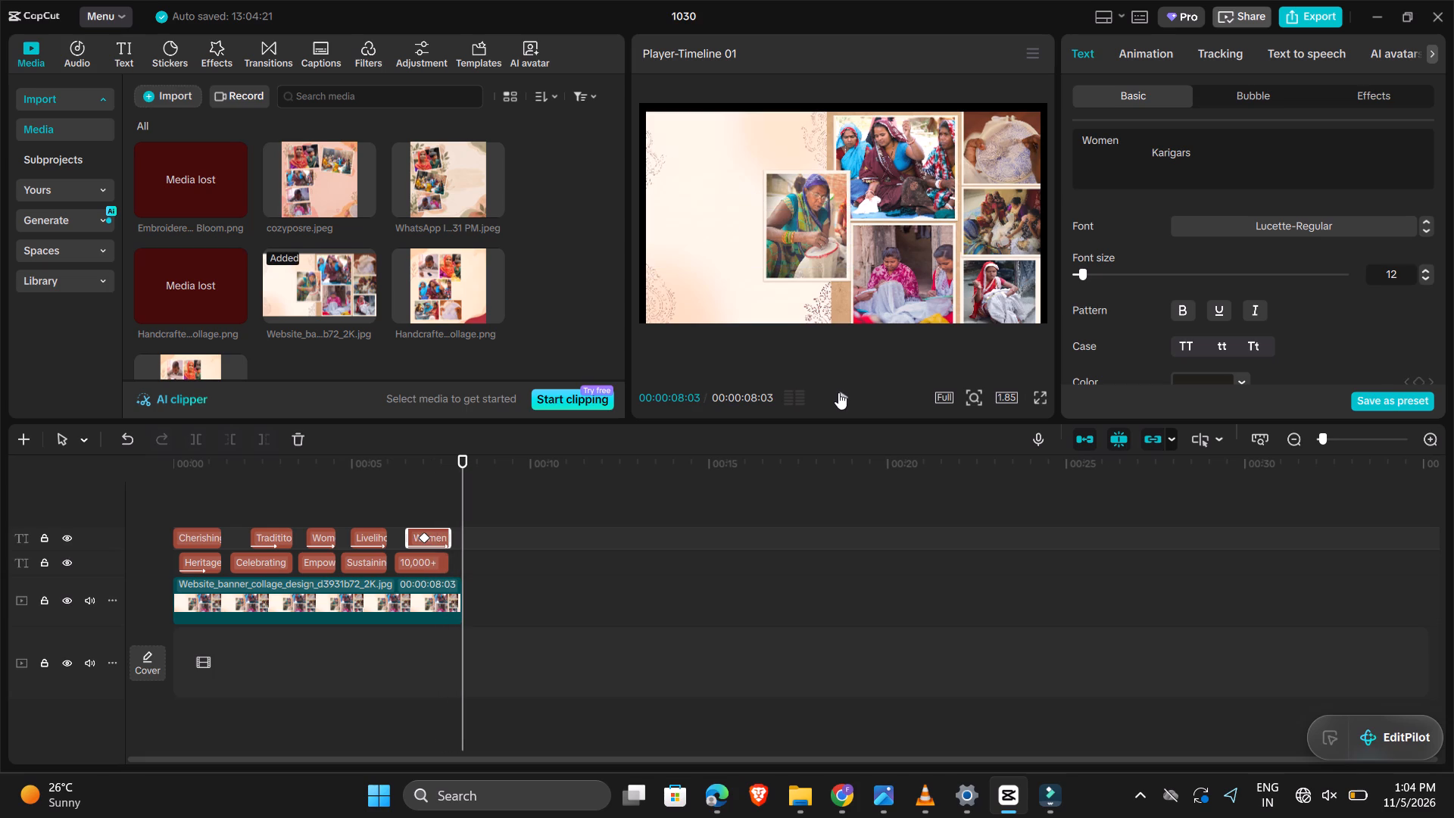
key("space")
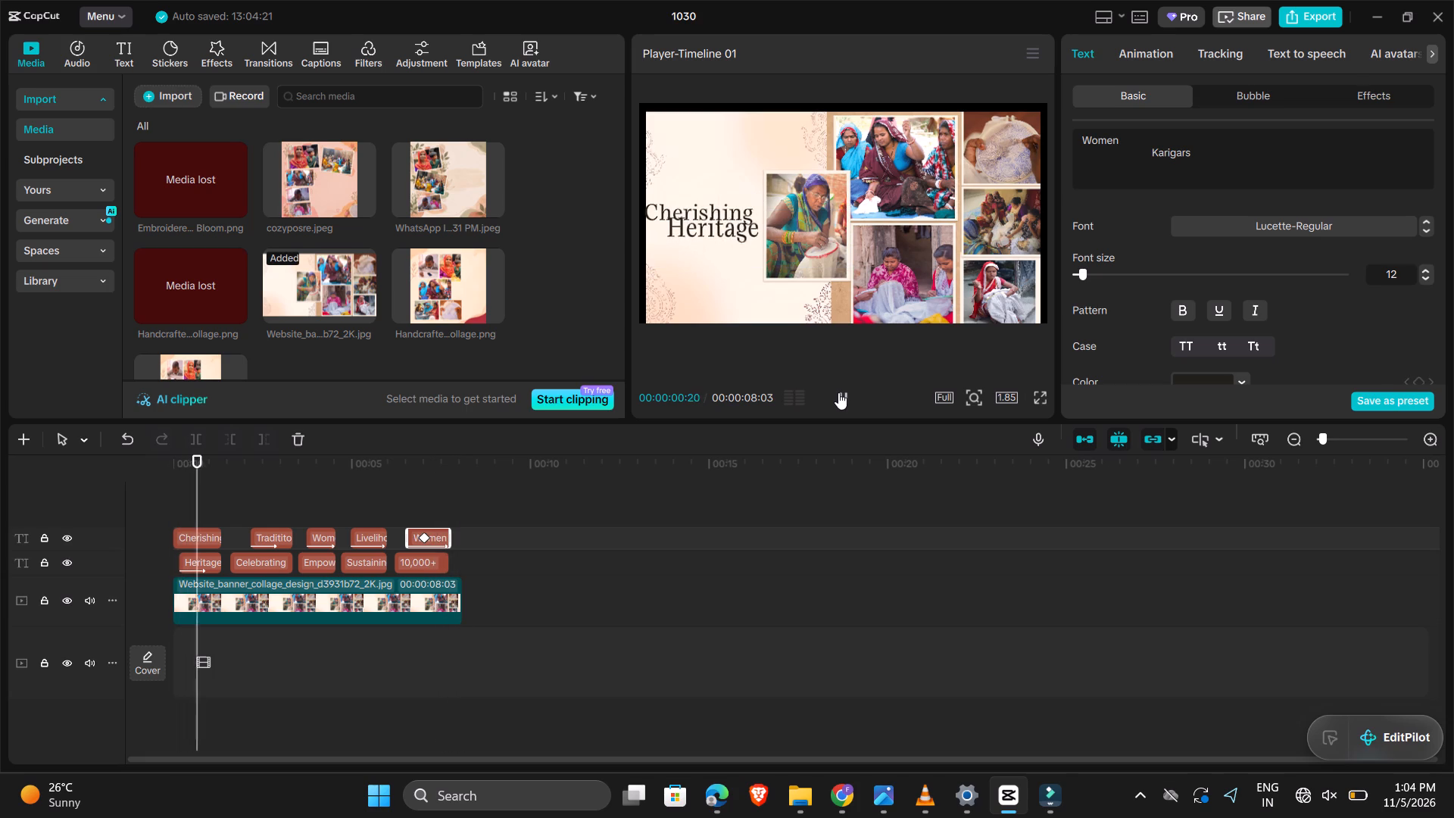
key("space")
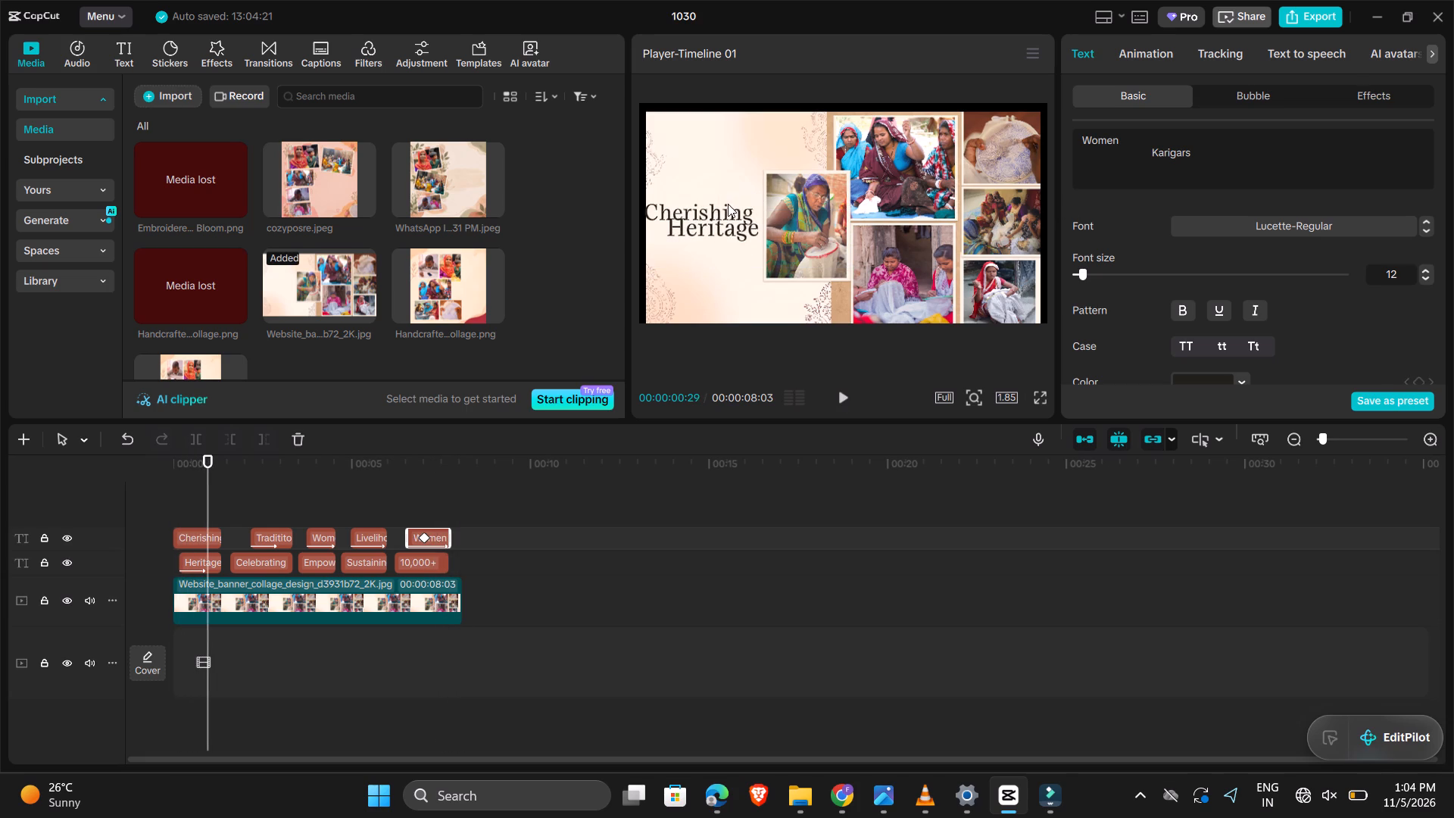
left_click(719, 231)
left_click_drag(719, 231, 718, 240)
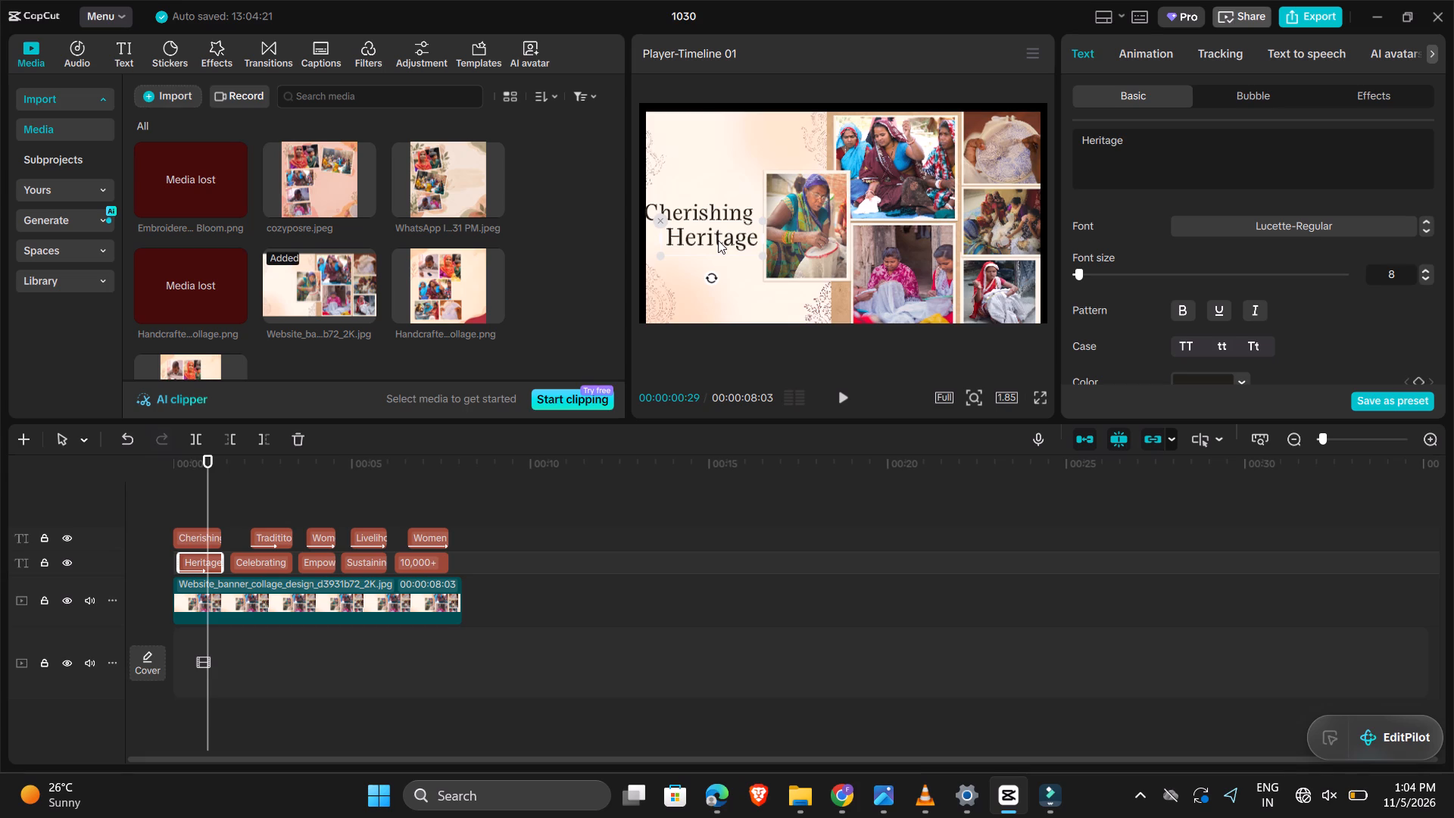
left_click_drag(718, 240, 720, 239)
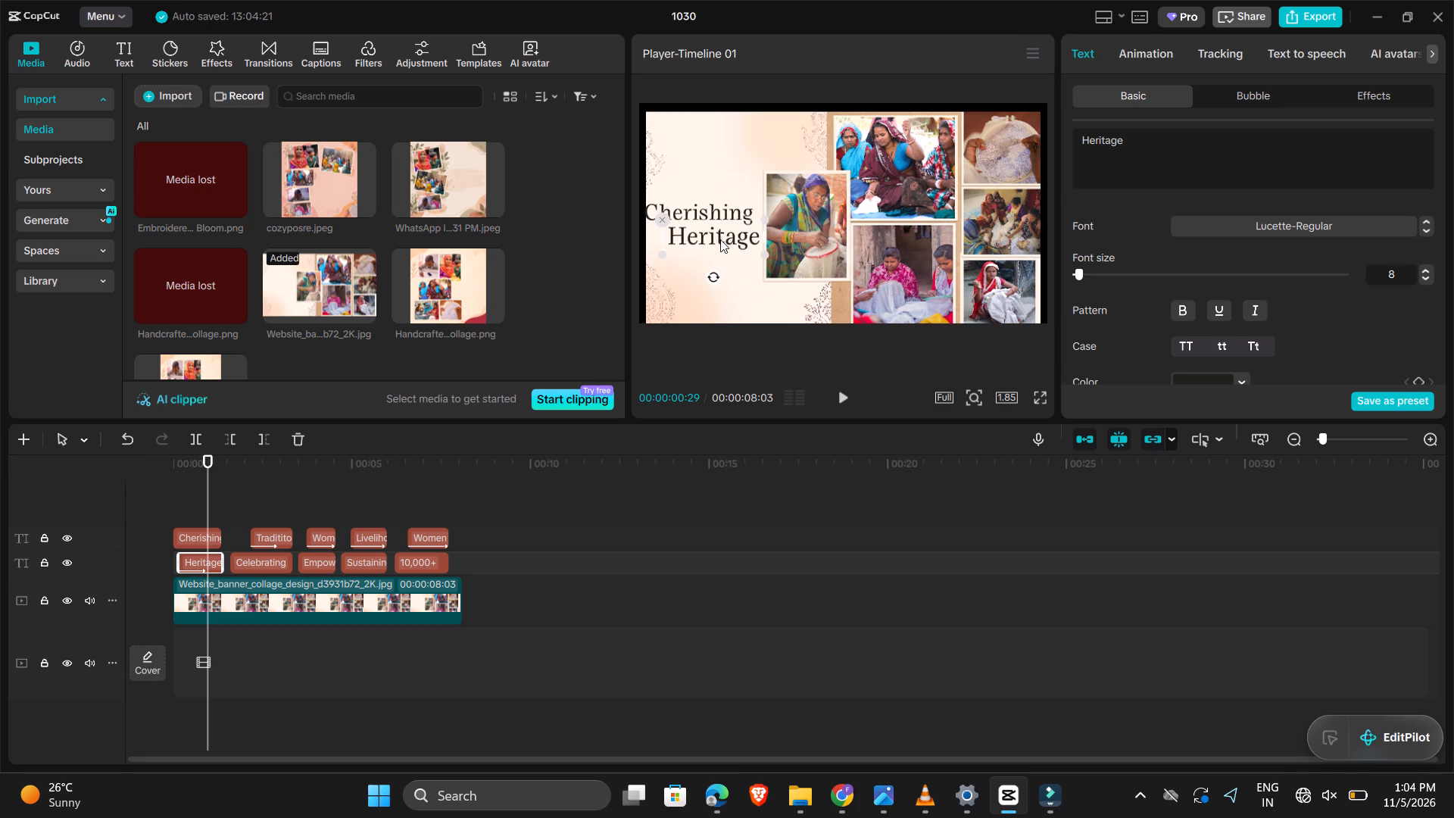
left_click_drag(720, 239, 720, 239)
At about 00:00:02:18, lower the Tradititon title slightly so it sits clear beneath Celebrating.
key("space")
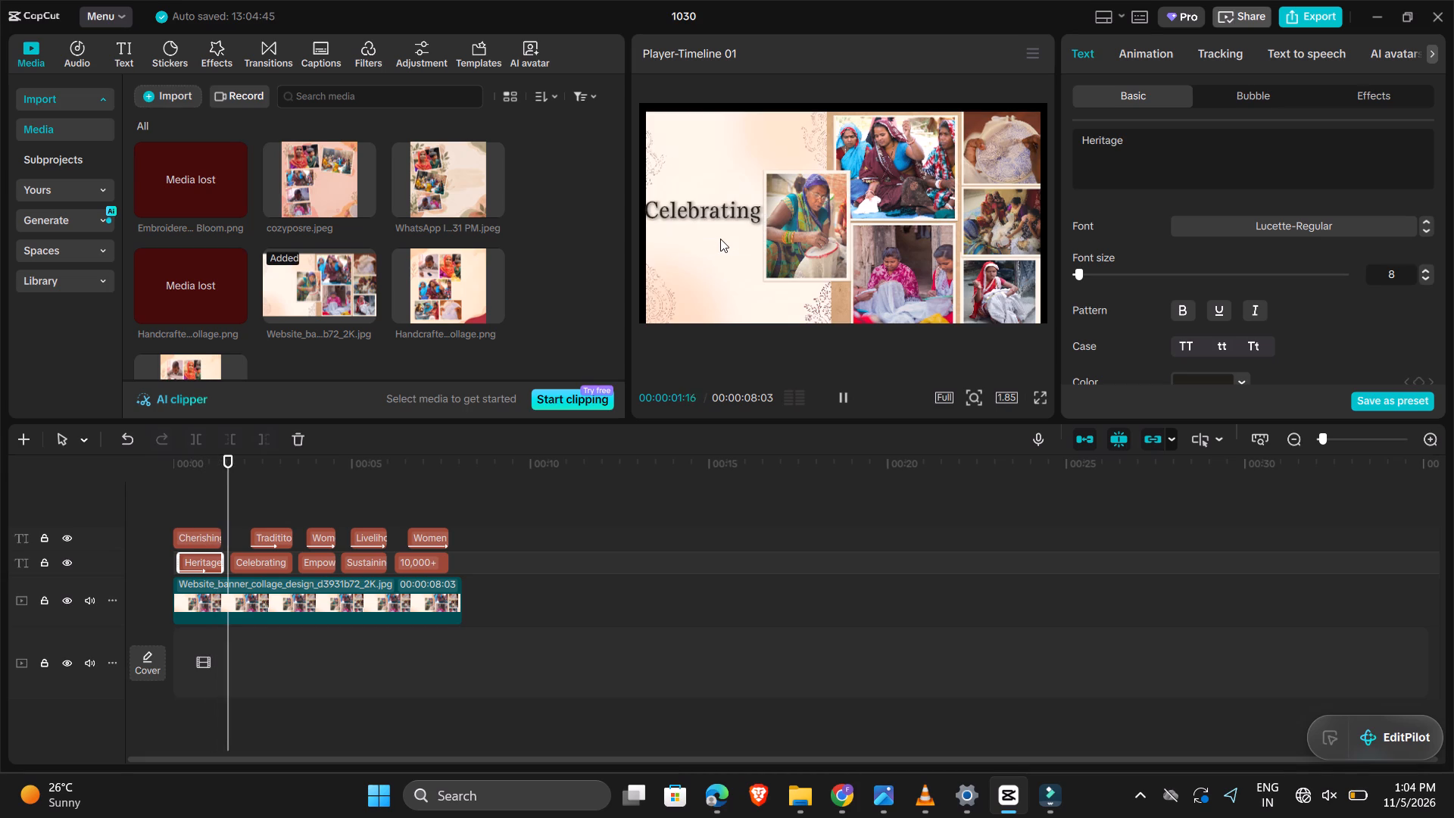
key("space")
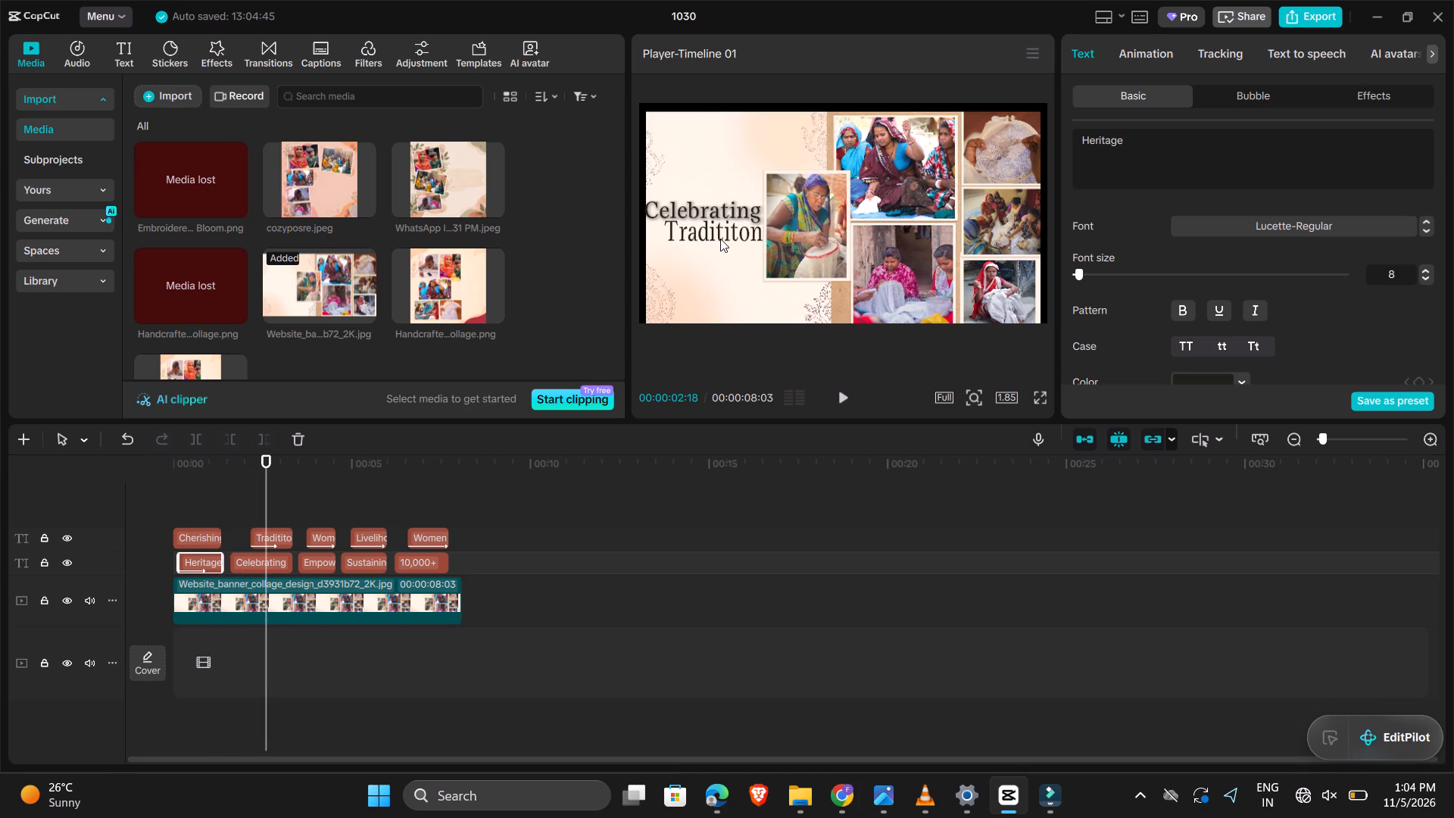
left_click_drag(720, 239, 721, 246)
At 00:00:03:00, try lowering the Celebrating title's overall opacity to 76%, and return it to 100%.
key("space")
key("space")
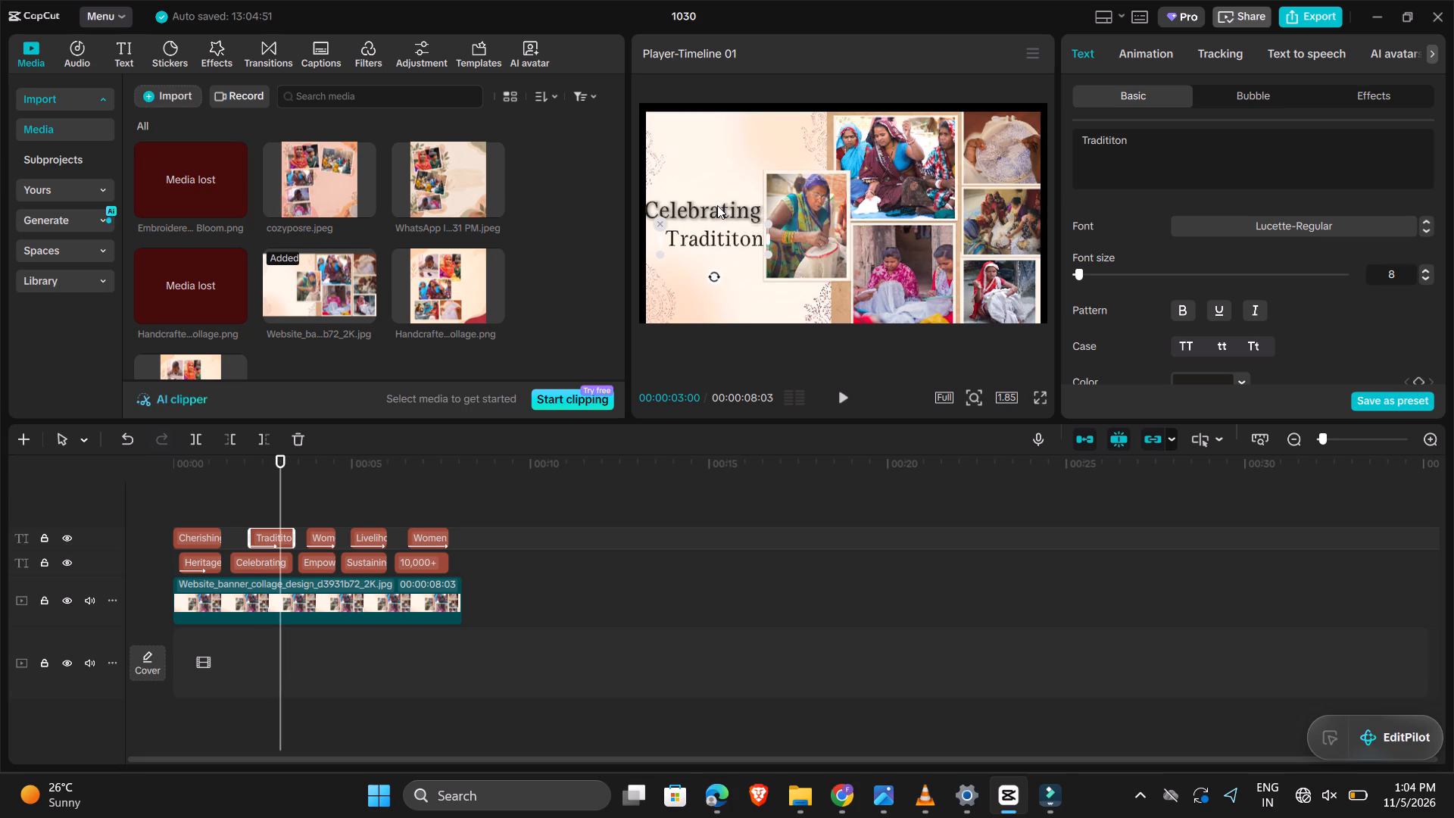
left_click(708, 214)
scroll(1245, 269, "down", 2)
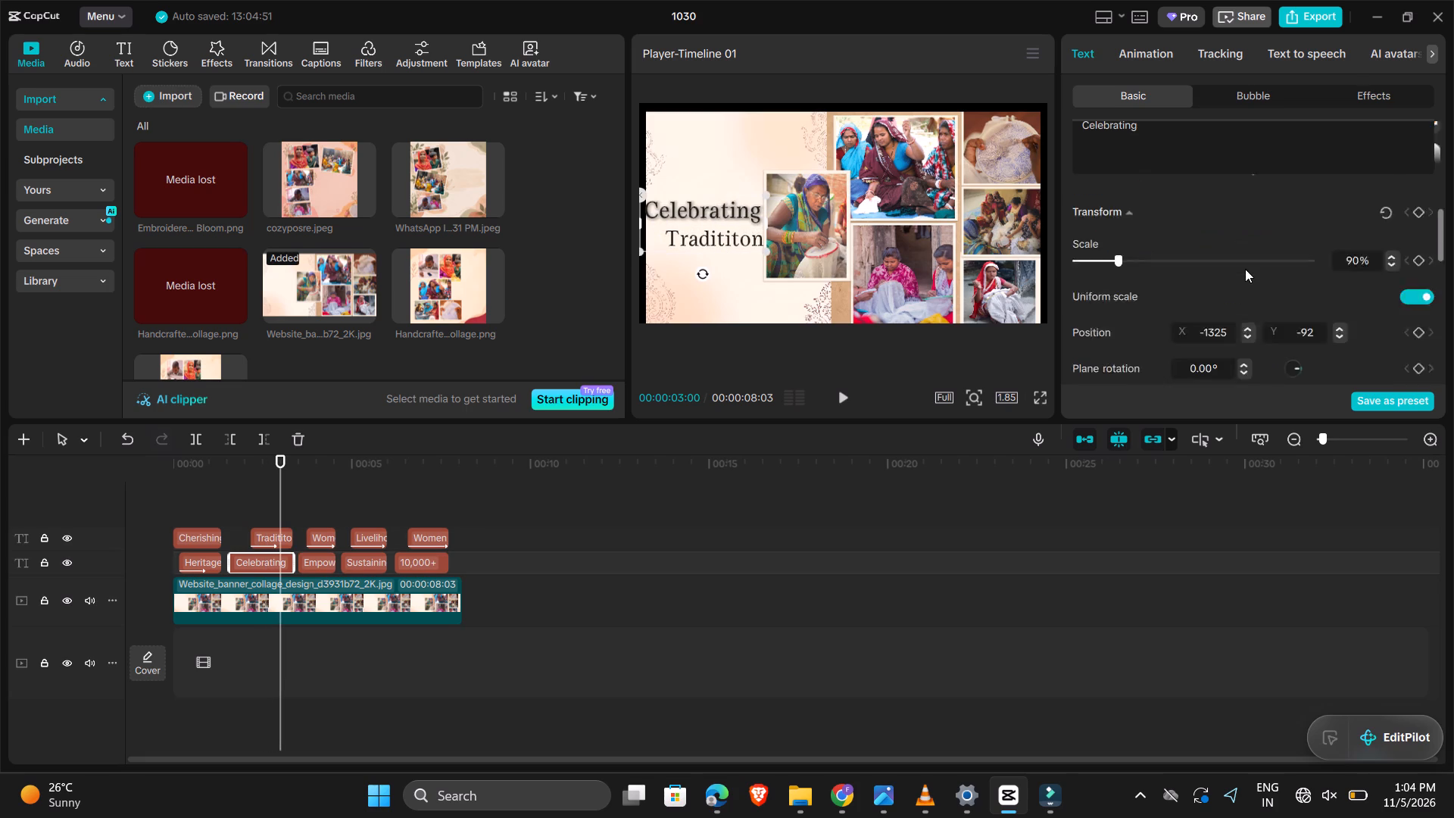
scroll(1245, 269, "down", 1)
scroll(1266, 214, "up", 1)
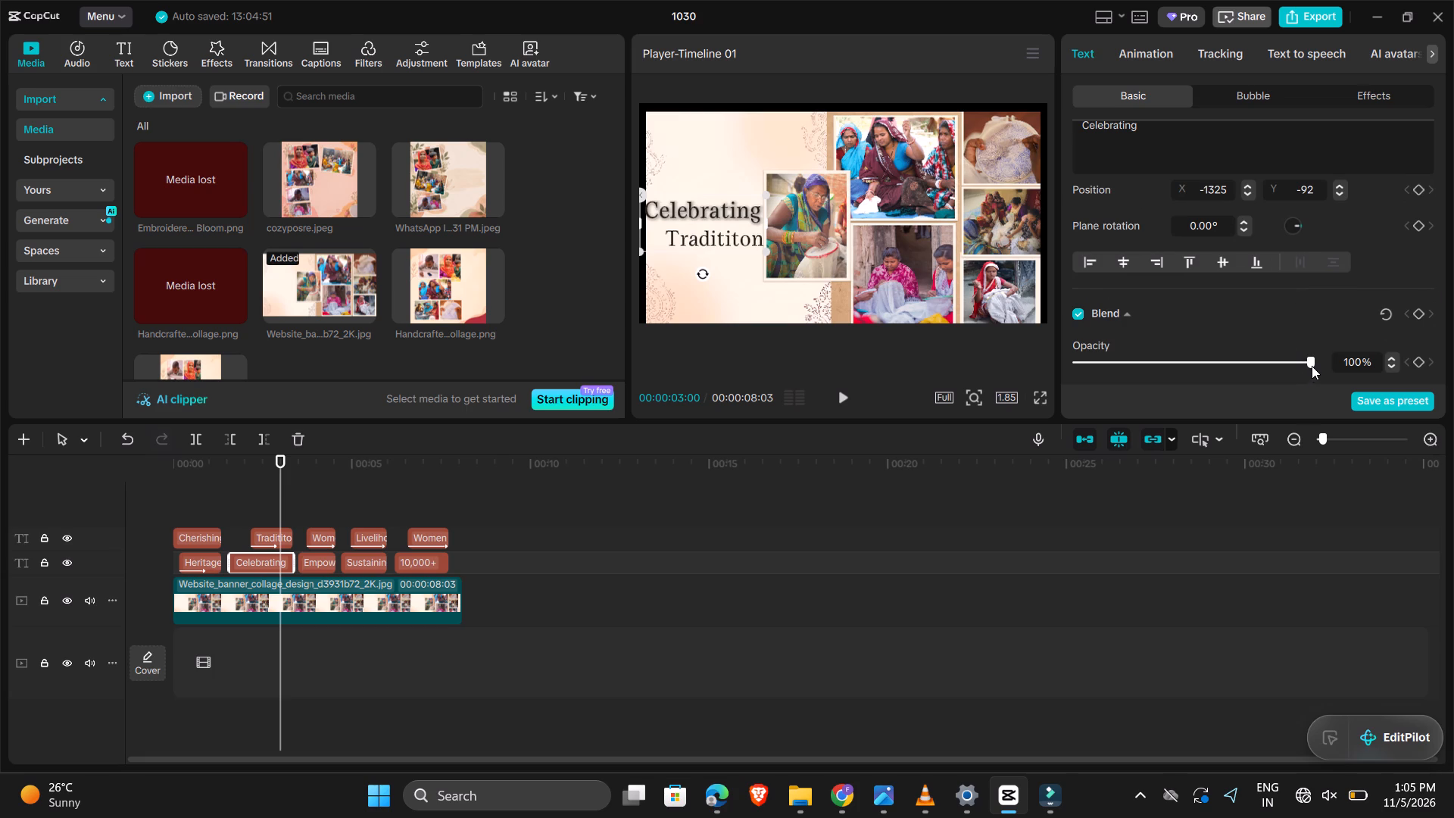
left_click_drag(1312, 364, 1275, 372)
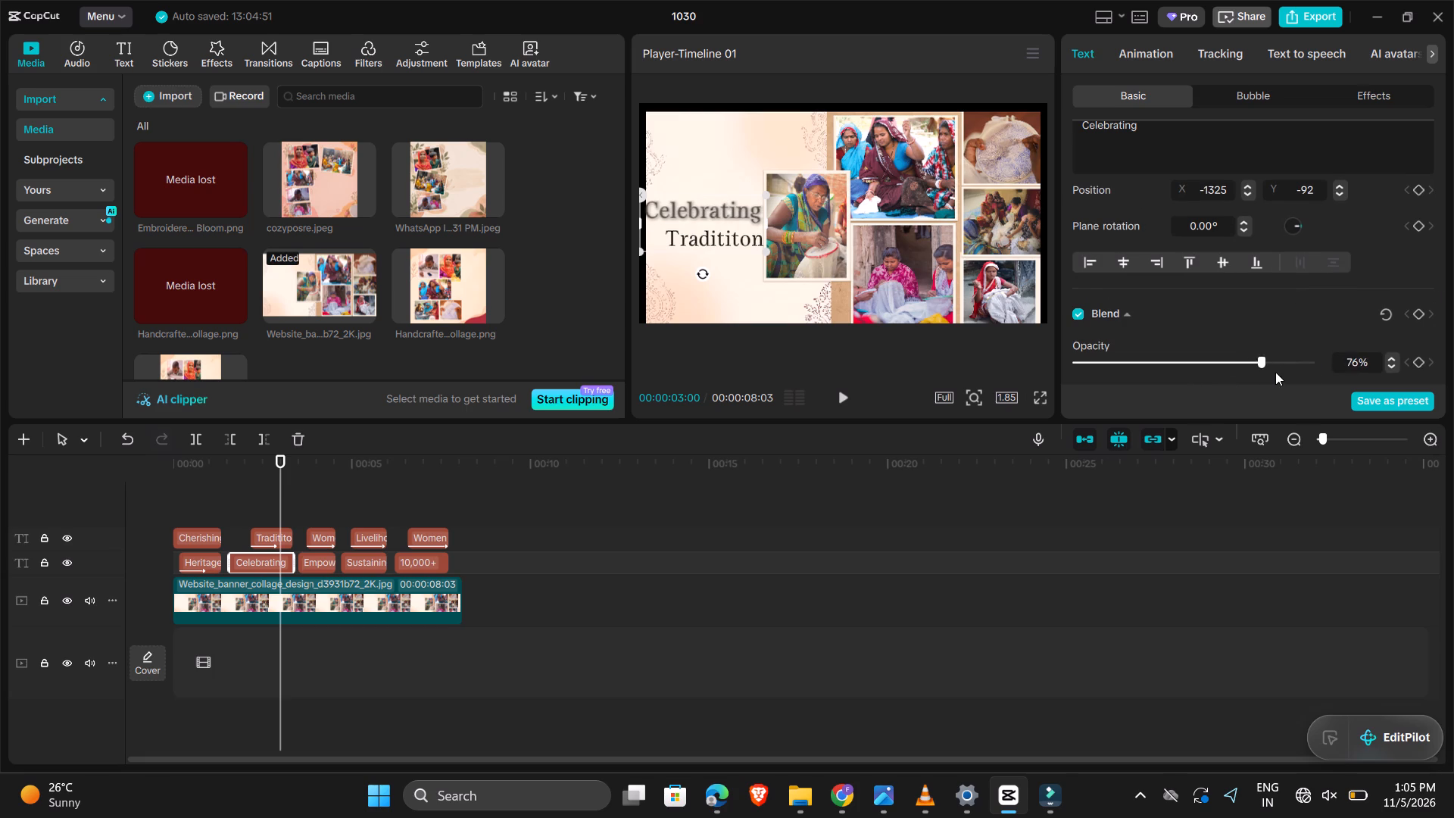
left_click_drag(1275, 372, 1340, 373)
Lighten the Celebrating title's shadow to 0% bluriness and 12% opacity, and play the video through.
scroll(1340, 373, "down", 1)
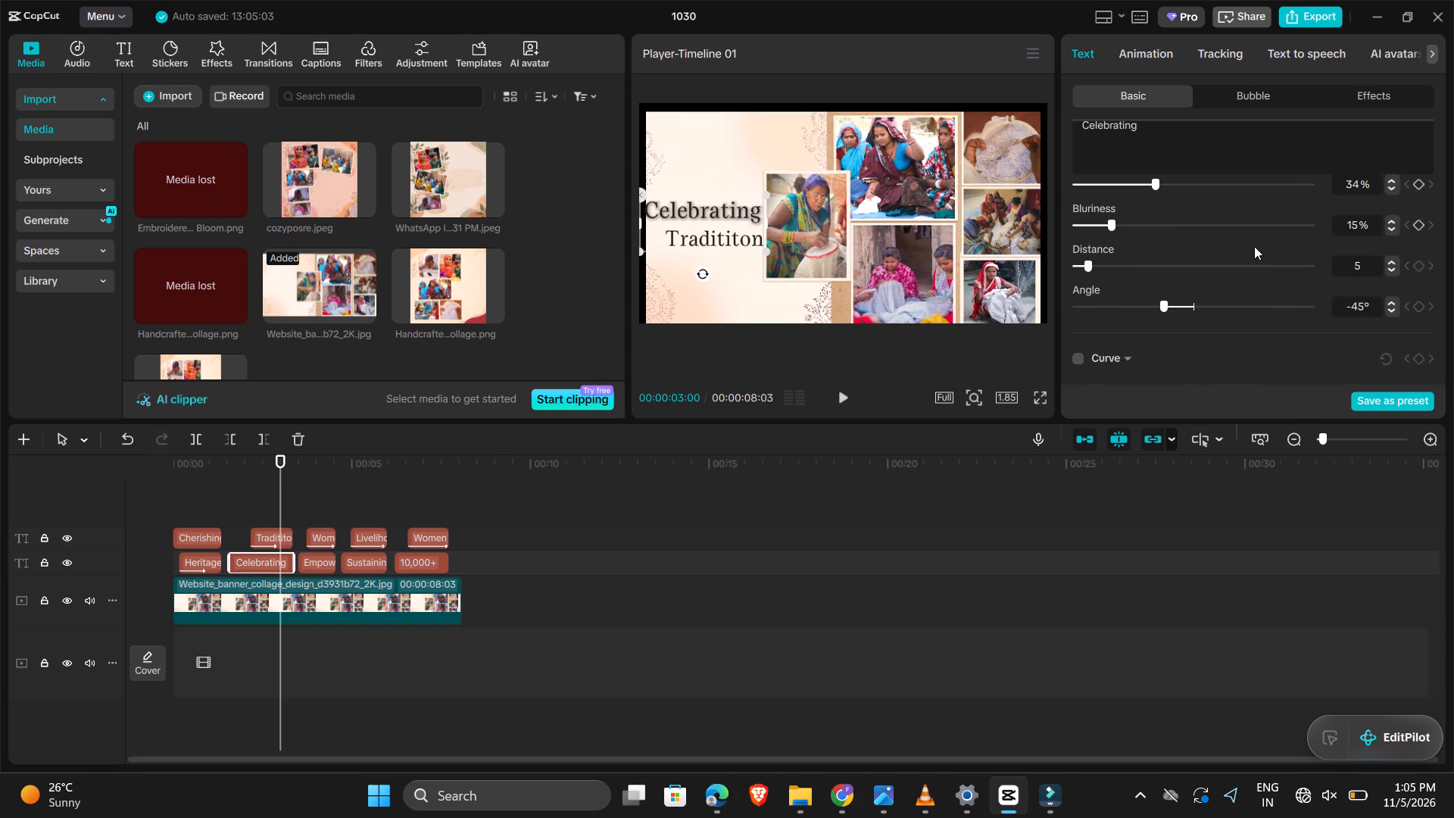
scroll(1254, 246, "up", 1)
scroll(1190, 289, "down", 1)
scroll(1166, 214, "up", 1)
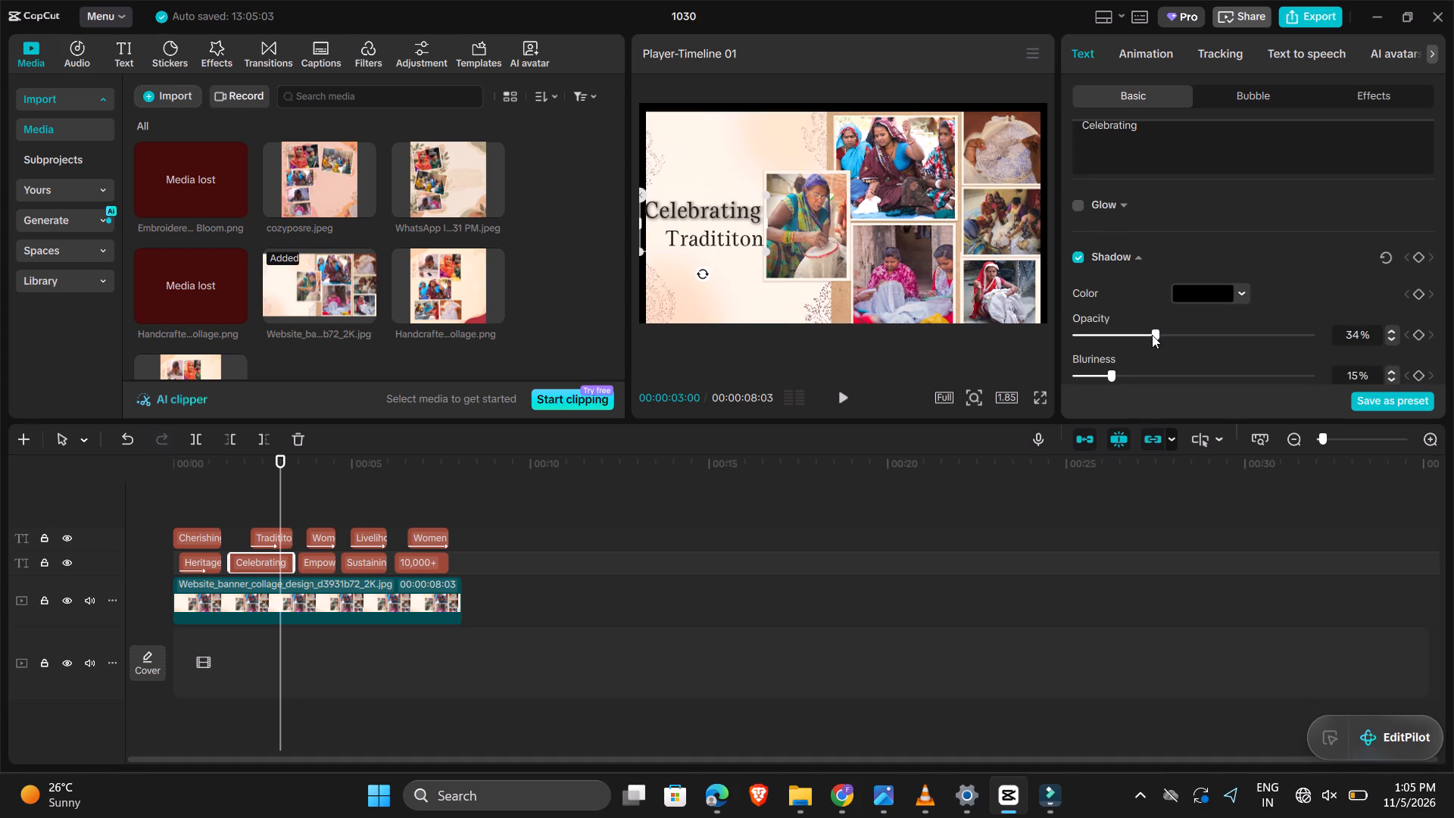
left_click_drag(1109, 374, 1062, 375)
scroll(1105, 336, "down", 1)
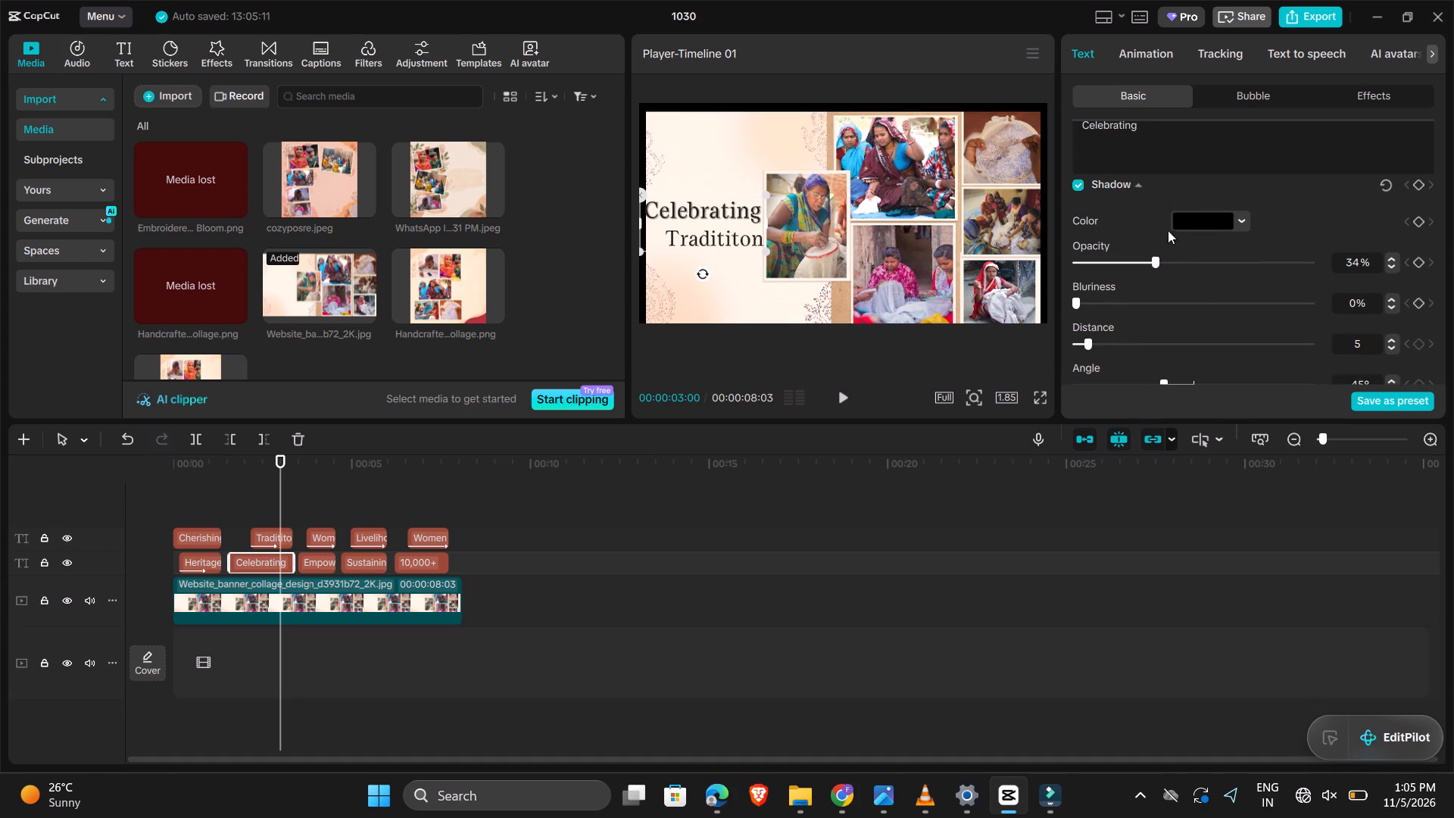
left_click_drag(1155, 263, 1109, 261)
left_click_drag(1109, 261, 1086, 262)
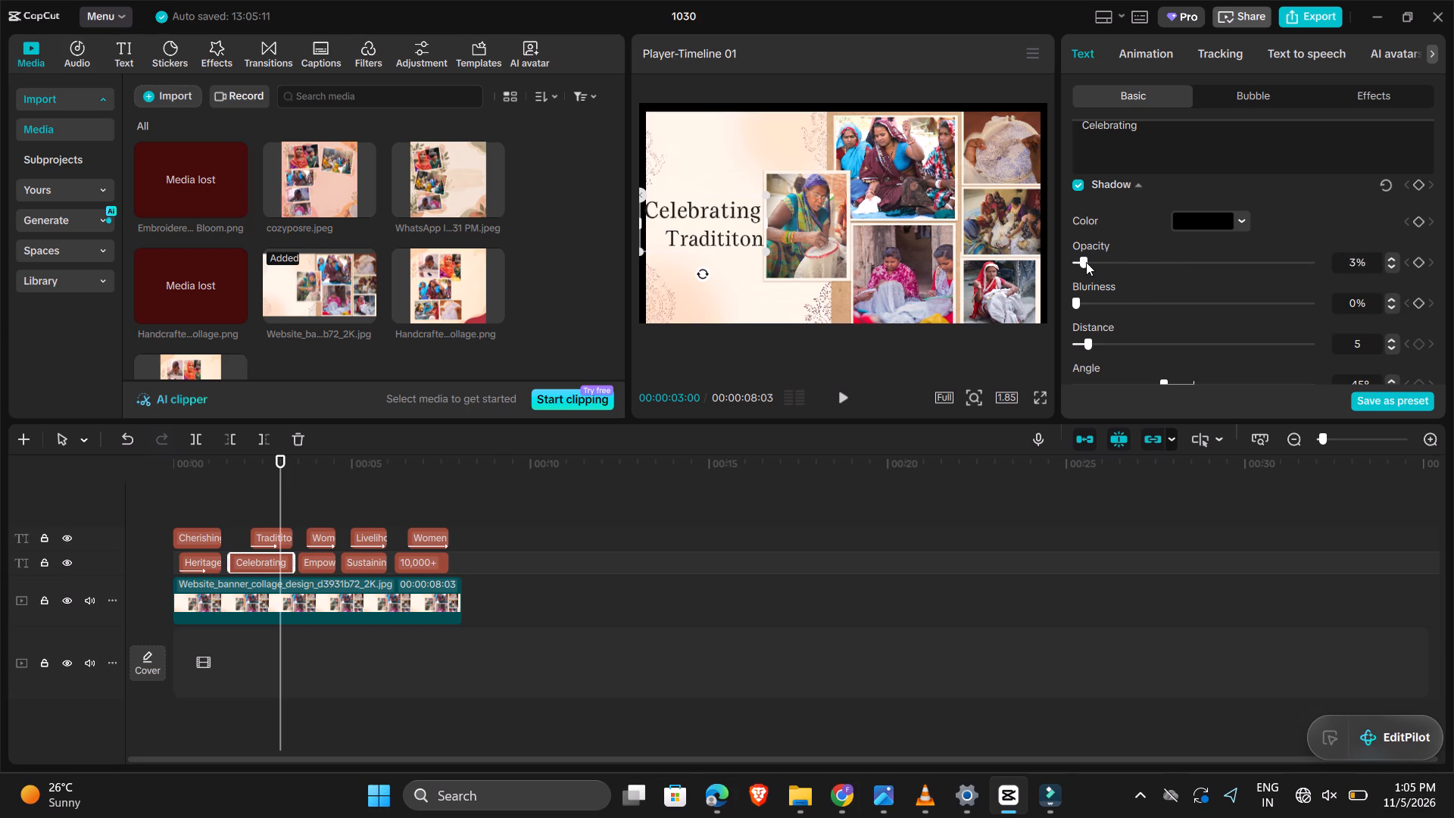
left_click_drag(1086, 262, 1103, 266)
key("space")
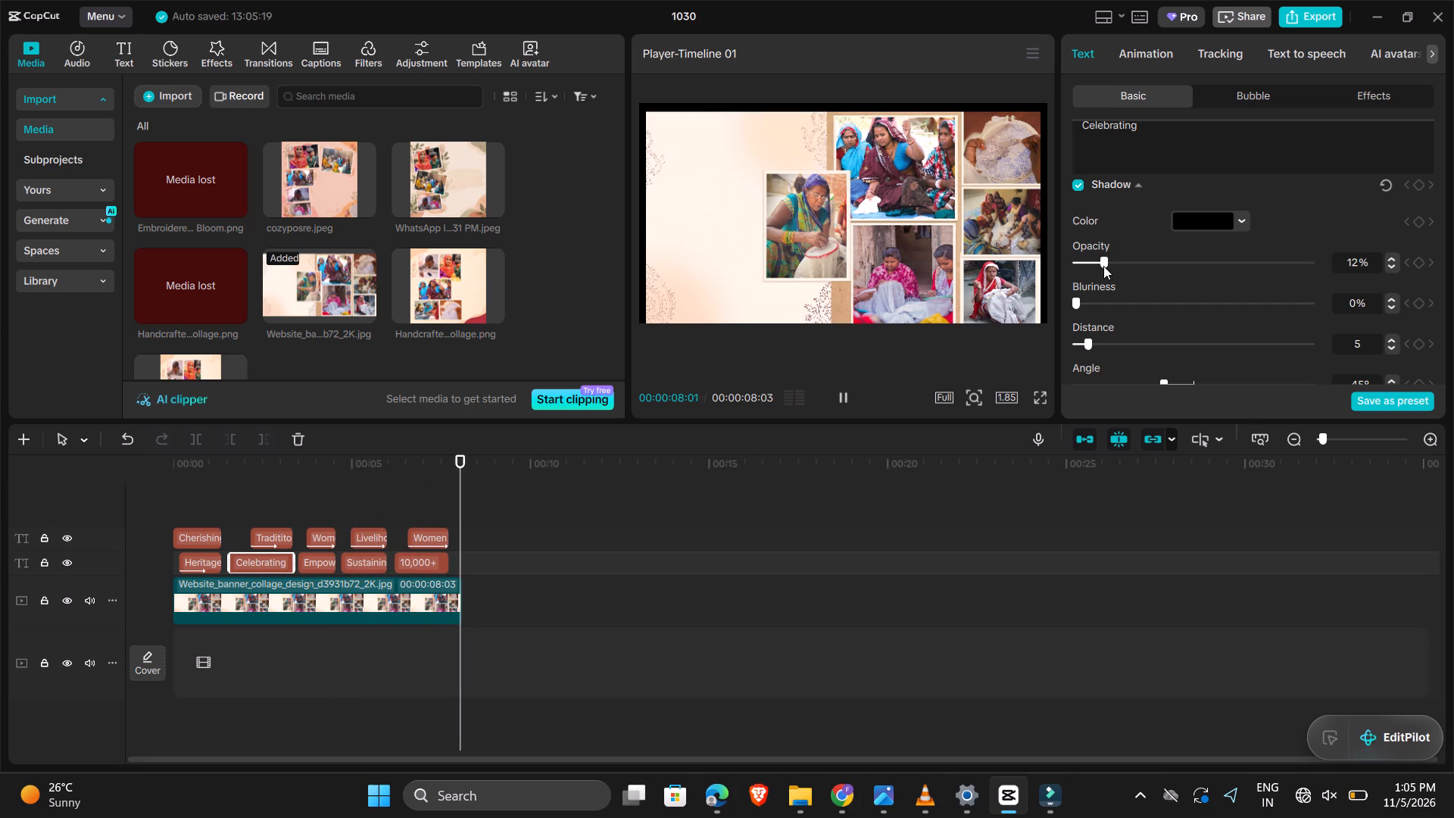
key("space")
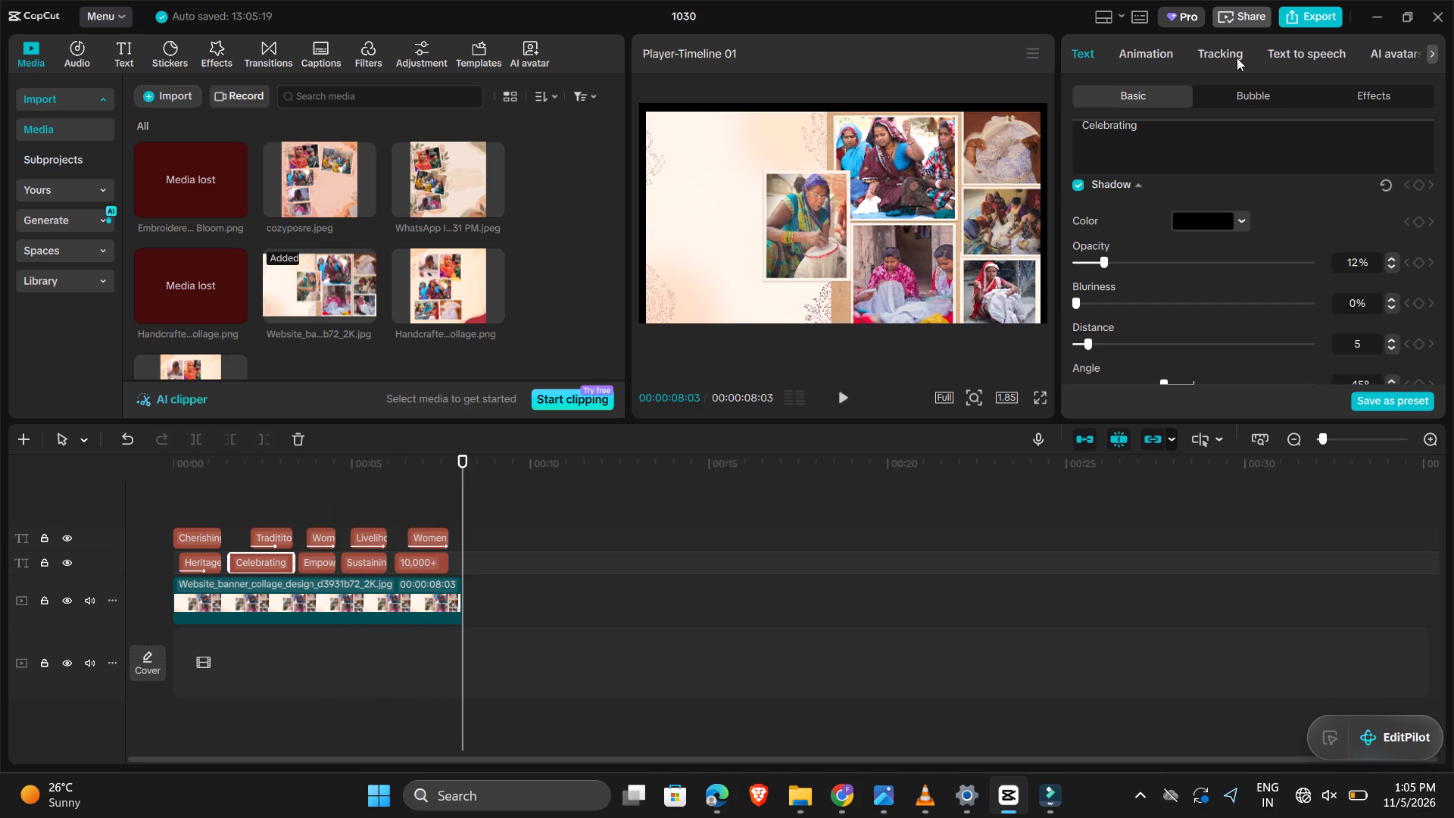
Export the banner video to Downloads as a 1080P H.264 mp4 at 30fps and open its folder.
left_click(1304, 17)
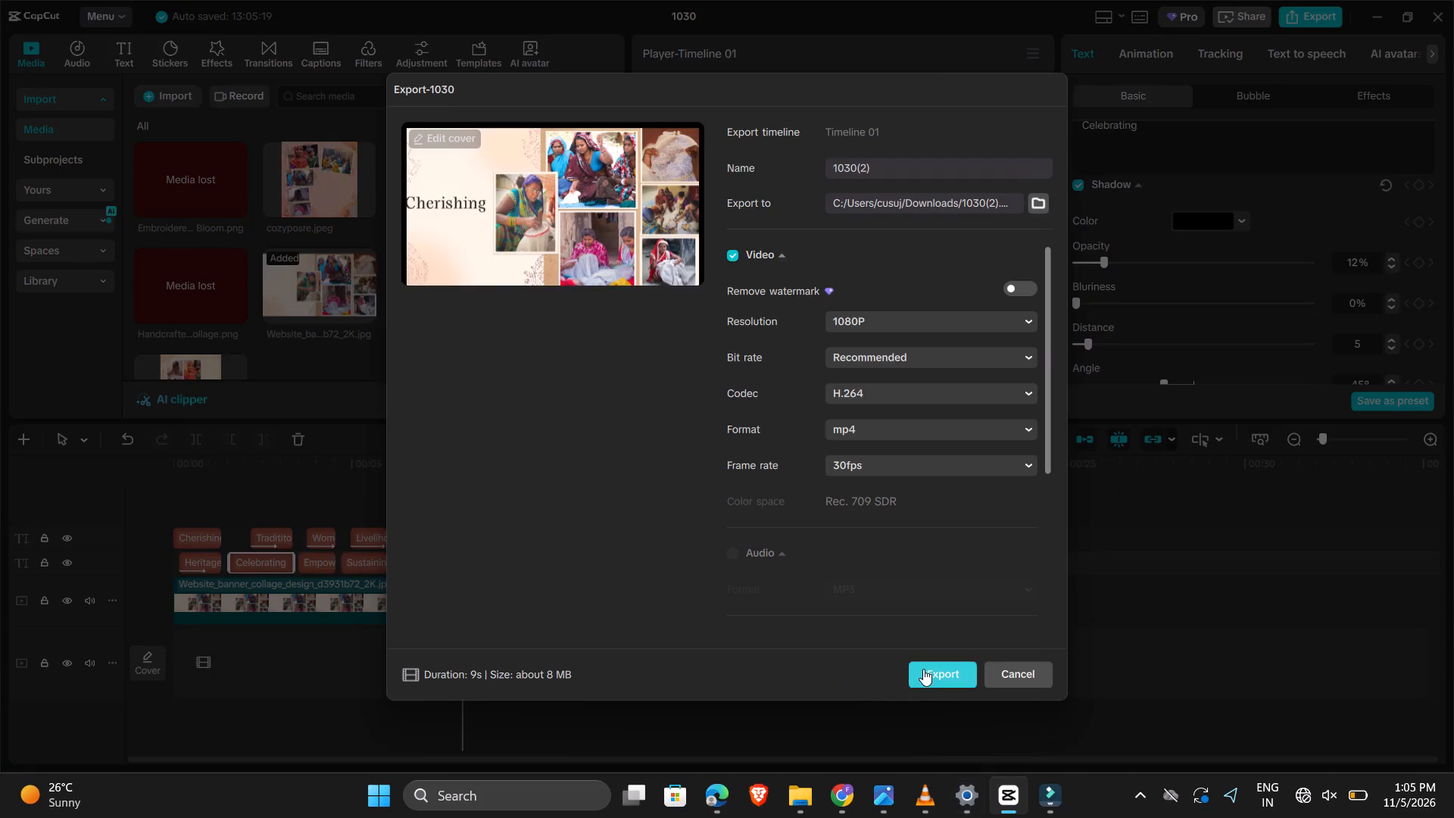
left_click(923, 669)
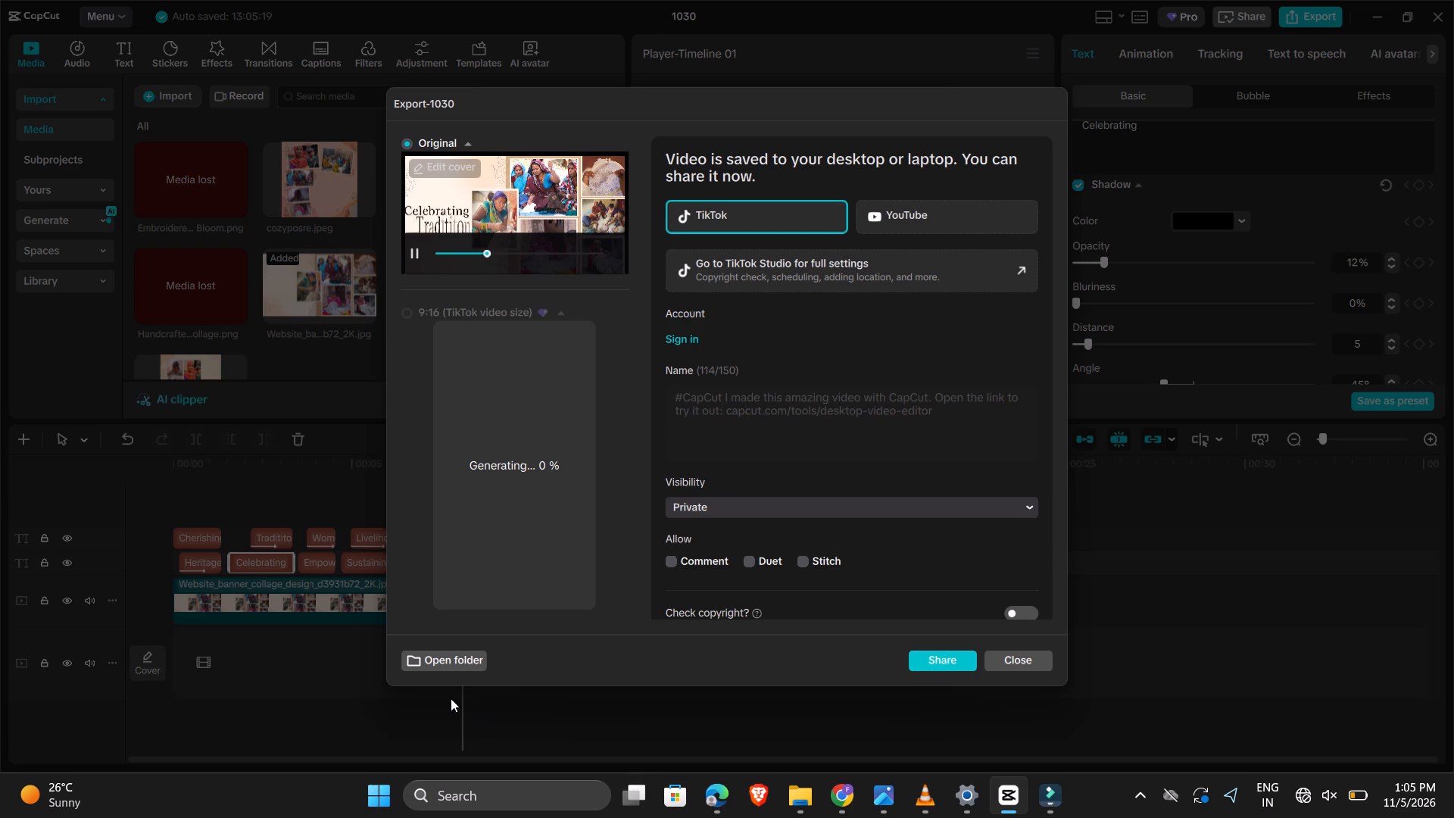
left_click(430, 665)
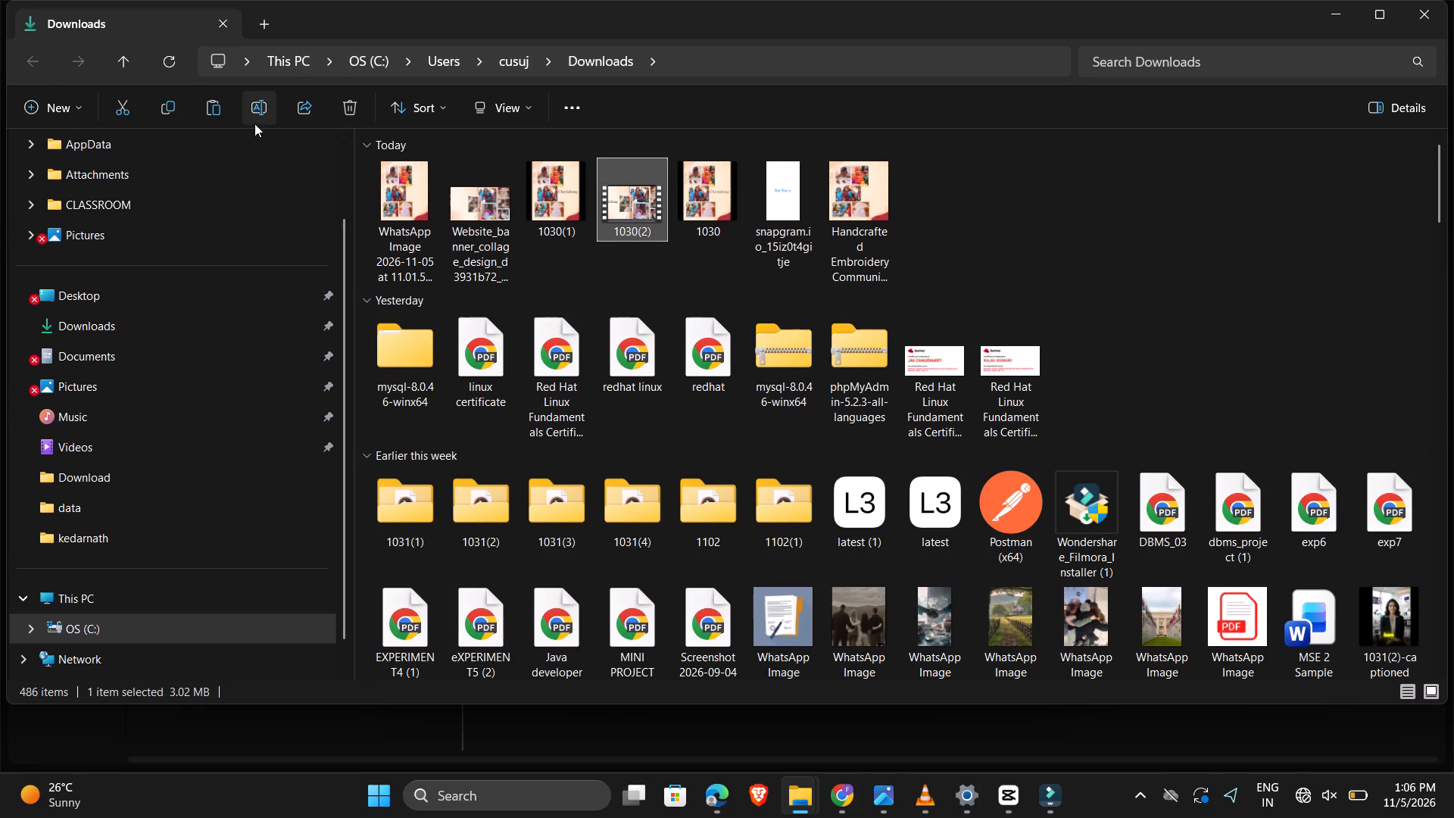
Paste the clipboard contents into the Downloads folder.
left_click(217, 107)
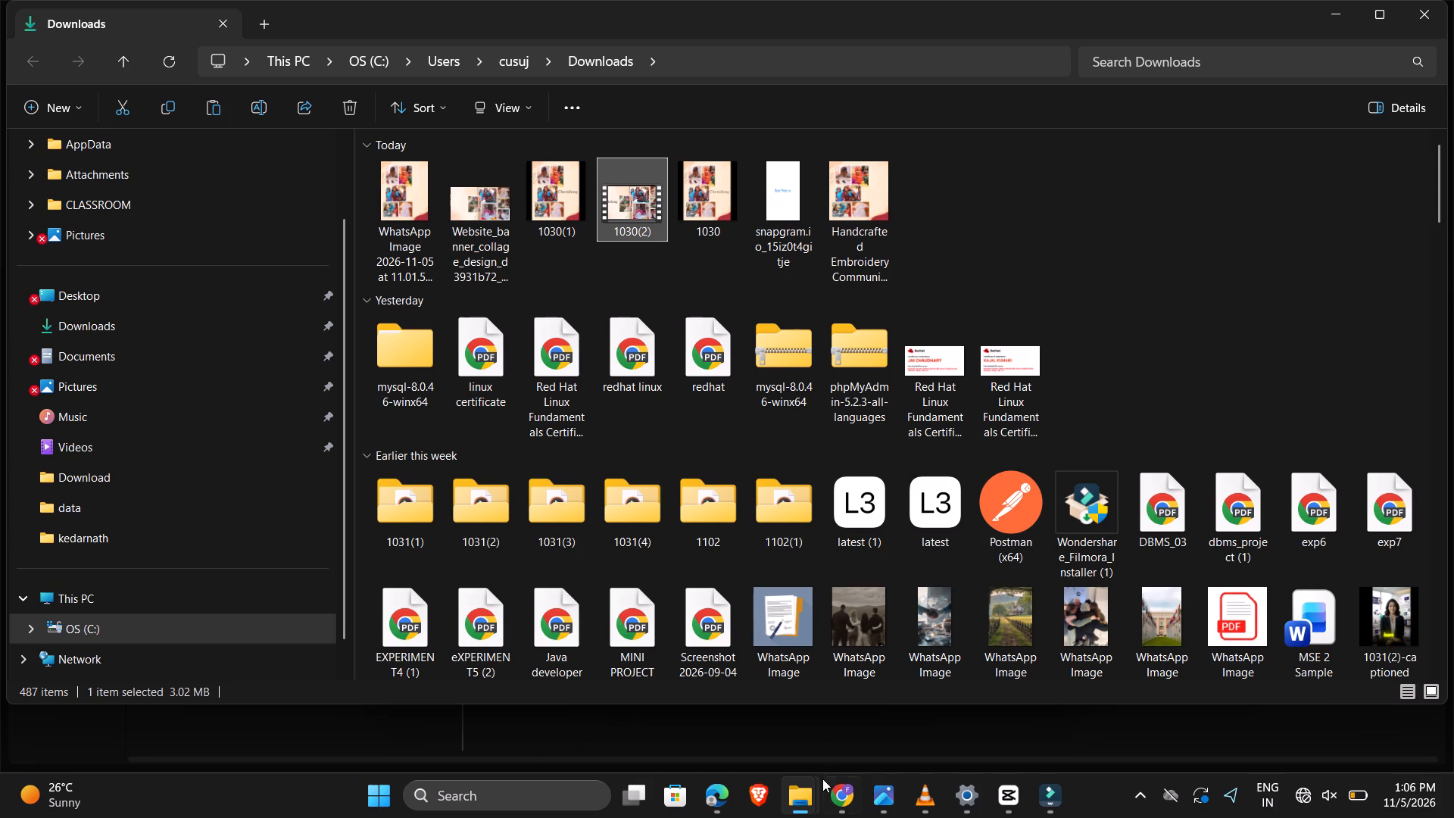
Open WhatsApp from the recent Windows searches.
left_click(504, 810)
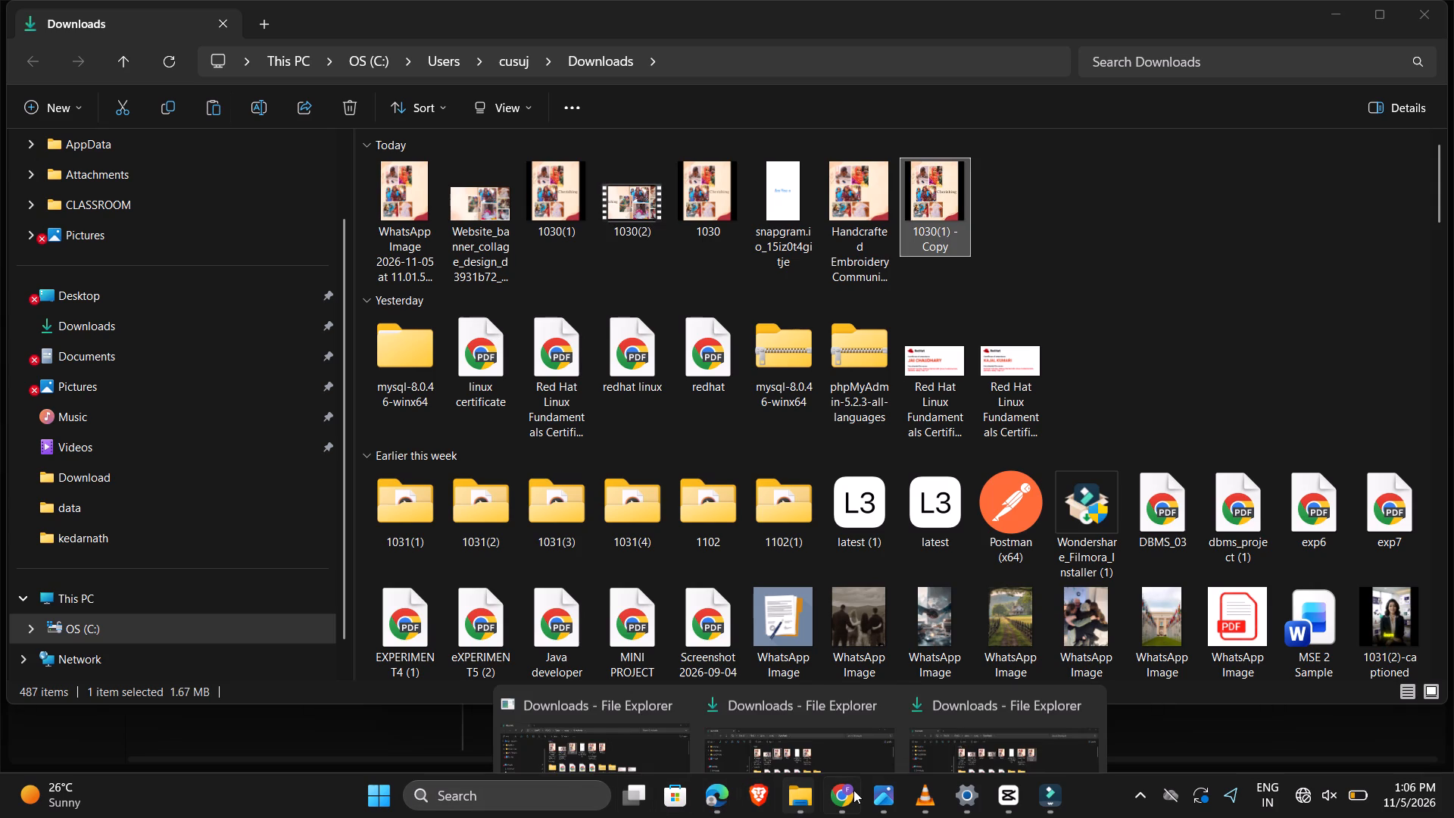
left_click(485, 801)
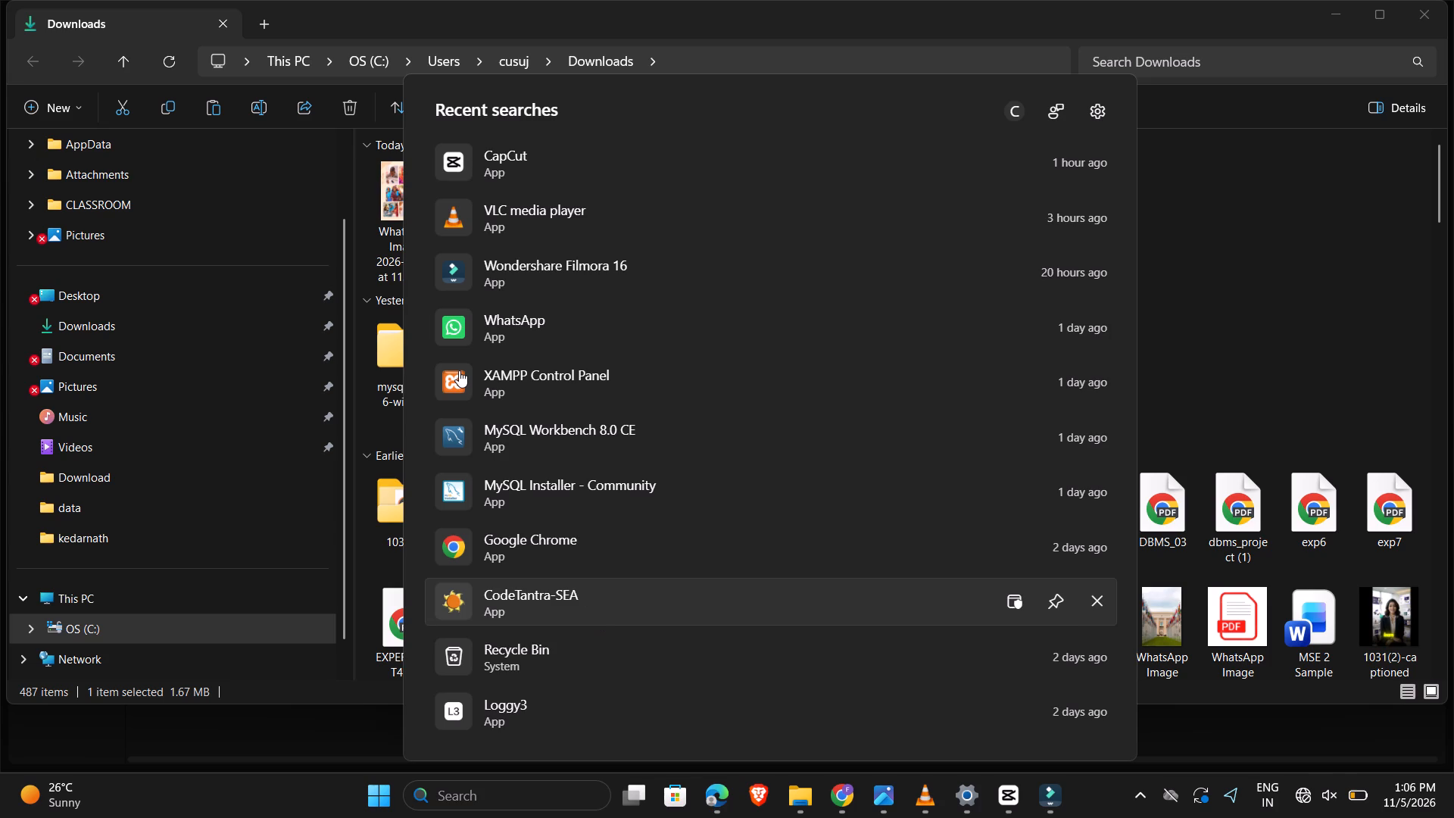
left_click(501, 351)
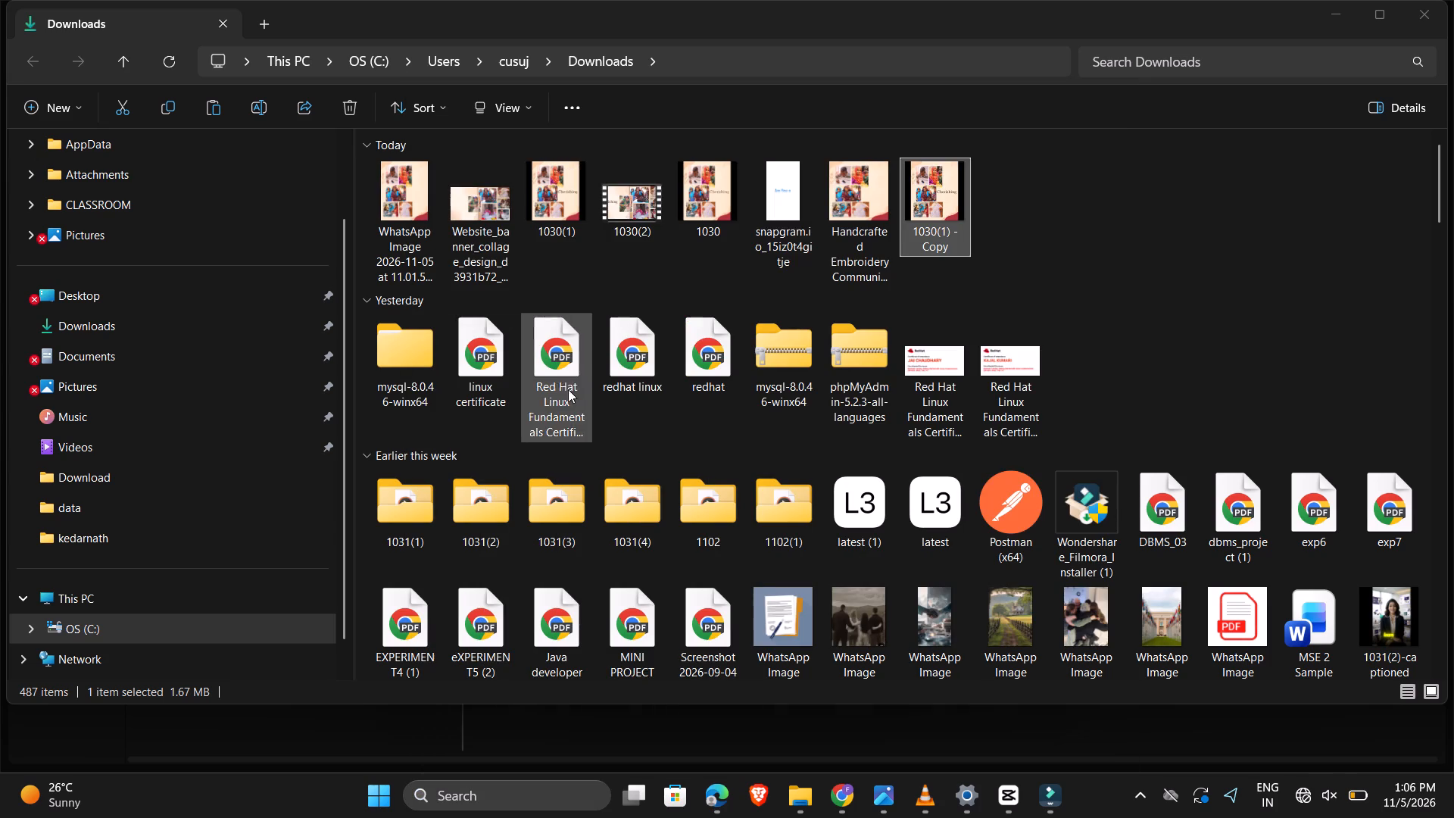
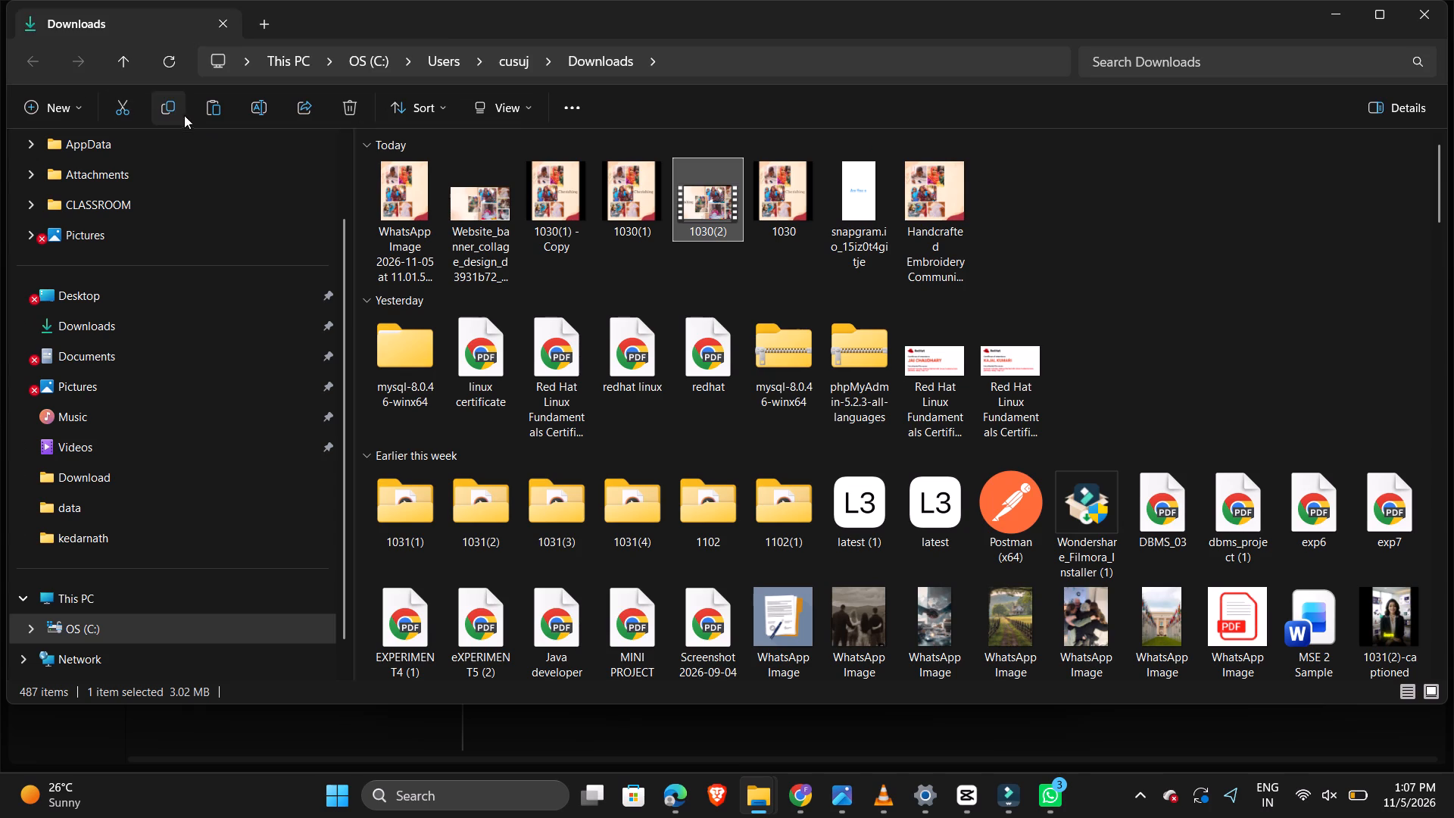
Copy the exported banner video 1030(2) from the Downloads folder to the clipboard.
left_click(175, 109)
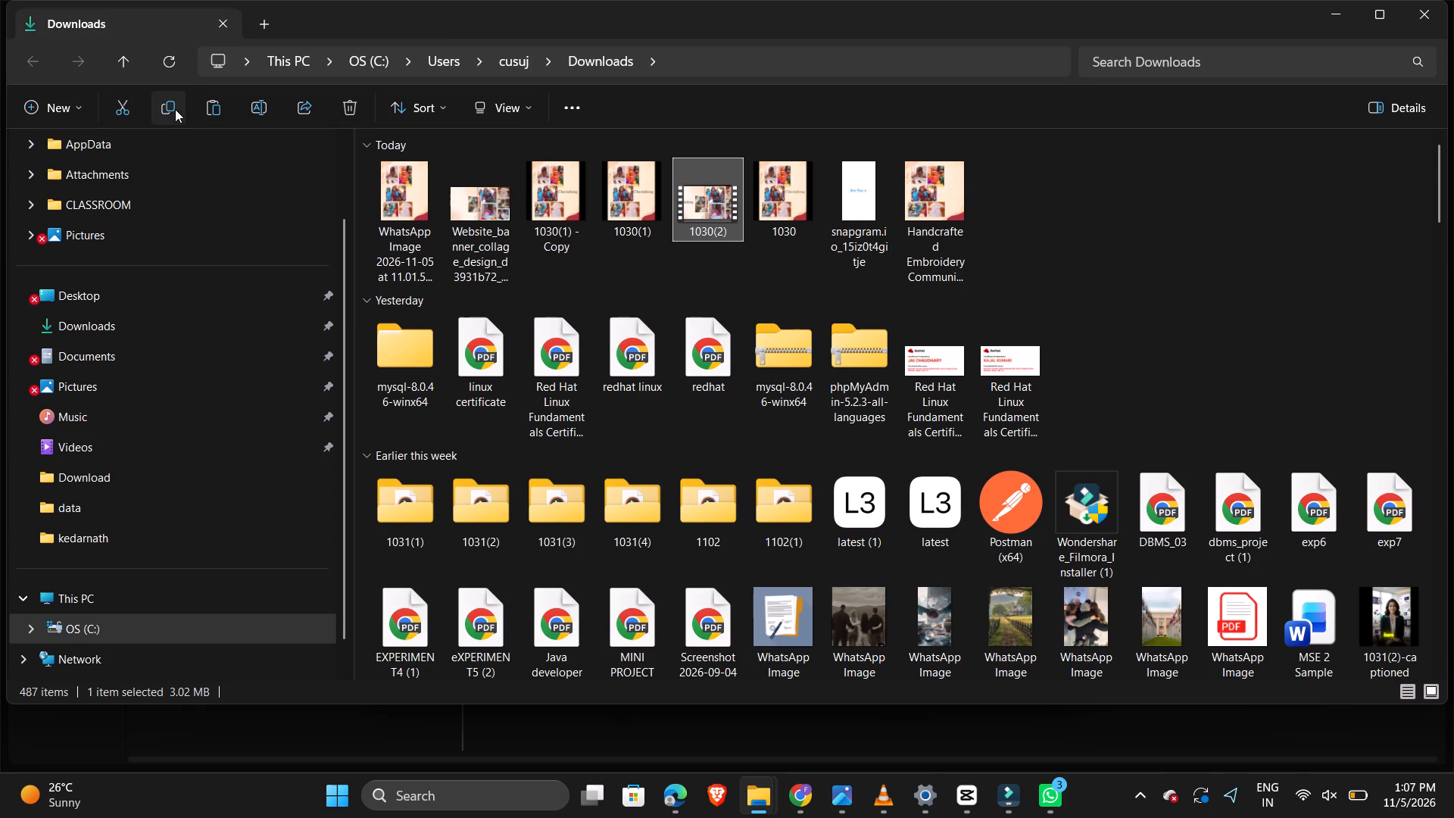
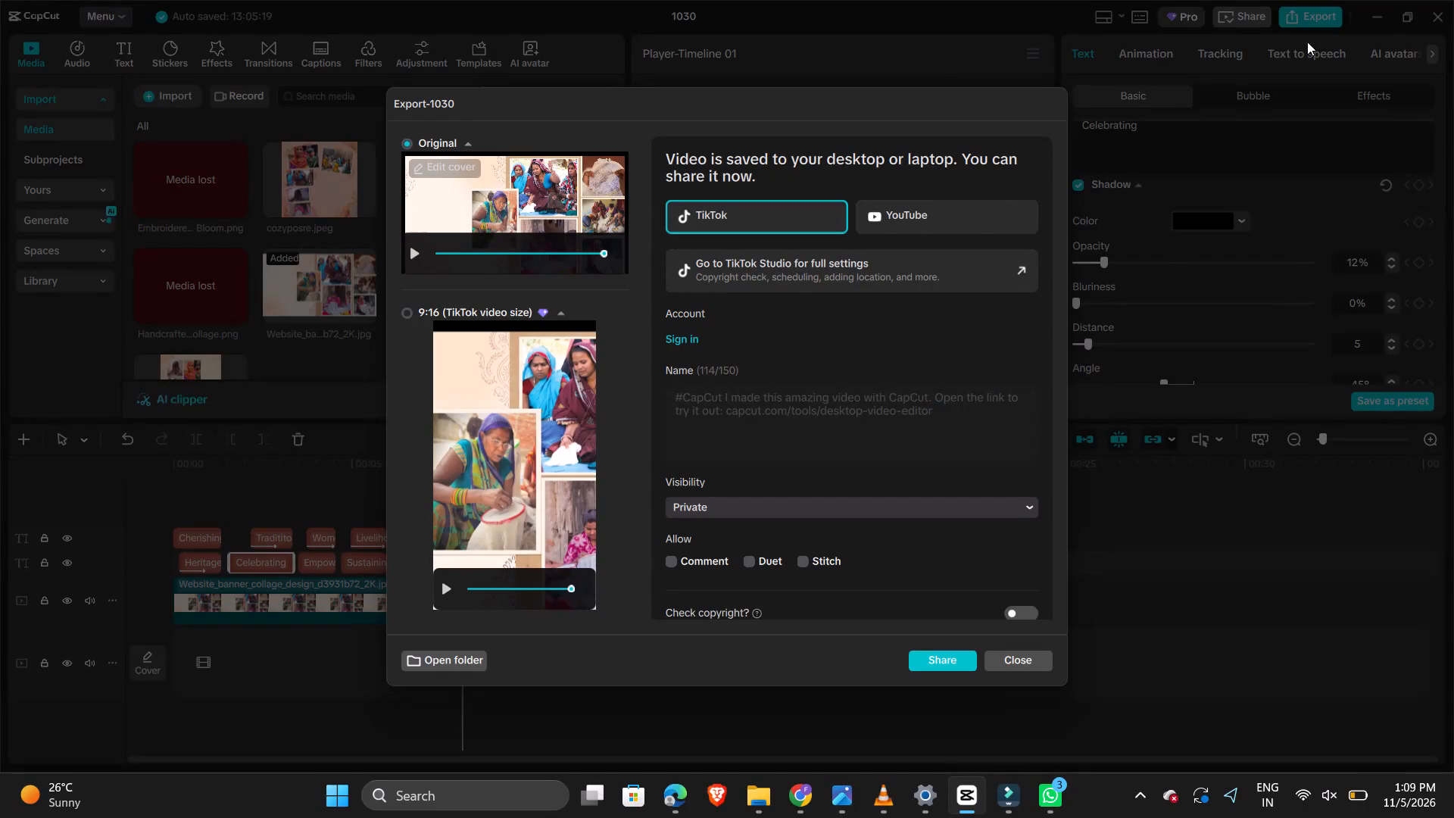
Close the export dialog and minimise the CapCut editor to return to the Downloads folder in File Explorer.
left_click(1021, 663)
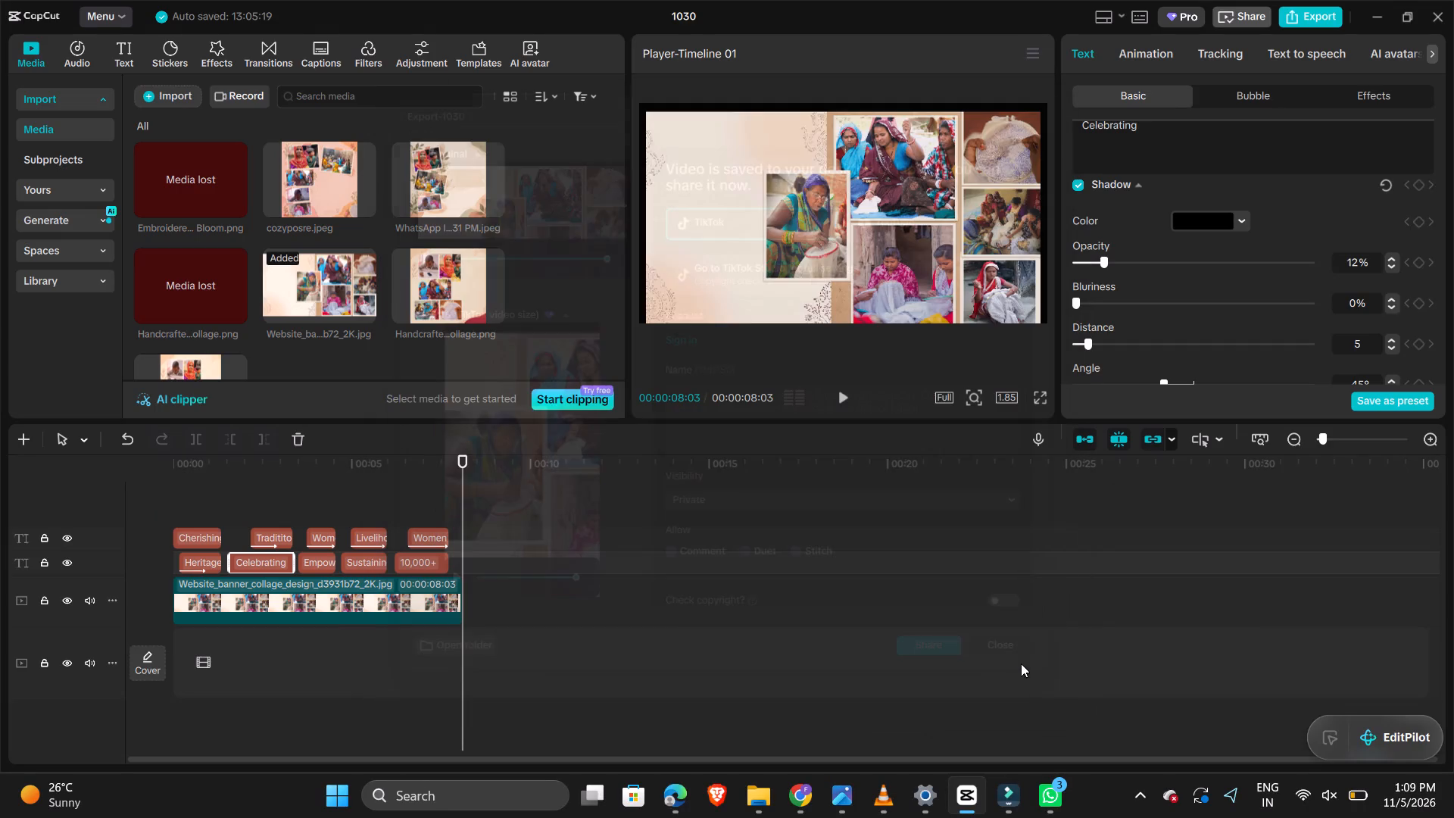
left_click(1384, 11)
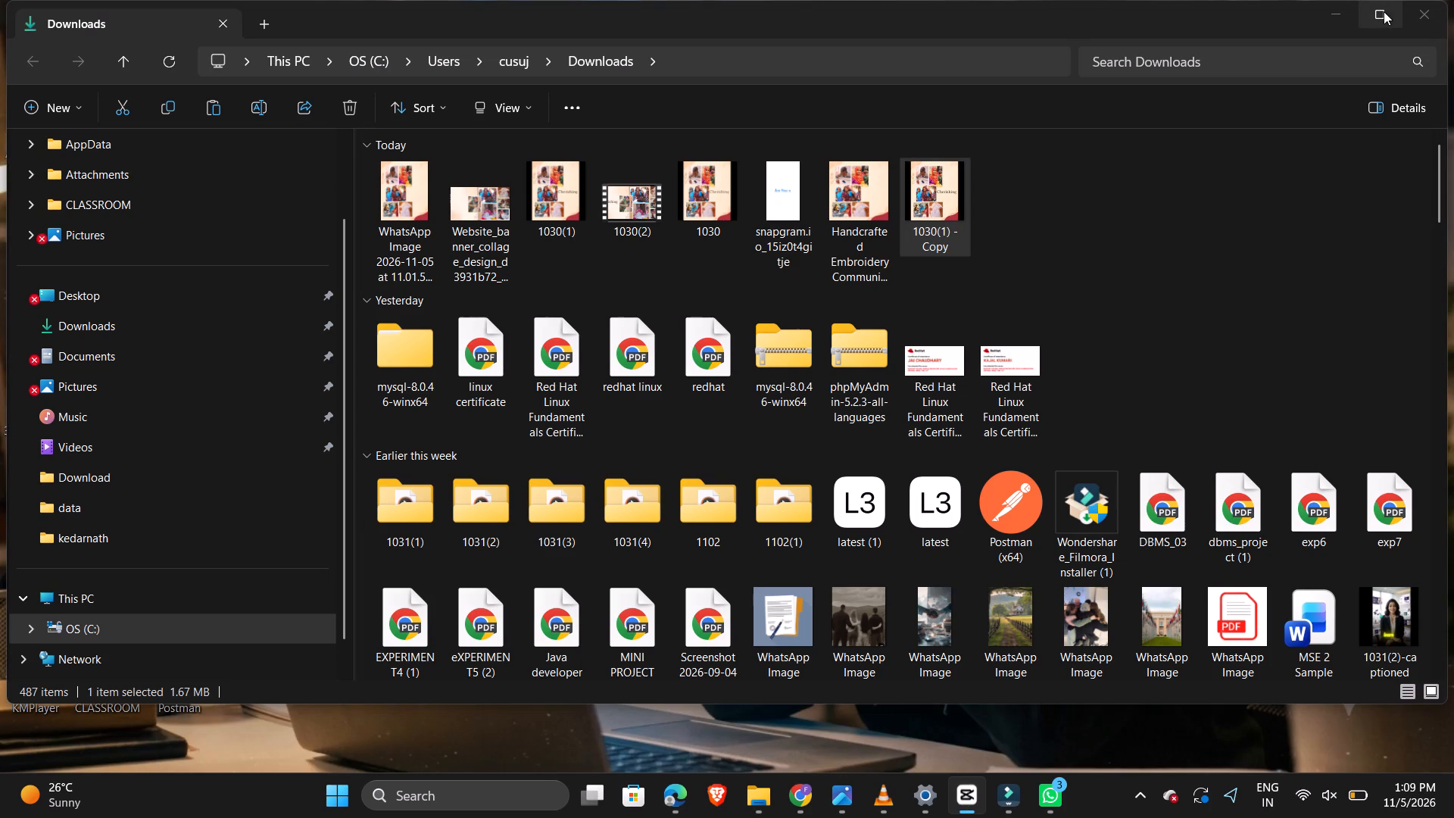